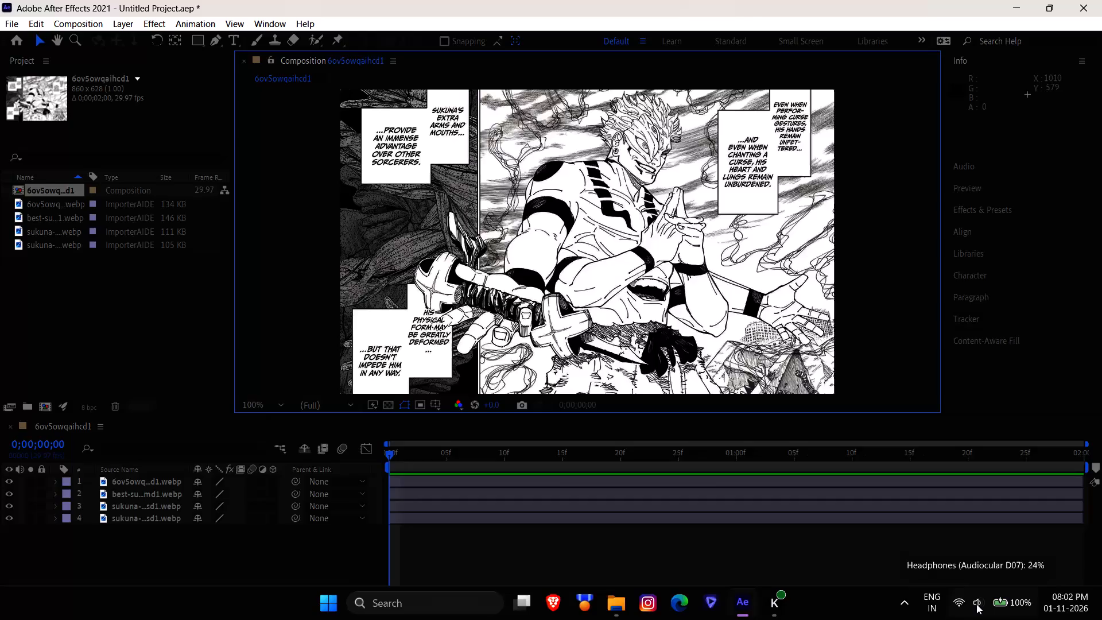
Stagger the top three image layers to start at about 0;00;01;03, 0;00;01;06 and 0;00;00;16, from the top layer down.
click(510, 485)
drag(506, 483, 730, 485)
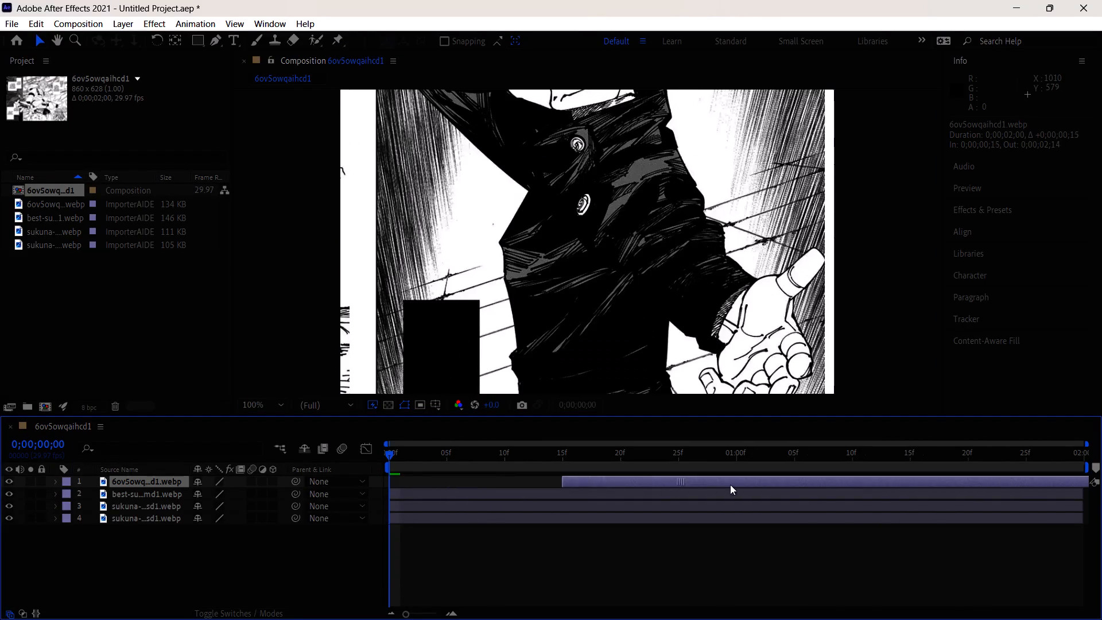
drag(730, 485, 884, 482)
drag(618, 497, 1034, 514)
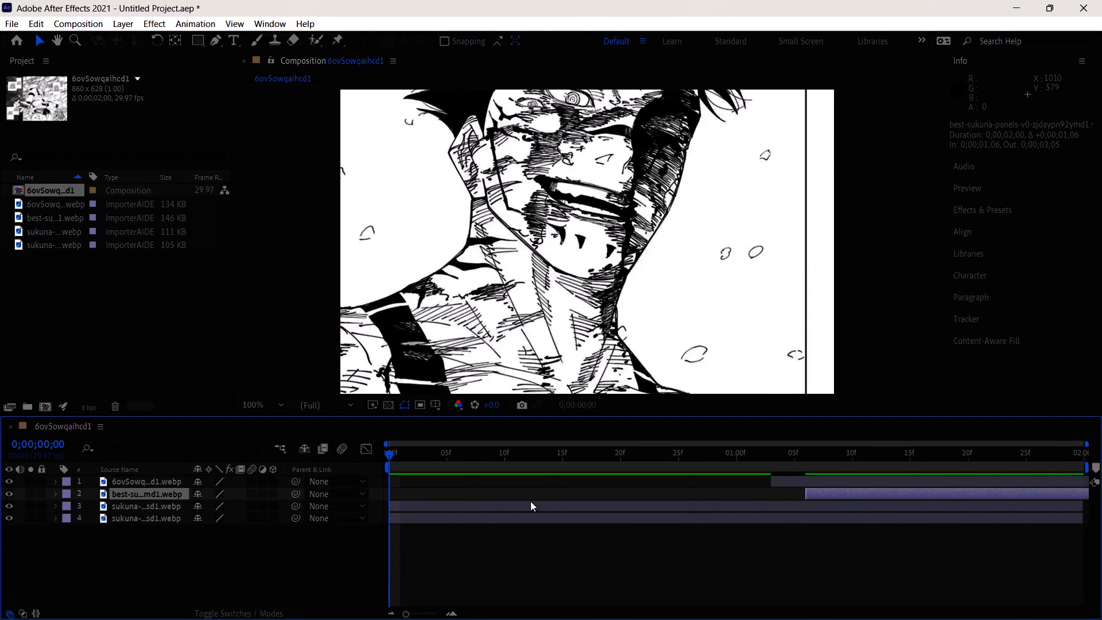
drag(533, 501, 716, 518)
Scale the bottom sukuna panel layer to about 100% by 73% and position it at about 428, 212 to frame the face.
click(448, 517)
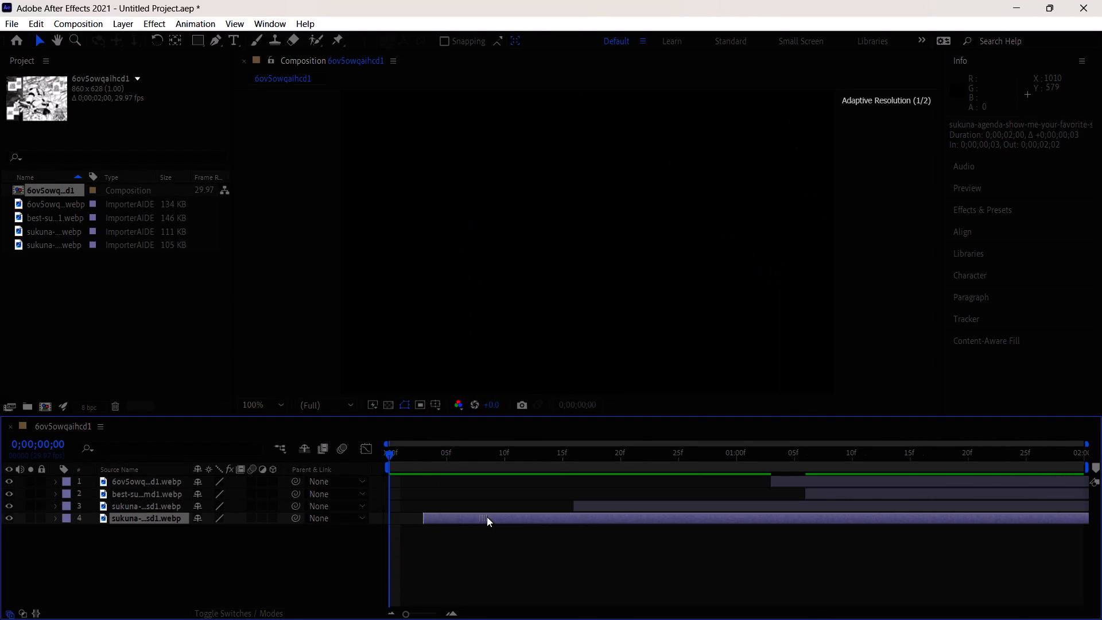
scroll(612, 274, down, 2)
scroll(612, 274, up, 1)
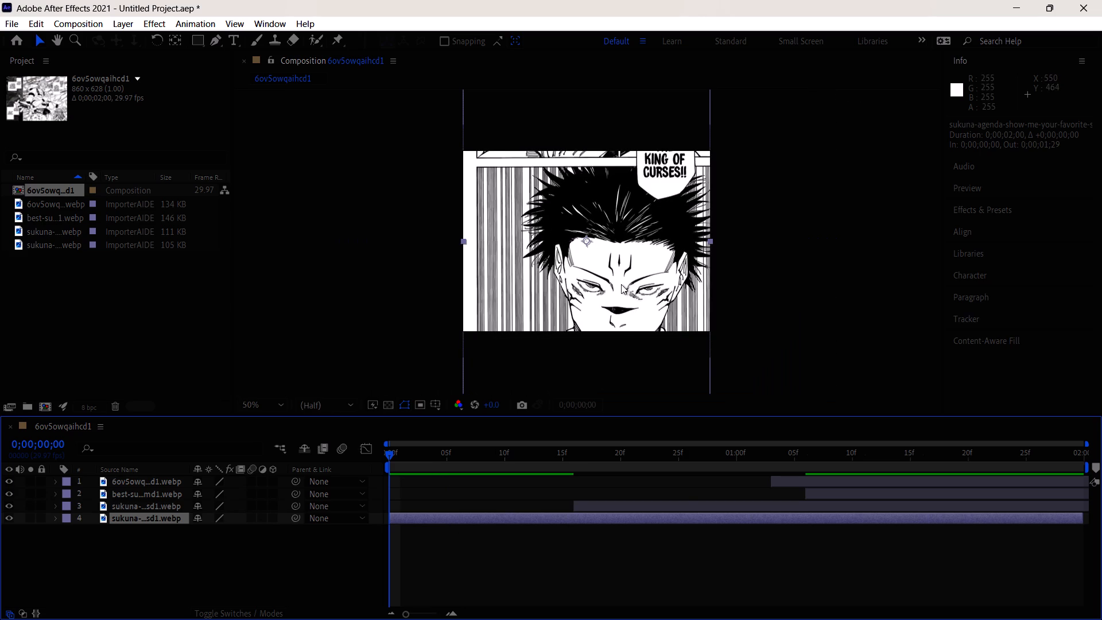
scroll(621, 285, down, 1)
drag(647, 331, 632, 300)
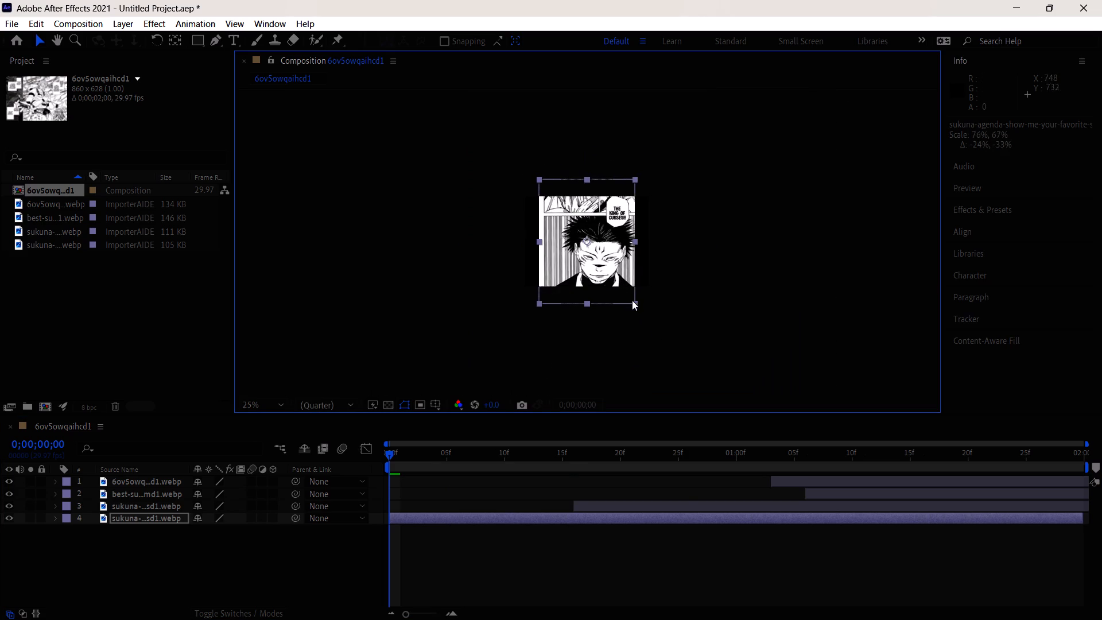
drag(632, 300, 631, 292)
scroll(653, 304, up, 1)
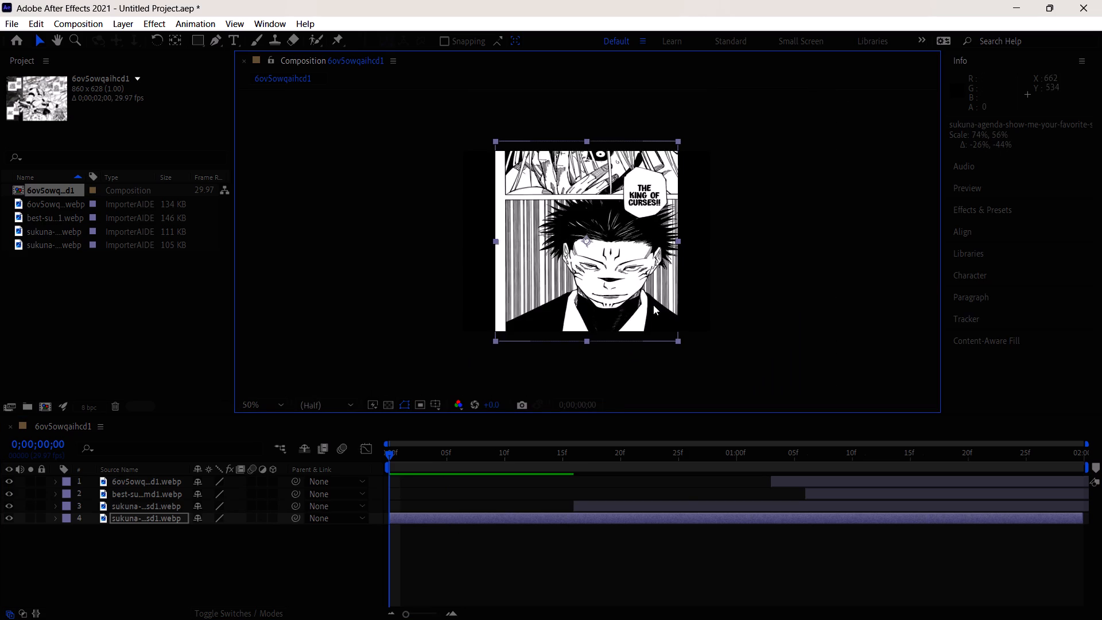
scroll(653, 305, up, 1)
scroll(653, 305, down, 1)
drag(677, 342, 669, 325)
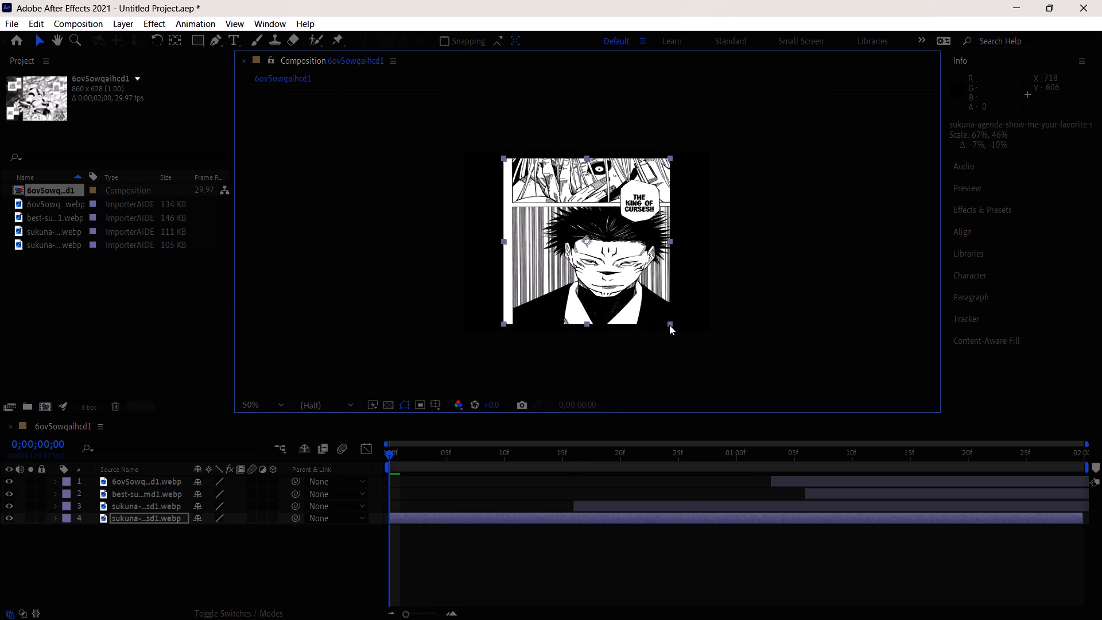
drag(669, 325, 674, 332)
drag(619, 246, 616, 221)
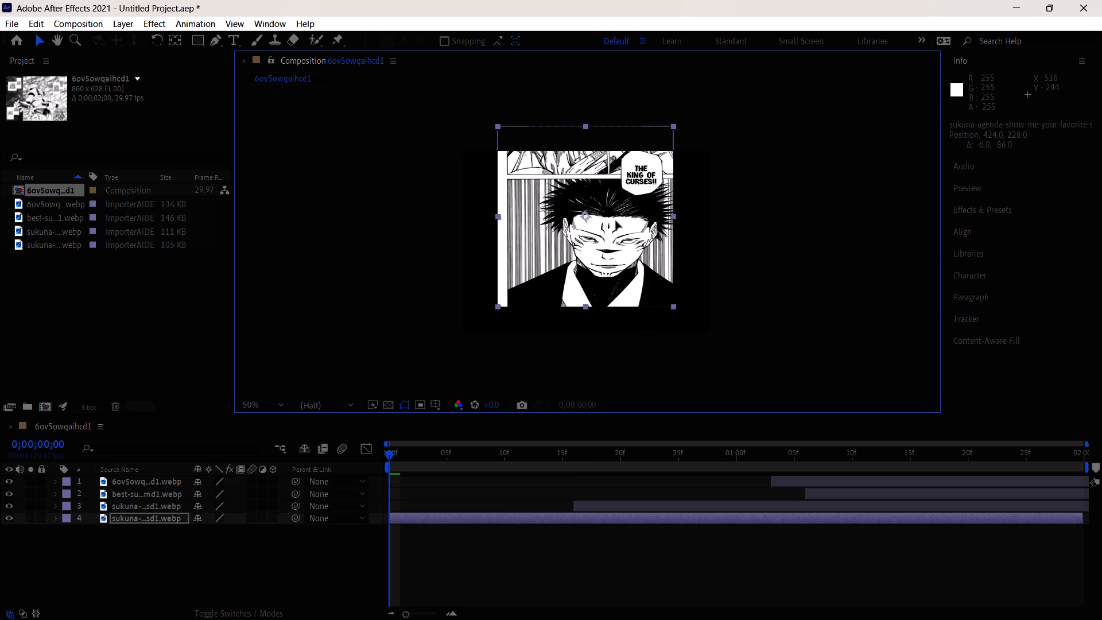
drag(616, 221, 611, 218)
drag(668, 301, 694, 324)
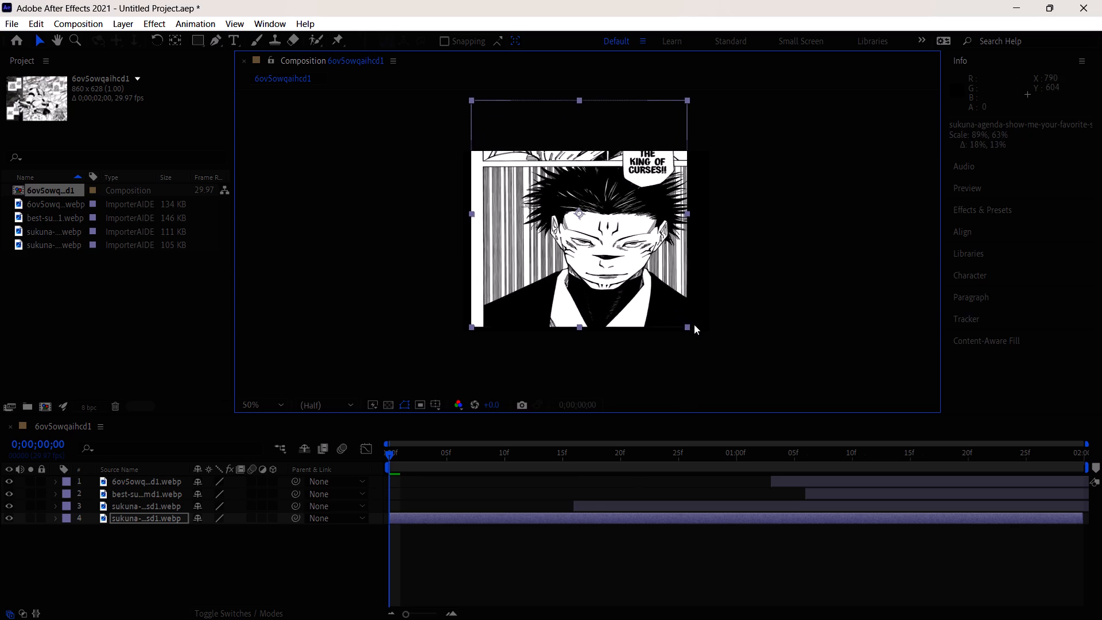
drag(694, 324, 704, 342)
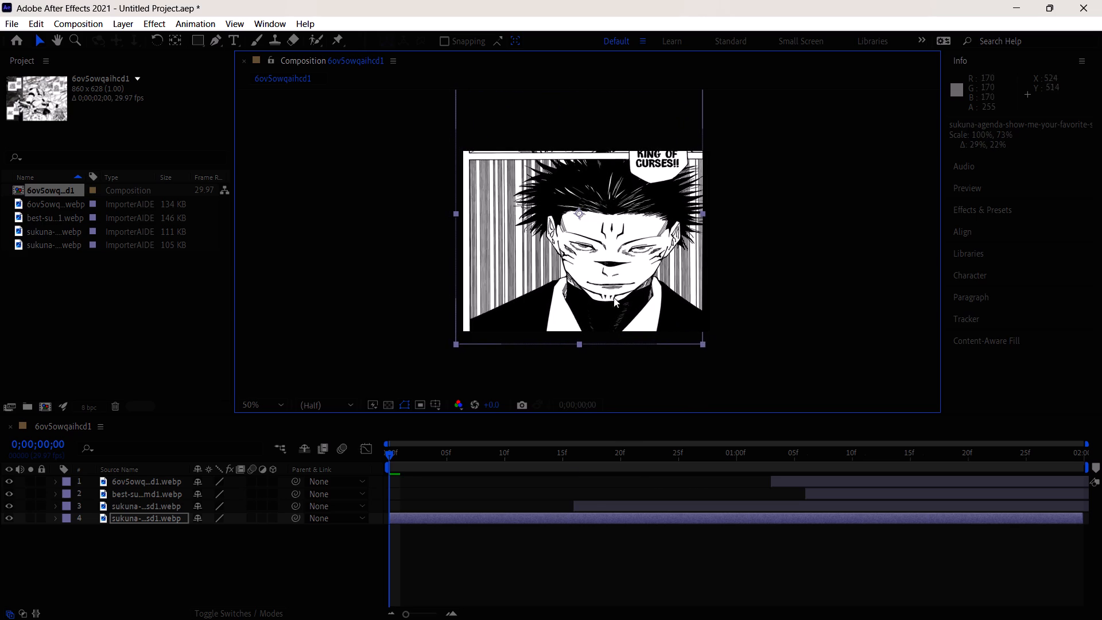
drag(615, 296, 622, 294)
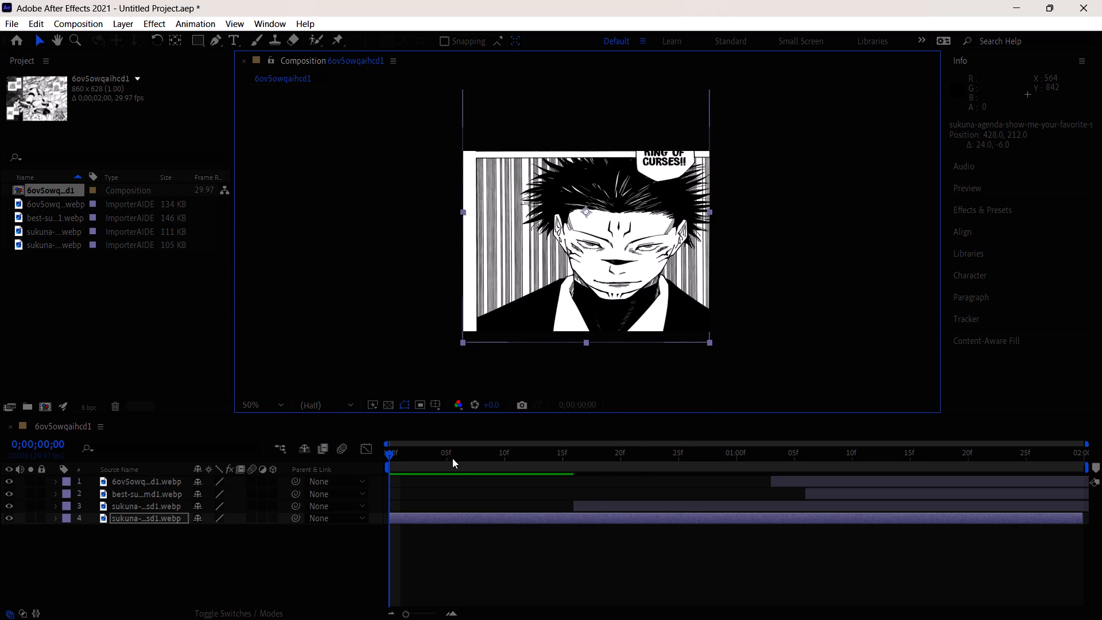
Split the bottom sukuna layer at 0;00;00;14 and cut away the part after the split.
drag(451, 457, 553, 471)
key(ctrl+shift+d)
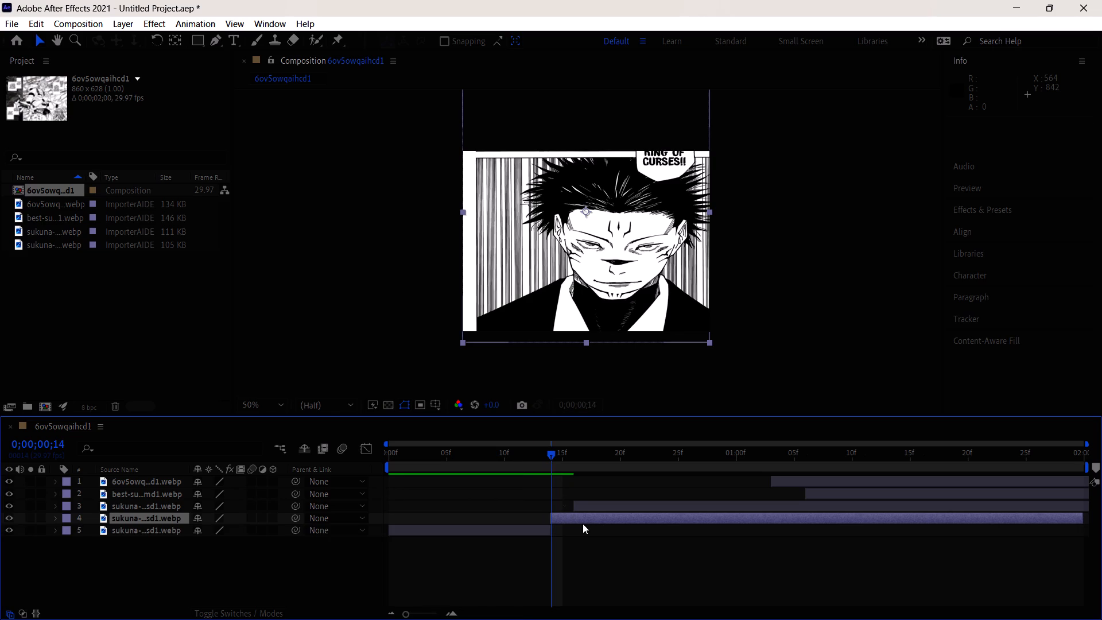
click(583, 522)
key(ctrl+x)
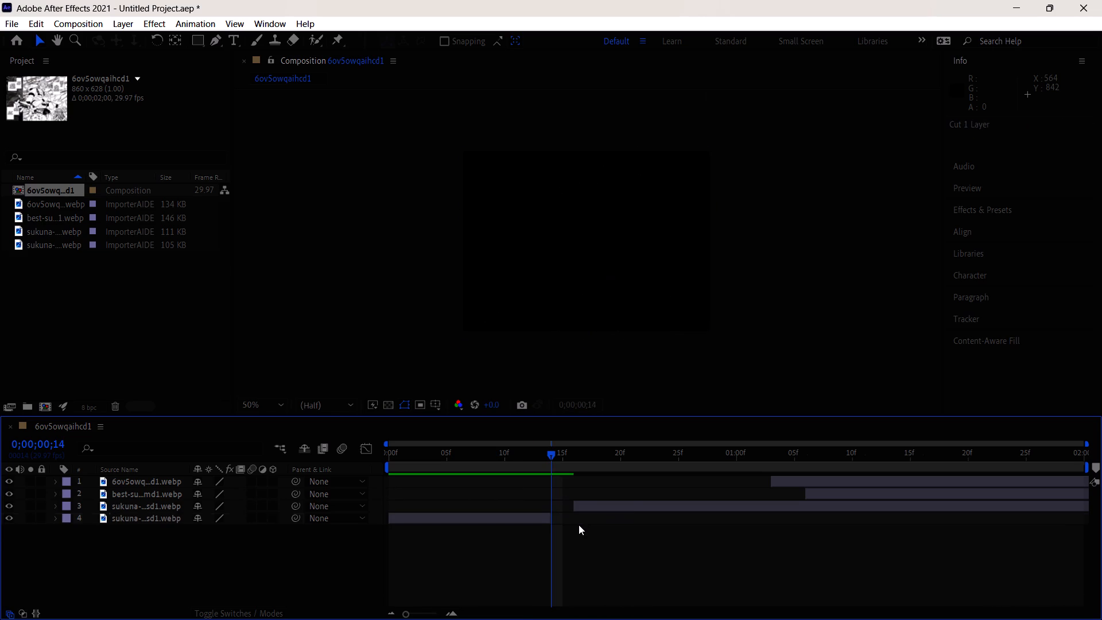
Shift the other sukuna panel layer to start at 0;00;00;14.
drag(619, 503, 593, 504)
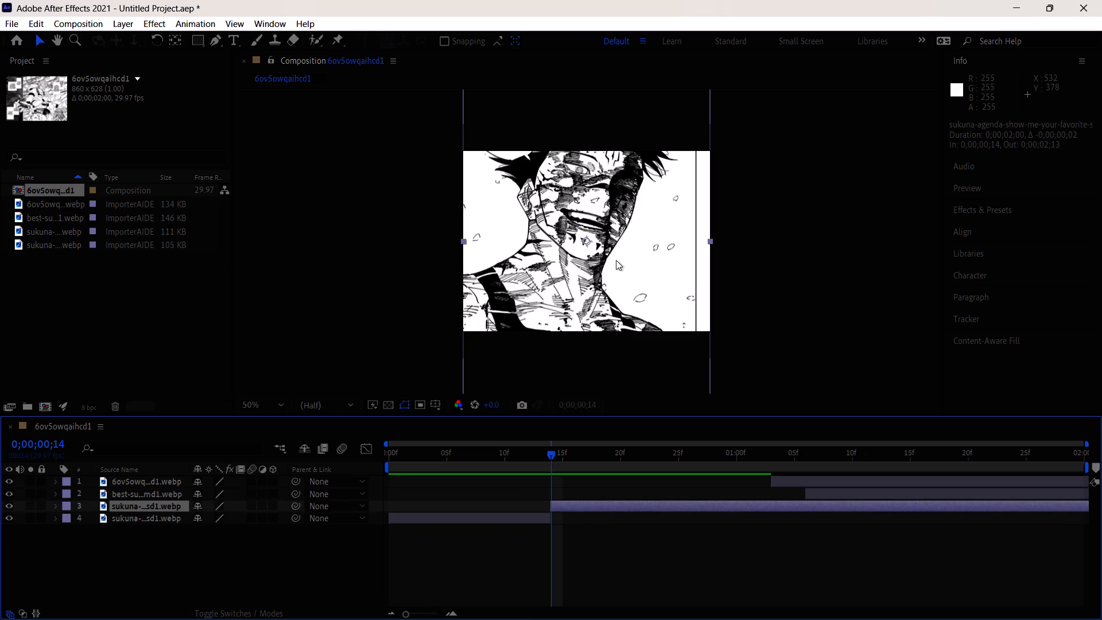
Scale the second sukuna panel layer to about 99% by 80% and shift it down so the whole face fits the frame.
scroll(616, 260, down, 1)
drag(649, 332, 633, 300)
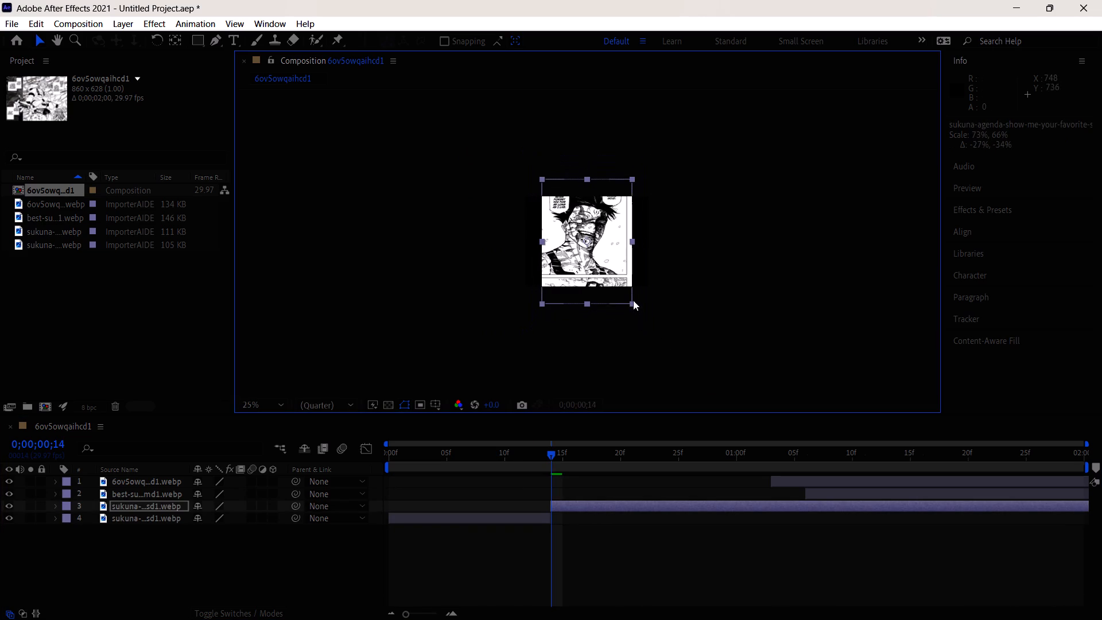
drag(633, 300, 642, 308)
drag(592, 247, 595, 263)
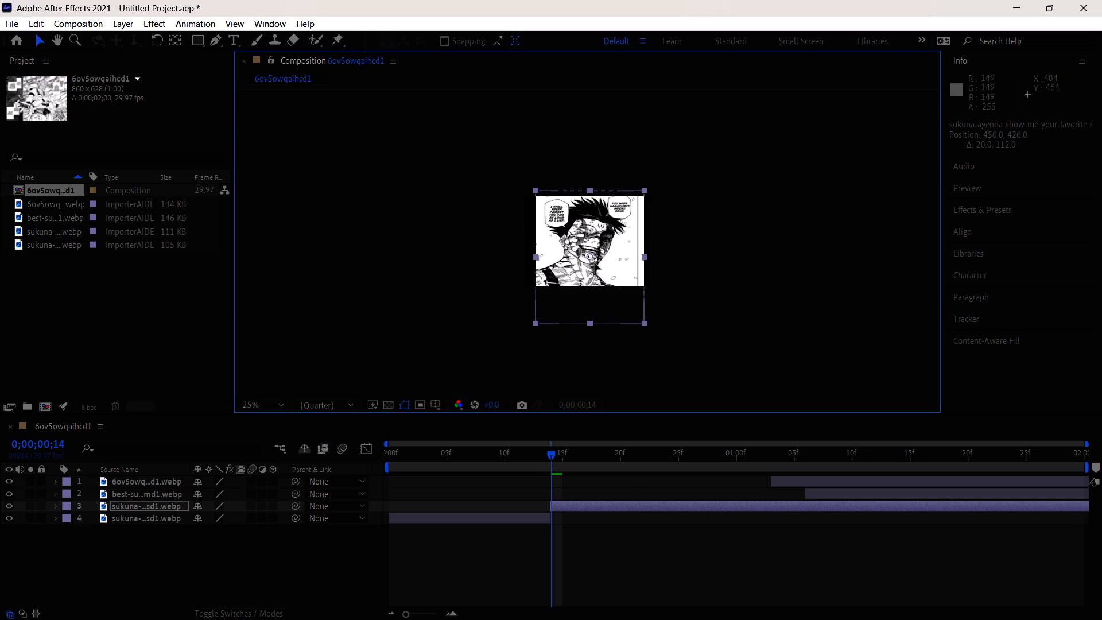
drag(595, 263, 592, 261)
drag(642, 321, 646, 325)
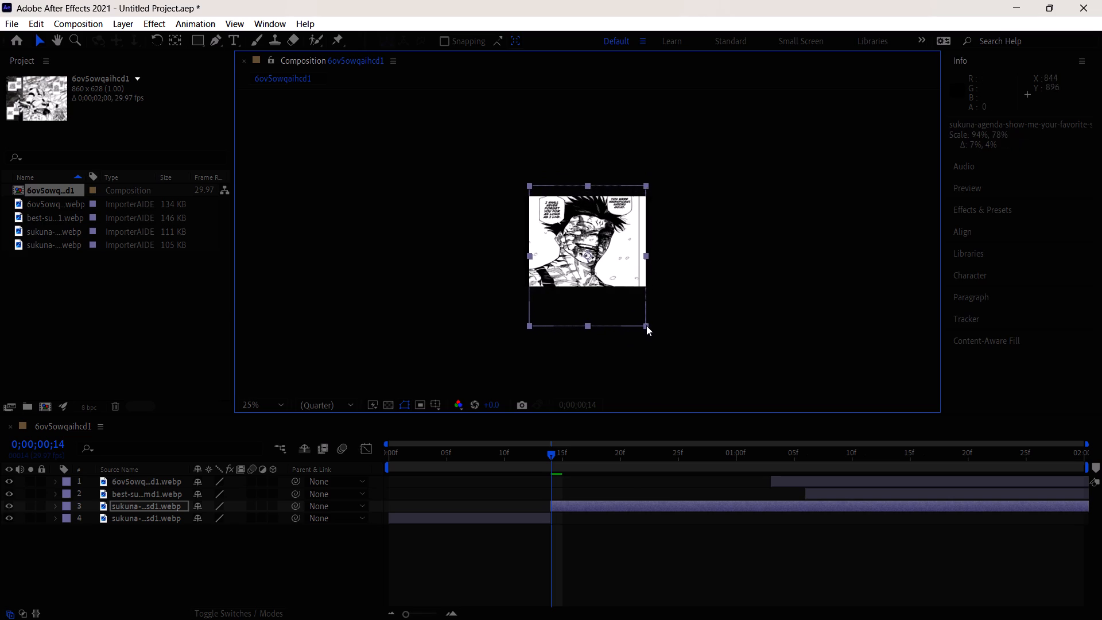
drag(646, 325, 646, 327)
scroll(697, 325, up, 2)
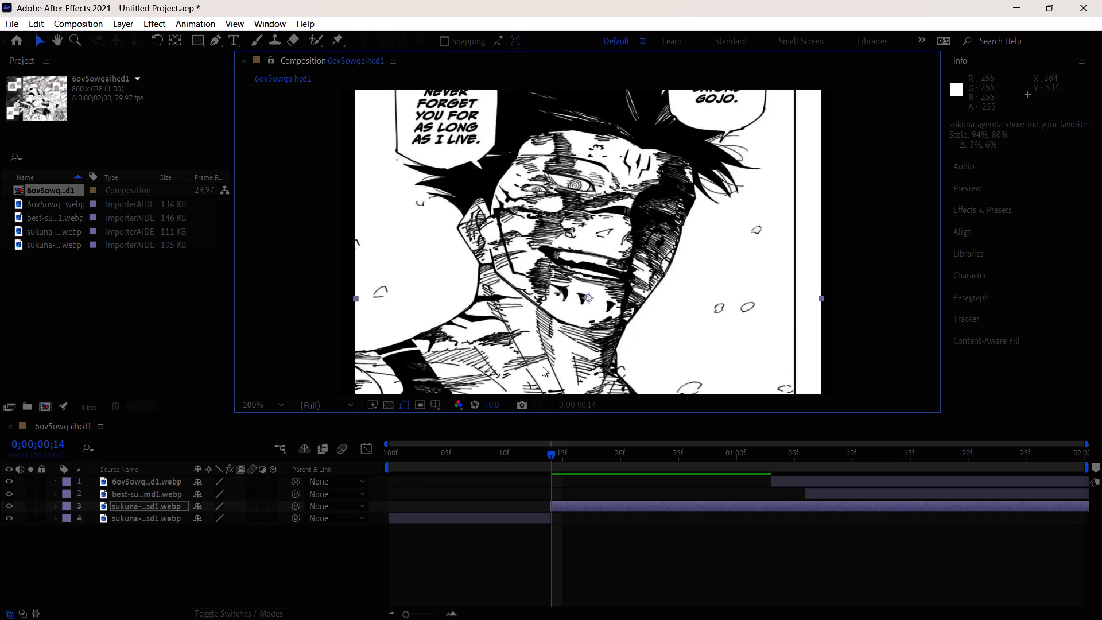
drag(824, 298, 828, 297)
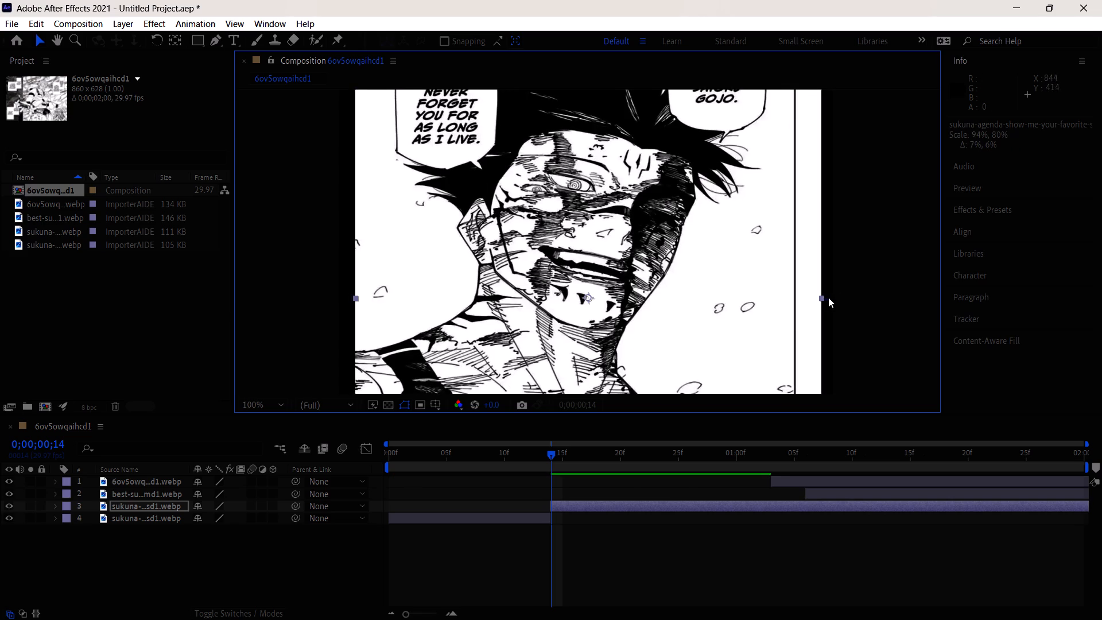
drag(828, 297, 835, 298)
scroll(802, 299, down, 1)
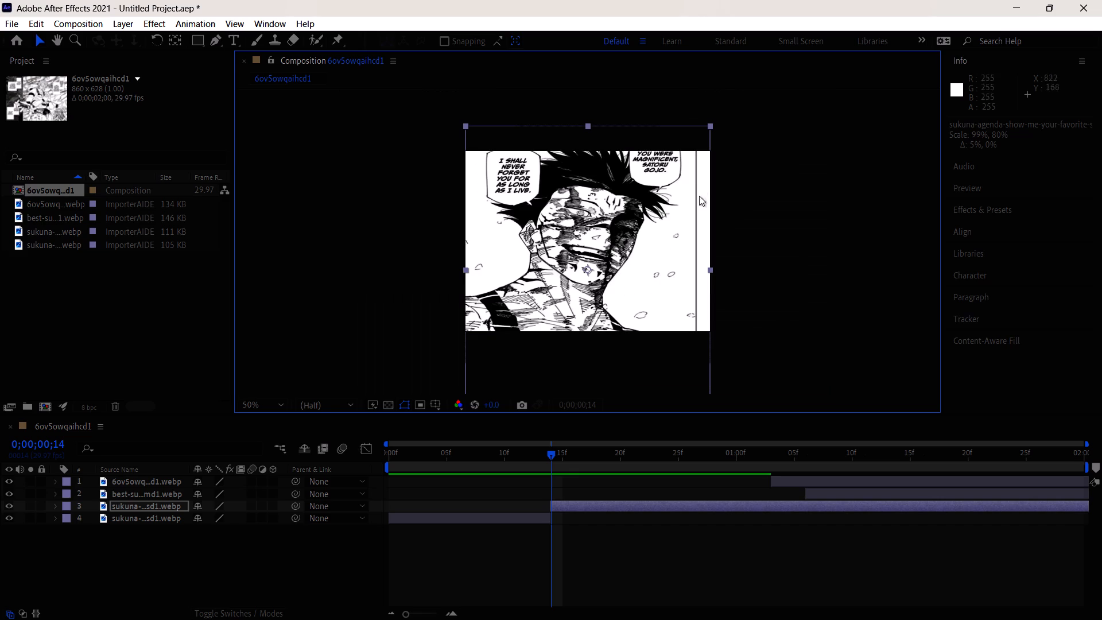
click(705, 124)
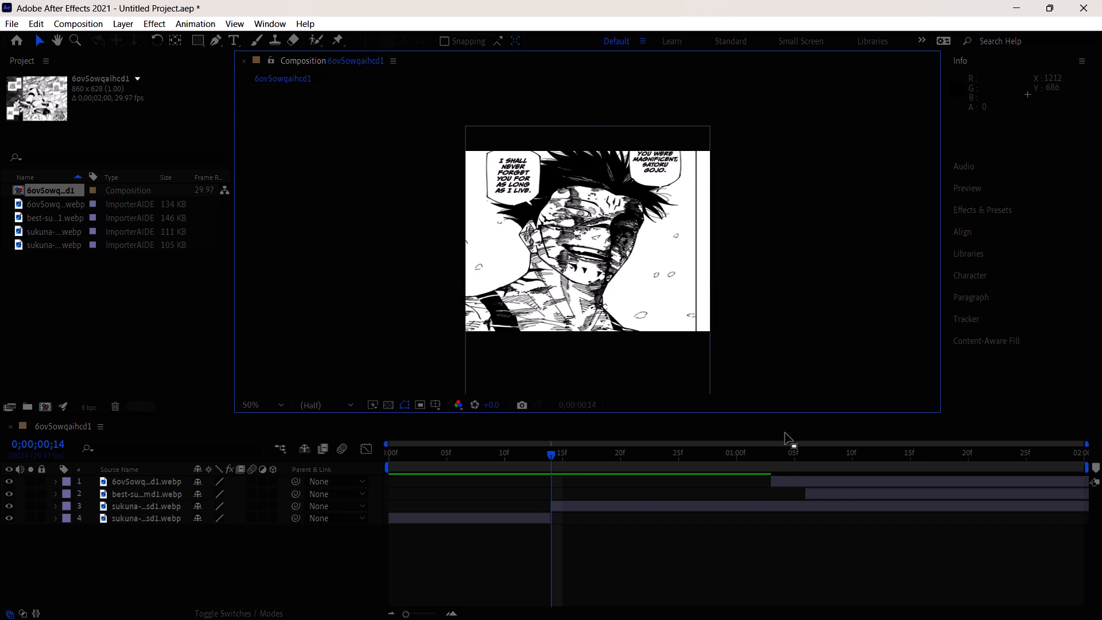
Split the second sukuna layer at 0;00;00;25 and cut away the part after the split.
drag(554, 451, 682, 470)
key(ctrl+shift+d)
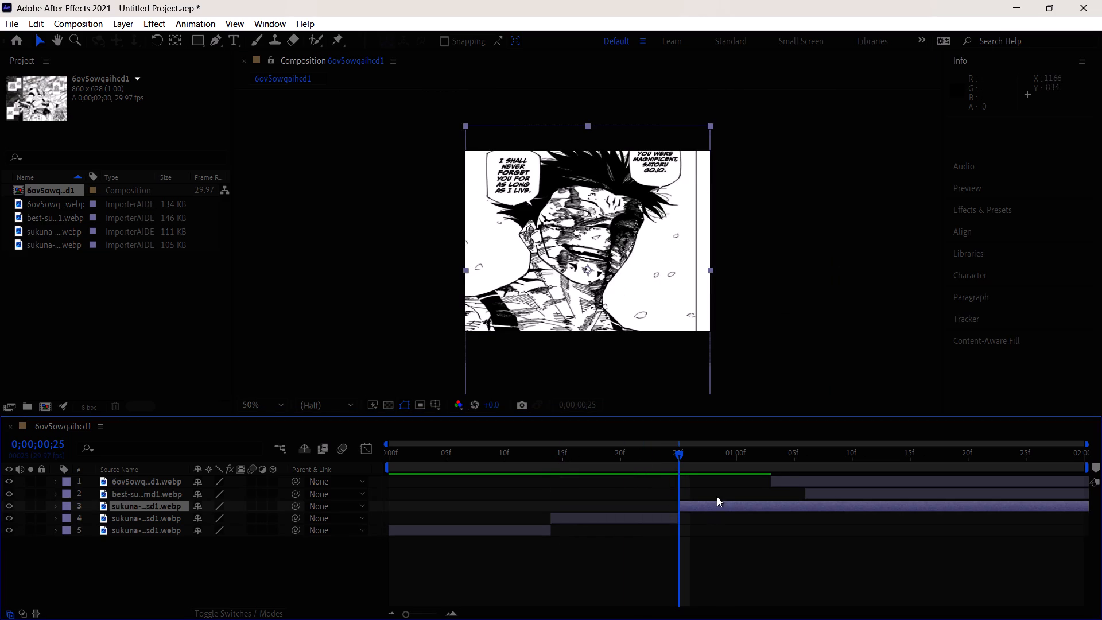
drag(723, 502, 728, 502)
key(ctrl+x)
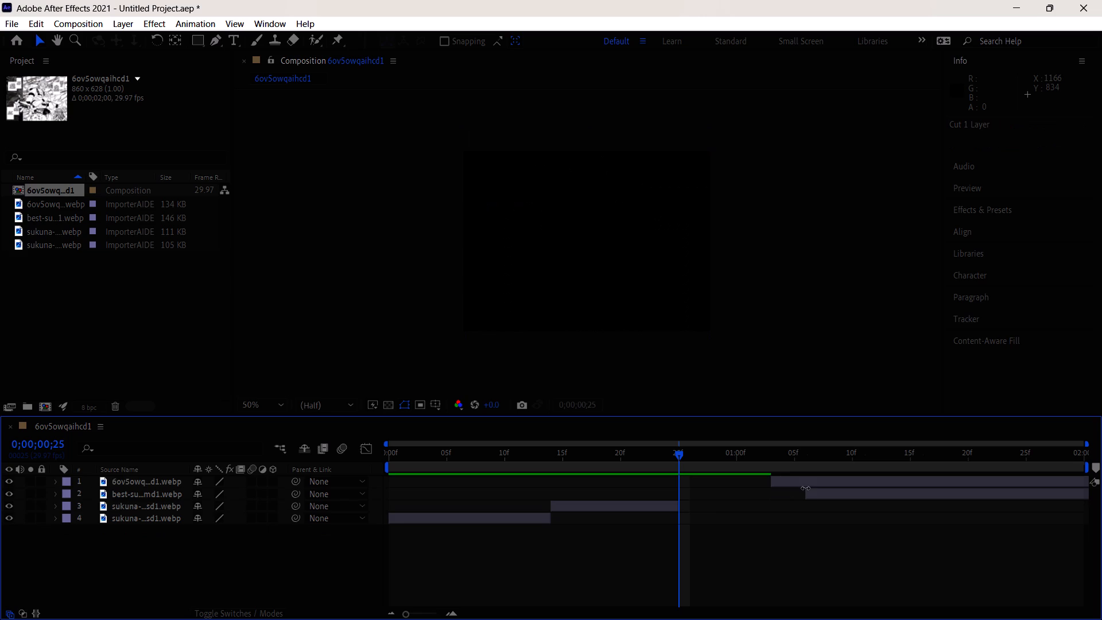
Shift the 6ov5owqaihcd1 image layer to start at 0;00;00;25.
drag(805, 486, 711, 500)
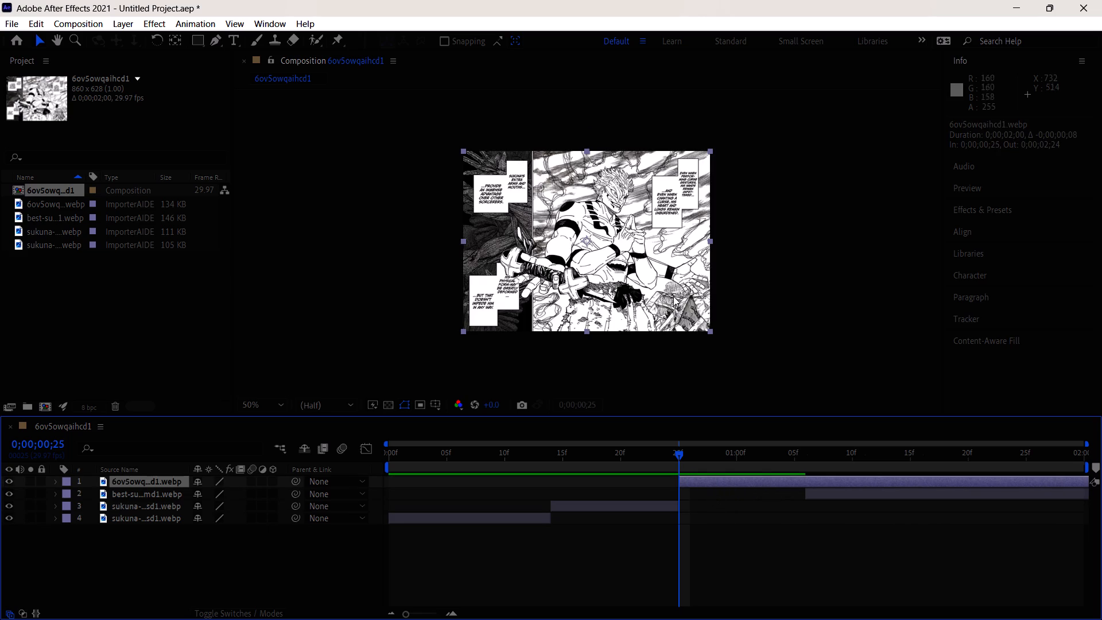
Set the current time to 0;00;01;05.
drag(684, 454, 794, 459)
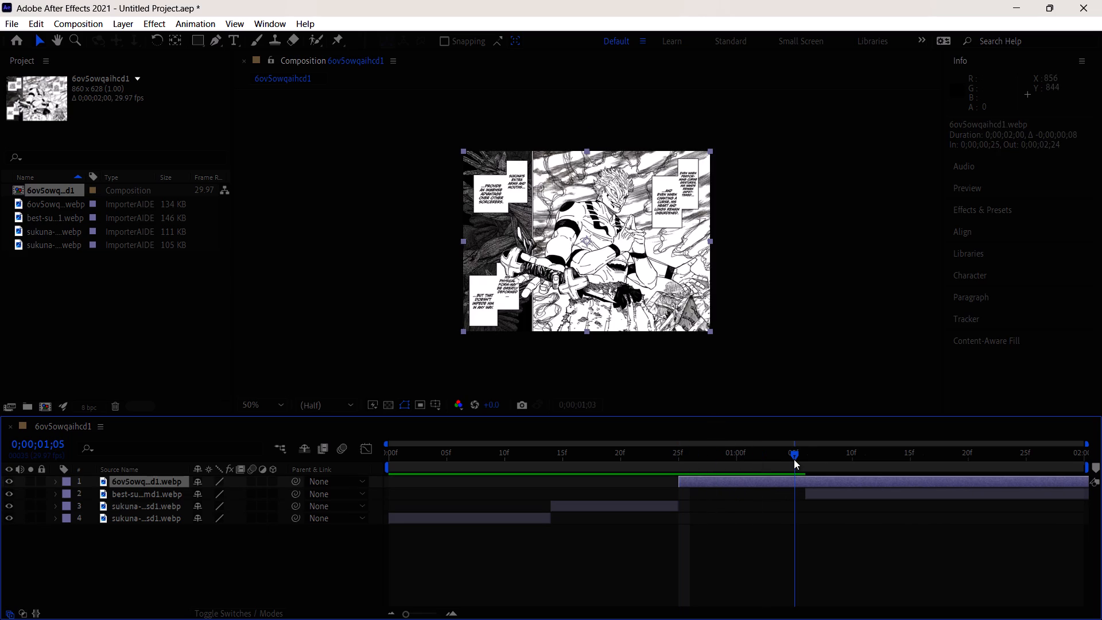
drag(794, 459, 797, 460)
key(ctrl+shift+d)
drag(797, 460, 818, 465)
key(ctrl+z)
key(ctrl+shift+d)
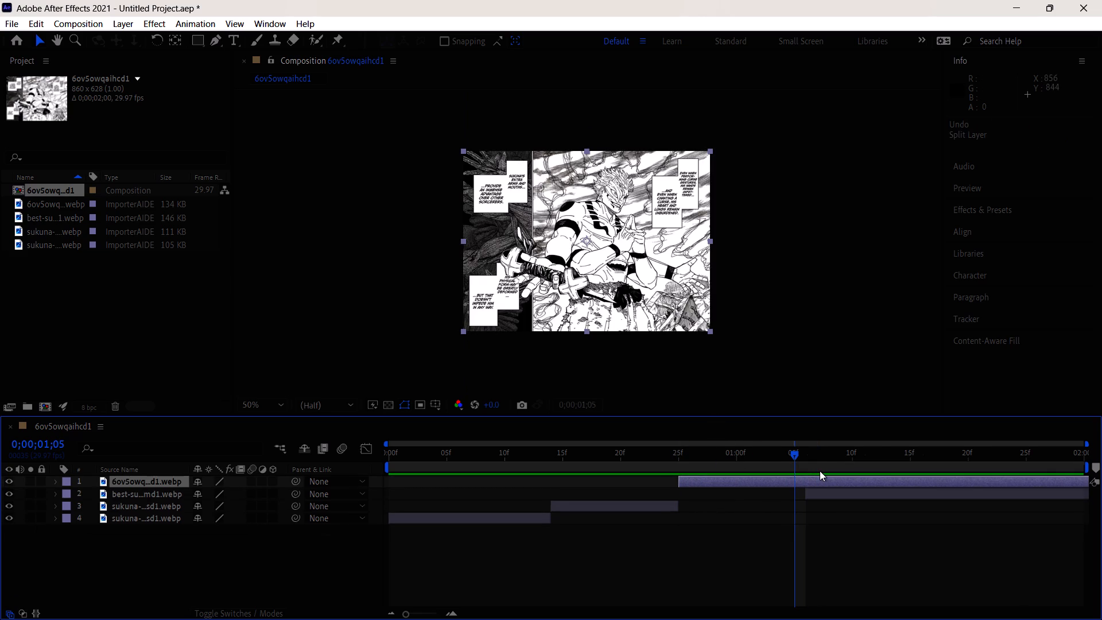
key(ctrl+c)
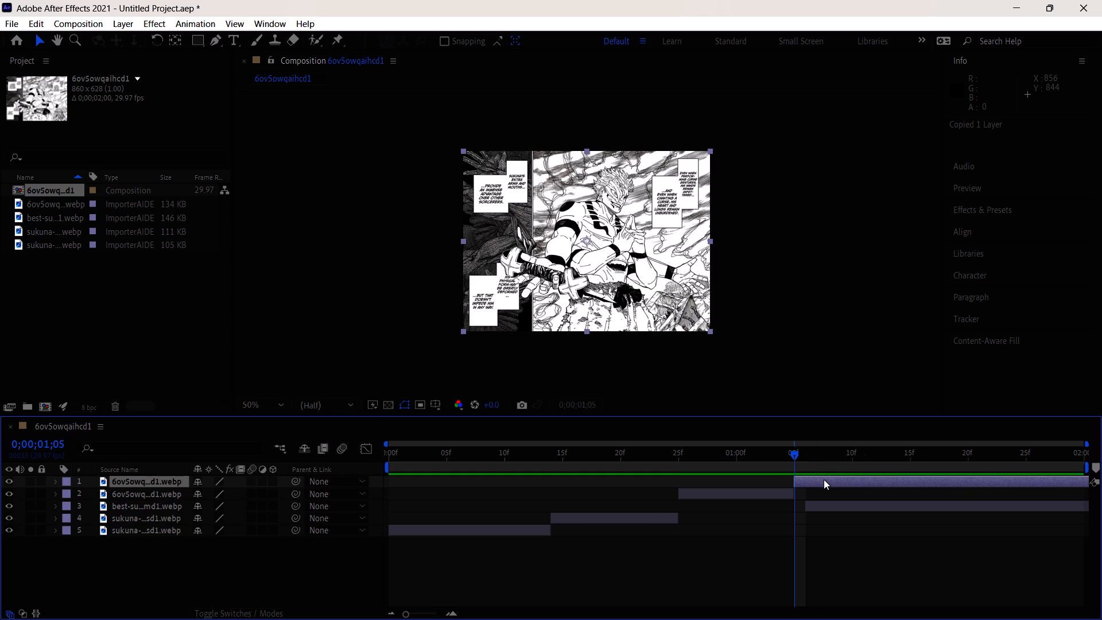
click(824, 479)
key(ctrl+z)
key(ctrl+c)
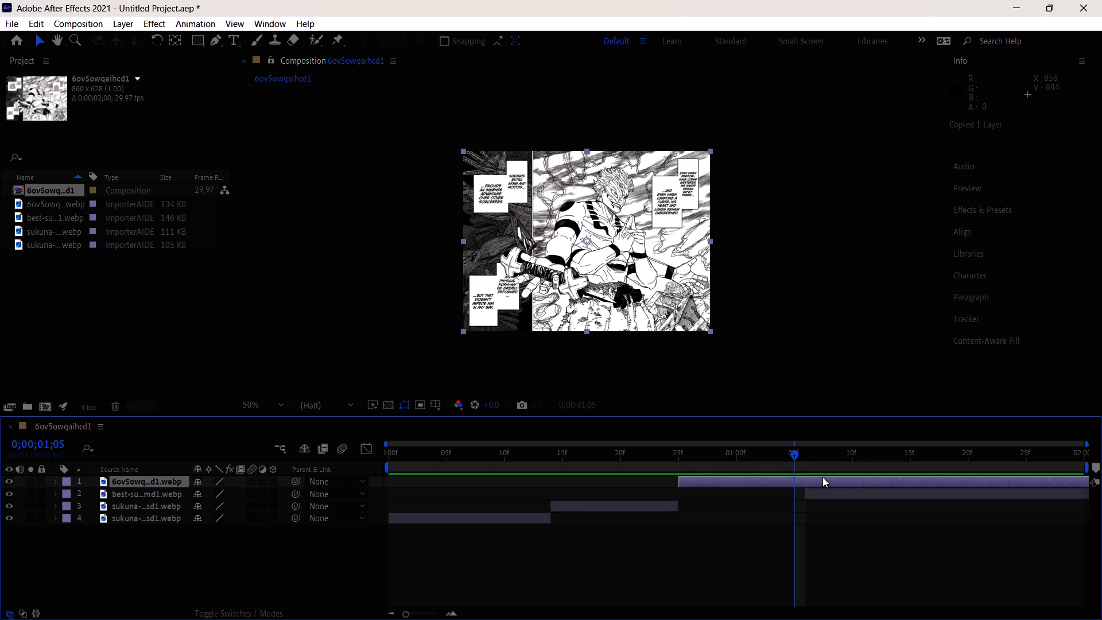
Split the 6ov5owqaihcd1 image layer at 0;00;01;05 and cut away the part after the split.
key(ctrl+shift+d)
click(824, 479)
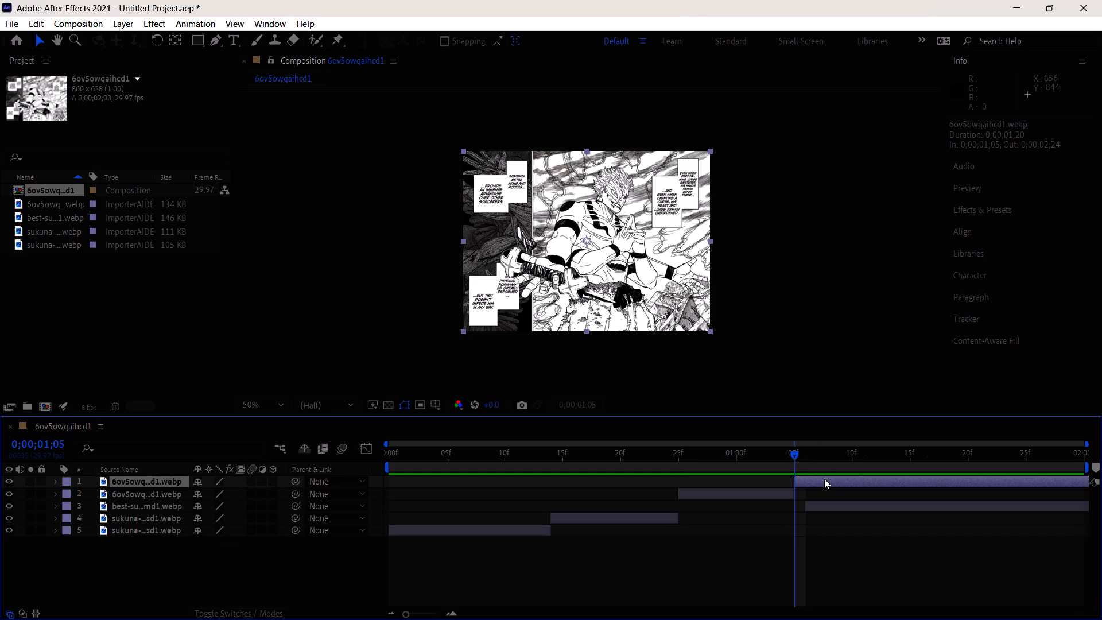
key(ctrl+x)
Shift the best-sukuna-panels layer to start at 0;00;01;05 and place it at the top of the layer stack.
drag(837, 488, 821, 487)
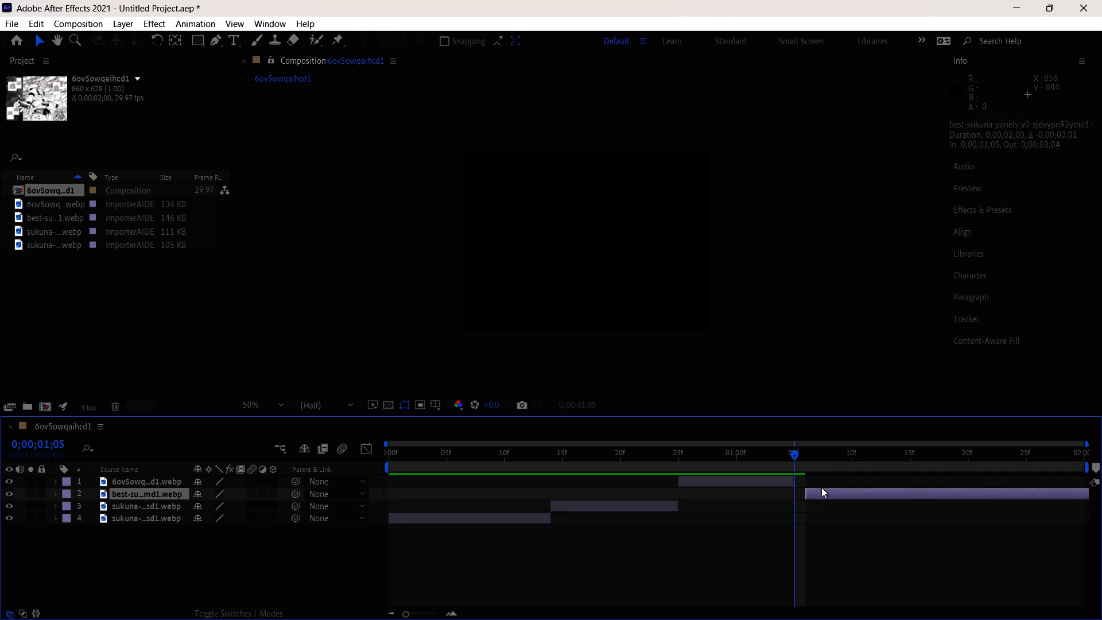
drag(821, 487, 824, 487)
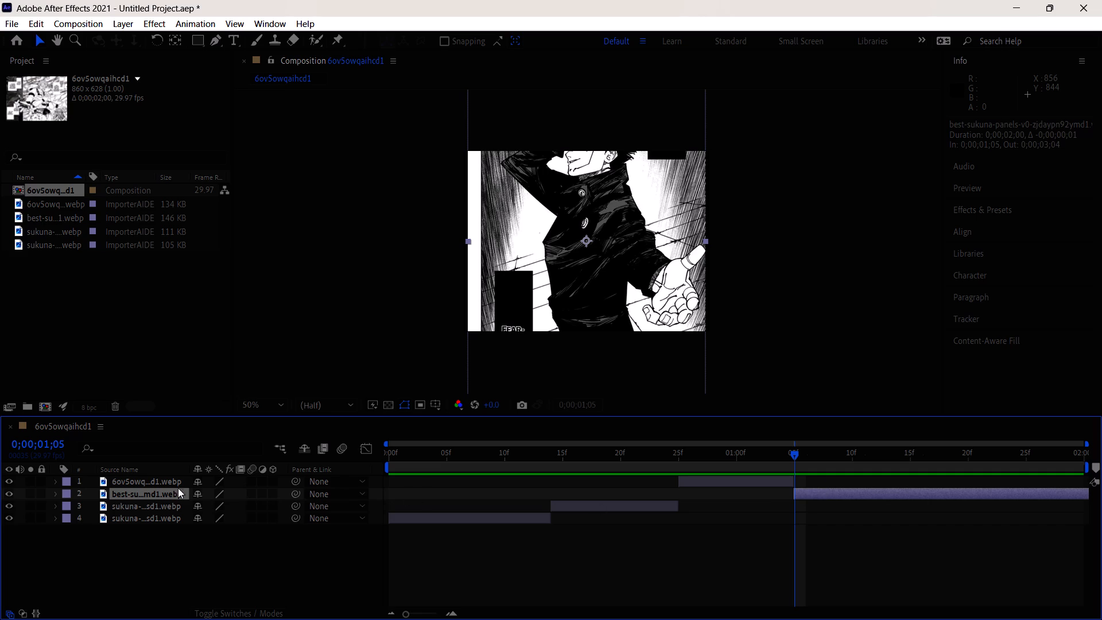
drag(168, 495, 168, 479)
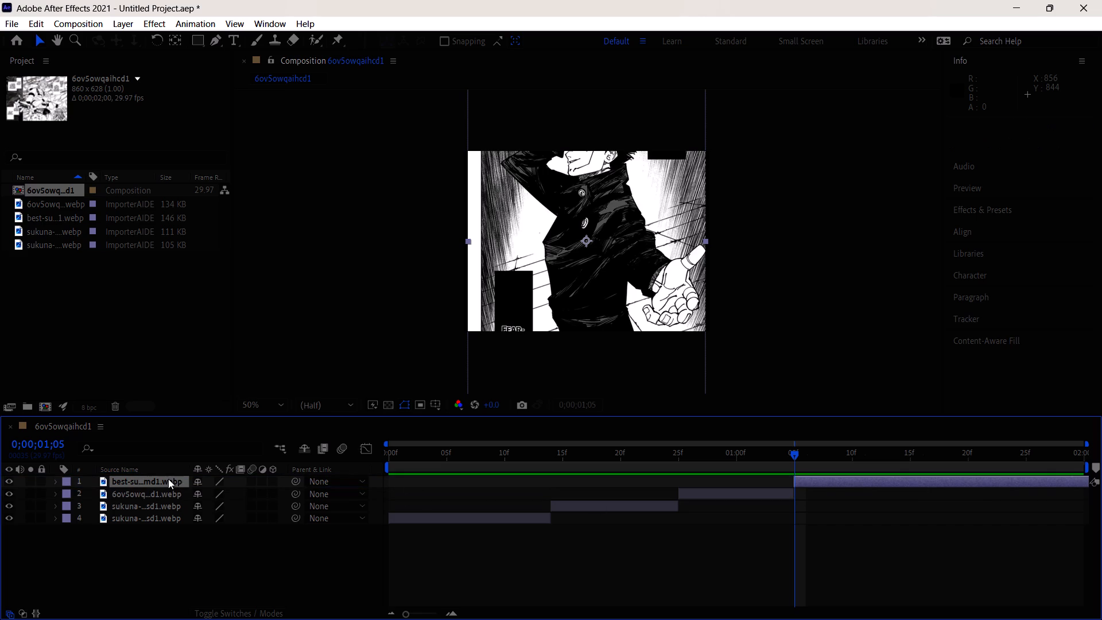
At 0;00;01;06, lower the best-sukuna-panels image so the face shows in the frame and stretch it to about 106%, 102%.
drag(797, 456, 807, 458)
scroll(647, 292, down, 1)
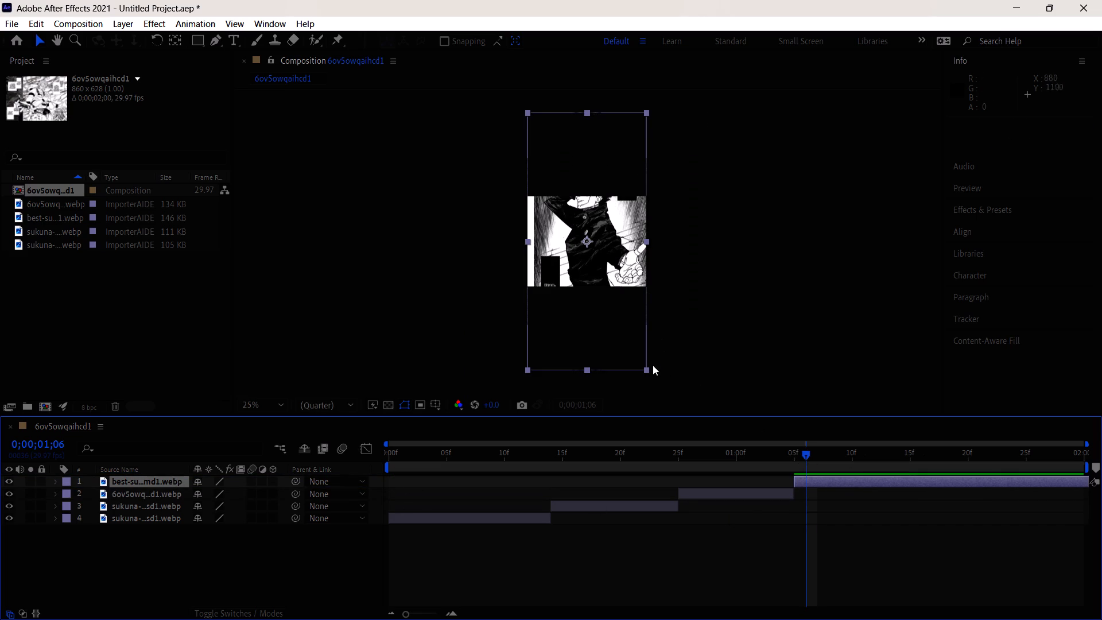
drag(607, 230, 607, 250)
click(647, 390)
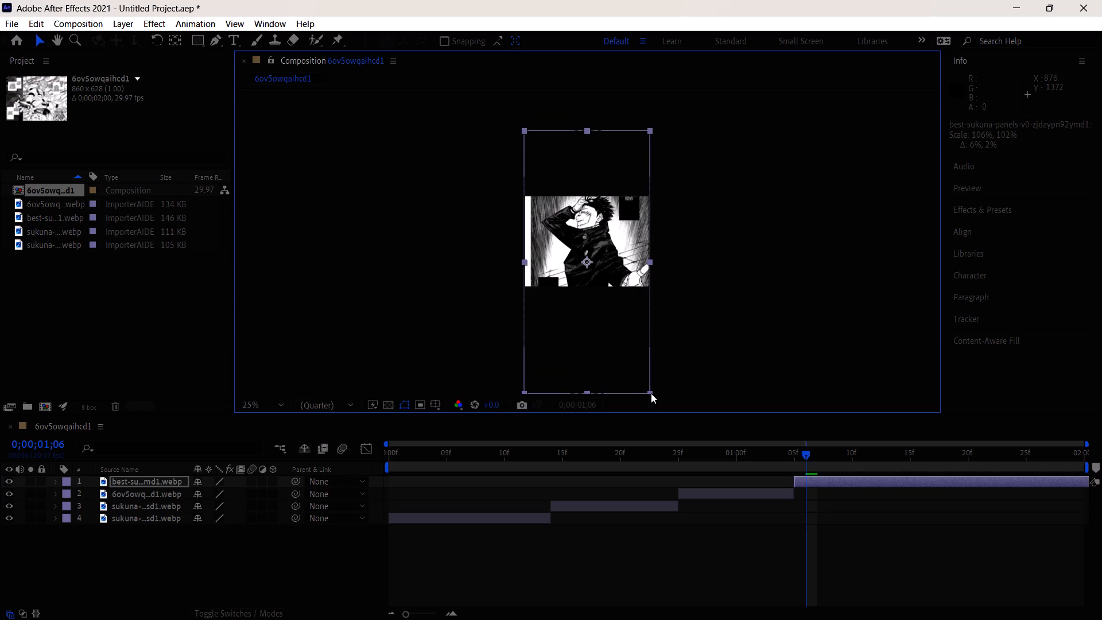
click(802, 282)
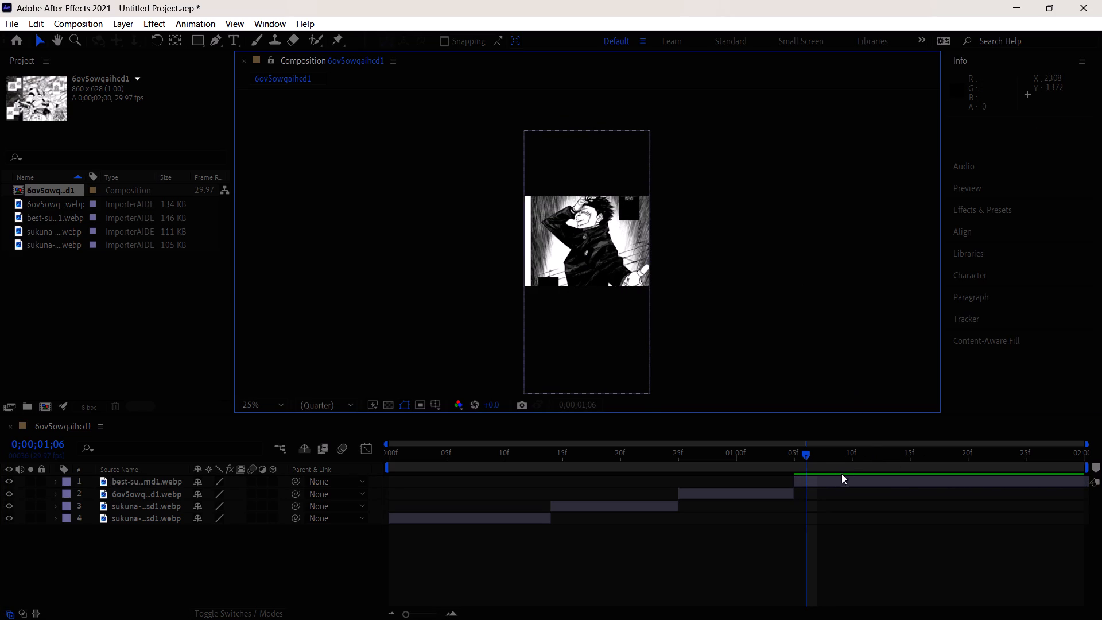
Rescale the "King of Curses" face panel, the first clip in the sequence, to 99.7, 83.5%.
drag(804, 453, 519, 478)
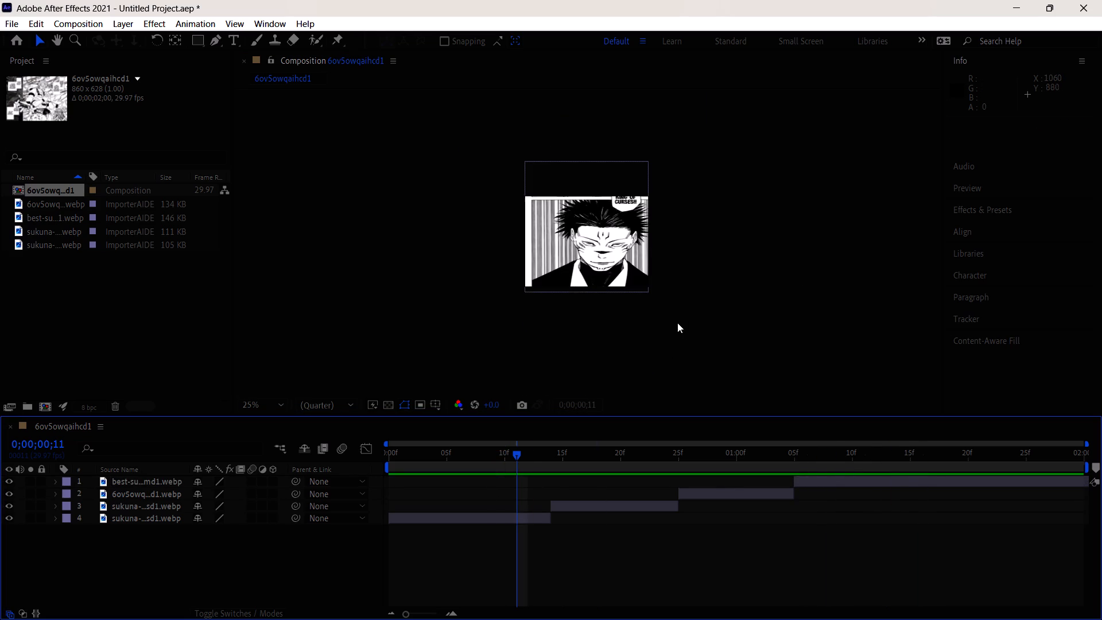
scroll(677, 323, up, 1)
click(654, 270)
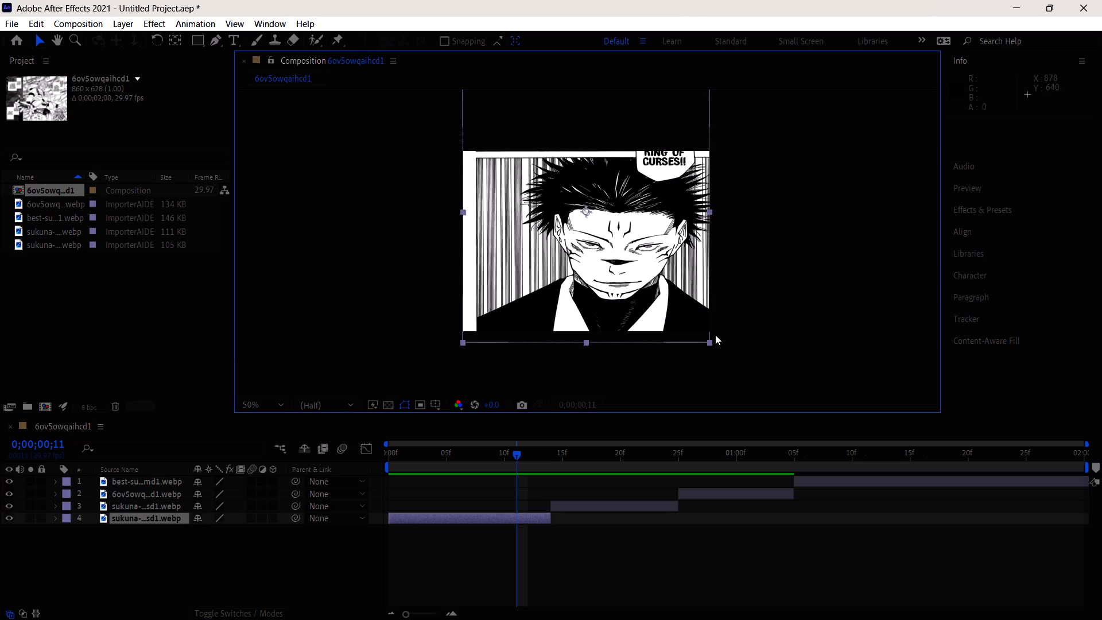
drag(712, 340, 701, 346)
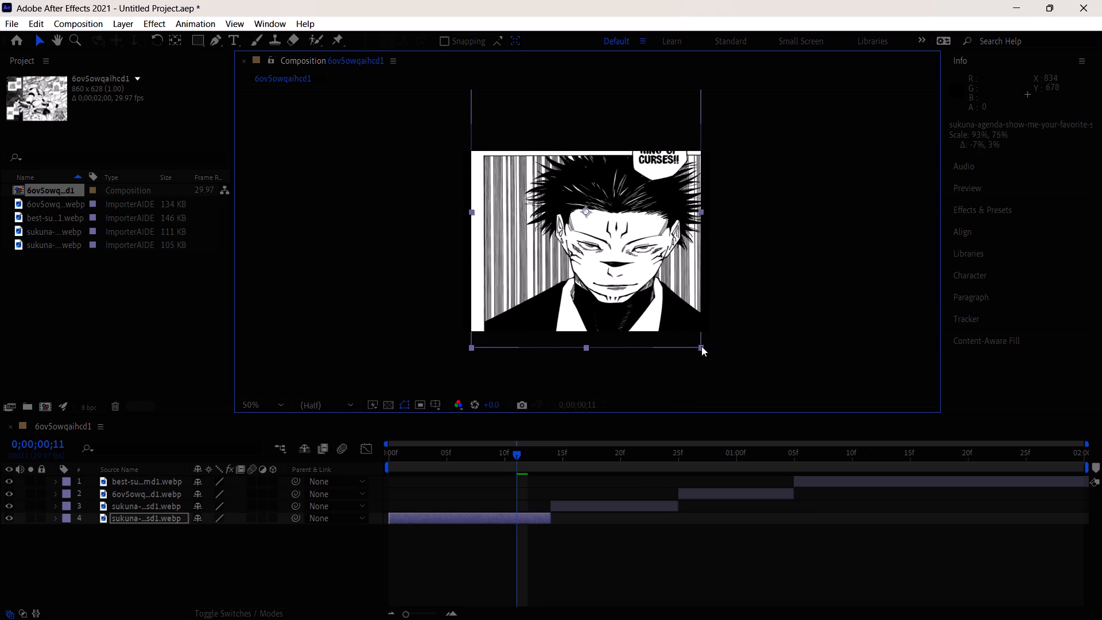
drag(701, 346, 700, 346)
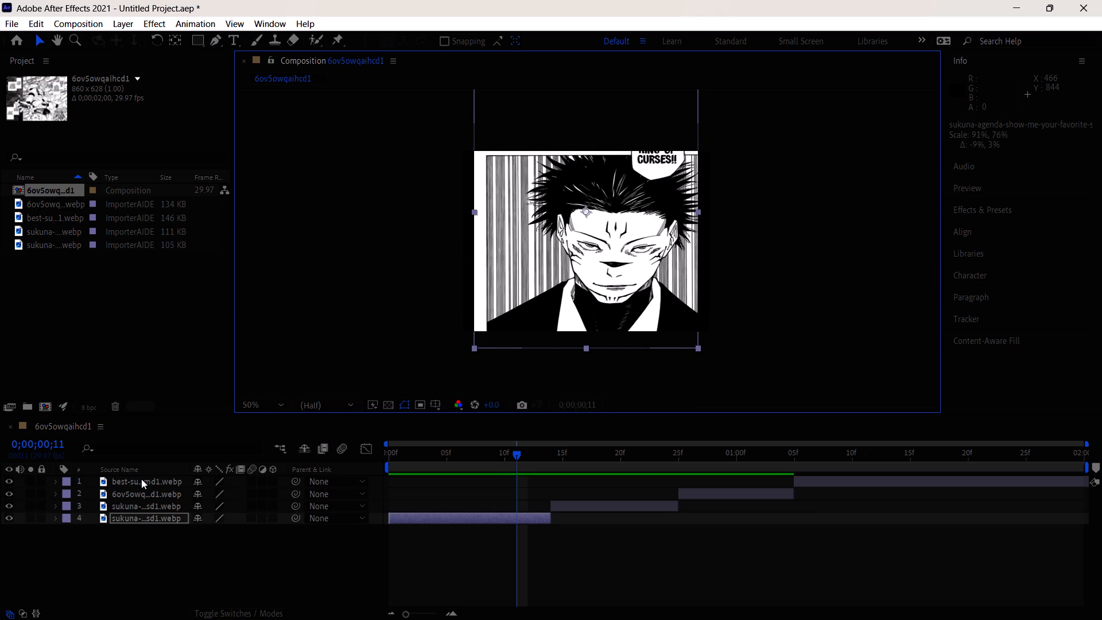
key(s)
drag(207, 534, 209, 533)
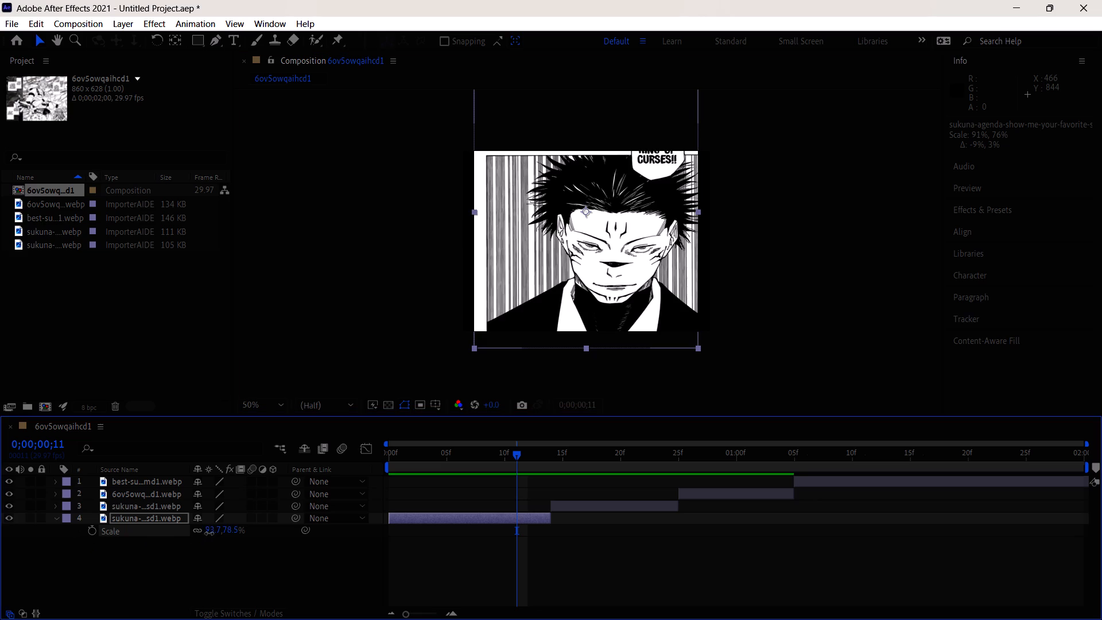
drag(209, 533, 213, 534)
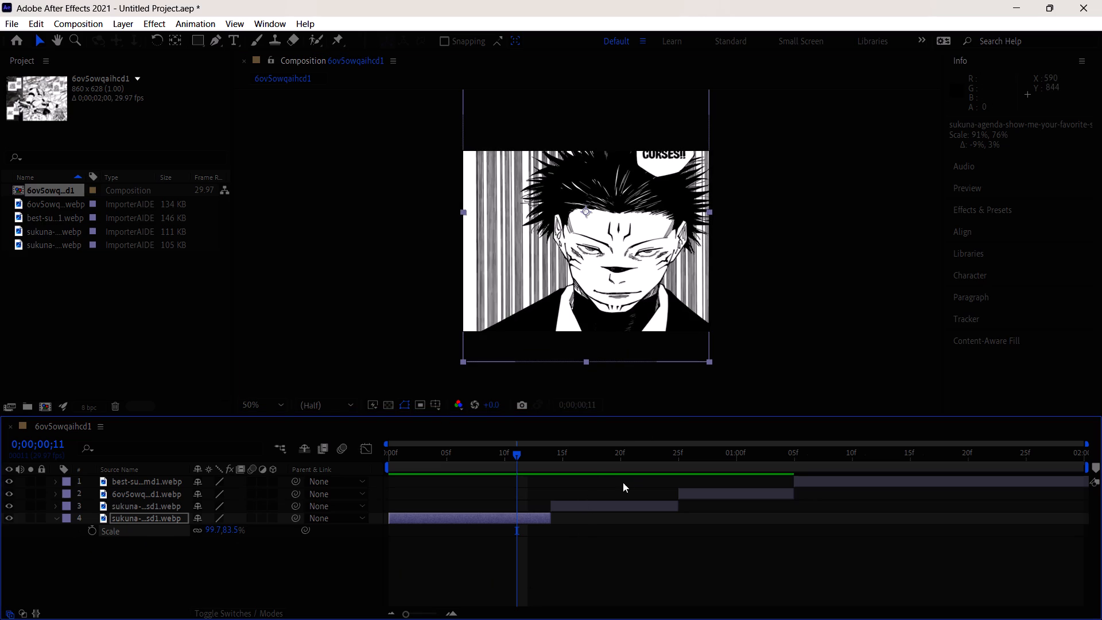
Rescale the grinning Sukuna panel that starts at 0;00;00;14 to 98.6, 84.8% and collapse the layers' Scale properties.
click(627, 502)
drag(559, 448, 597, 460)
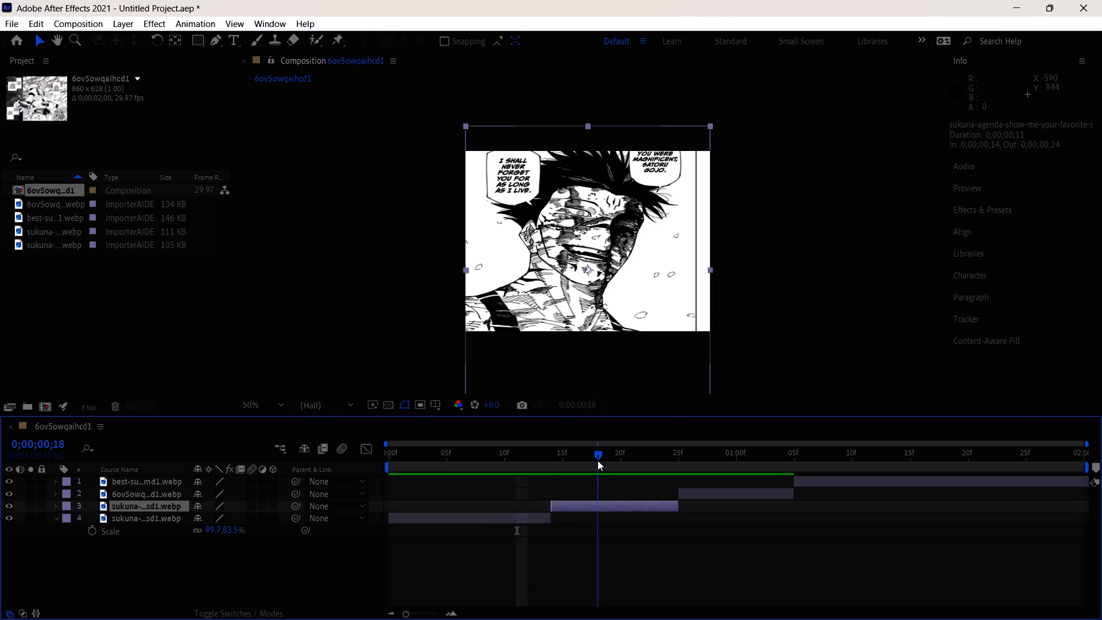
drag(597, 460, 596, 459)
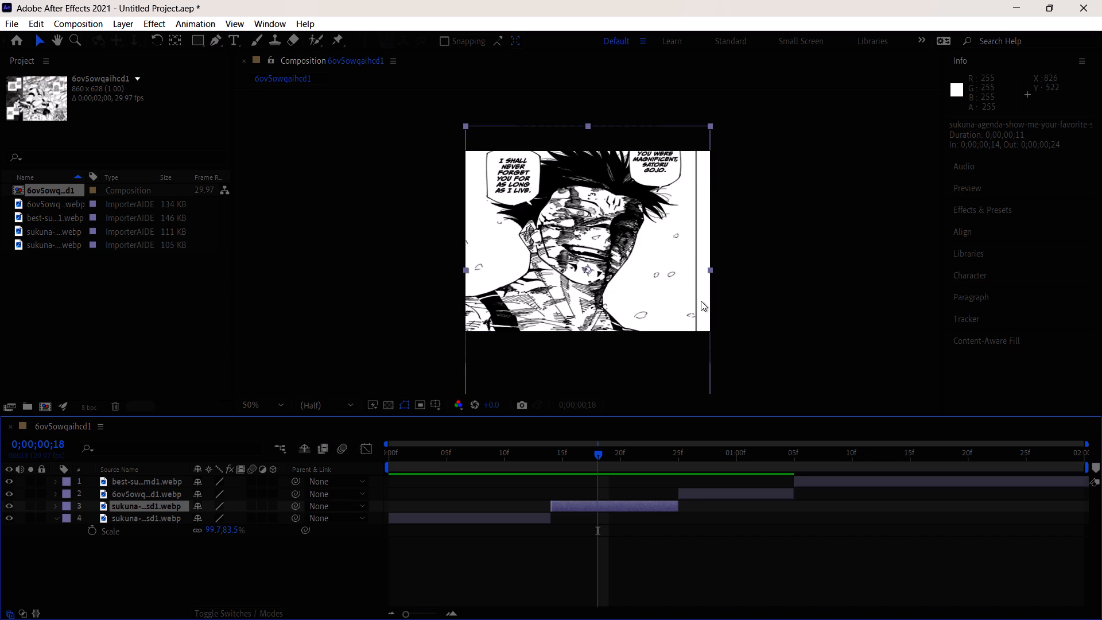
scroll(701, 301, down, 1)
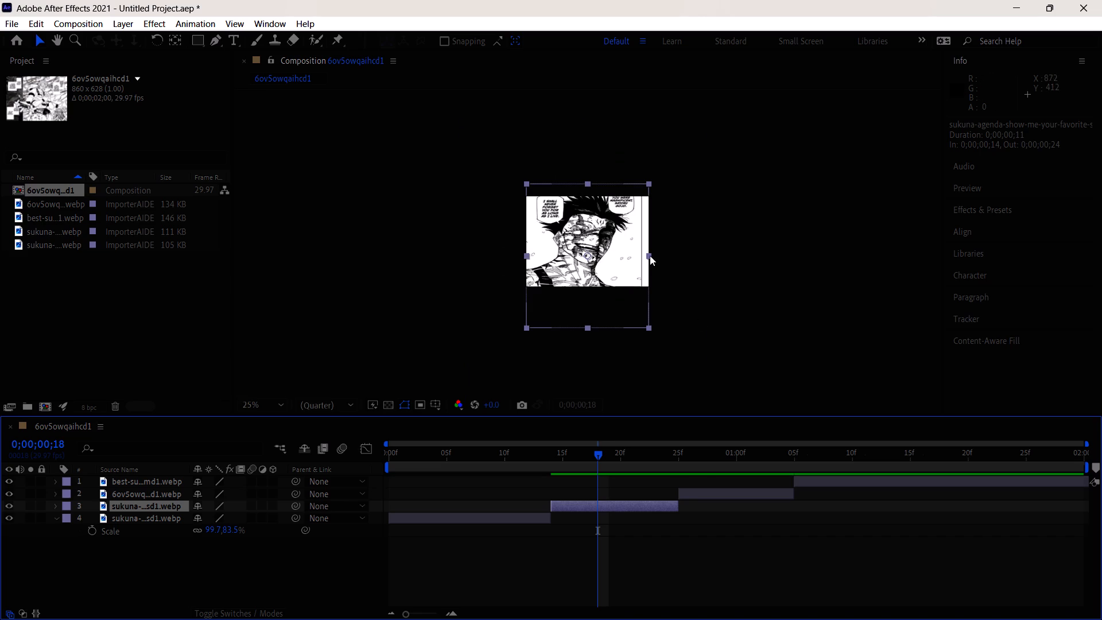
click(649, 255)
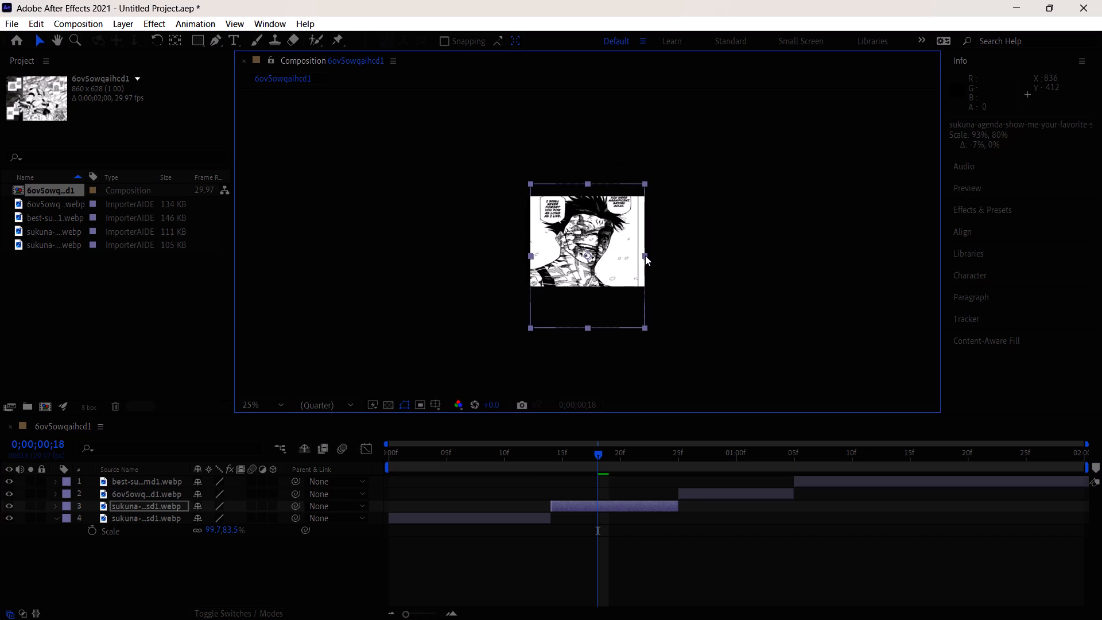
key(s)
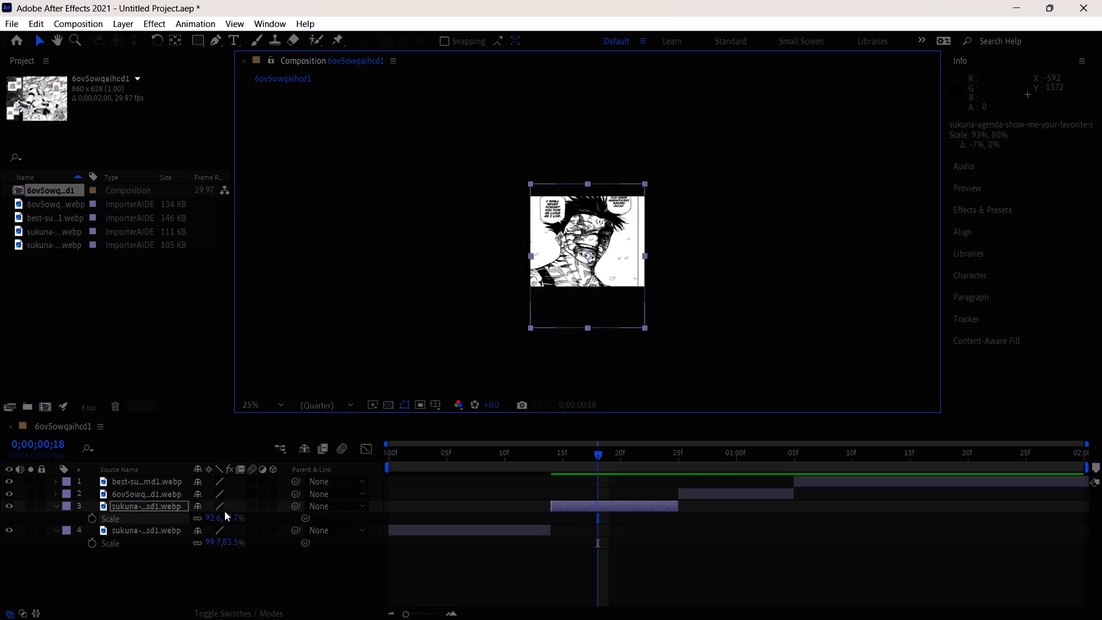
drag(211, 518, 217, 520)
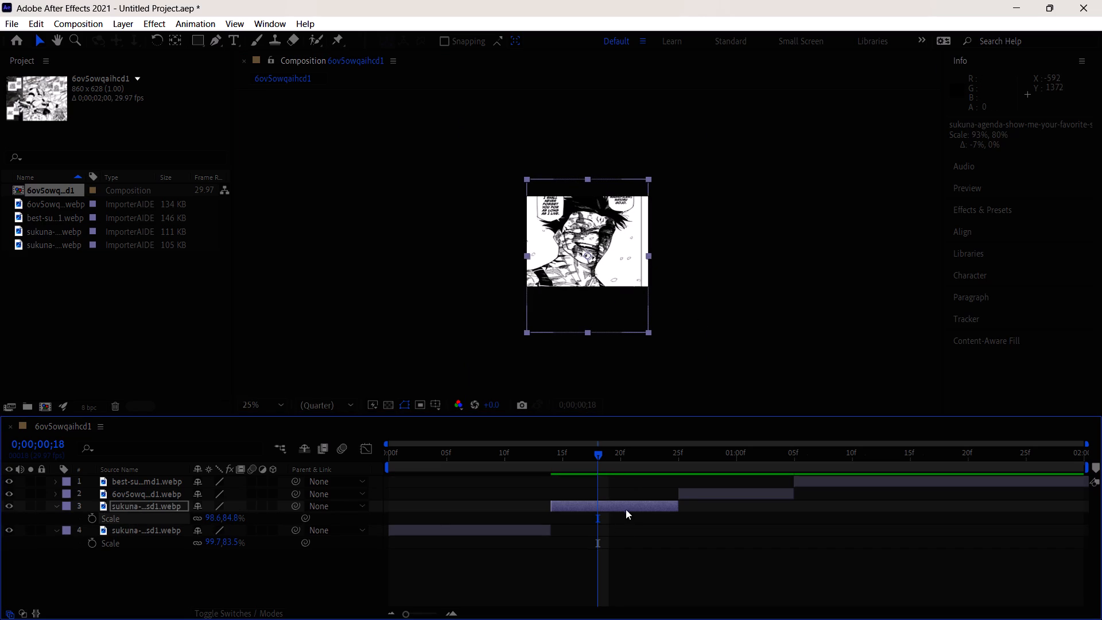
drag(596, 453, 553, 464)
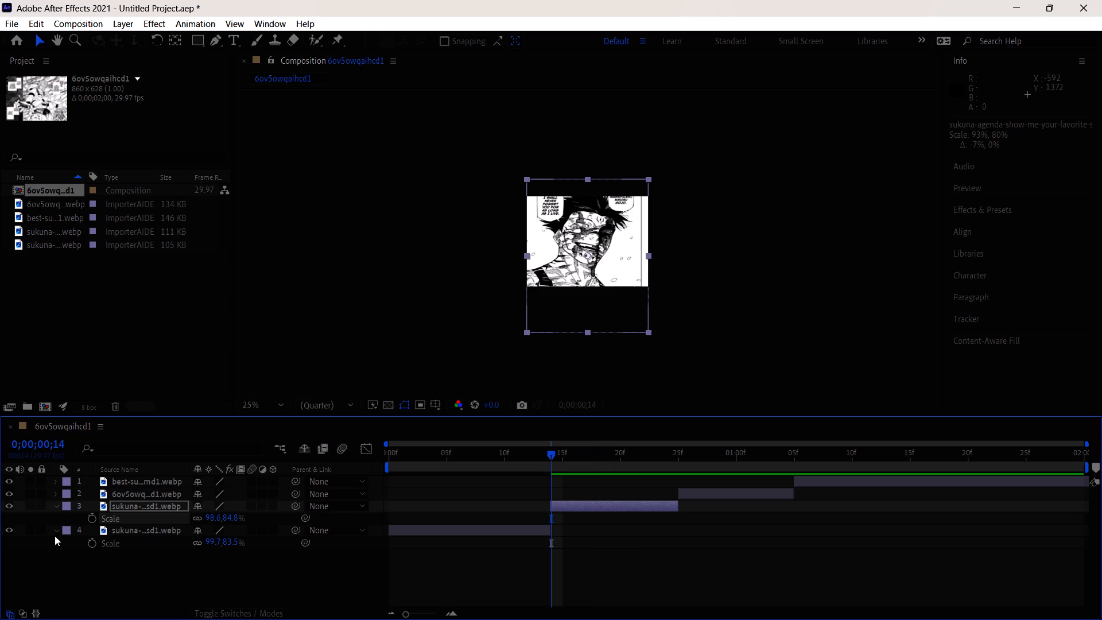
click(55, 503)
click(55, 520)
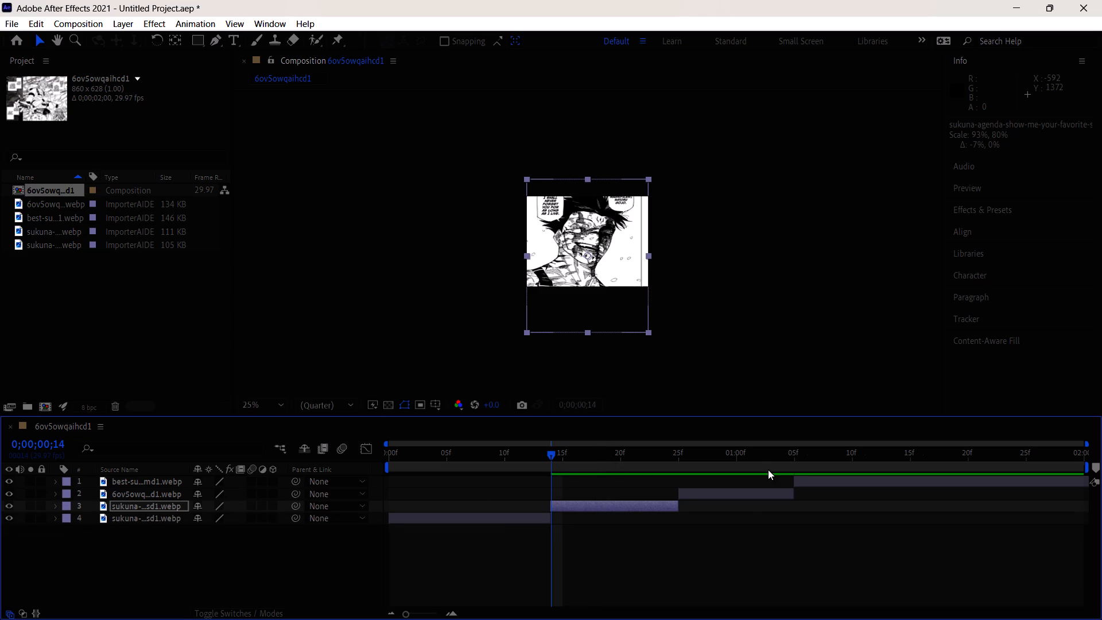
Shift the 6ov5owqaihcd1 image layer to start at 0;00;00;00.
drag(758, 465, 706, 462)
scroll(698, 349, up, 2)
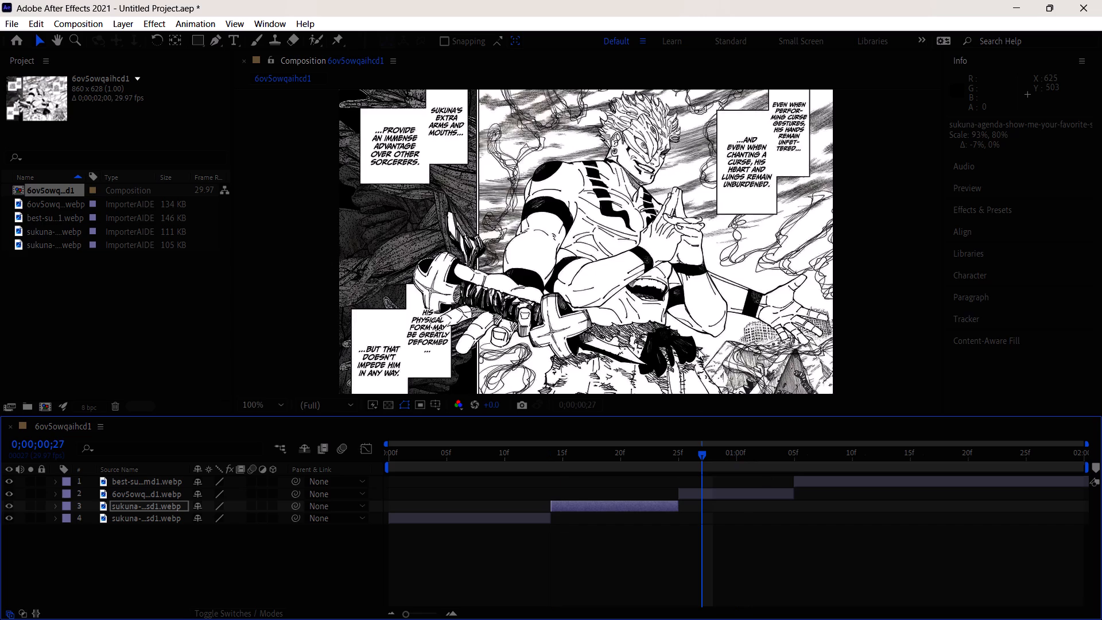
scroll(698, 349, down, 1)
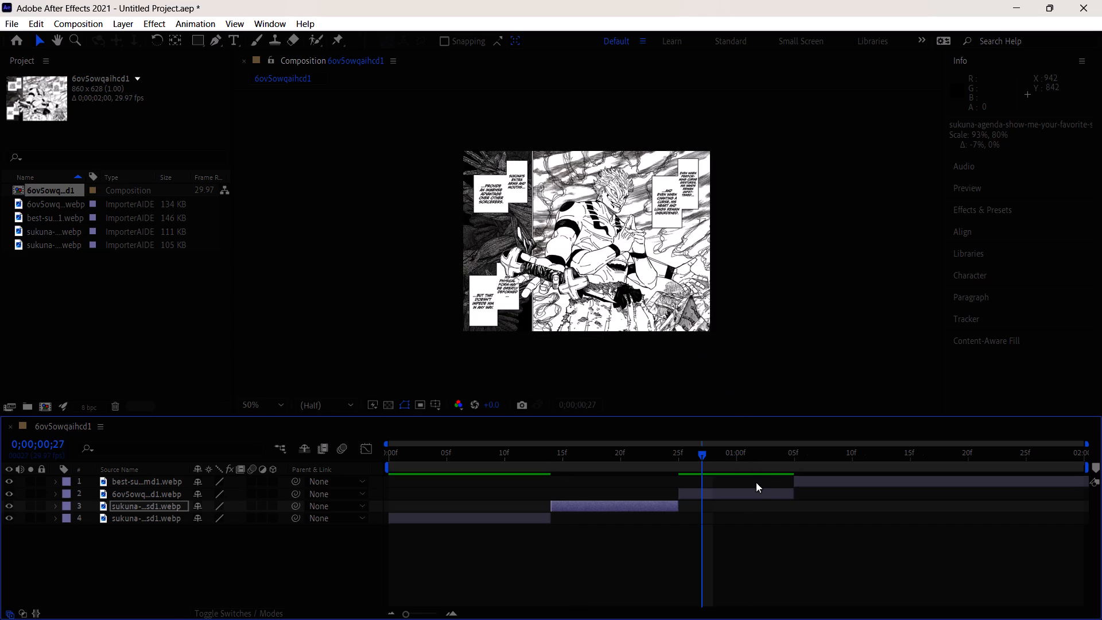
drag(747, 498, 458, 521)
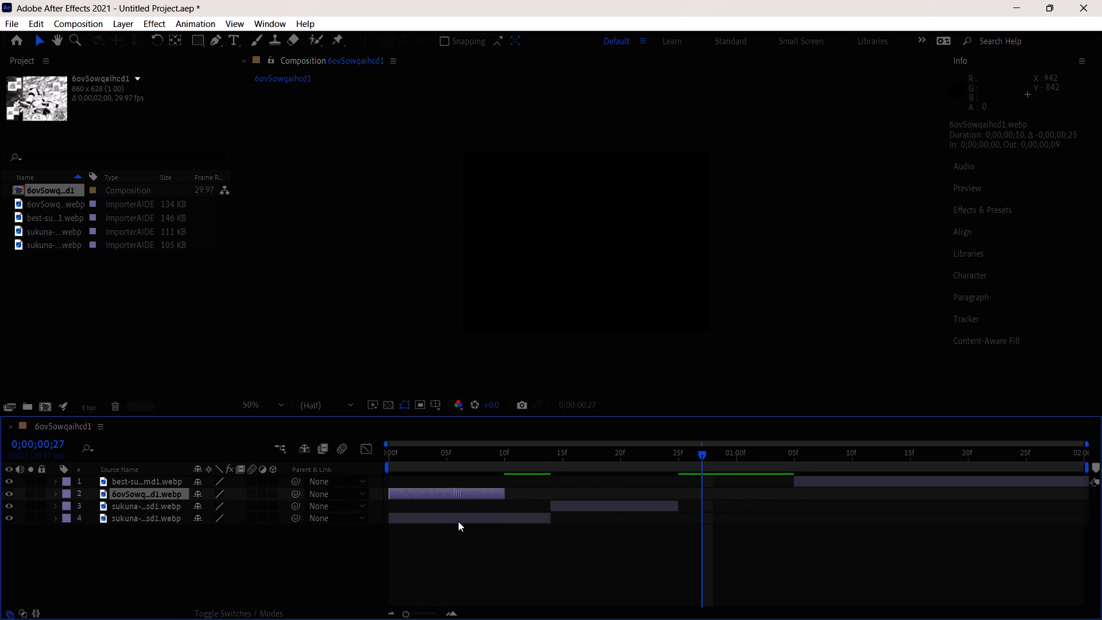
drag(458, 521, 459, 521)
Shift the "King of Curses" panel layer to start at 0;00;00;25 and trim its end to 0;00;01;04.
drag(458, 521, 745, 512)
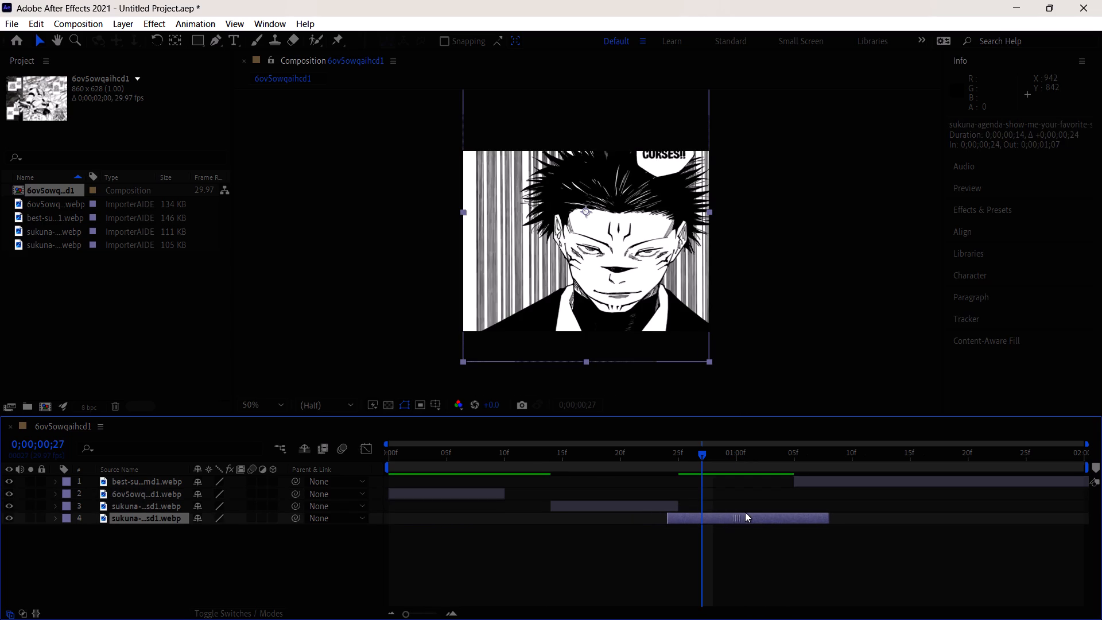
drag(745, 512, 749, 513)
drag(843, 519, 819, 522)
drag(819, 522, 797, 524)
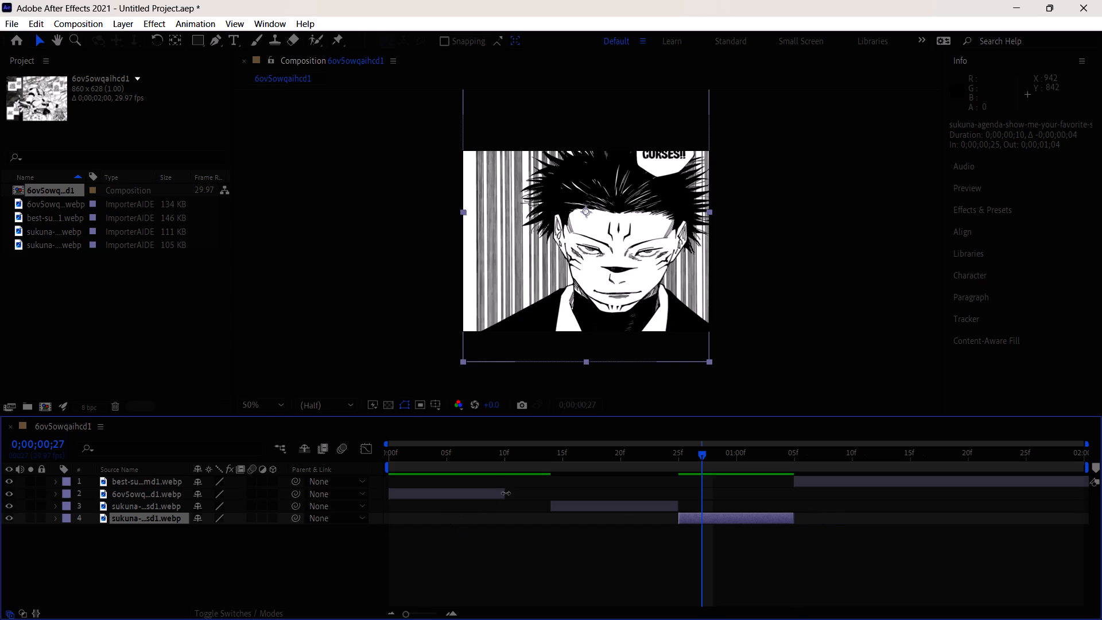
Extend the end of the 6ov5owqaihcd1 image layer to 0;00;00;13.
drag(506, 493, 554, 497)
Reorder the stack with the 6ov5owqaihcd1 layer at the bottom and the grinning panel layer directly above it.
drag(701, 451, 464, 473)
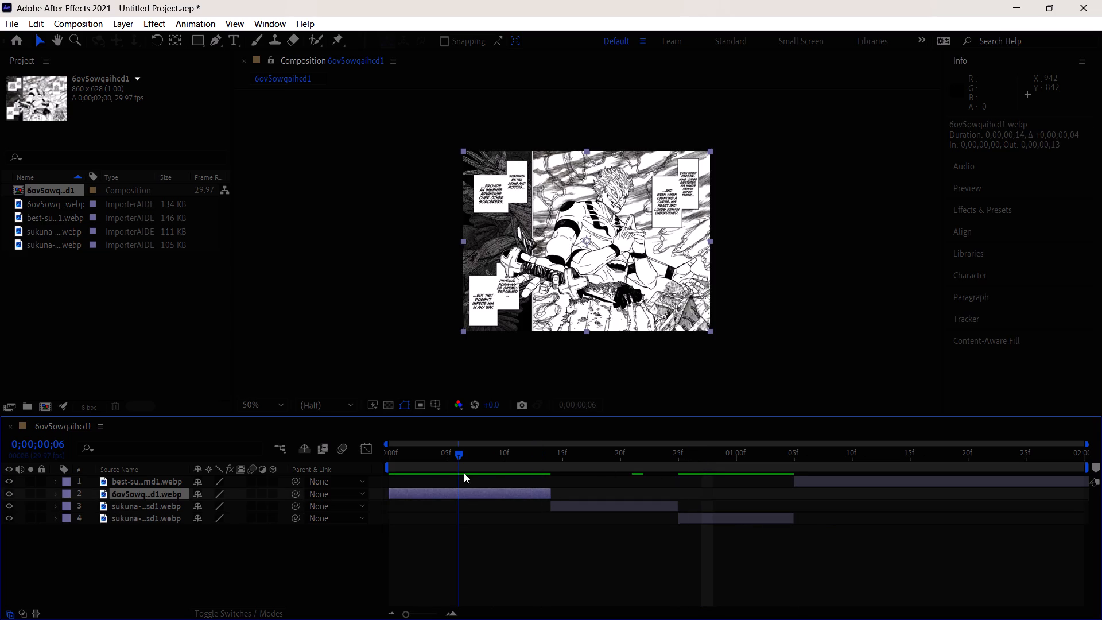
drag(464, 473, 452, 474)
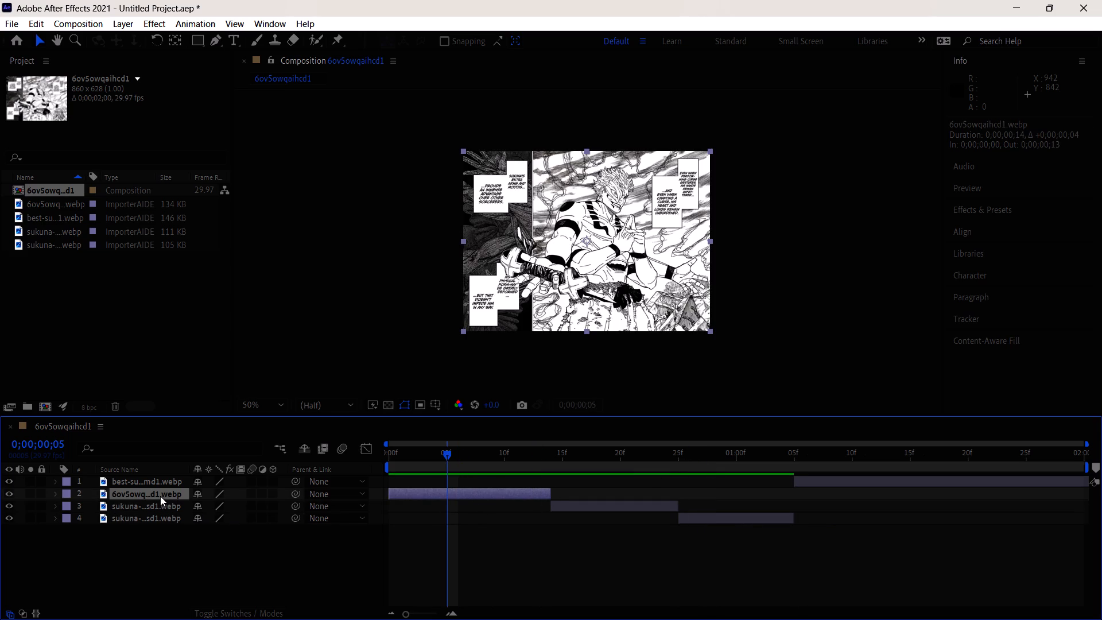
drag(160, 496, 161, 529)
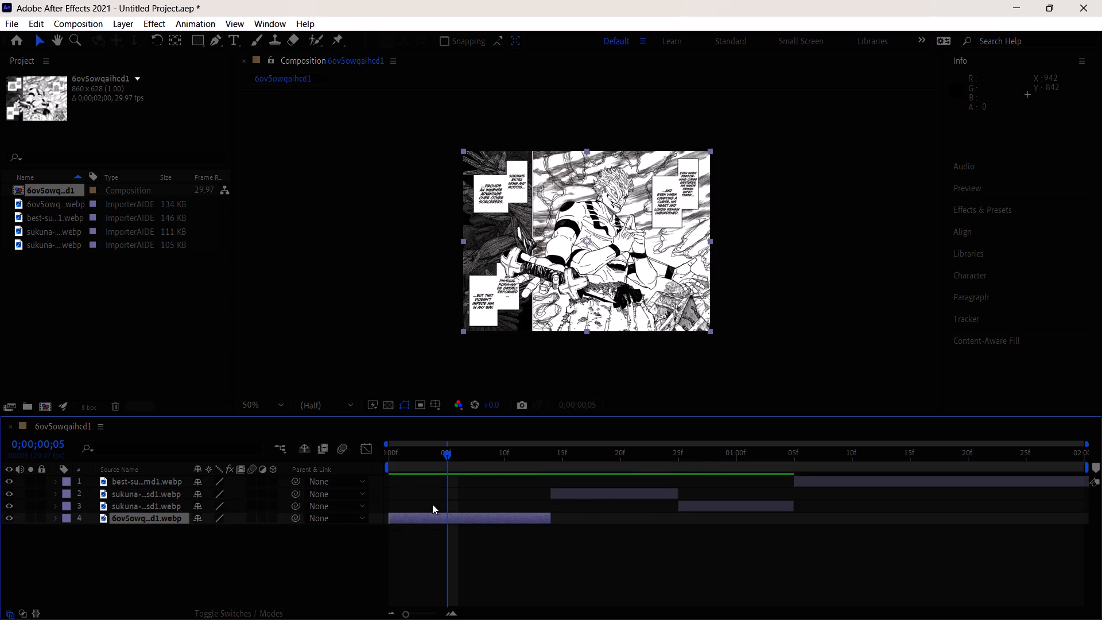
click(598, 495)
drag(143, 499, 145, 510)
Narrow the visible timeline to end at 0;00;01;11 and add a Scale keyframe at 0;00;00;00 on the grinning panel layer.
drag(446, 458, 423, 459)
drag(1086, 446, 871, 458)
drag(440, 455, 387, 459)
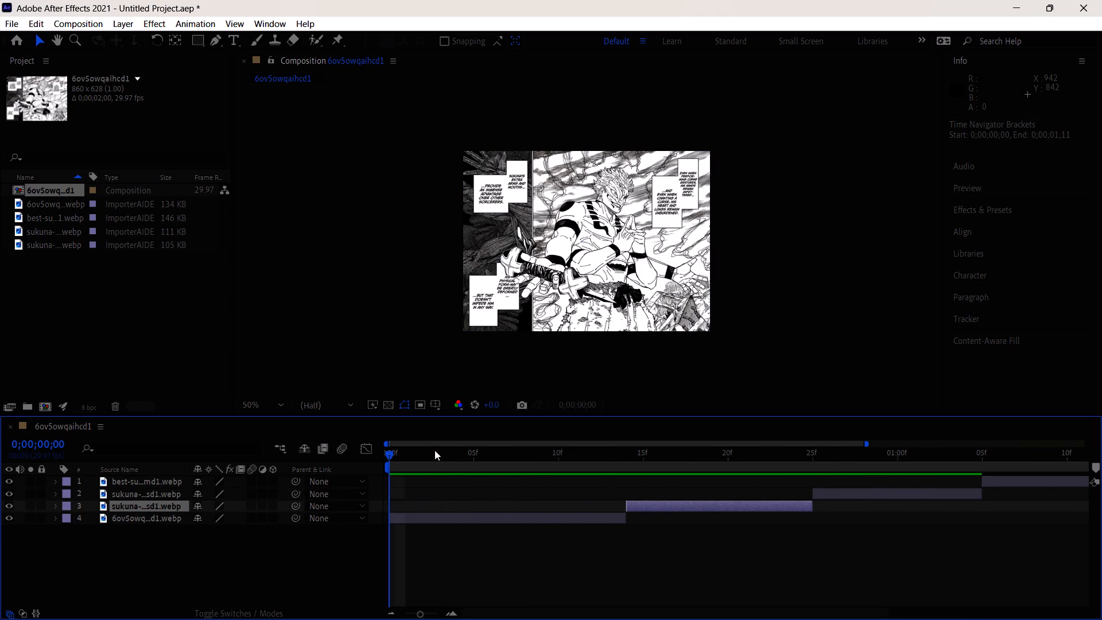
scroll(649, 316, up, 2)
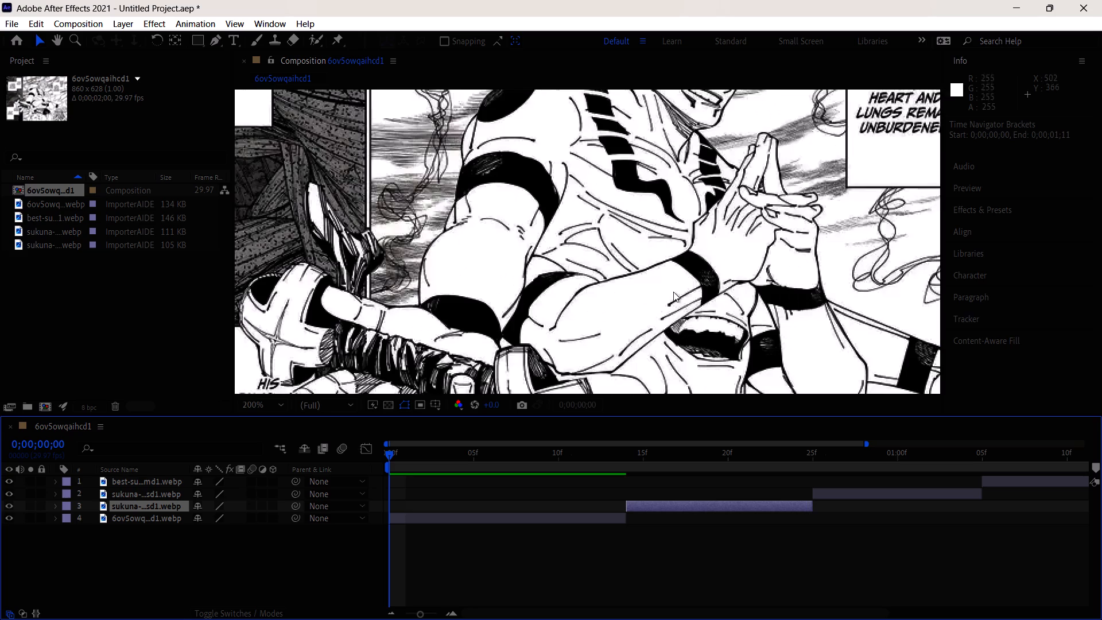
scroll(457, 238, down, 2)
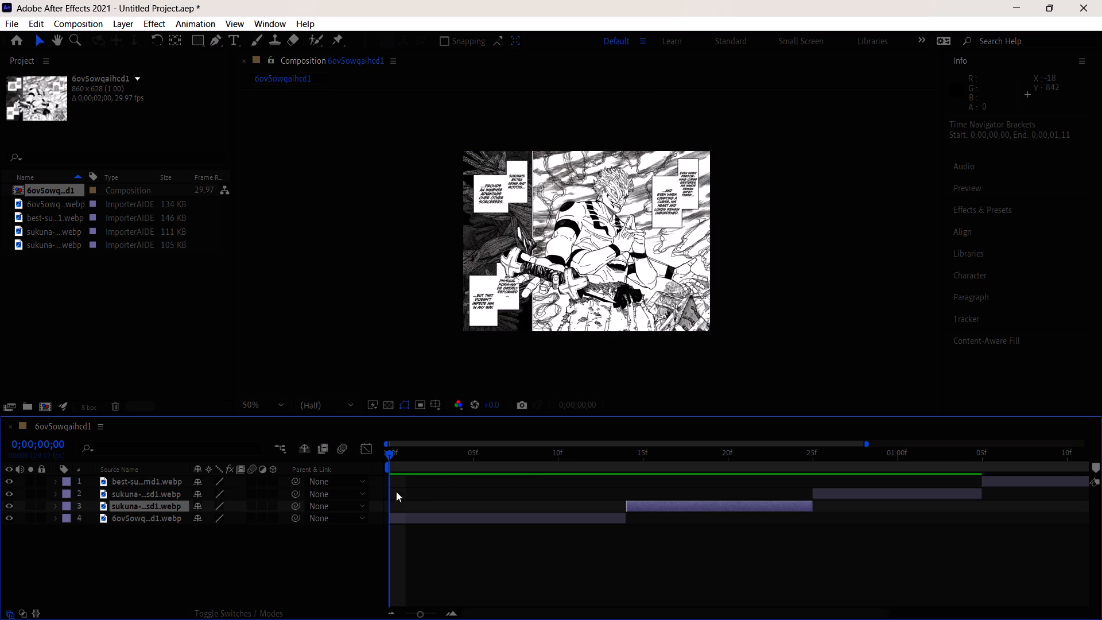
key(s)
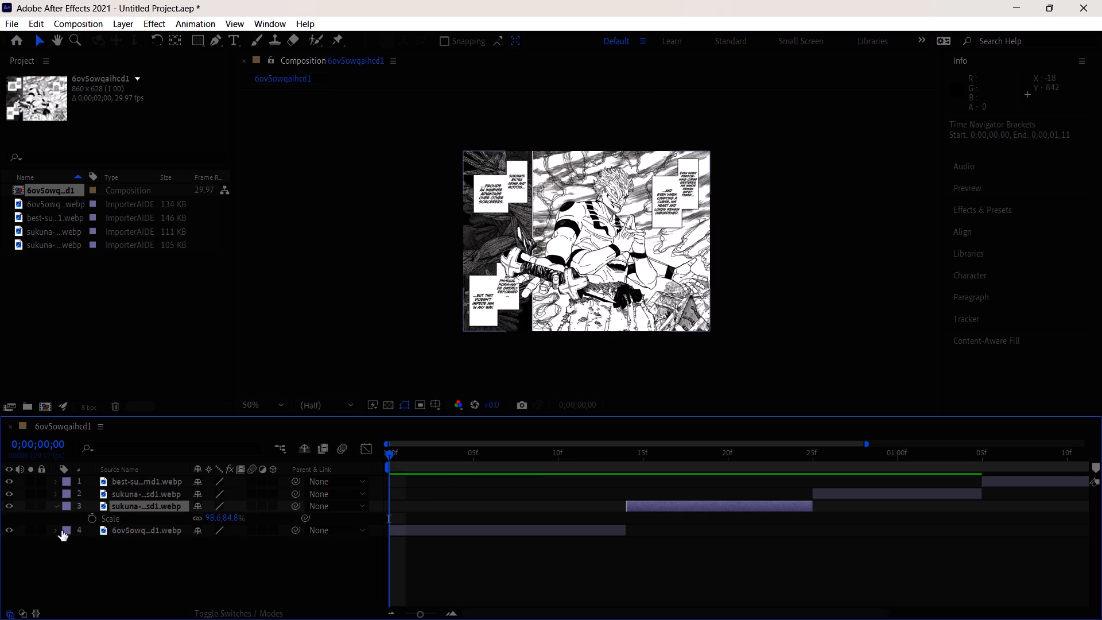
click(87, 522)
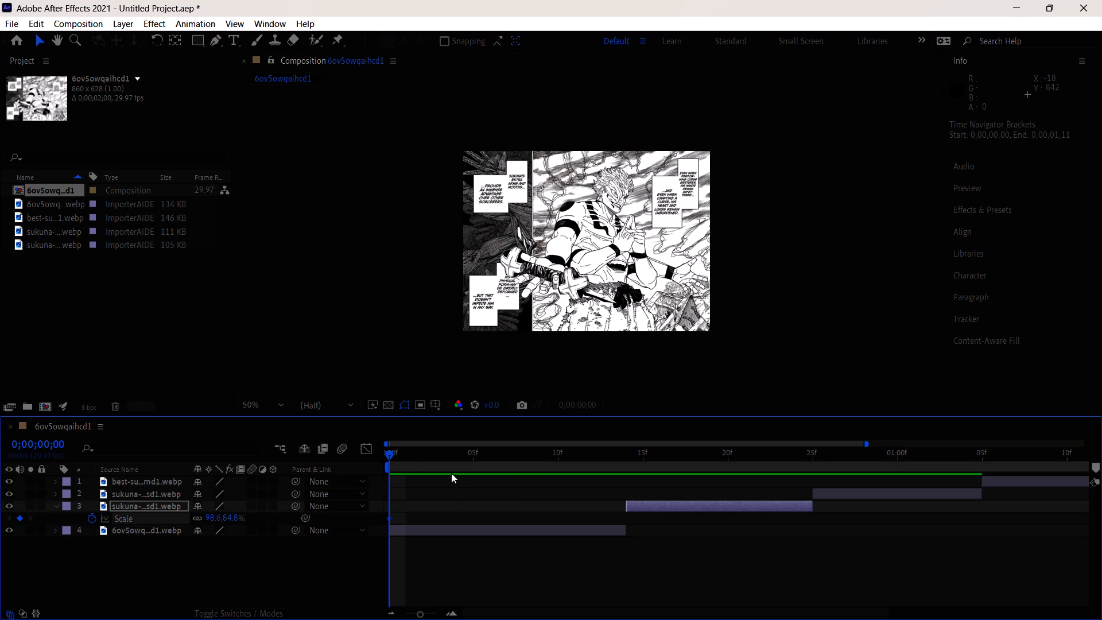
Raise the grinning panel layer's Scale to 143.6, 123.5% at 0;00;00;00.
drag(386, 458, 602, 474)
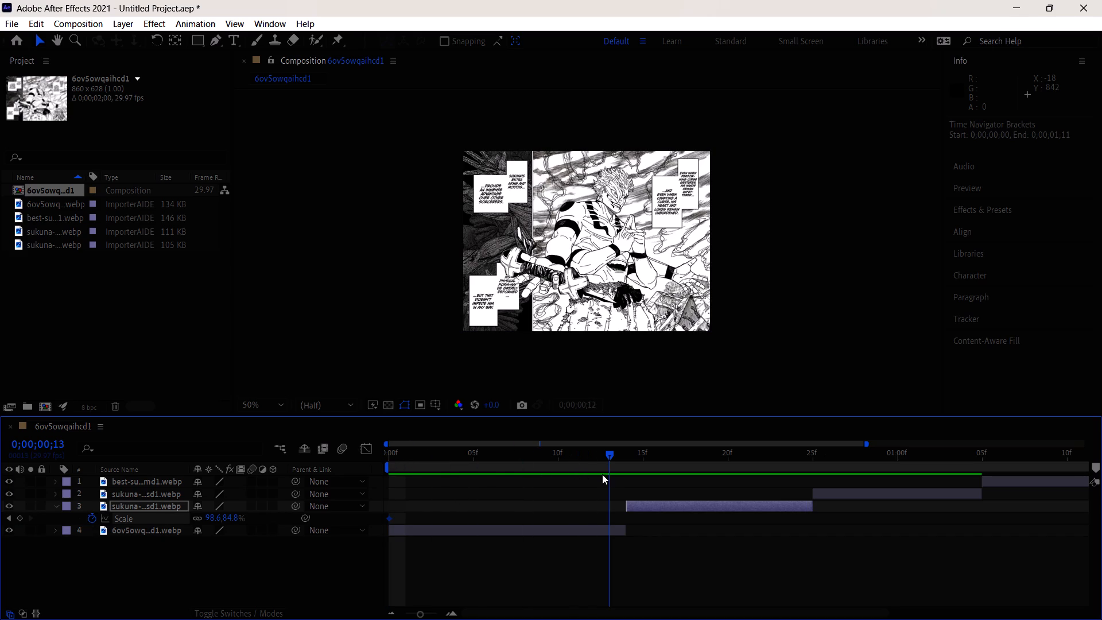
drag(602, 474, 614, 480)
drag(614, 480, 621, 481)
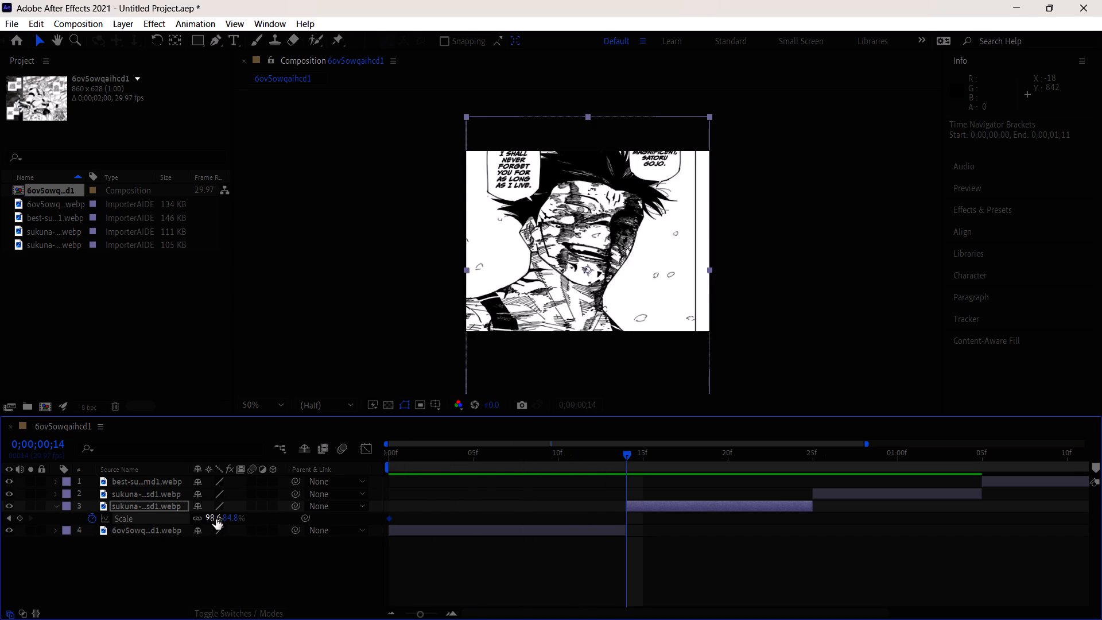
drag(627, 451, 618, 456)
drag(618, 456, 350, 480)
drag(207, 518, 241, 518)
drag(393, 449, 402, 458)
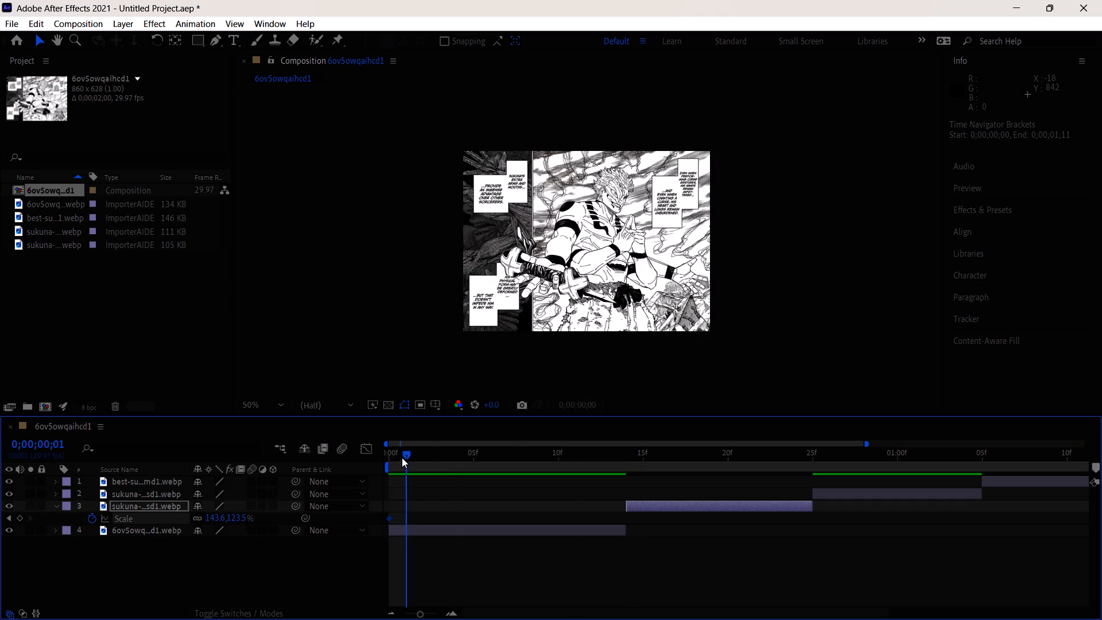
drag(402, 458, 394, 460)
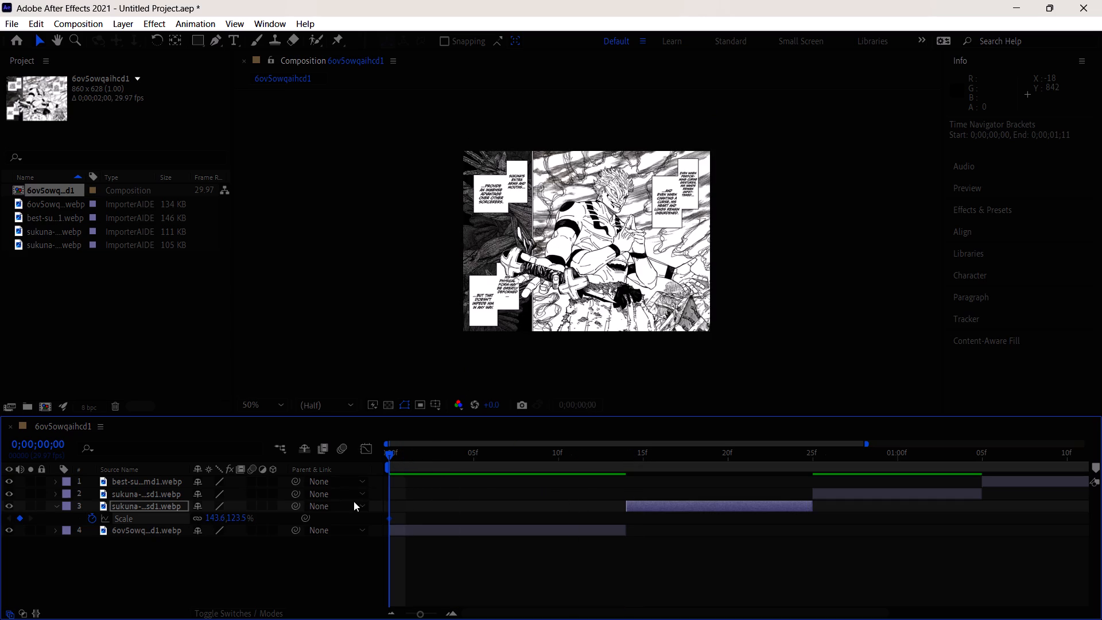
Undo the scale change and the Scale keyframe on the grinning panel layer, and collapse its properties.
key(ctrl+z)
key(ctrl+z)
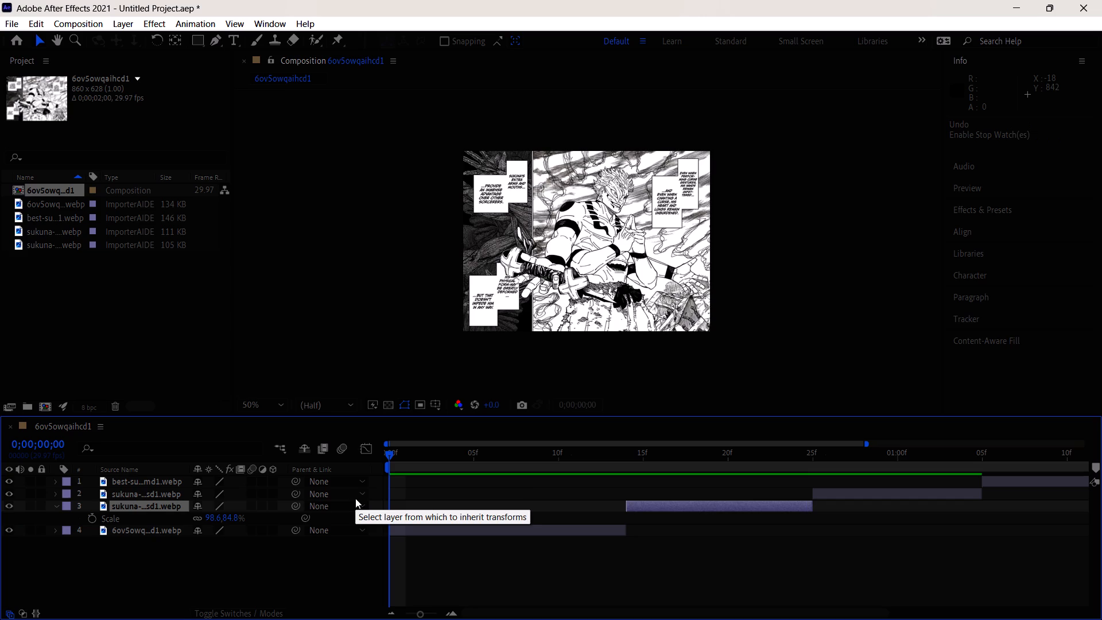
click(59, 505)
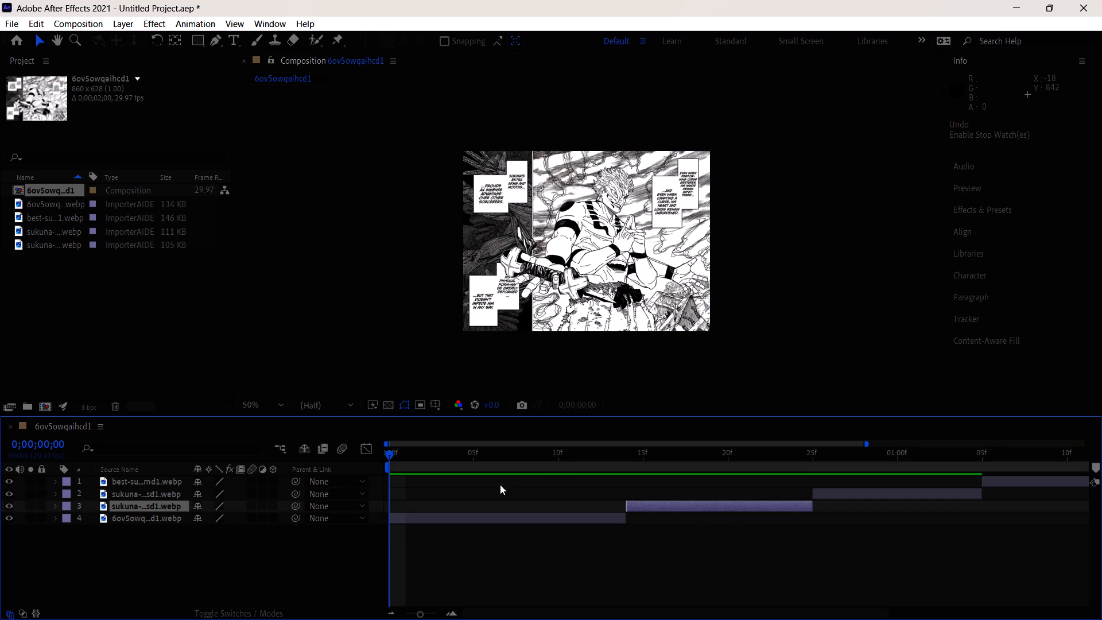
Widen the grinning panel in the composition at 0;00;00;14 to a scale of 100%, 85%.
drag(665, 458, 632, 471)
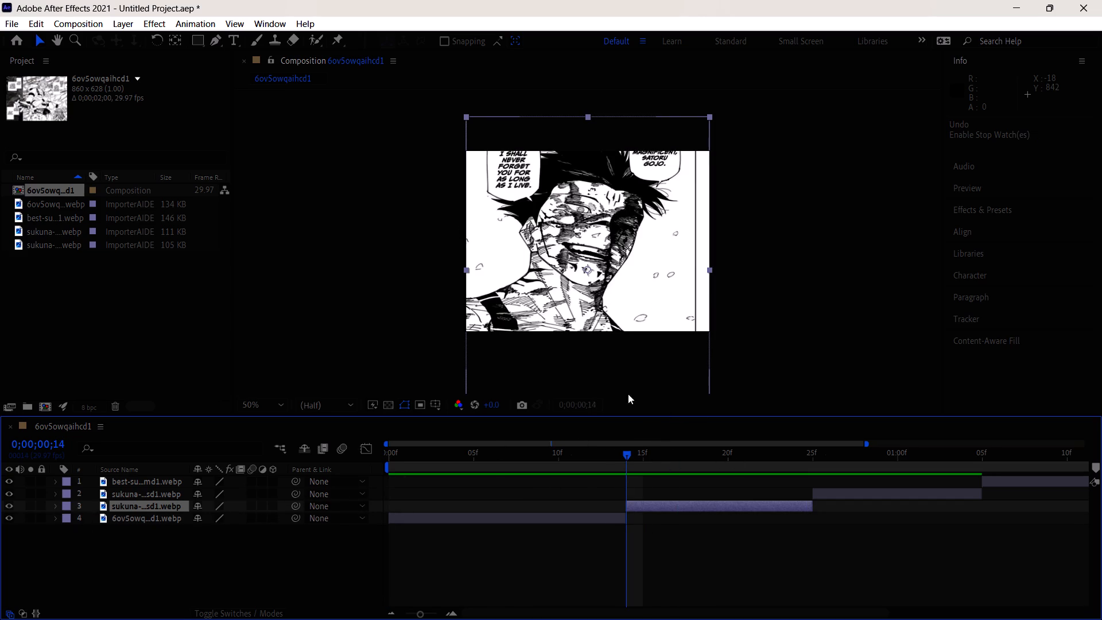
click(709, 270)
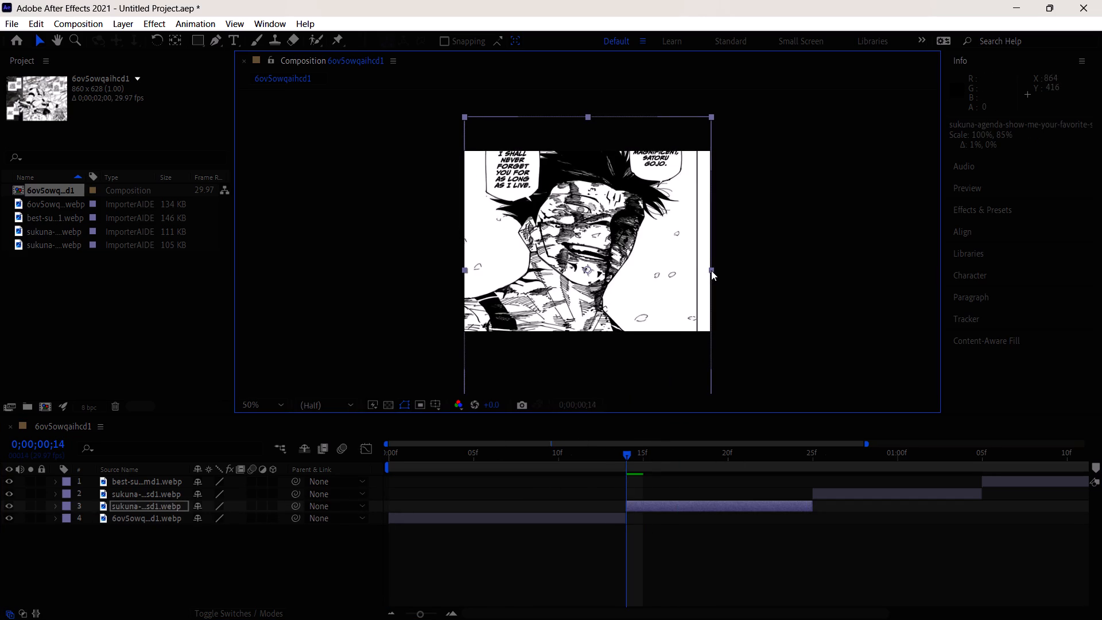
Set the 6ov5owqaihcd1 layer's Scale to 226% and add a Scale keyframe at 0;00;00;00.
drag(621, 455, 433, 479)
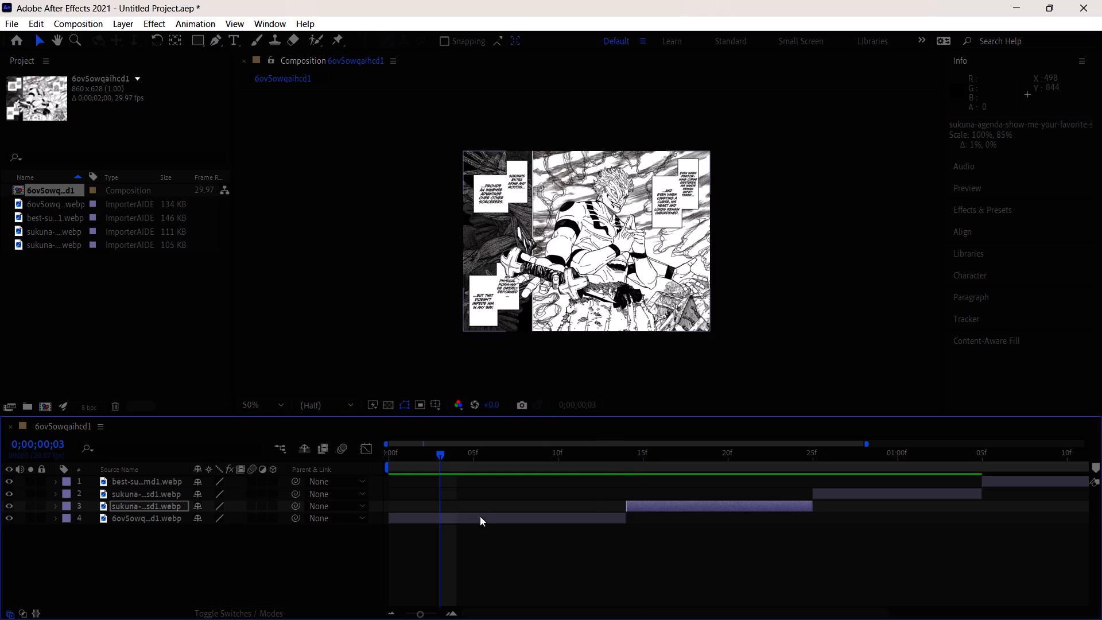
click(480, 516)
click(56, 514)
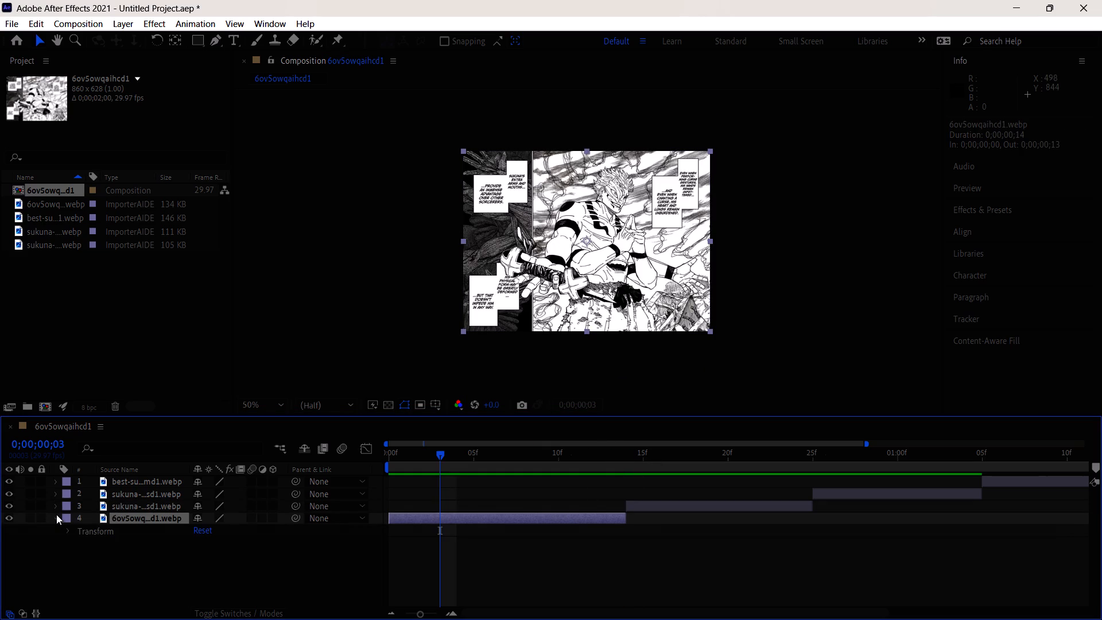
key(s)
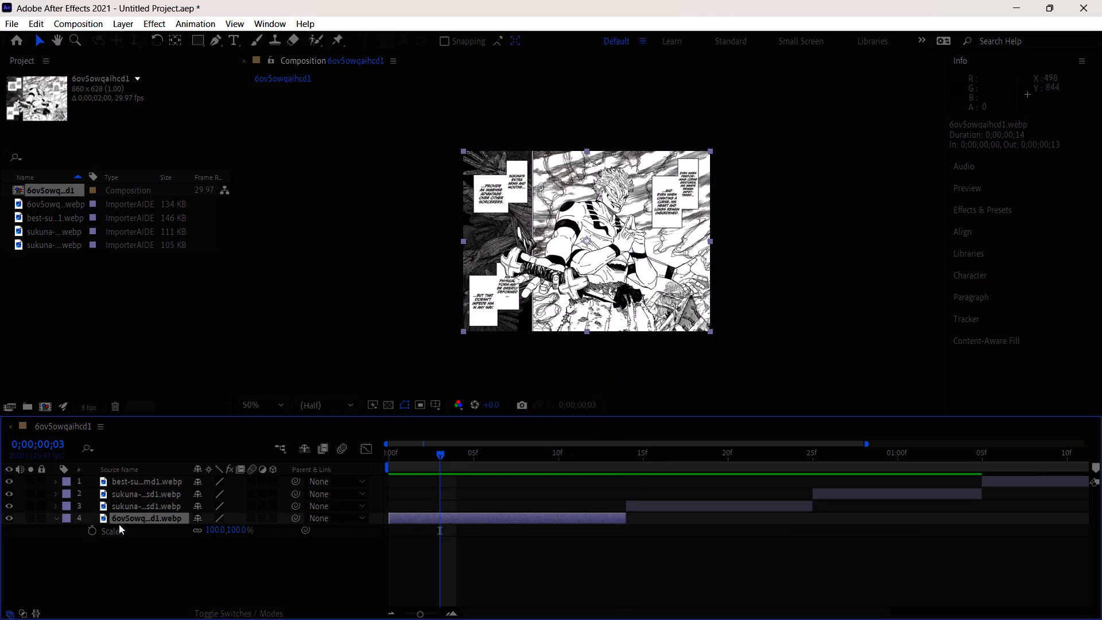
drag(440, 459, 369, 467)
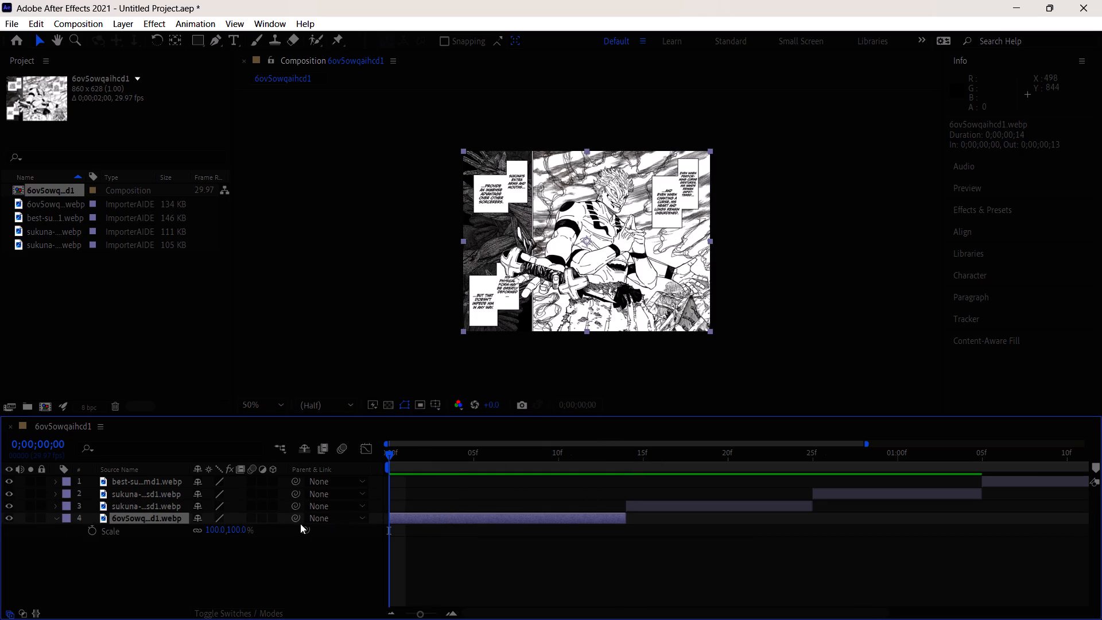
drag(213, 531, 298, 534)
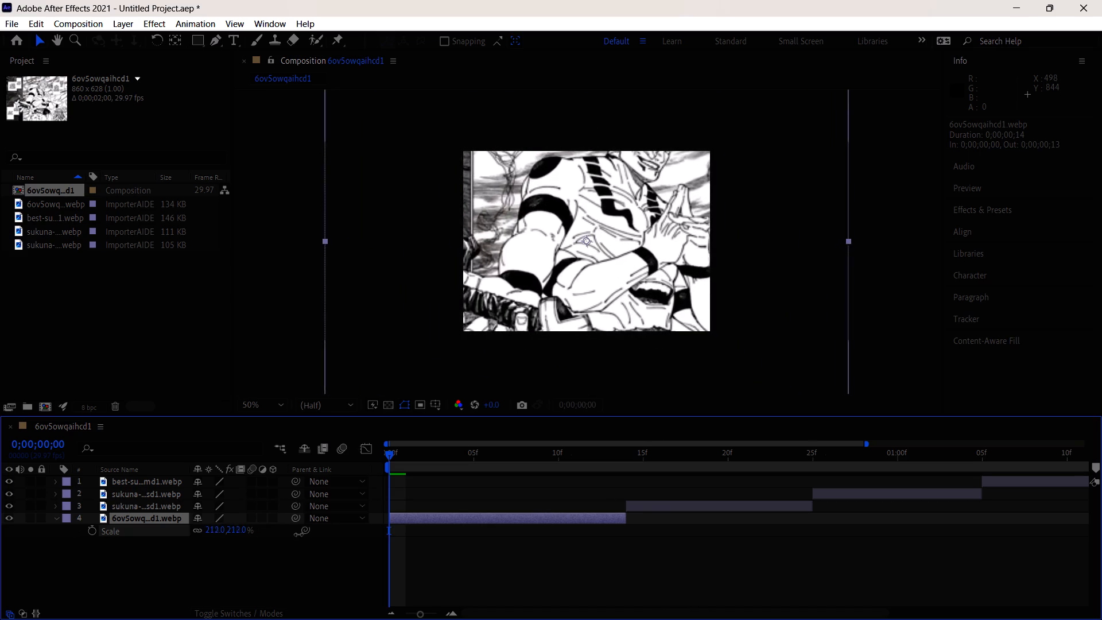
drag(298, 534, 308, 536)
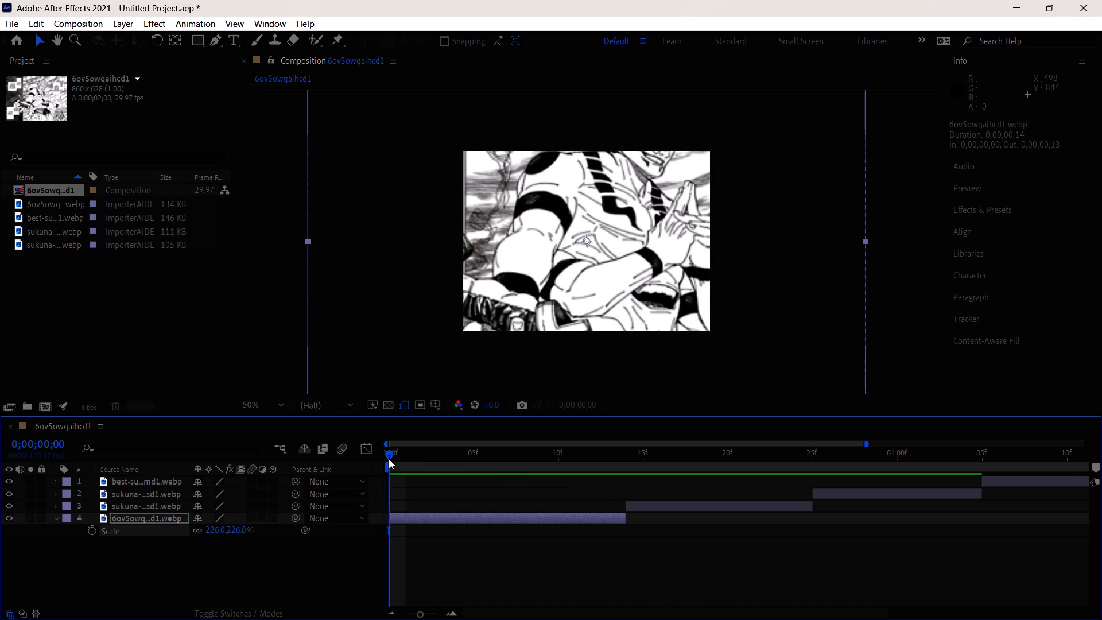
click(90, 524)
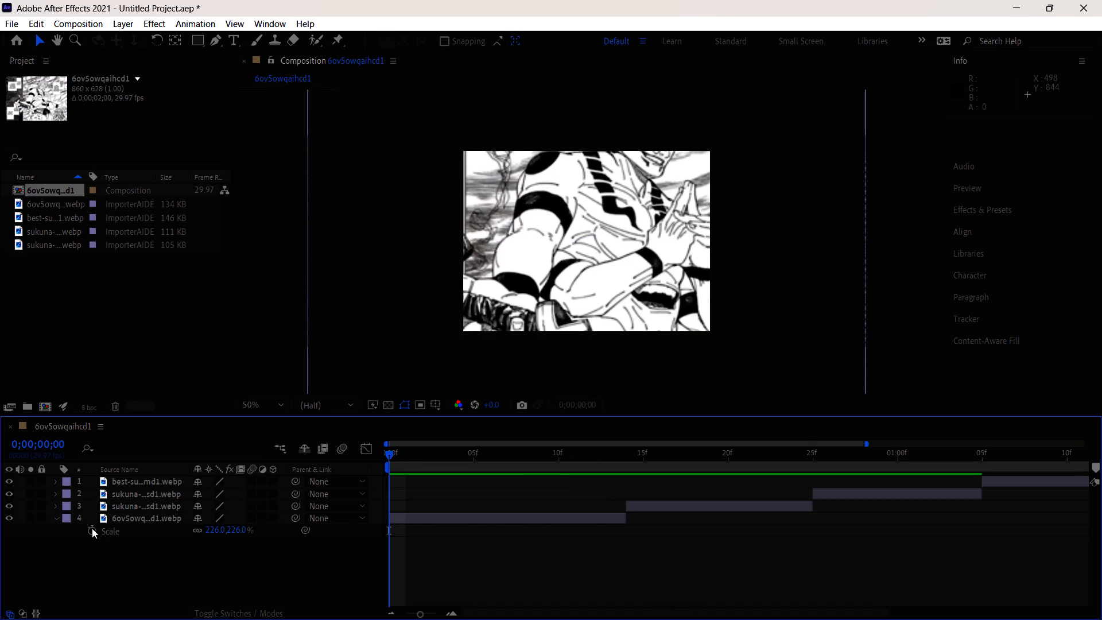
click(92, 529)
Add a second Scale keyframe of 148% at 0;00;00;14 on the 6ov5owqaihcd1 layer.
drag(389, 455, 506, 468)
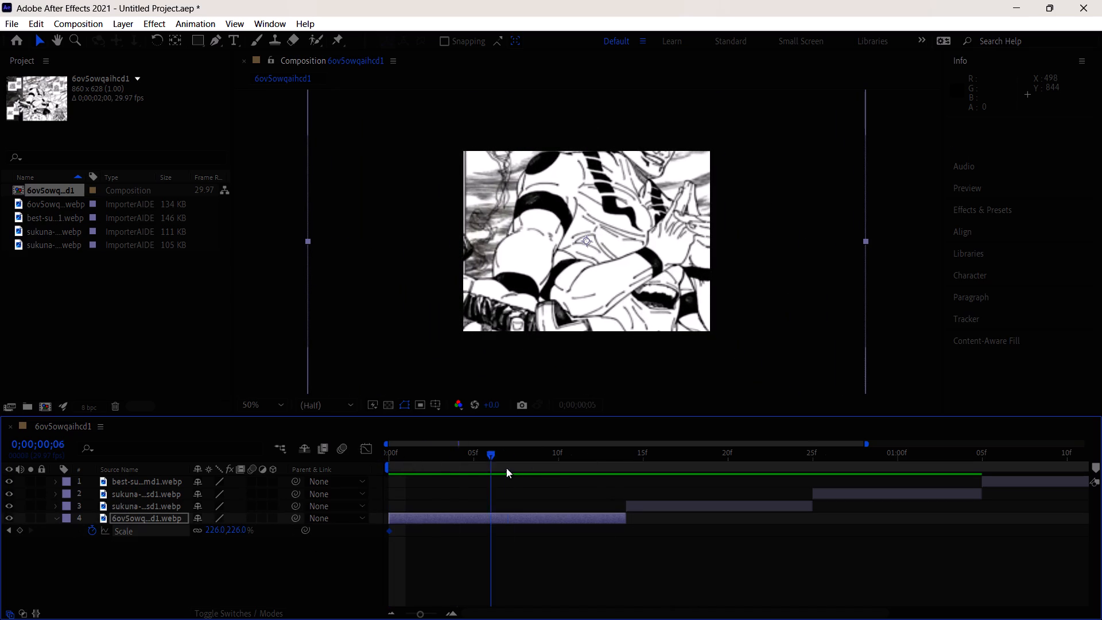
drag(506, 468, 629, 485)
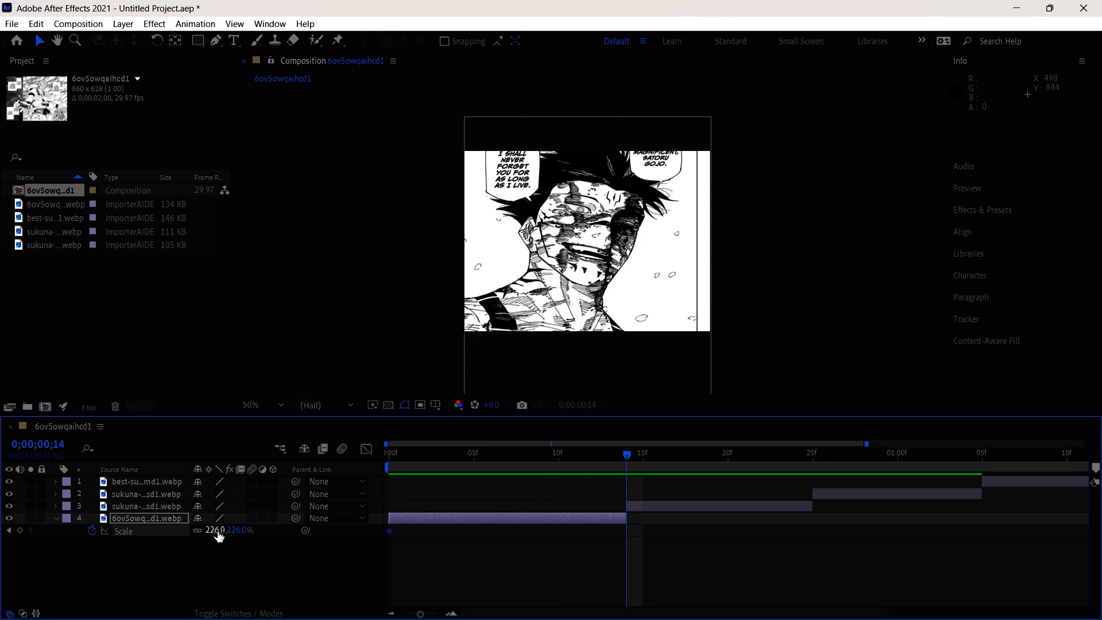
drag(218, 529, 170, 537)
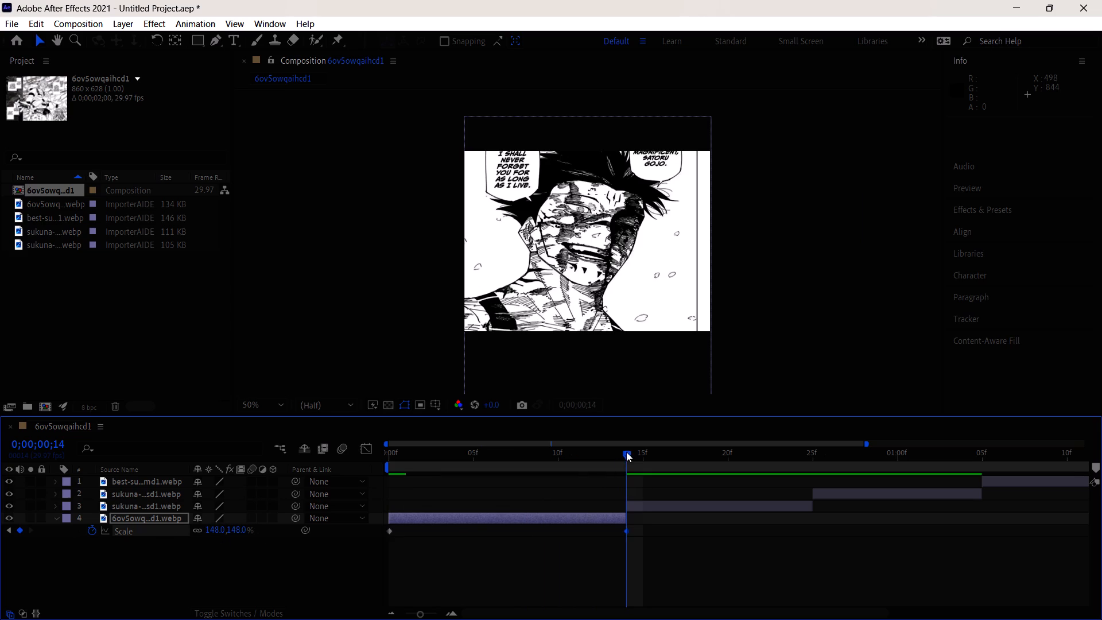
drag(628, 452, 618, 483)
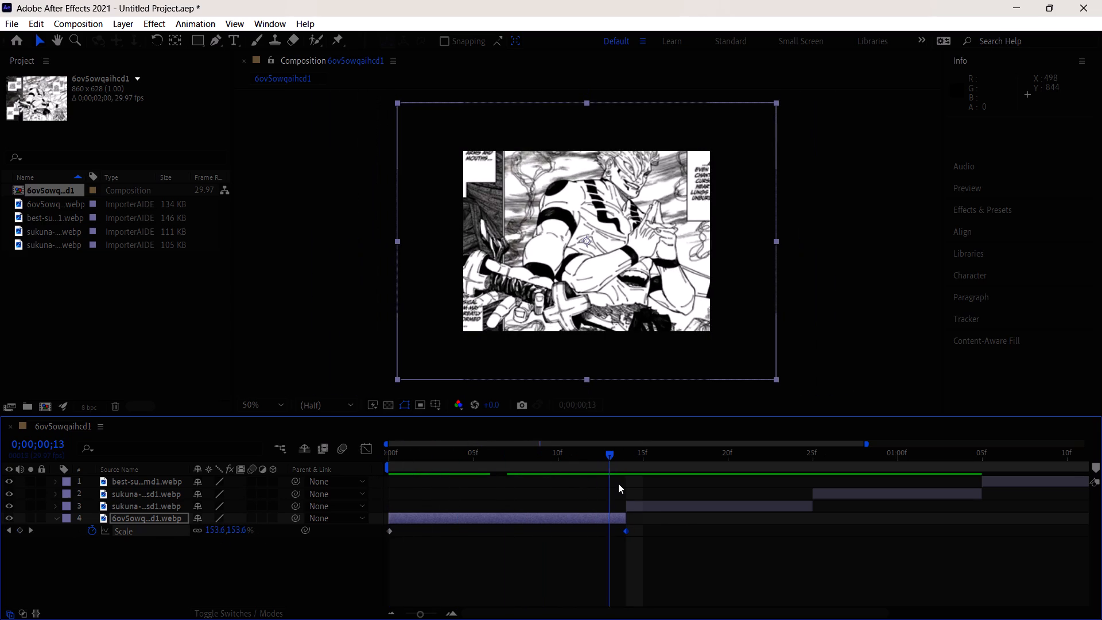
drag(618, 483, 627, 486)
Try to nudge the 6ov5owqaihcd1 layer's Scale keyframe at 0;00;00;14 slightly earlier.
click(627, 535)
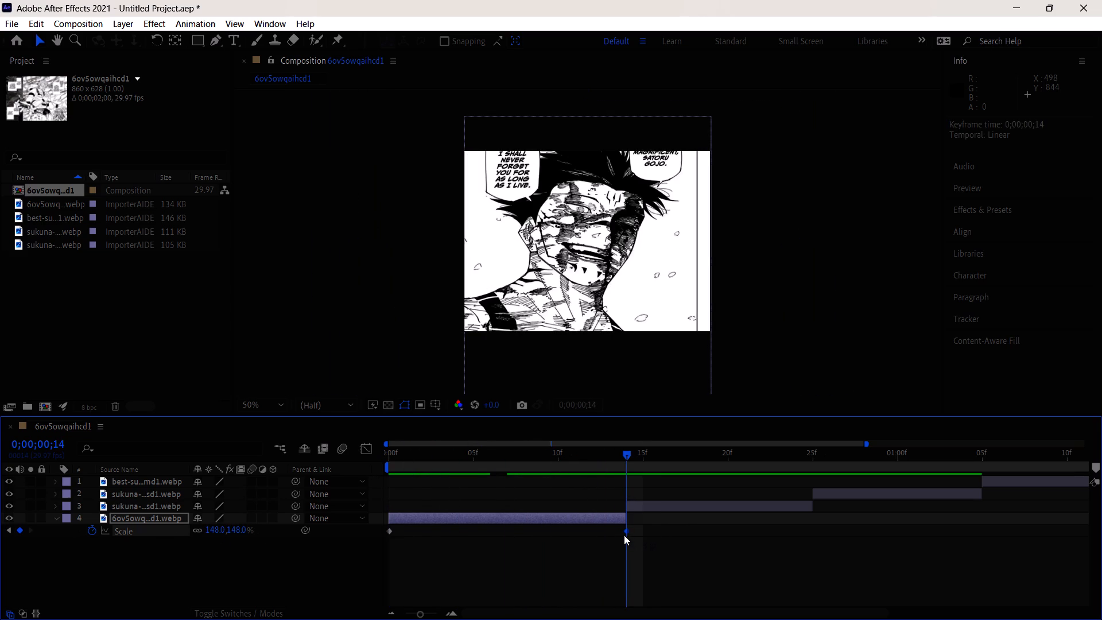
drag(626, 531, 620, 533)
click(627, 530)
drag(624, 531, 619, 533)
Show the 6ov5owqaihcd1 layer's Scale curve in the graph editor and raise its first keyframe to about 227.8%.
click(359, 452)
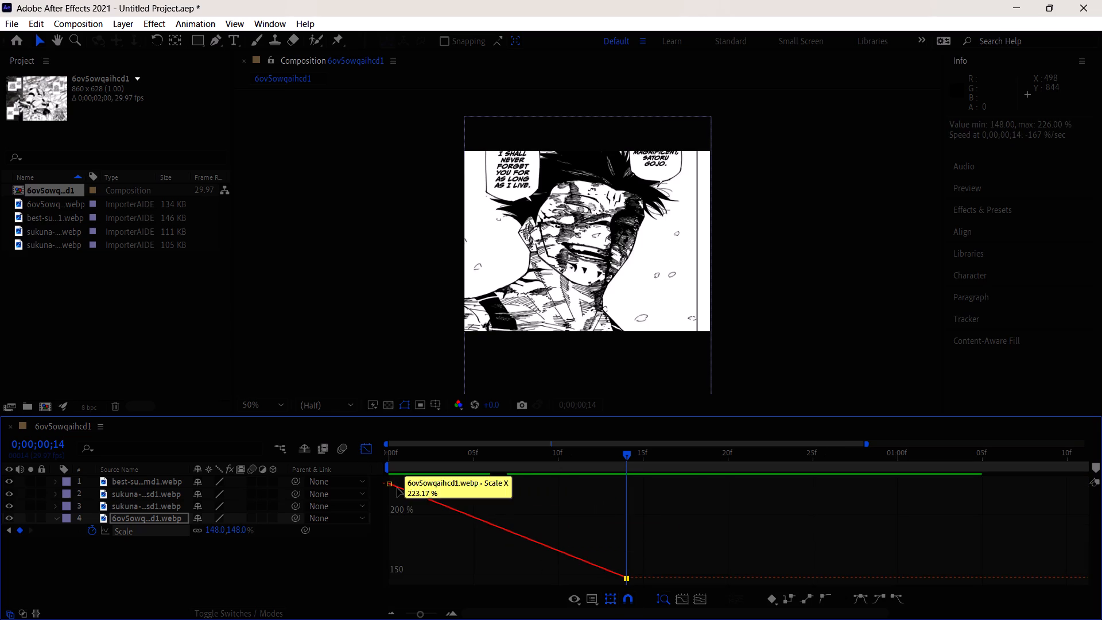
click(391, 487)
click(391, 486)
click(391, 486)
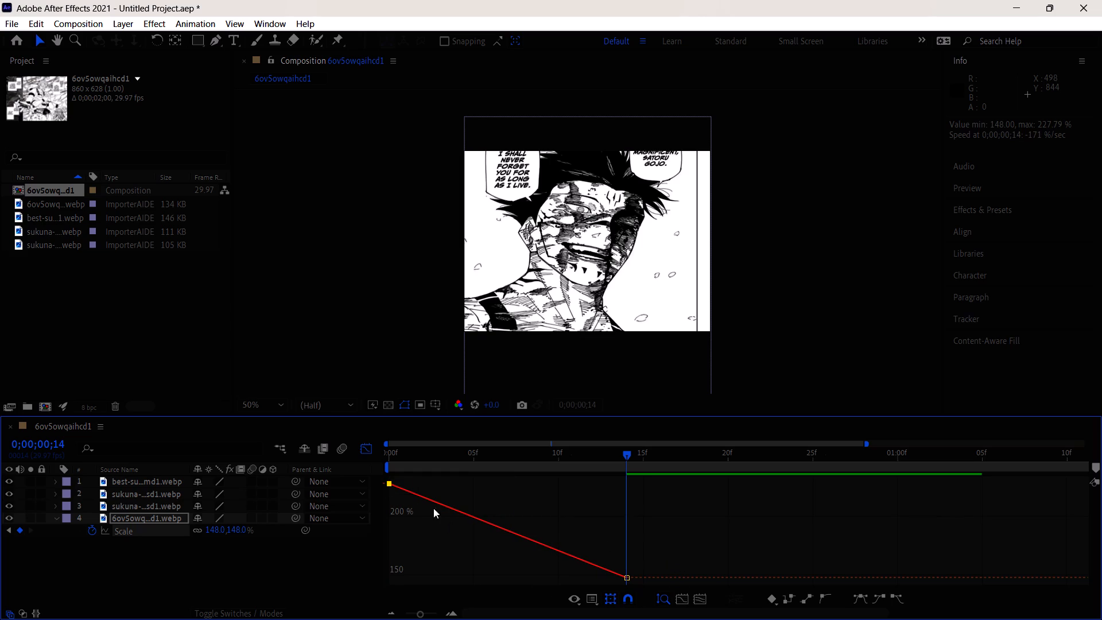
click(389, 489)
click(389, 487)
double_click(392, 483)
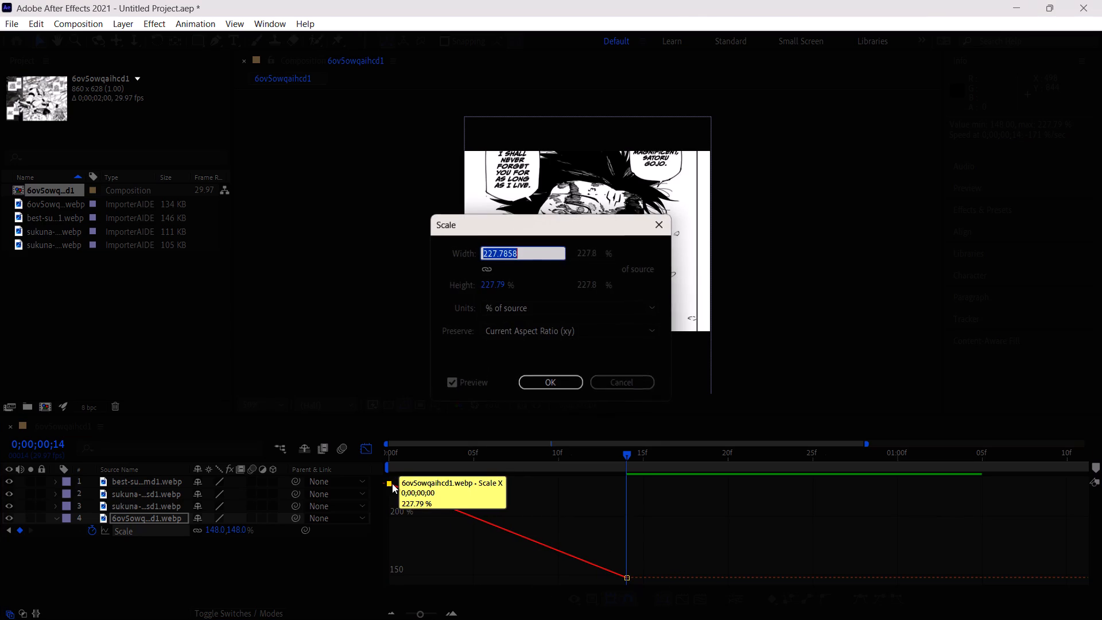
click(639, 380)
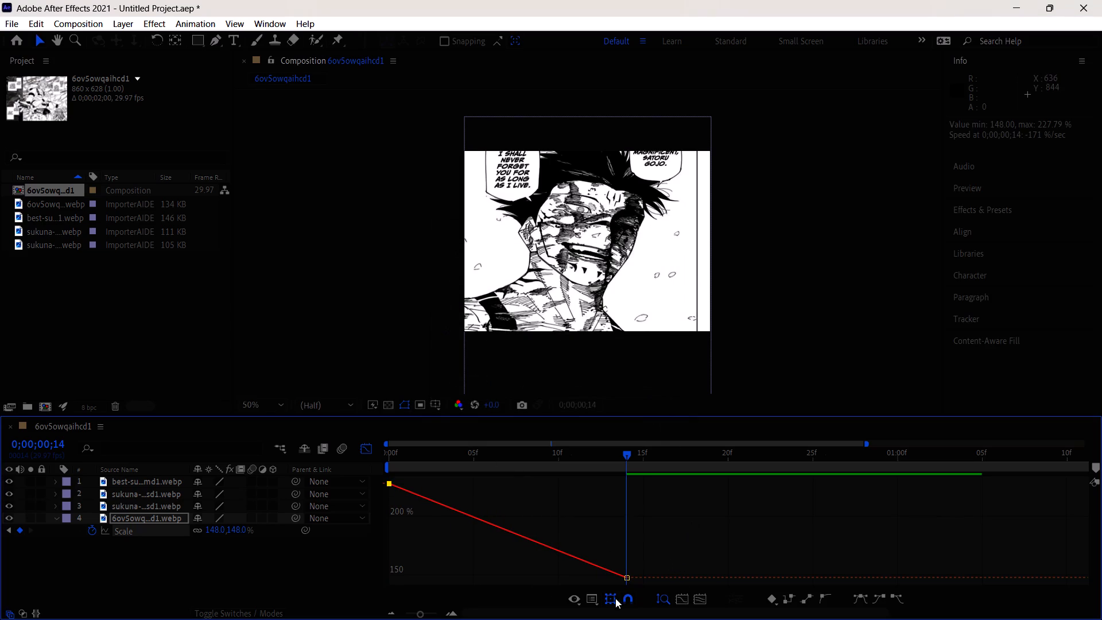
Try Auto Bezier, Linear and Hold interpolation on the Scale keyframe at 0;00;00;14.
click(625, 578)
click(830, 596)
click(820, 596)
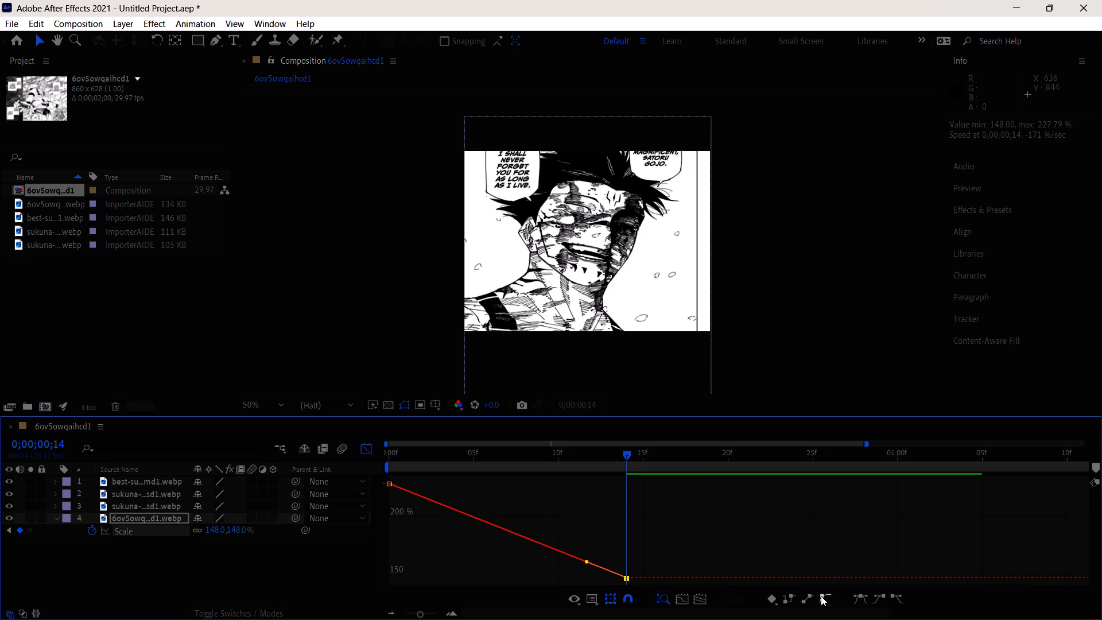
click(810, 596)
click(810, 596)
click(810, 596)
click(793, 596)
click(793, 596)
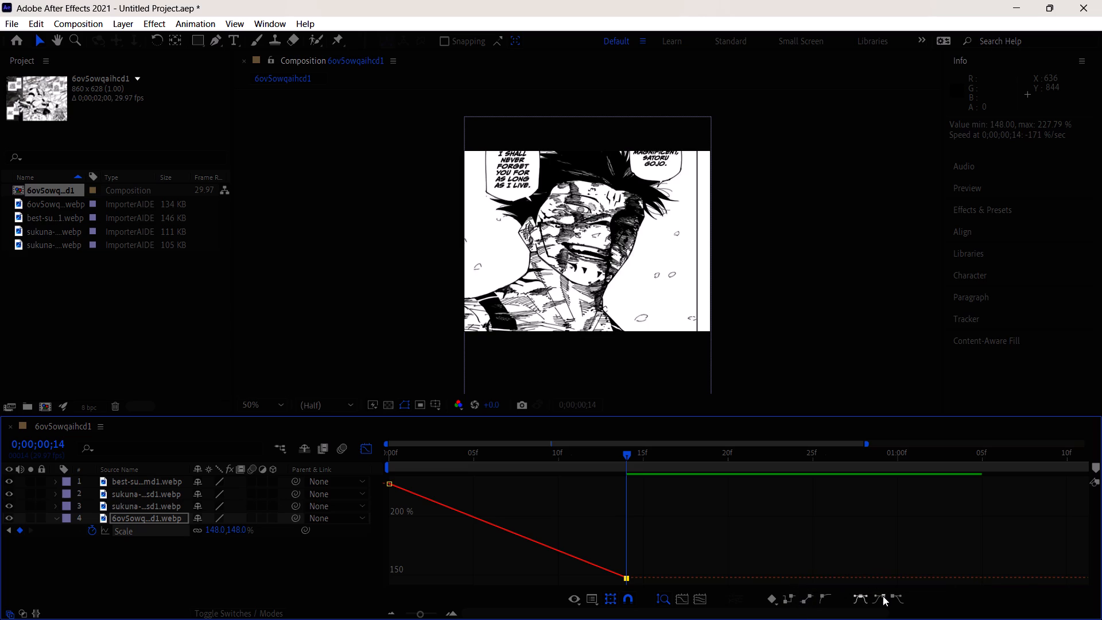
Apply Easy Ease to the Scale keyframe at 0;00;00;14 so the scale curve flattens into its end.
click(883, 596)
click(891, 596)
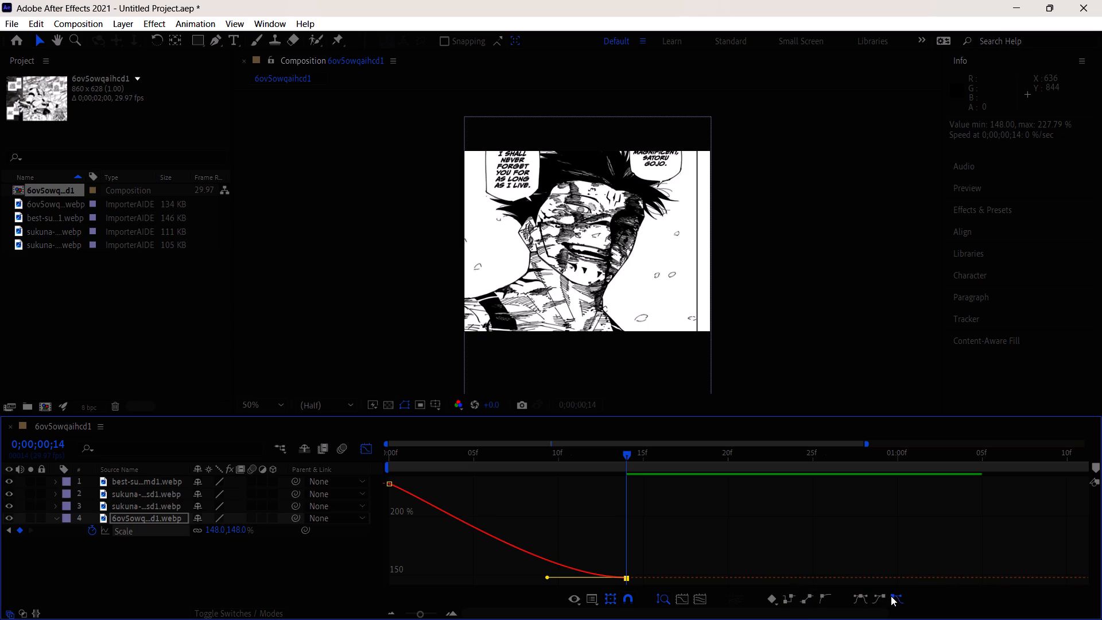
click(866, 596)
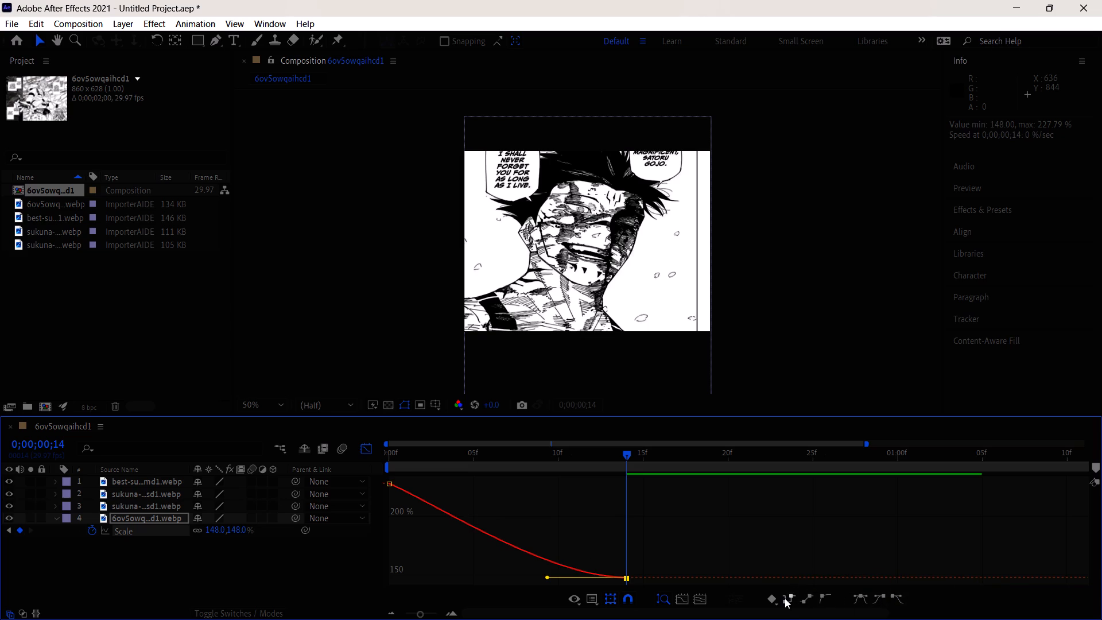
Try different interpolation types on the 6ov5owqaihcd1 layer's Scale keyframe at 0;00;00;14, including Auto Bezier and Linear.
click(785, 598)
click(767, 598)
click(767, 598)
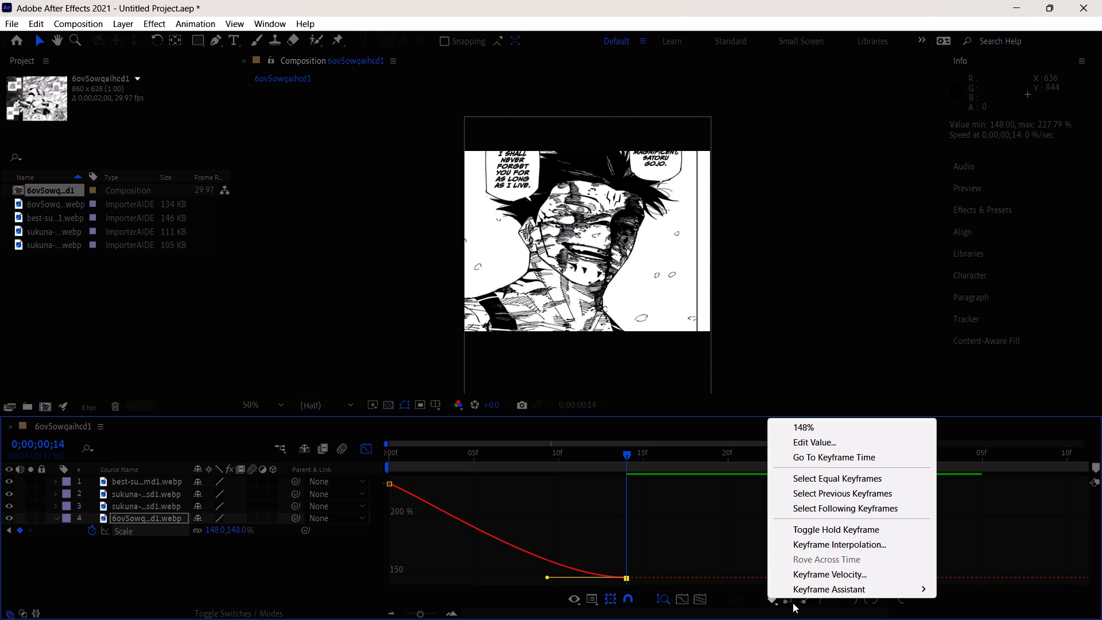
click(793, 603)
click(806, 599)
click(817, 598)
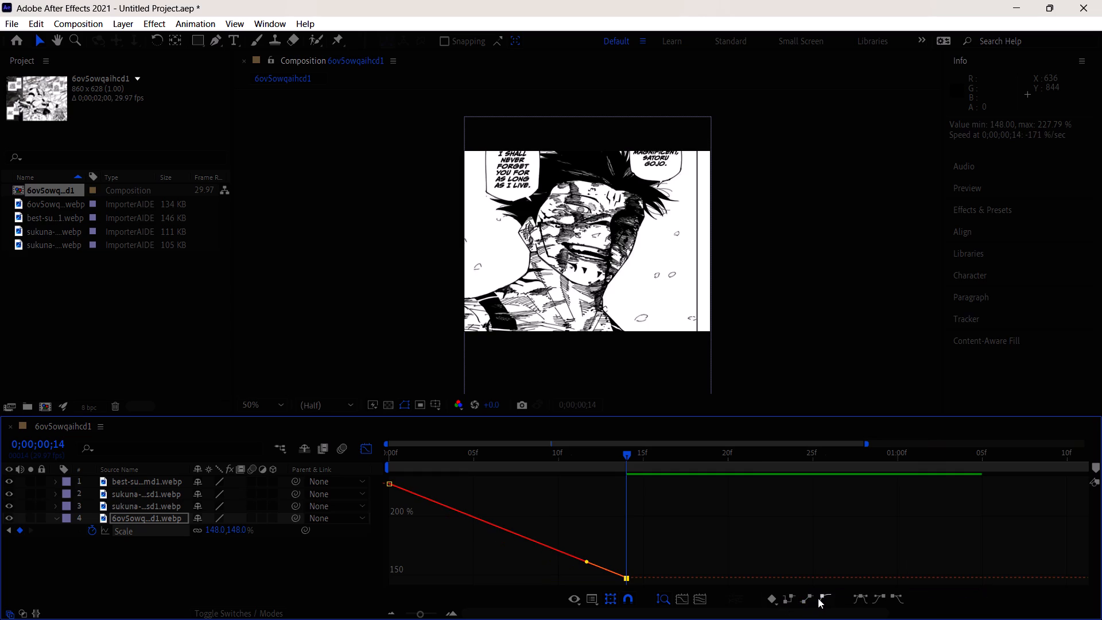
Shape the first Scale keyframe's outgoing handle steeply downward so the scale curve drops quickly at the start.
click(385, 486)
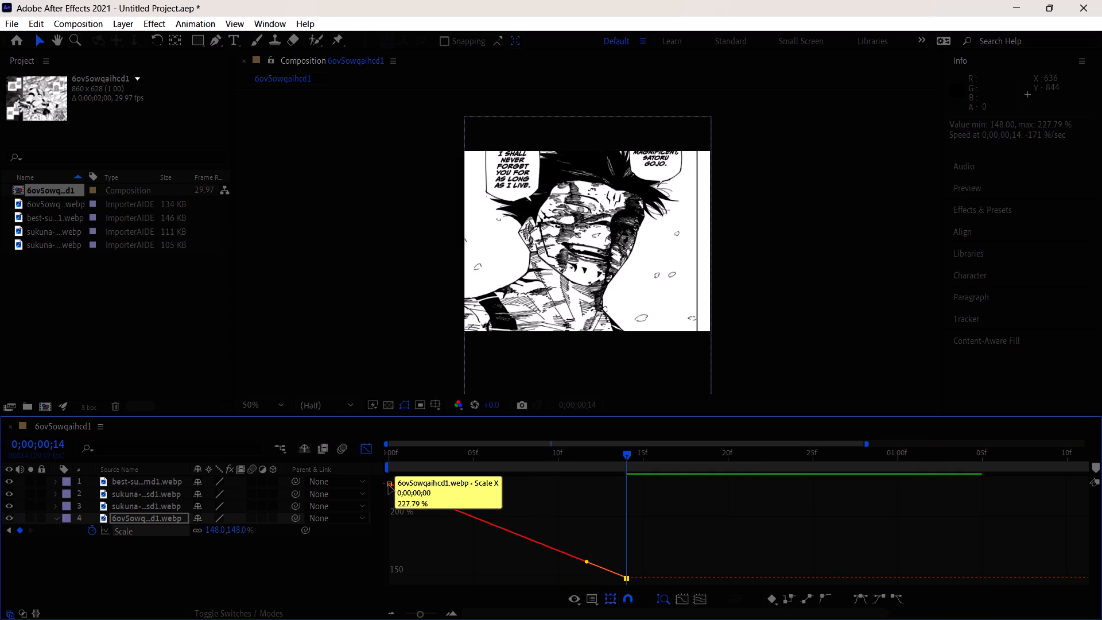
click(390, 484)
drag(394, 488, 424, 485)
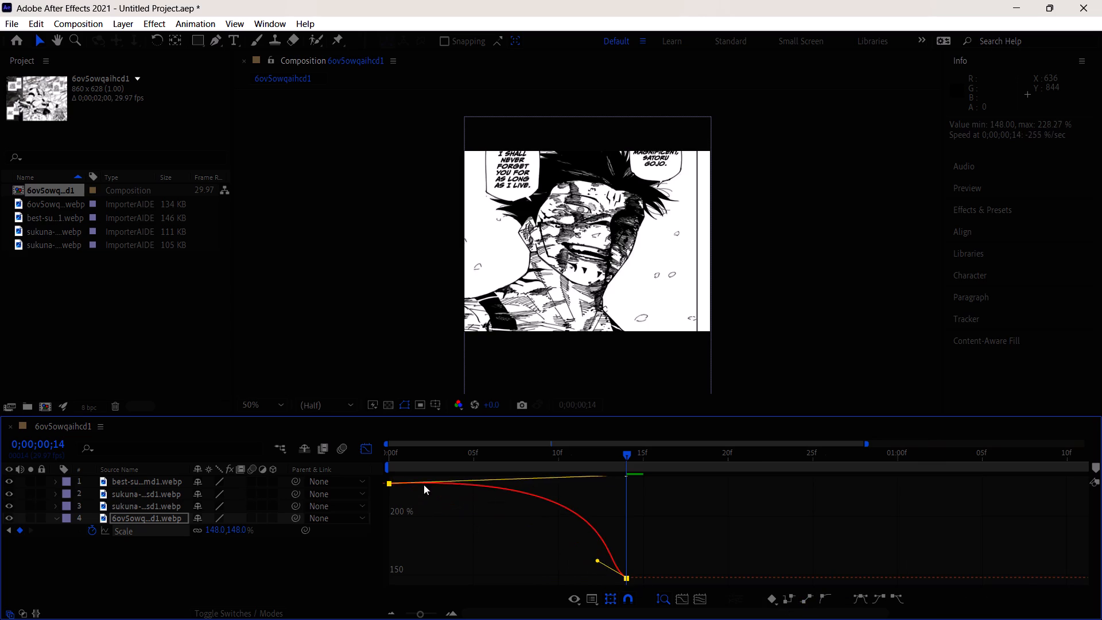
drag(424, 485, 381, 494)
drag(399, 483, 397, 516)
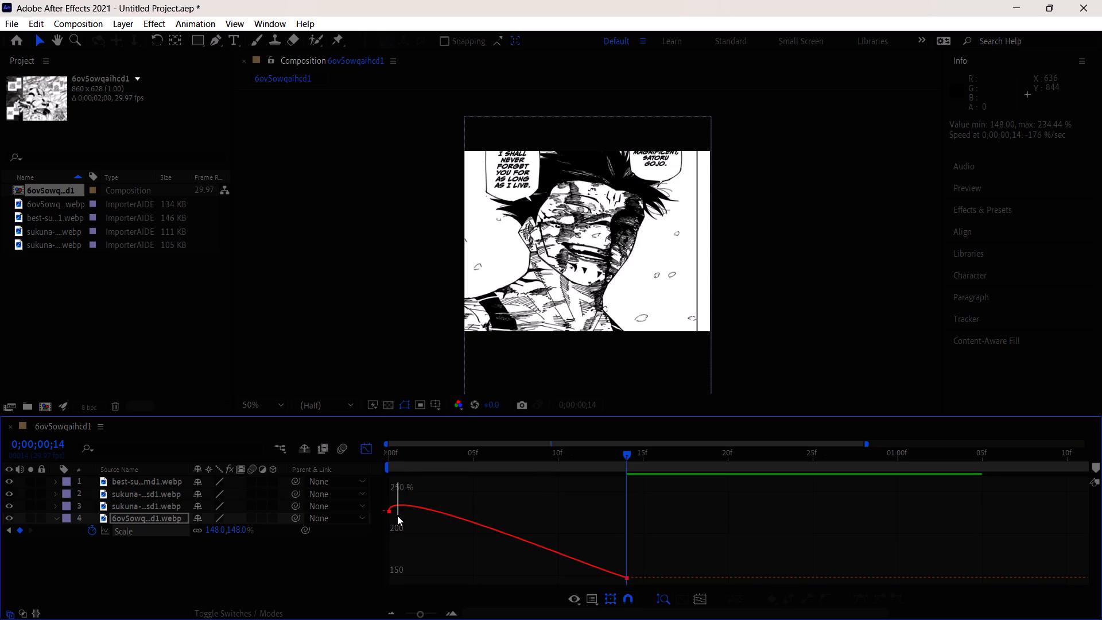
drag(397, 516, 397, 516)
click(389, 493)
drag(393, 481, 406, 529)
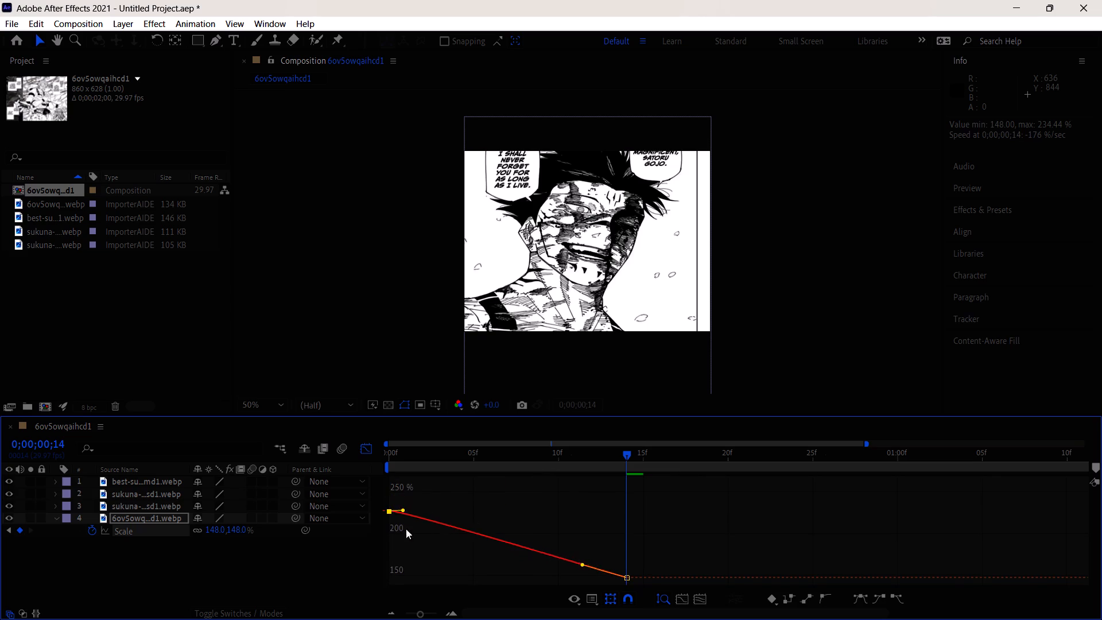
drag(406, 529, 380, 569)
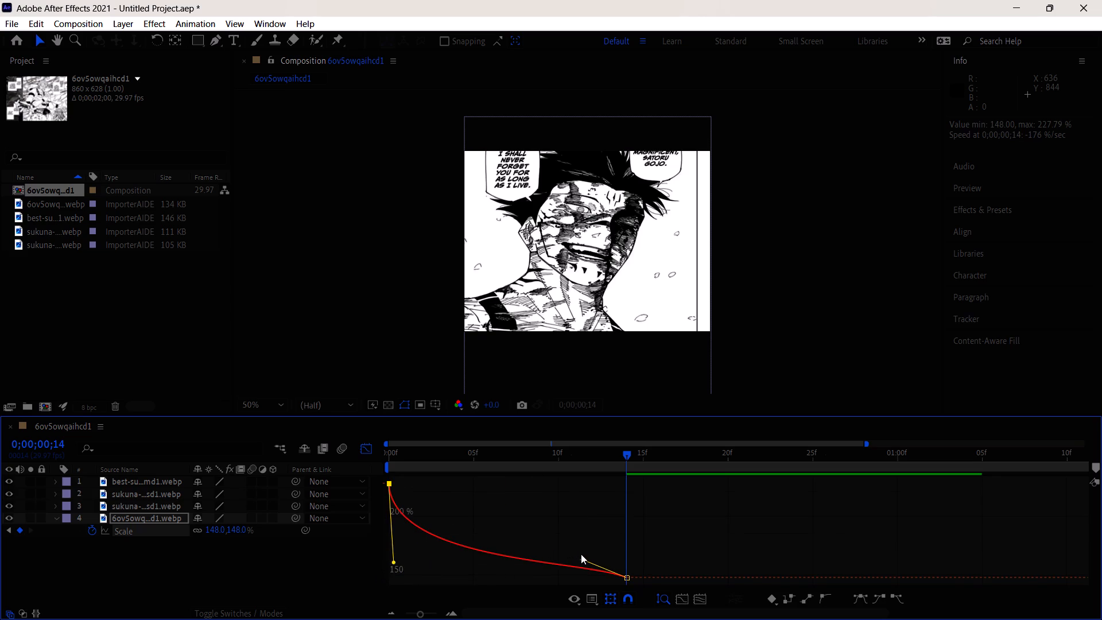
Stretch the last Scale keyframe's incoming handle far toward the start to flatten the curve's end, and close the graph editor.
drag(582, 555, 483, 569)
click(575, 564)
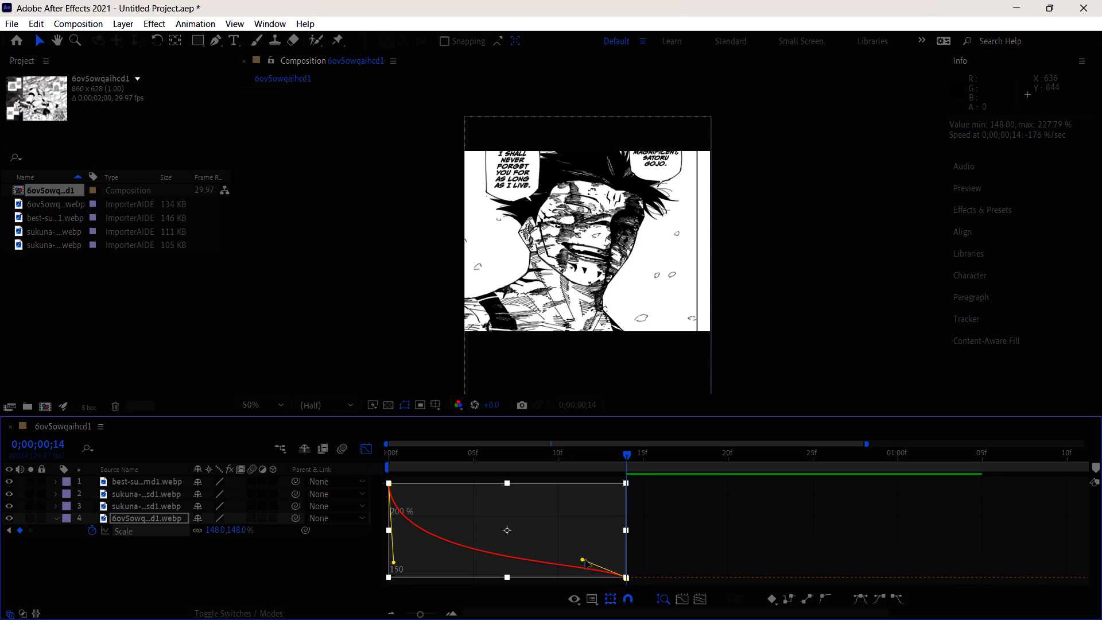
drag(584, 559, 411, 574)
click(356, 453)
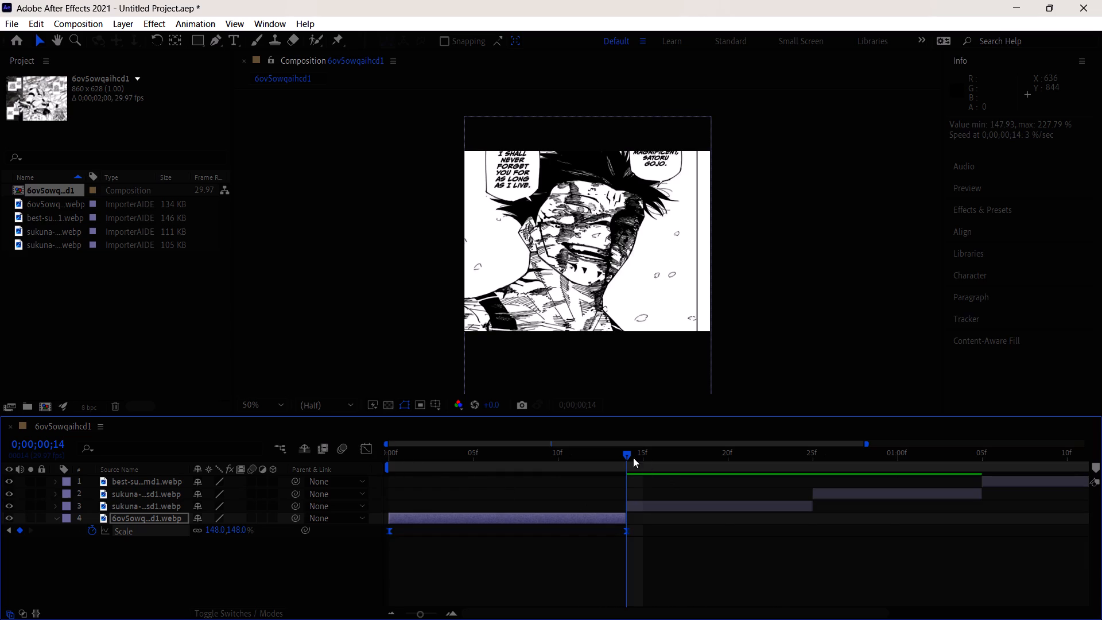
Preview the reshaped scale animation from the start of the composition.
drag(623, 456, 294, 461)
key(space)
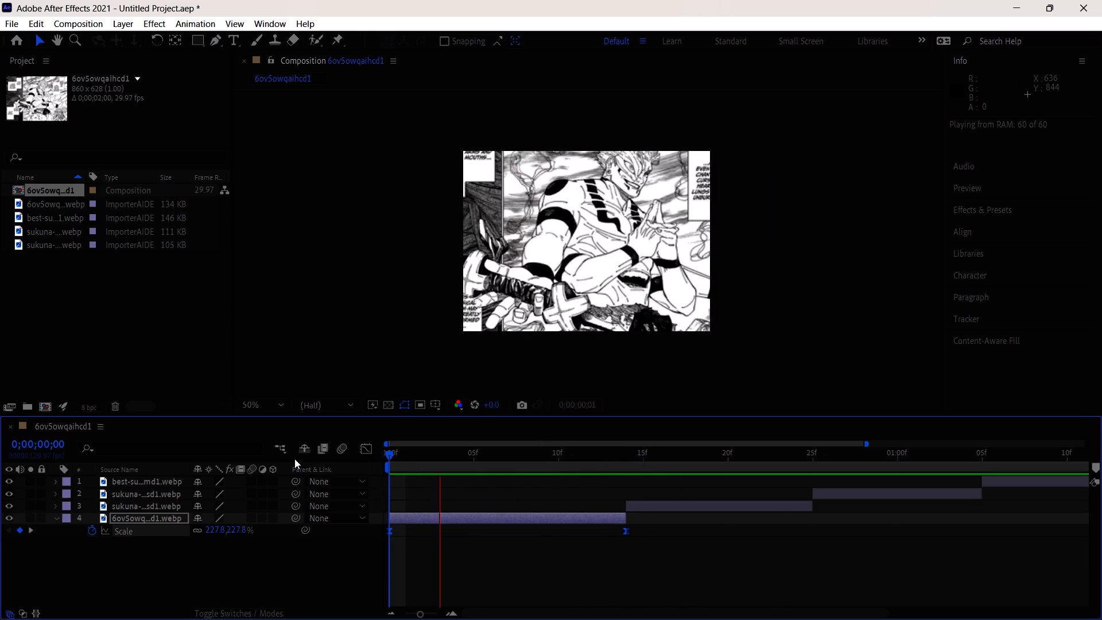
drag(430, 460, 457, 467)
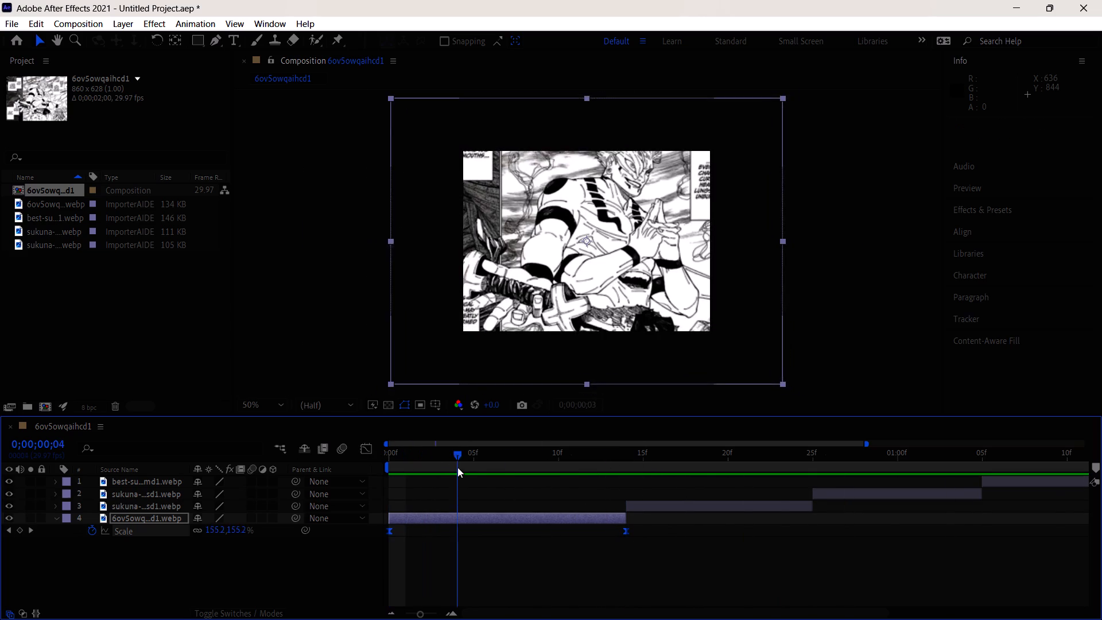
At 0;00;00;14, lower both selected Scale keyframes of the 6ov5owqaihcd1 layer together, to 183.8% at the start and 104% at the end.
drag(457, 467, 621, 490)
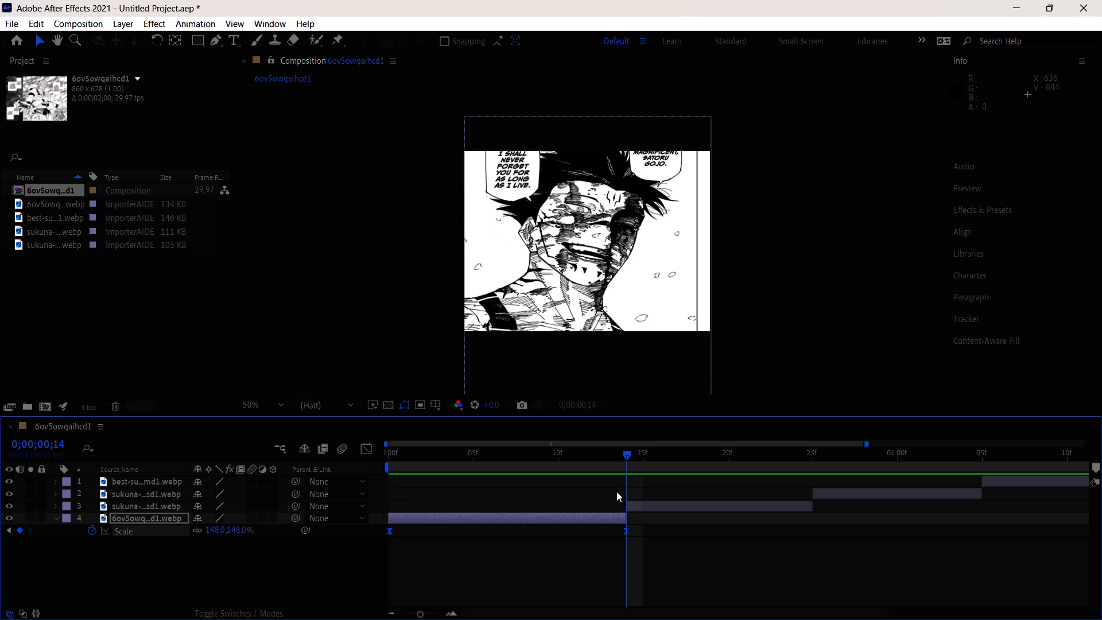
drag(212, 534, 262, 544)
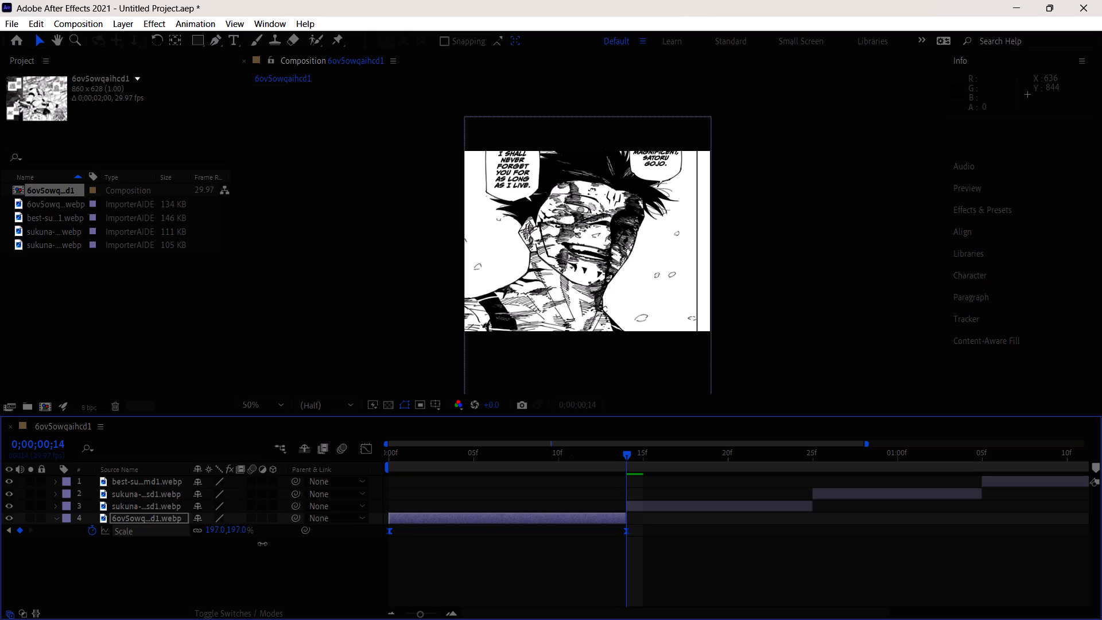
drag(262, 544, 201, 548)
drag(201, 548, 196, 552)
drag(196, 552, 199, 552)
Play the composition from the start and scrub through the first panel to check its zoom.
drag(627, 463, 459, 471)
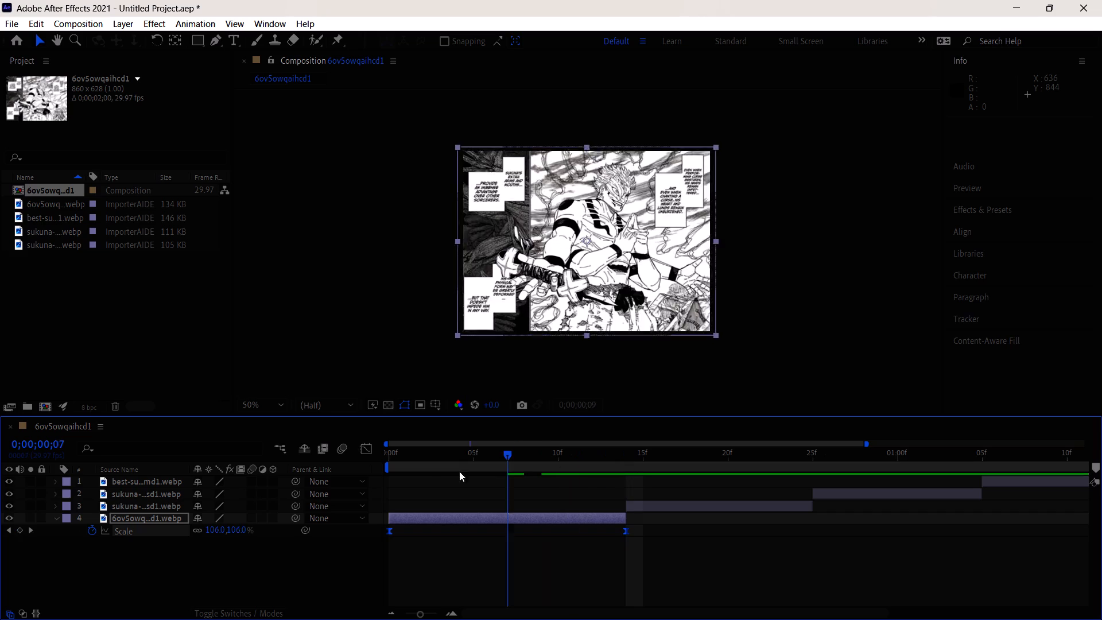
drag(459, 471, 418, 472)
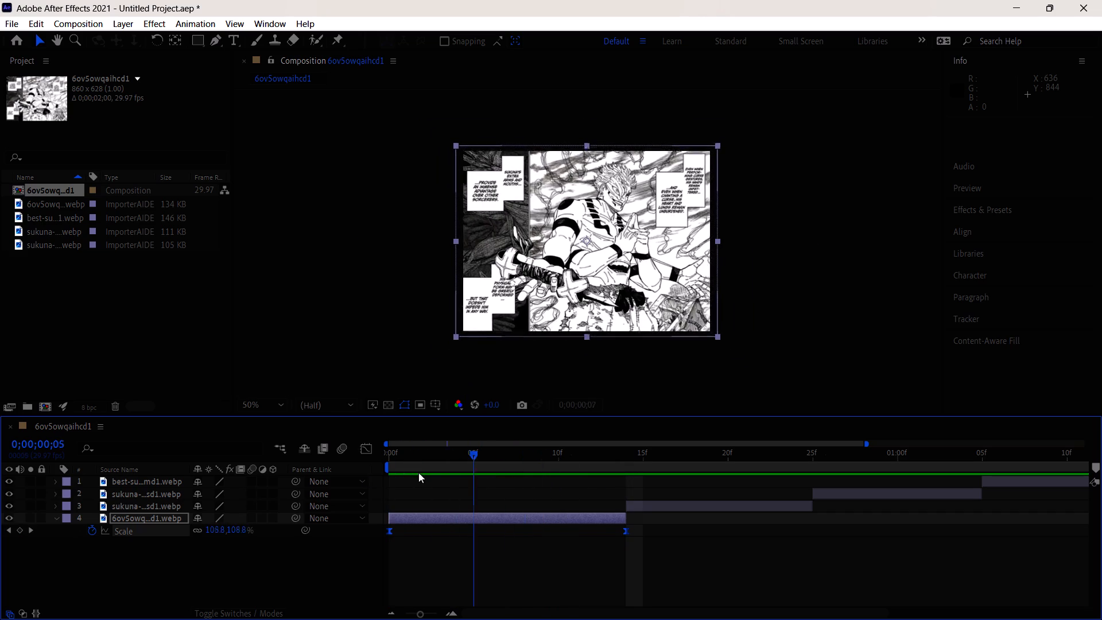
drag(418, 472, 359, 475)
key(space)
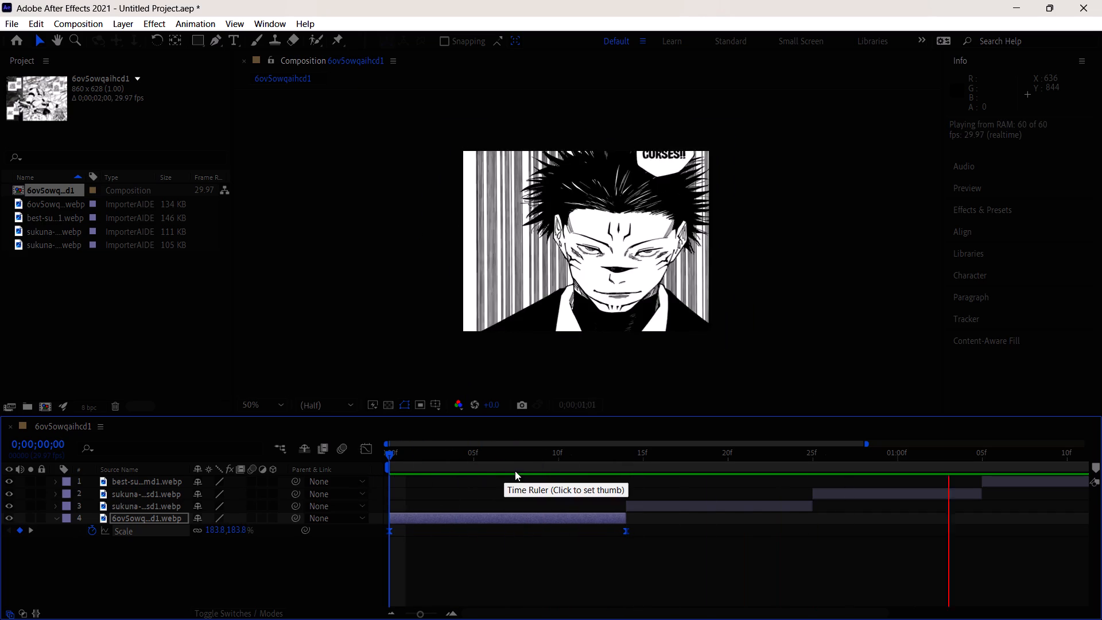
drag(529, 464, 679, 466)
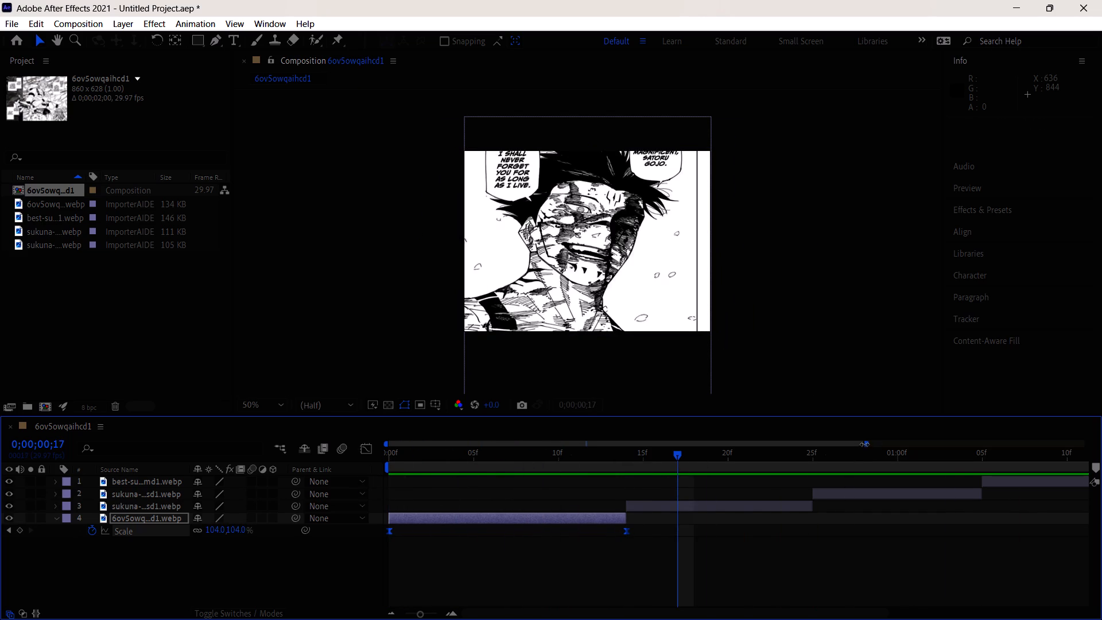
Extend the 6ov5owqaihcd1 layer to end at 0;00;00;22 and move its last Scale keyframe to 0;00;00;22.
drag(865, 444, 1101, 439)
drag(552, 515, 599, 517)
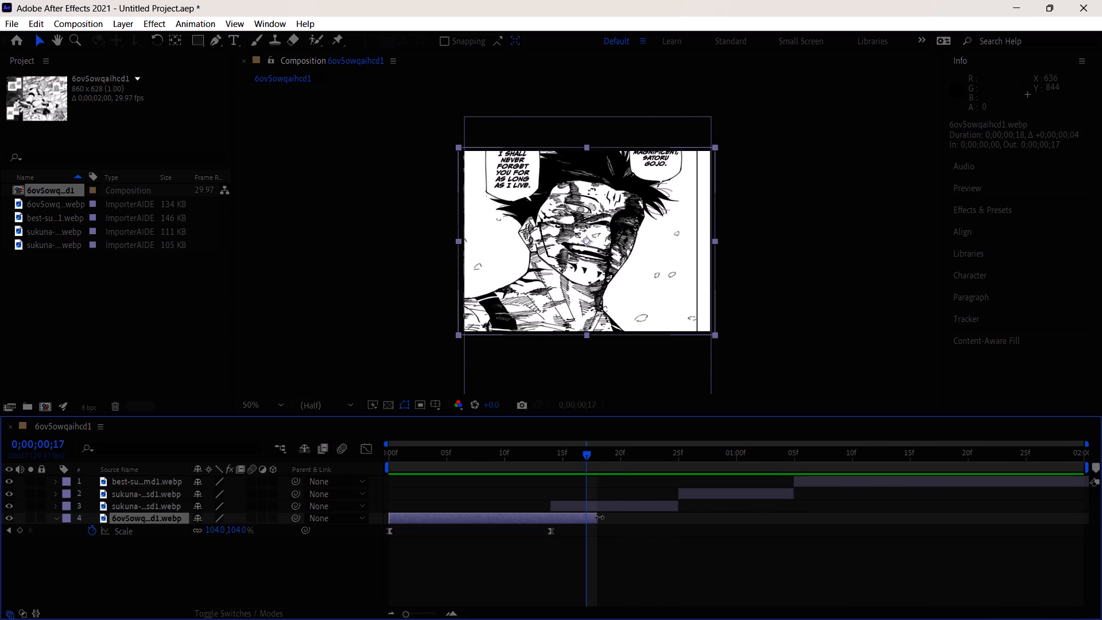
drag(599, 517, 640, 521)
drag(552, 531, 629, 533)
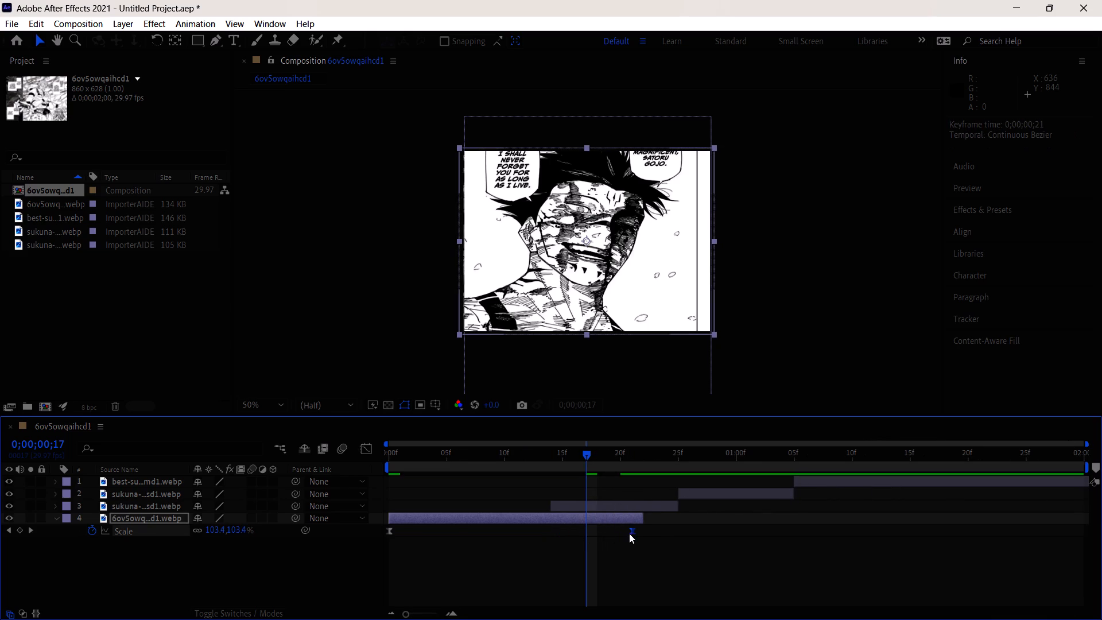
drag(629, 533, 647, 535)
Move layer 3, the sukuna panel, to start at 0;00;00;22 and extend its out point to 0;00;01;08.
drag(641, 506, 724, 513)
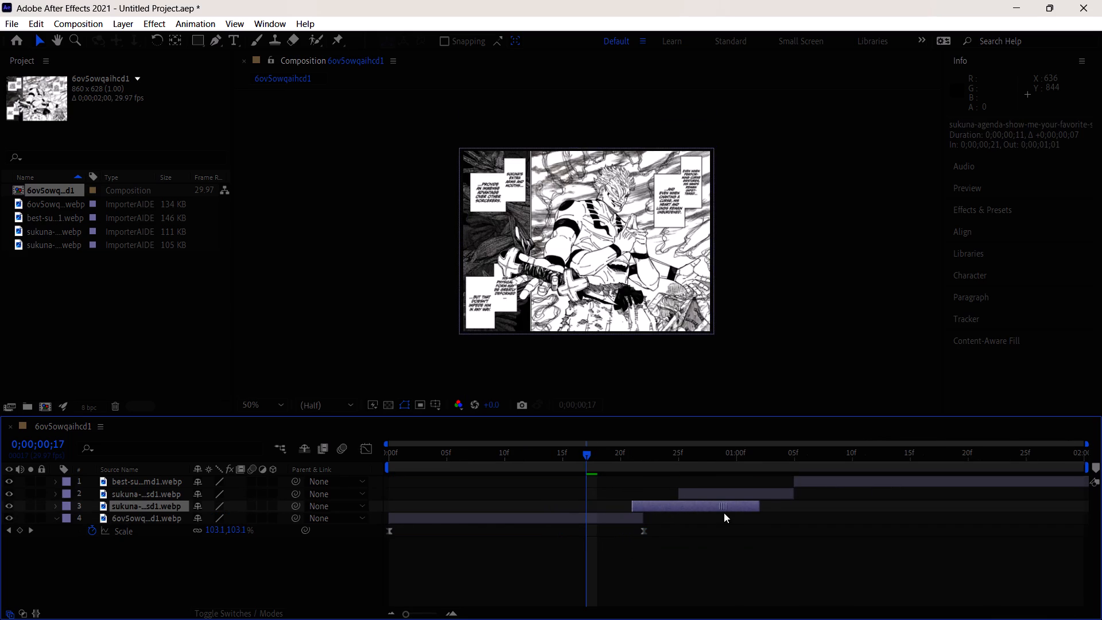
drag(724, 513, 736, 514)
drag(771, 506, 834, 510)
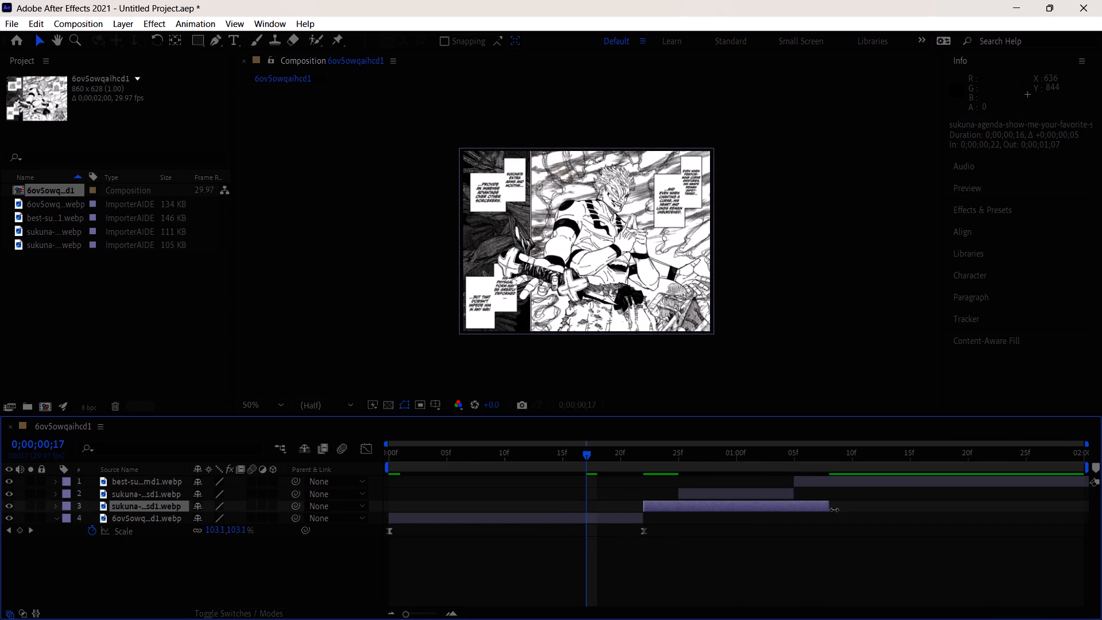
drag(834, 510, 839, 510)
Shift layer 2 to start at 0;00;01;09 and the best-sukuna-panels layer to start at 0;00;01;19, keeping the panels back to back.
drag(750, 490, 913, 496)
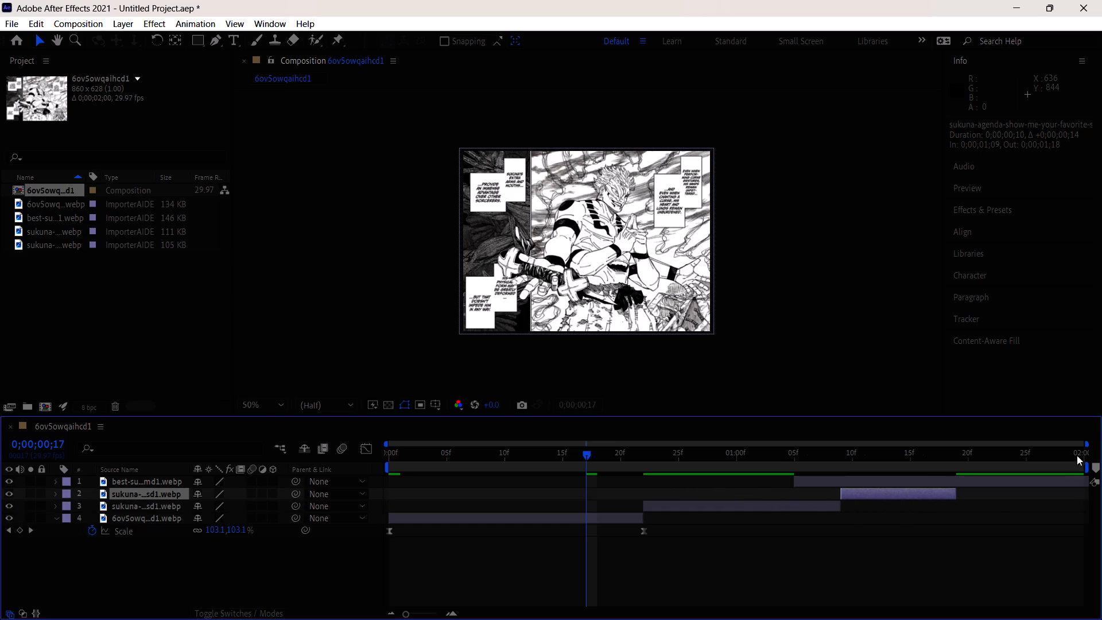
click(872, 497)
drag(857, 480, 1018, 483)
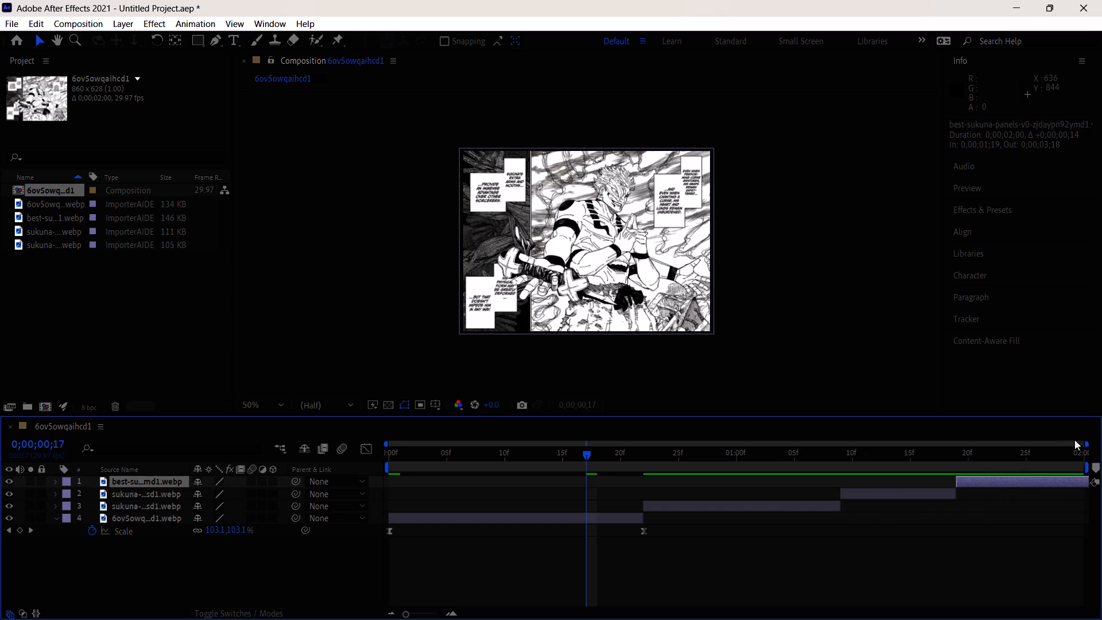
drag(1087, 443, 1096, 444)
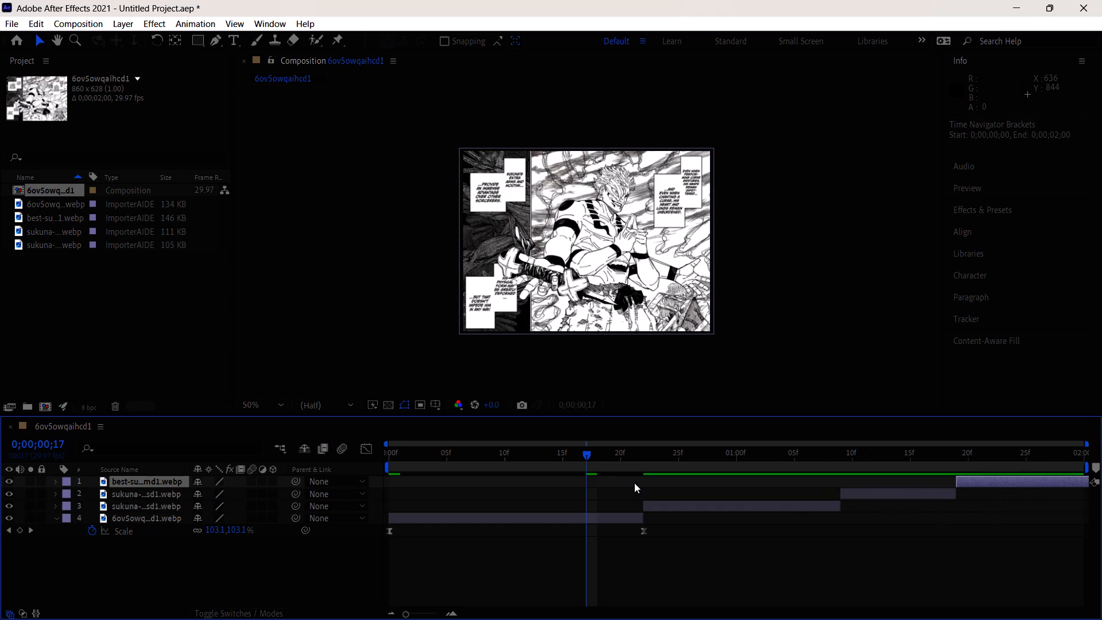
Play the retimed sequence from the start and scrub through the first panel's scale animation.
drag(588, 454, 371, 481)
key(space)
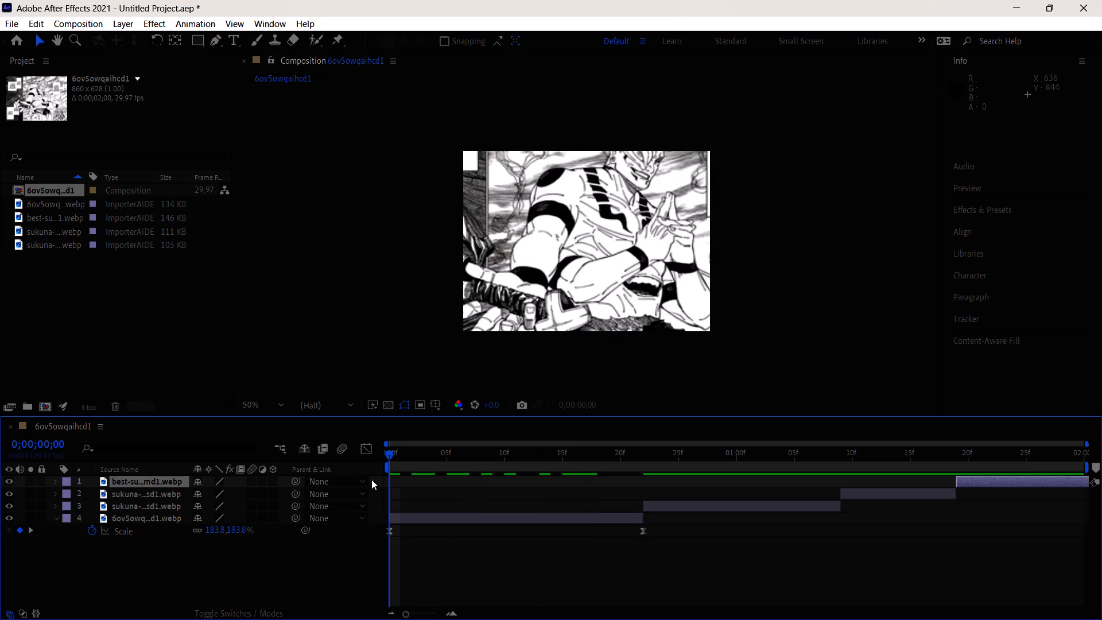
drag(391, 463, 393, 462)
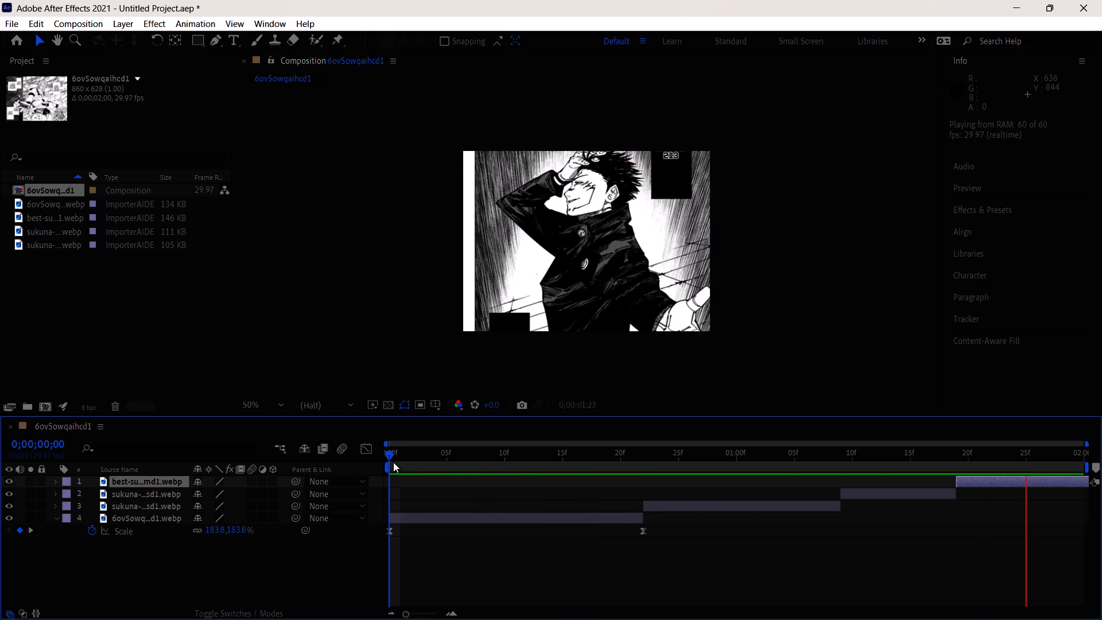
drag(393, 462, 571, 476)
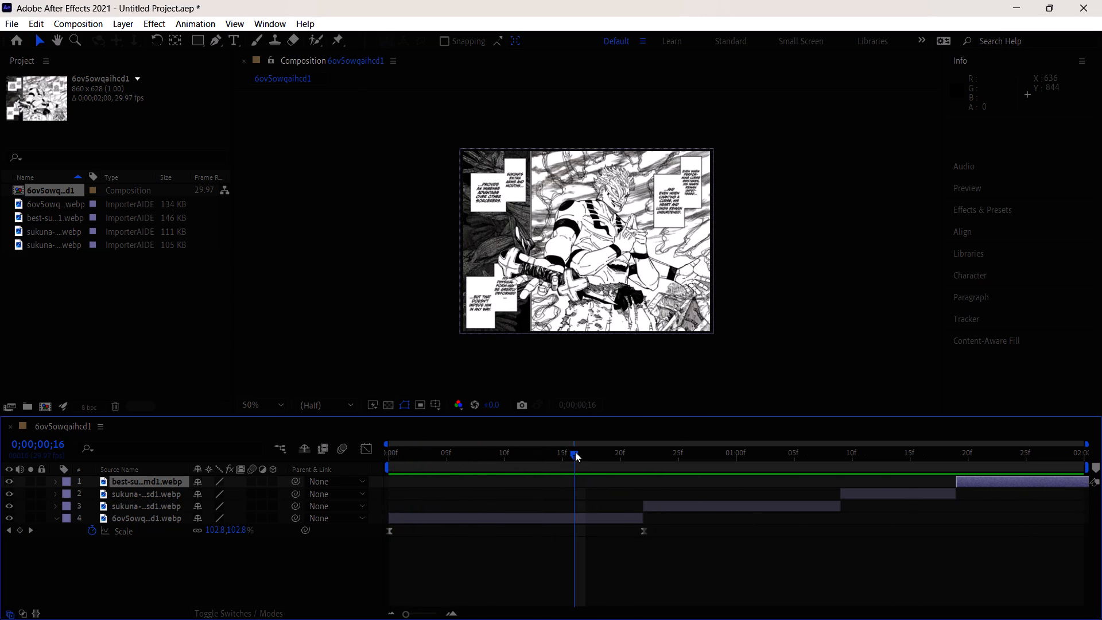
drag(574, 452, 459, 480)
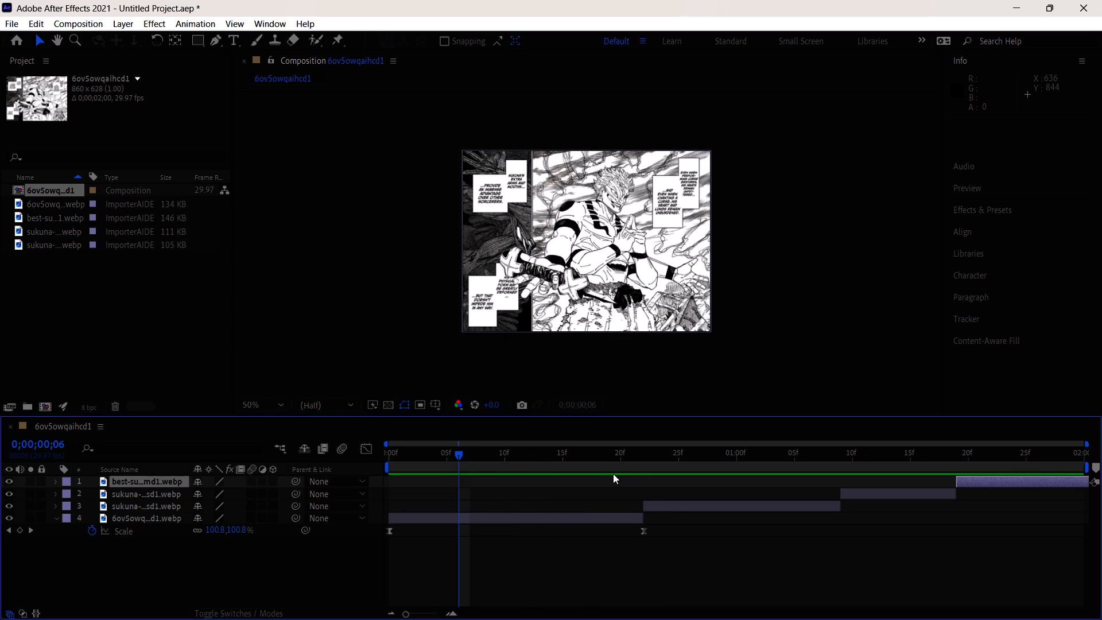
Reveal layer 3's Scale and add its first Scale keyframe at 0;00;00;22.
drag(607, 452, 658, 471)
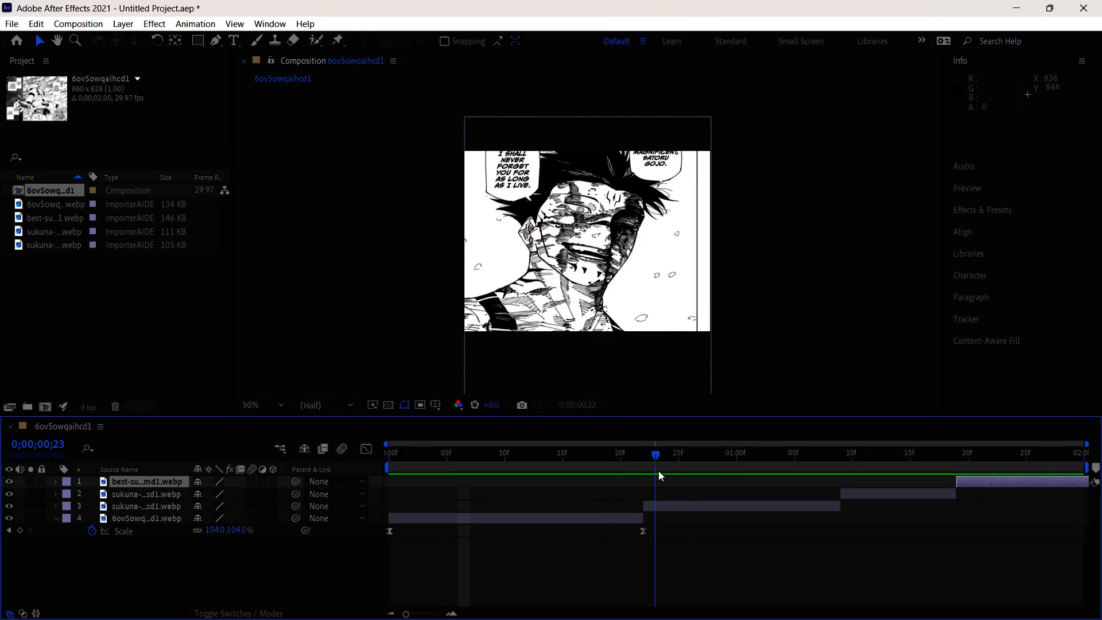
drag(658, 471, 647, 481)
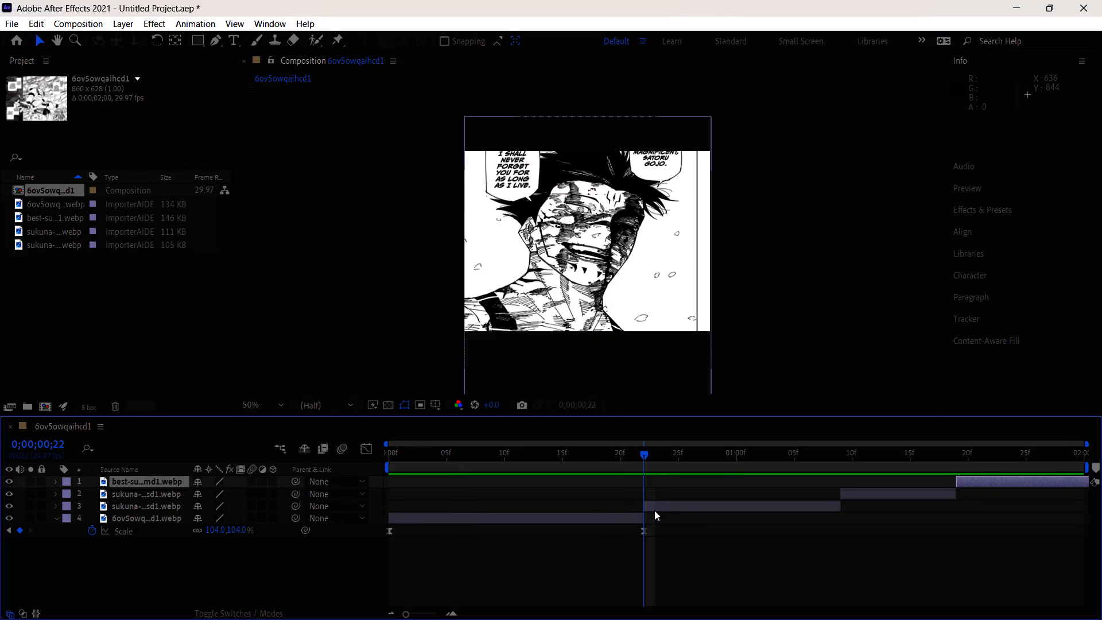
click(654, 507)
key(s)
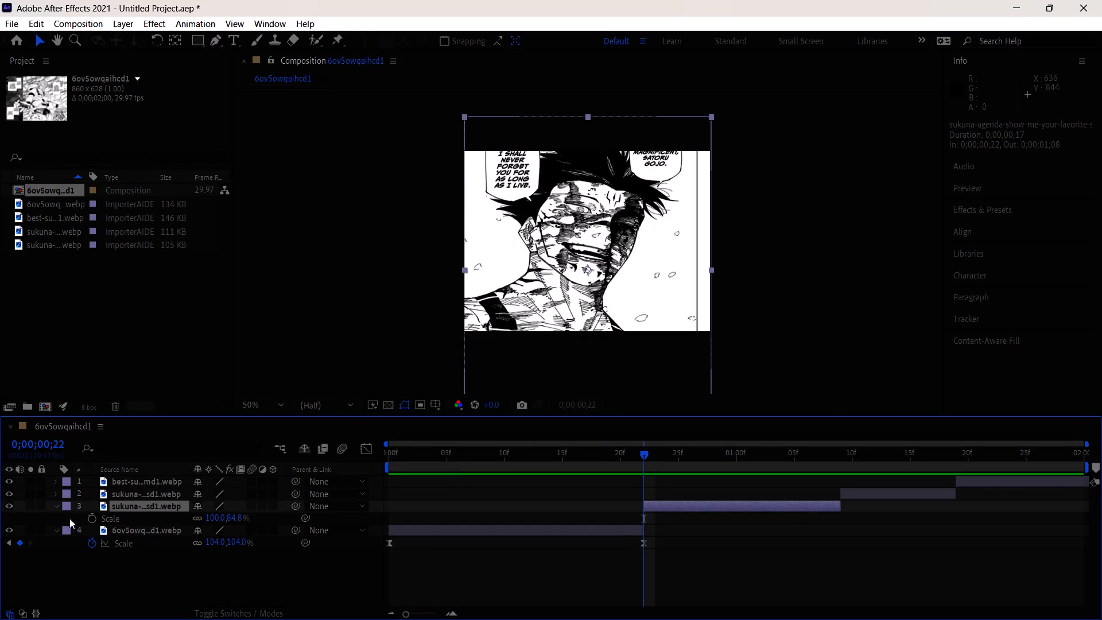
click(95, 521)
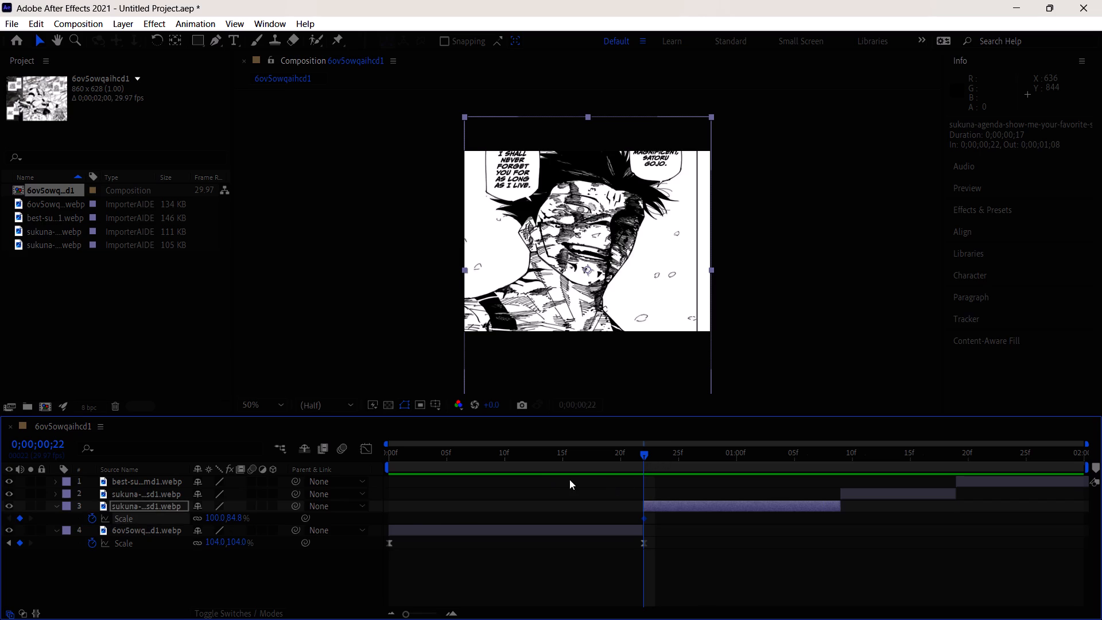
Set layer 3's Scale to 250.0, 212.1% at 0;00;00;22 and to 100.0, 84.8% at 0;00;01;09.
drag(214, 522, 301, 525)
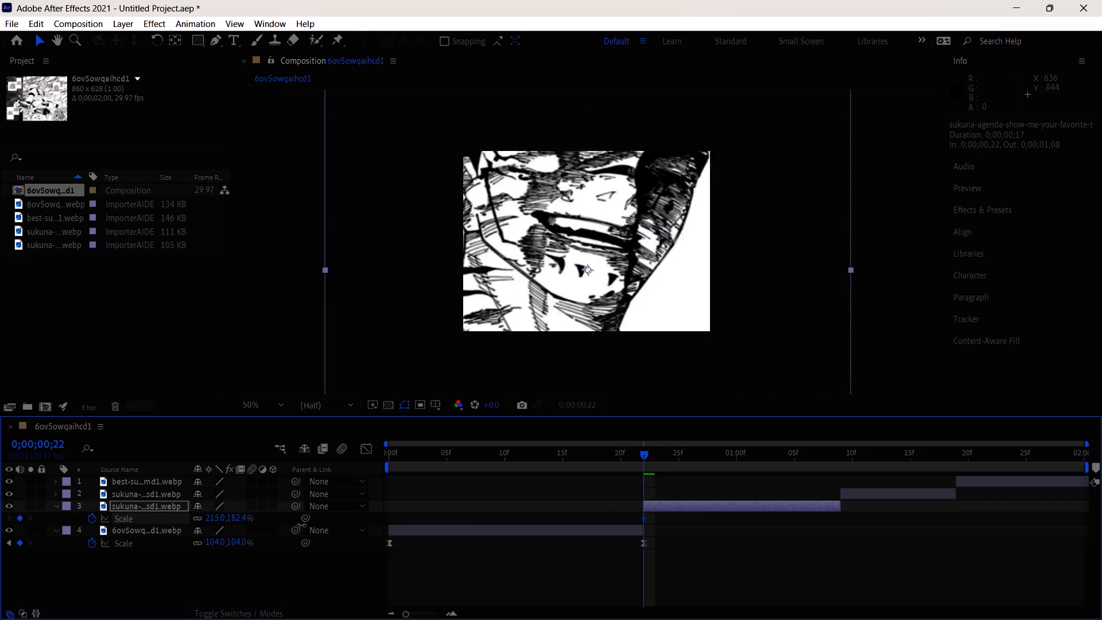
drag(301, 525, 324, 526)
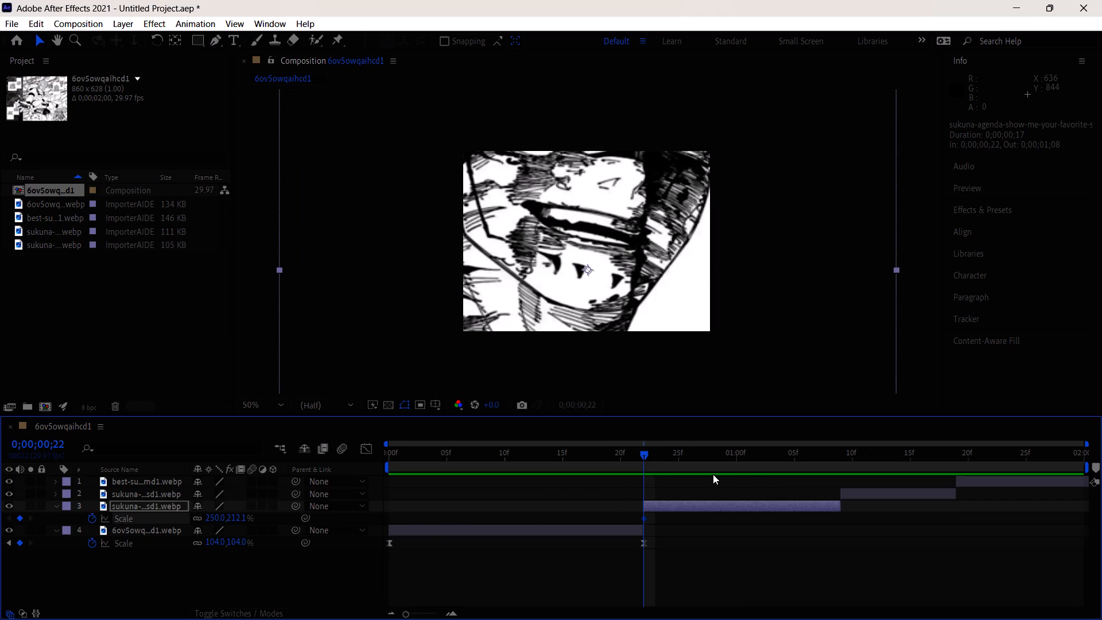
drag(644, 452, 839, 471)
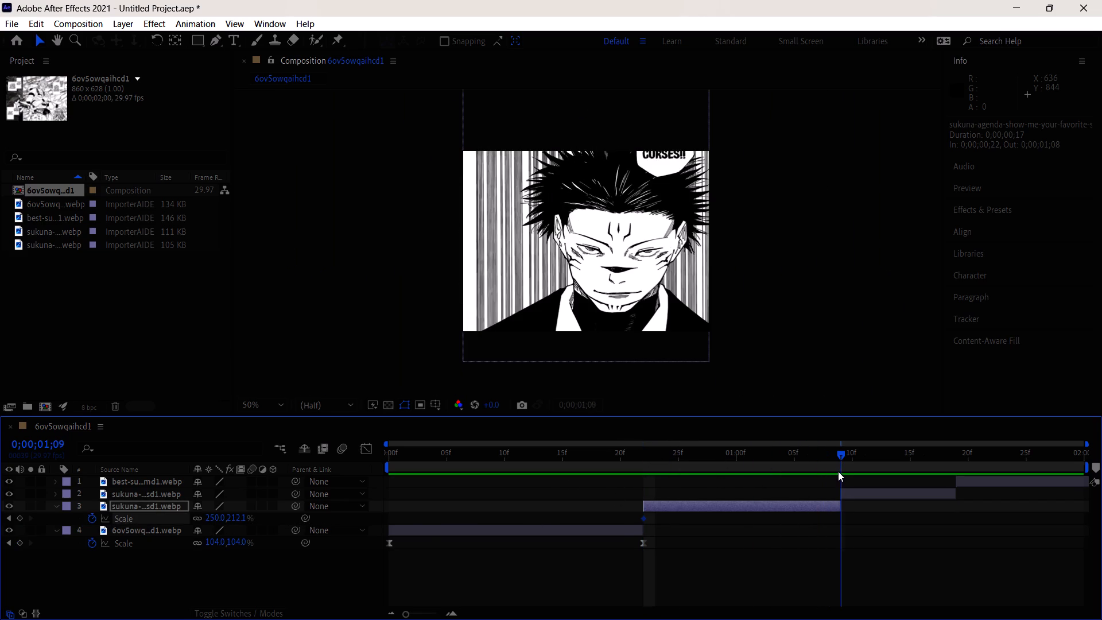
drag(219, 516, 170, 532)
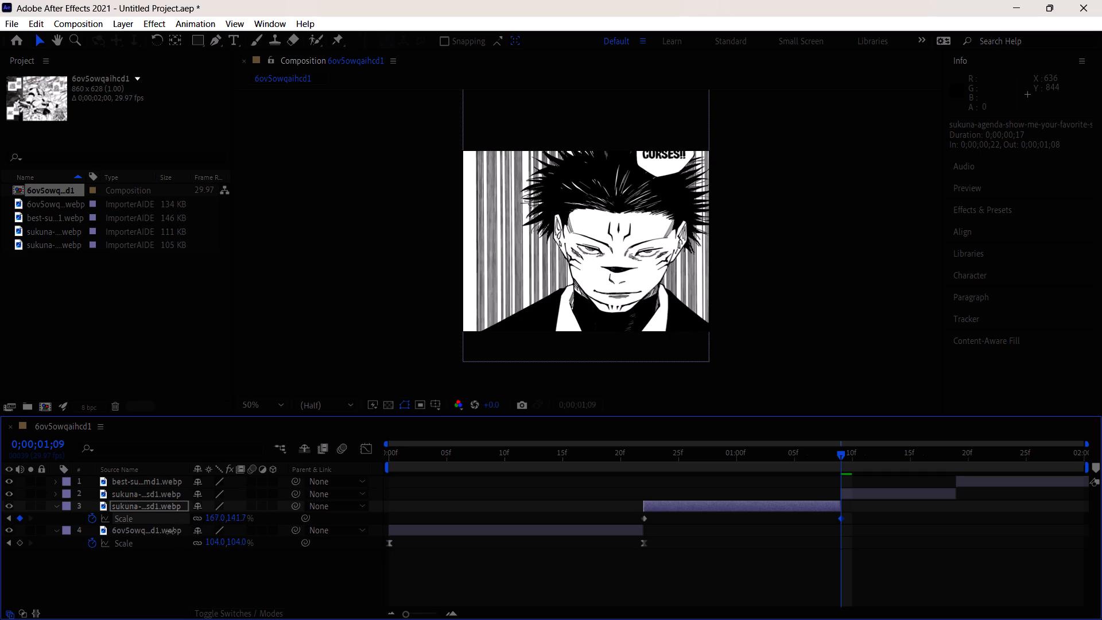
drag(170, 532, 138, 539)
drag(138, 539, 135, 539)
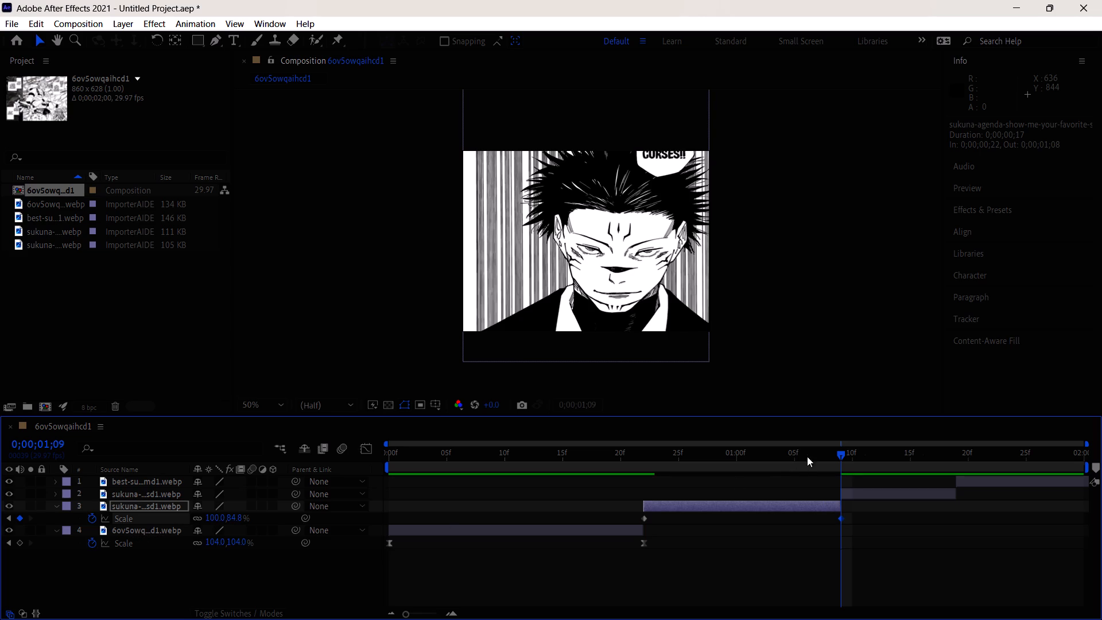
Show layer 3's two Scale keyframes in the Graph Editor, collapse layer 4, and convert both keyframes to Auto Bezier.
drag(841, 456, 668, 479)
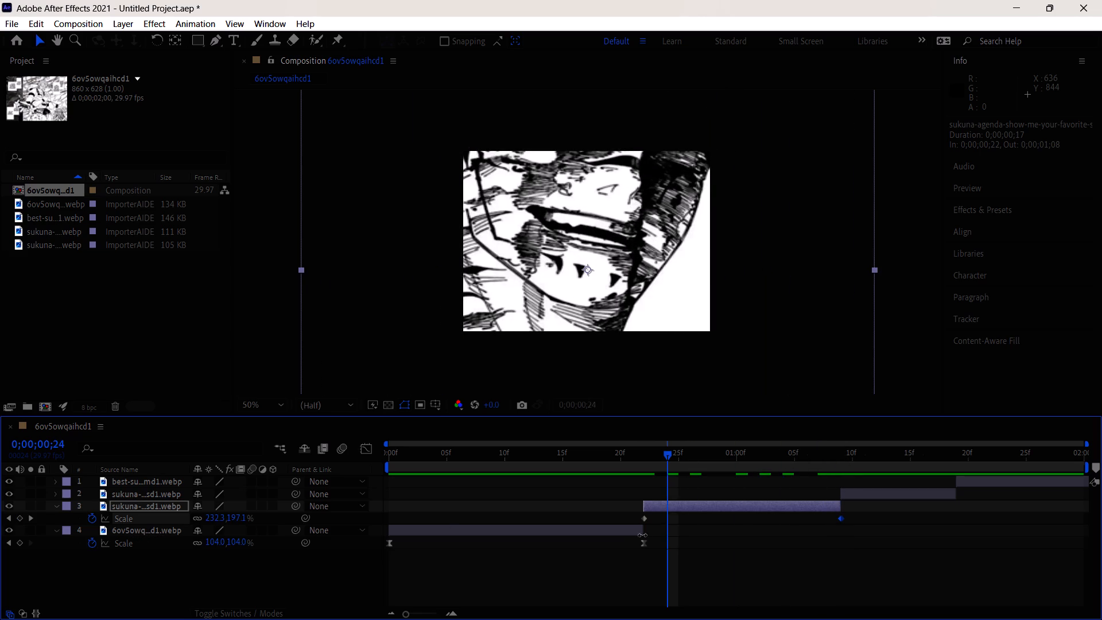
drag(632, 518, 867, 520)
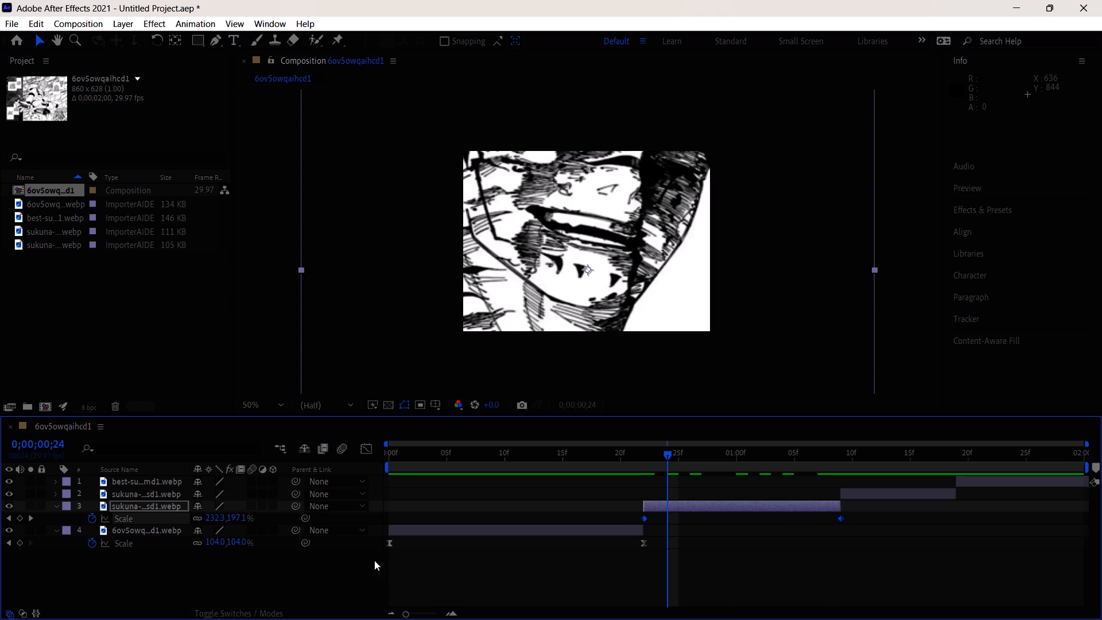
click(366, 449)
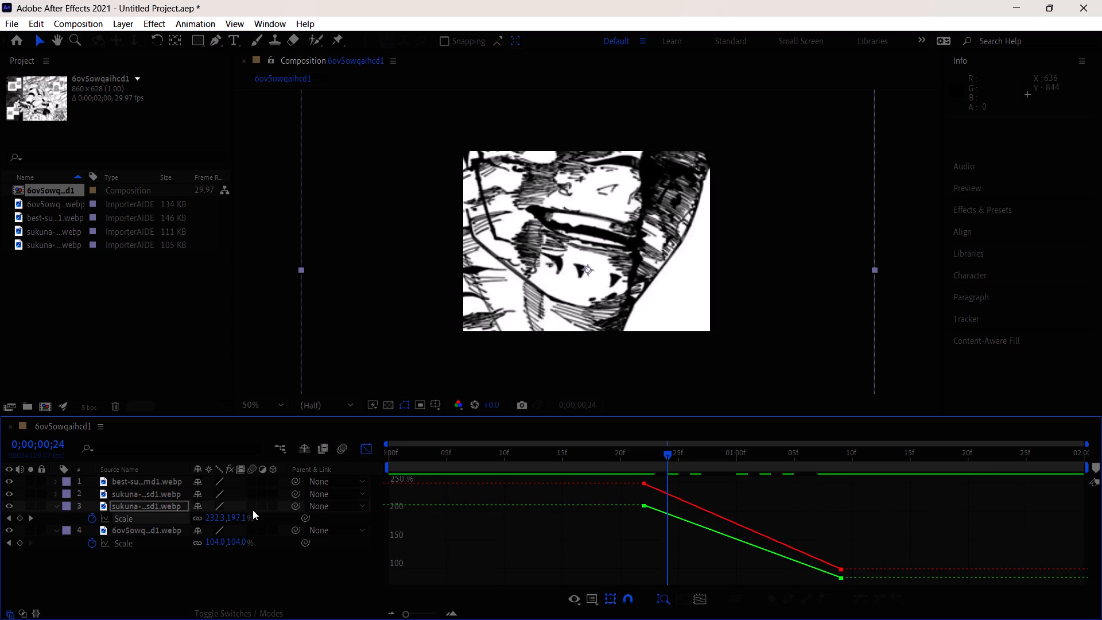
click(56, 529)
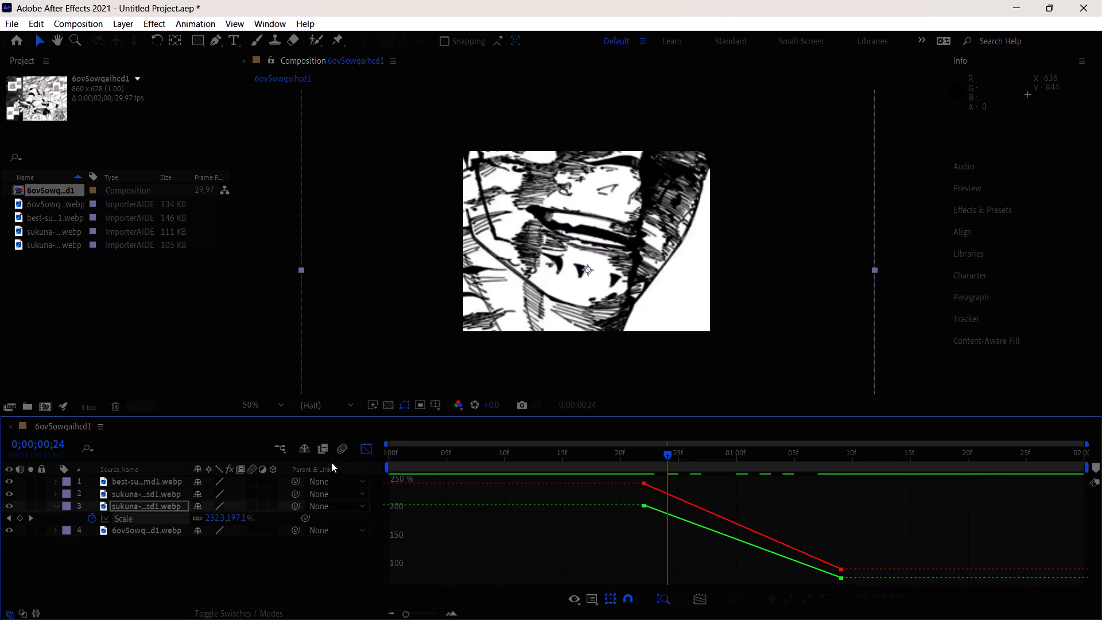
double_click(374, 451)
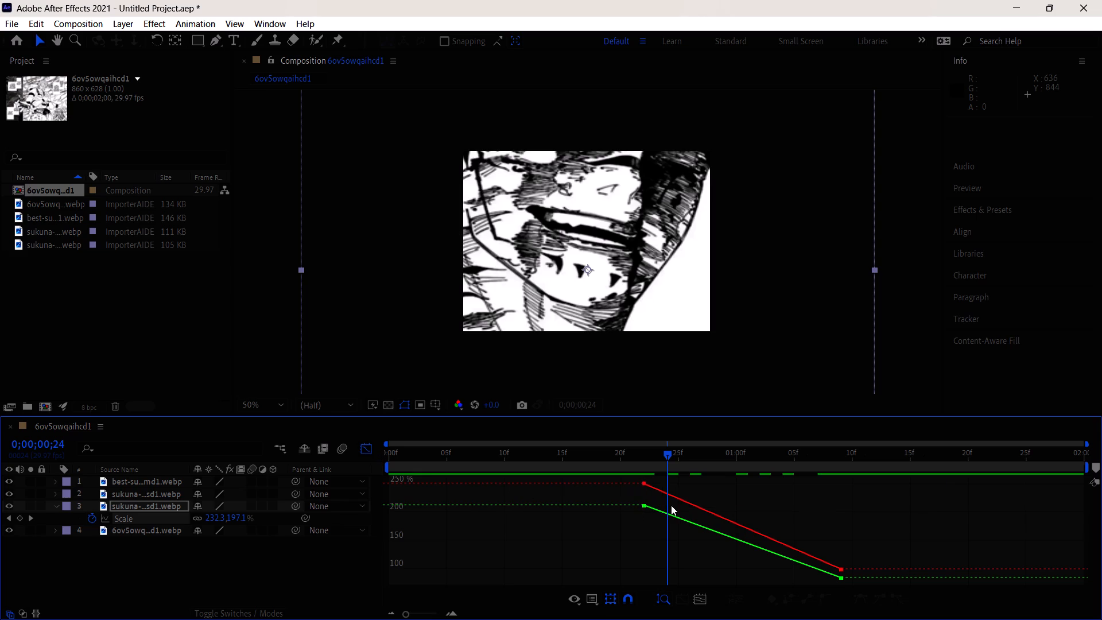
click(667, 510)
click(664, 513)
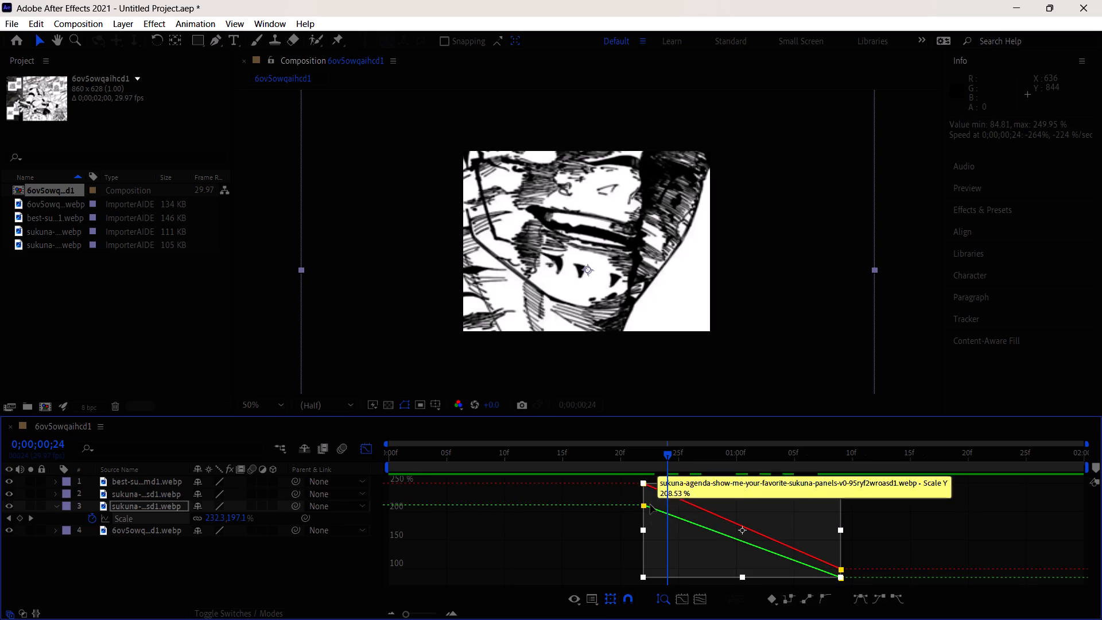
click(650, 504)
click(831, 593)
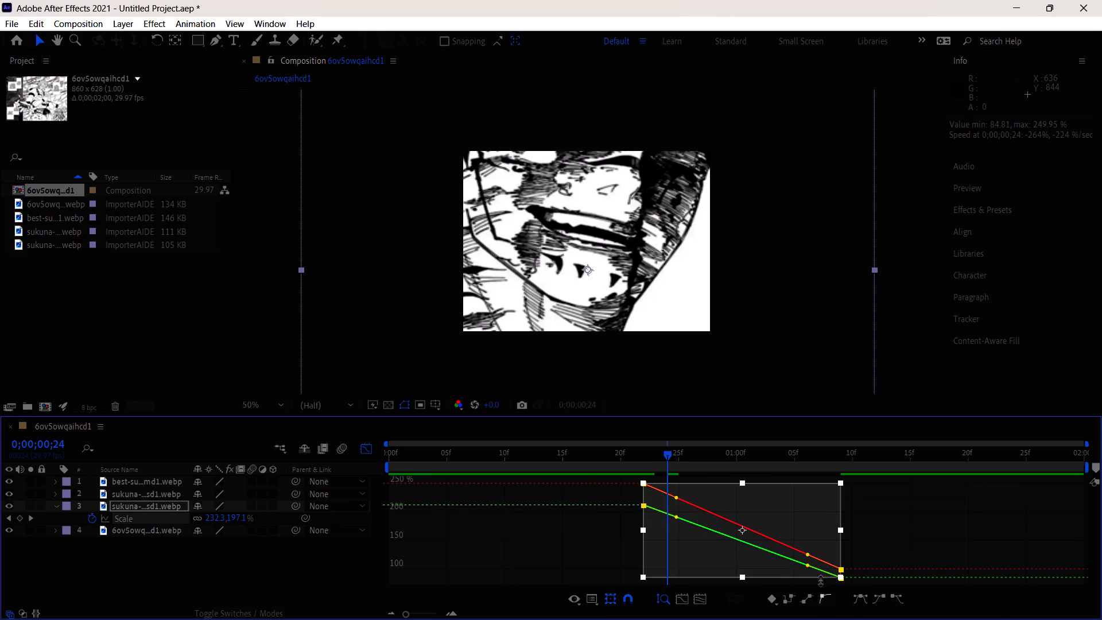
Shape layer 3's Scale curves into a steep initial drop with a long flat ease into the last keyframe, then close the Graph Editor.
drag(811, 565, 771, 576)
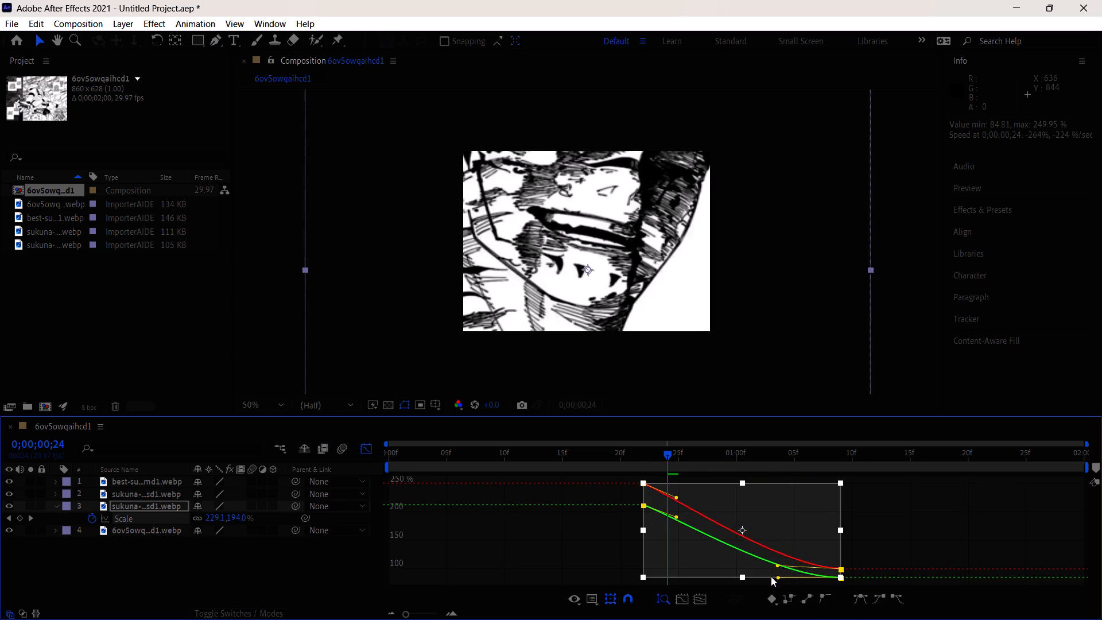
drag(771, 576, 686, 573)
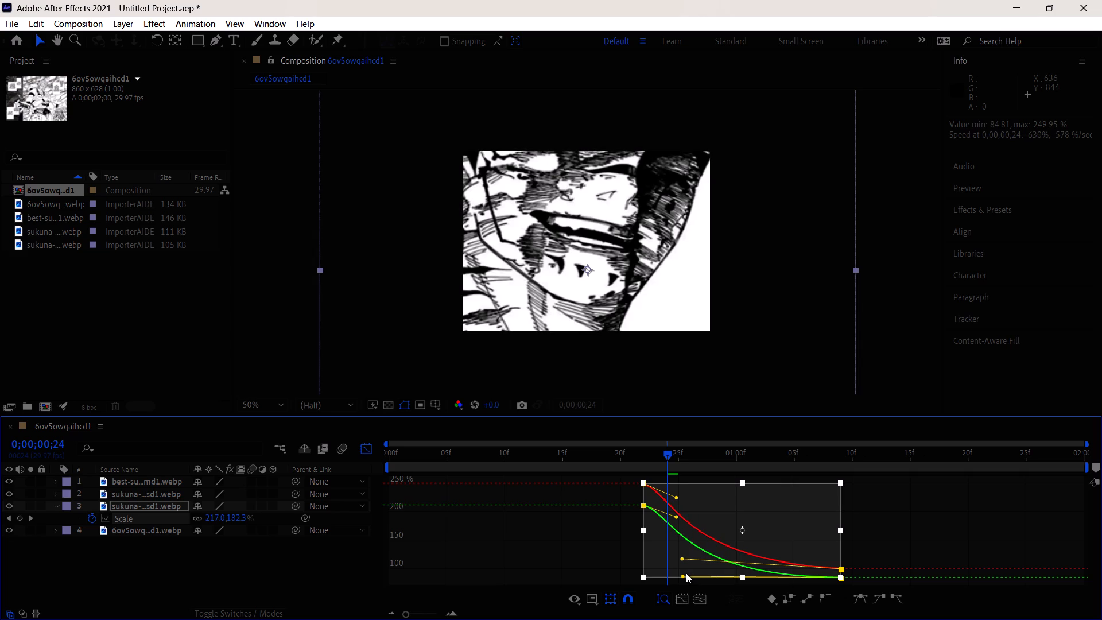
drag(686, 573, 677, 573)
drag(676, 514, 669, 533)
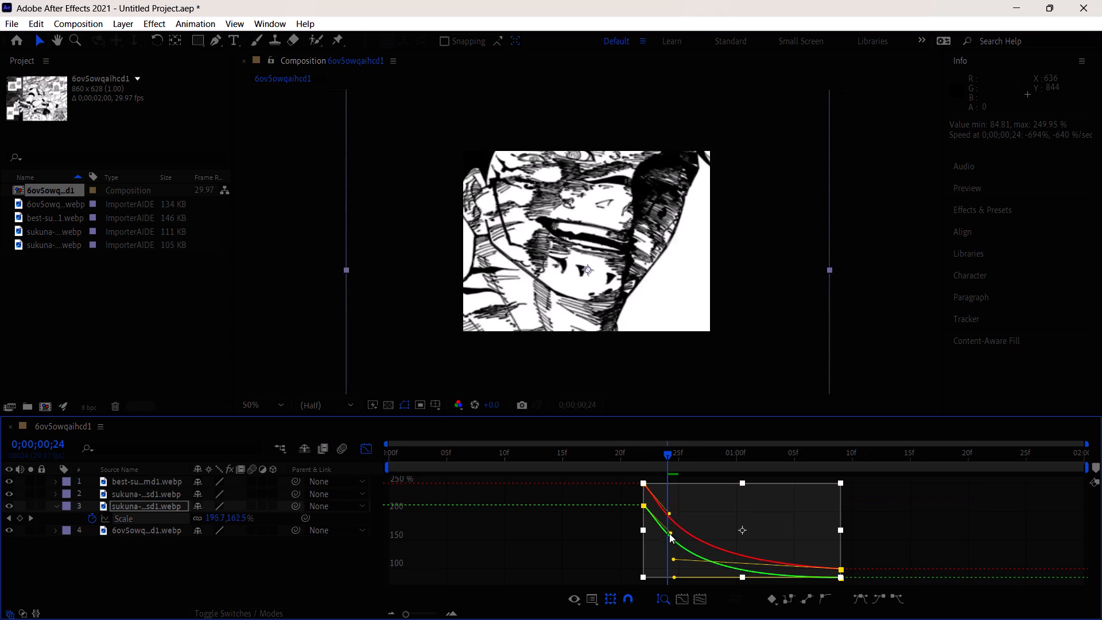
drag(669, 533, 646, 580)
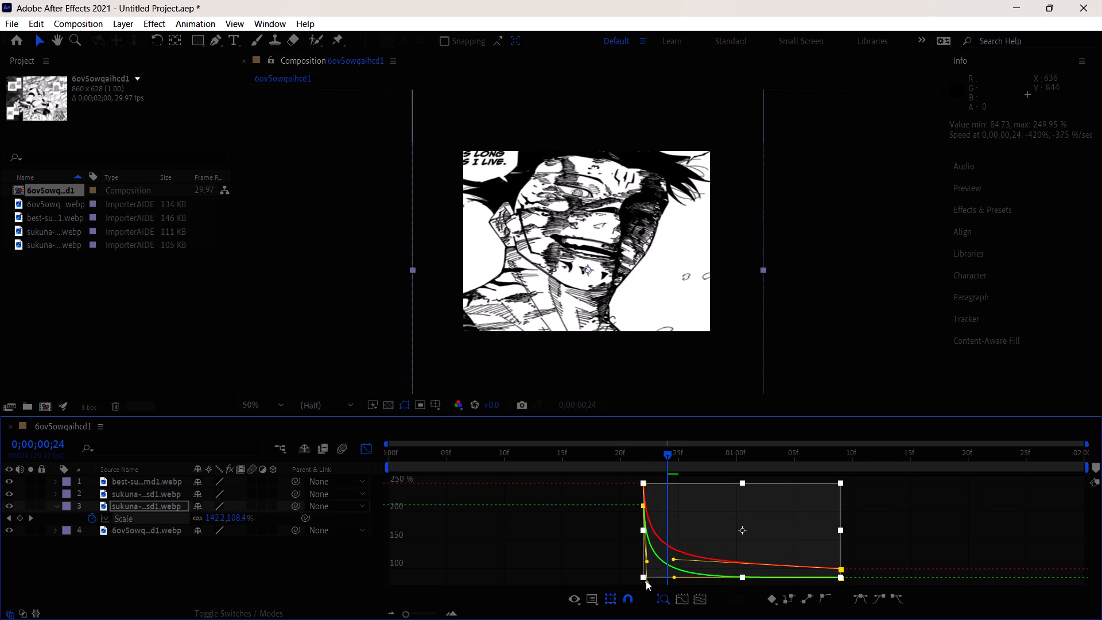
drag(646, 580, 640, 574)
drag(676, 580, 665, 580)
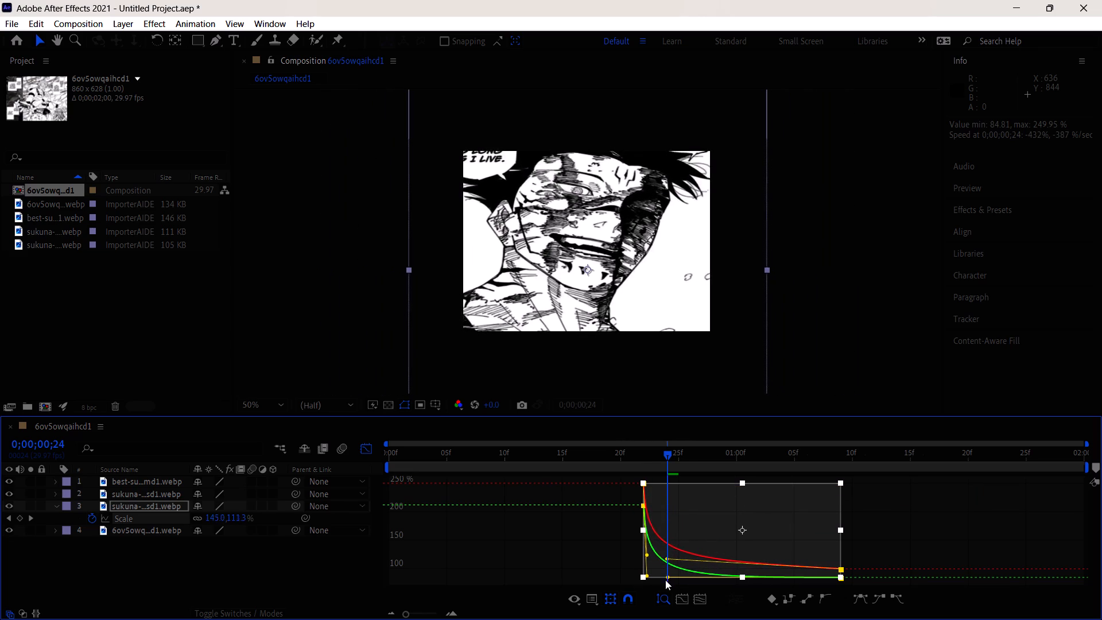
drag(665, 580, 645, 582)
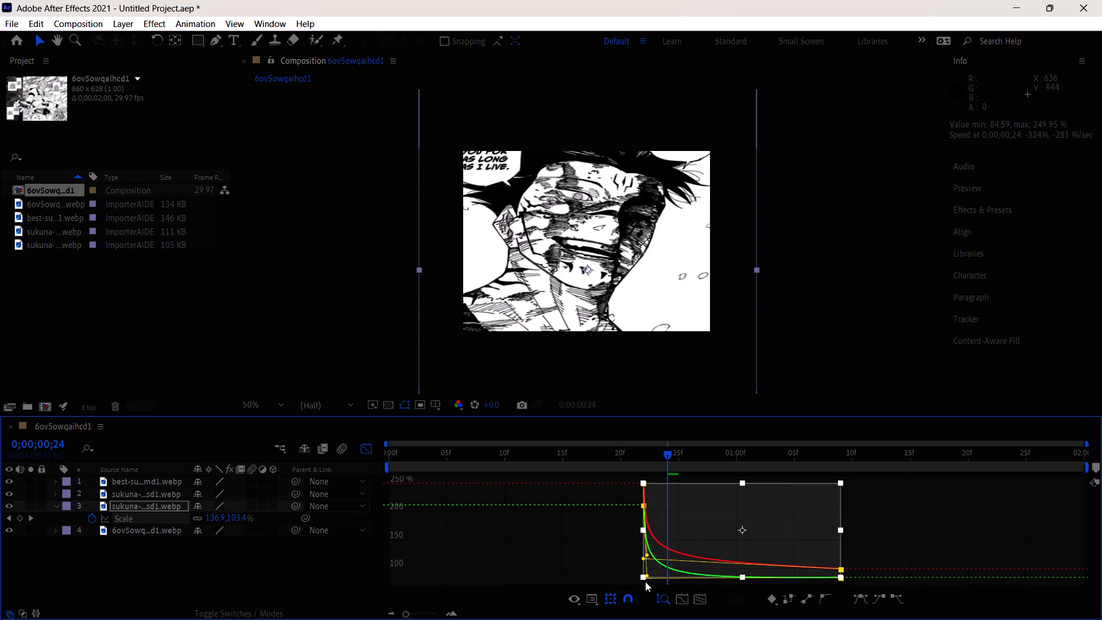
drag(645, 582, 647, 582)
click(356, 448)
click(364, 449)
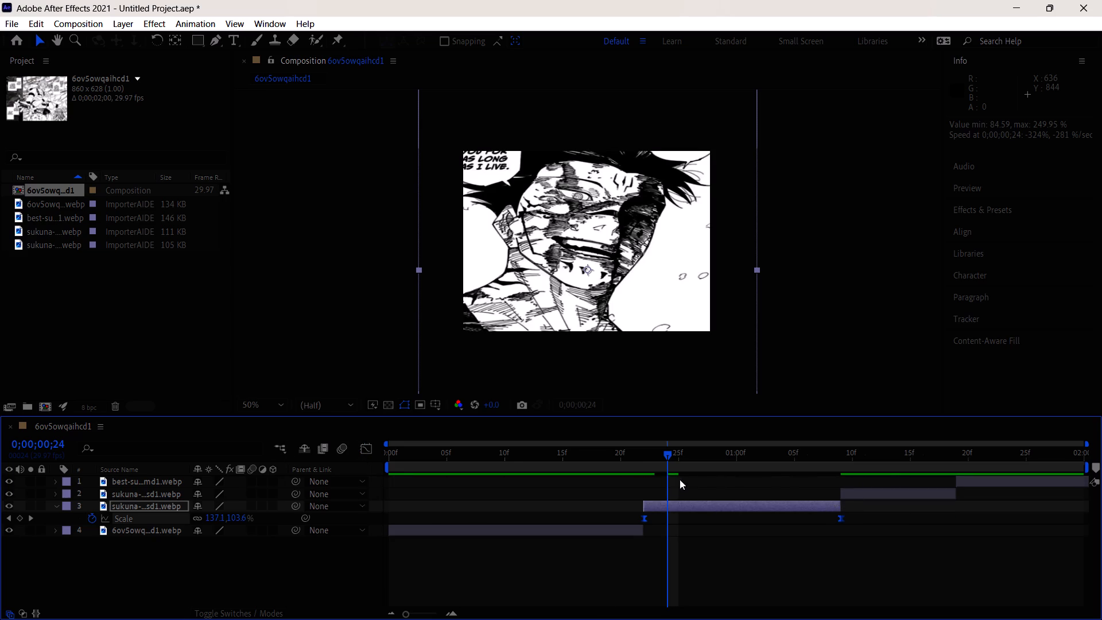
Play the composition from the start and scrub through layer 3's eased scale animation.
drag(666, 454, 329, 479)
key(space)
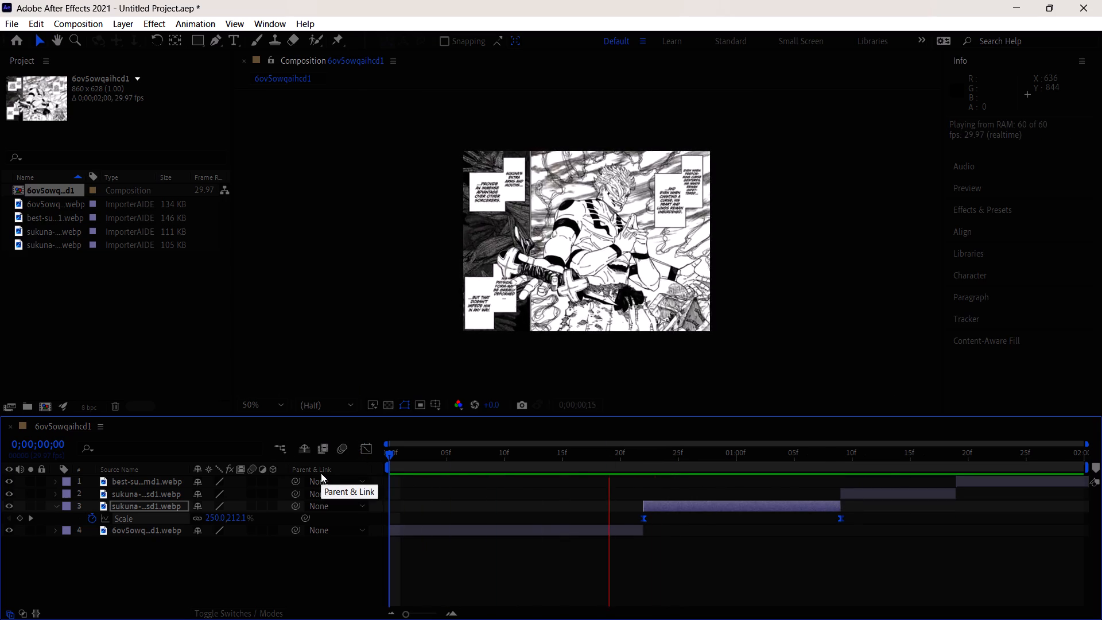
drag(641, 455, 670, 461)
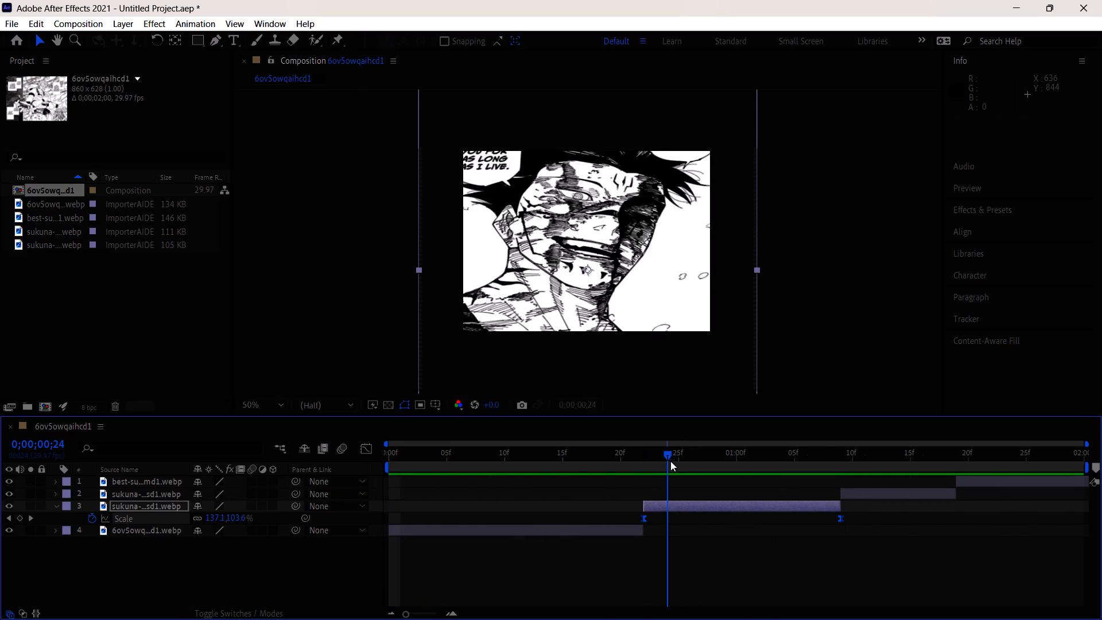
drag(670, 461, 825, 481)
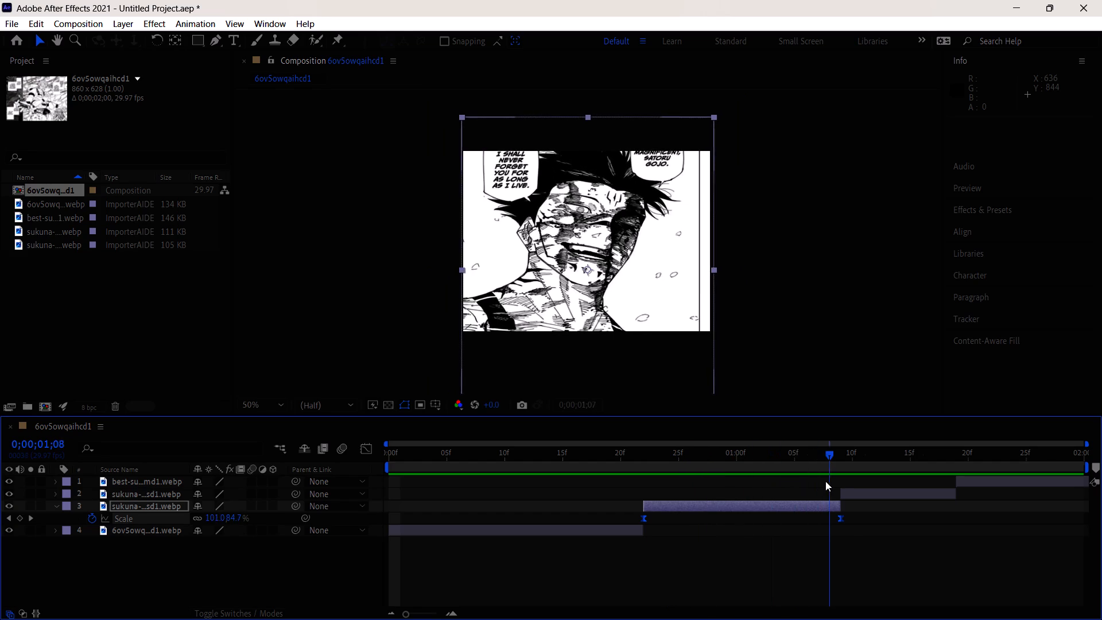
drag(825, 481, 582, 484)
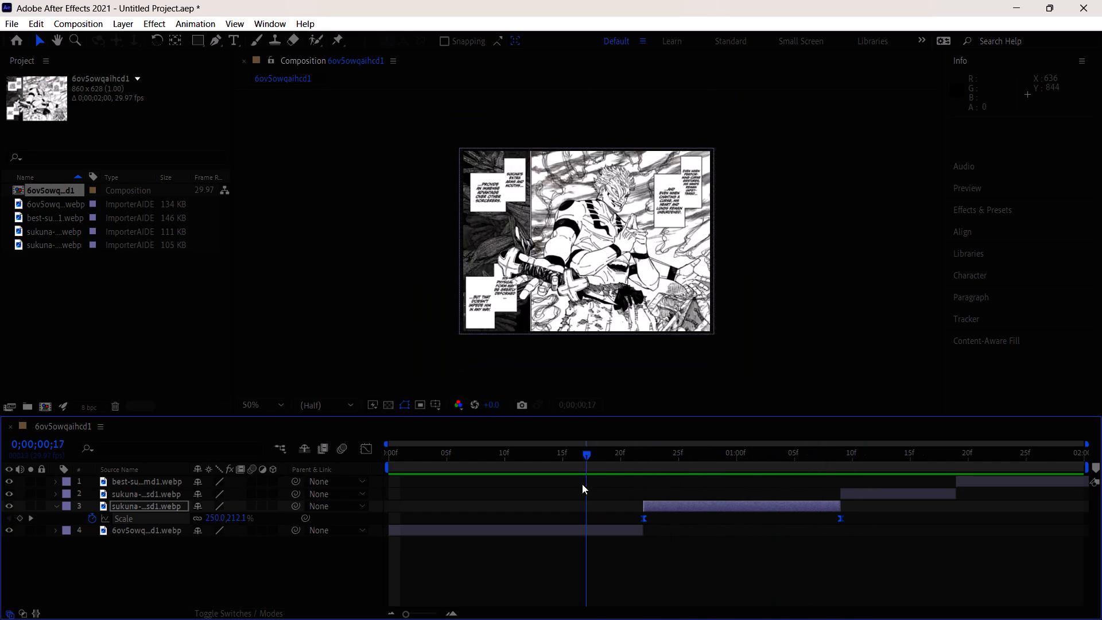
Make layers 1 and 2, the best-sukuna-panels and second sukuna panels, 3D layers, with the time at 0;00;01;13.
drag(582, 484, 883, 481)
click(886, 491)
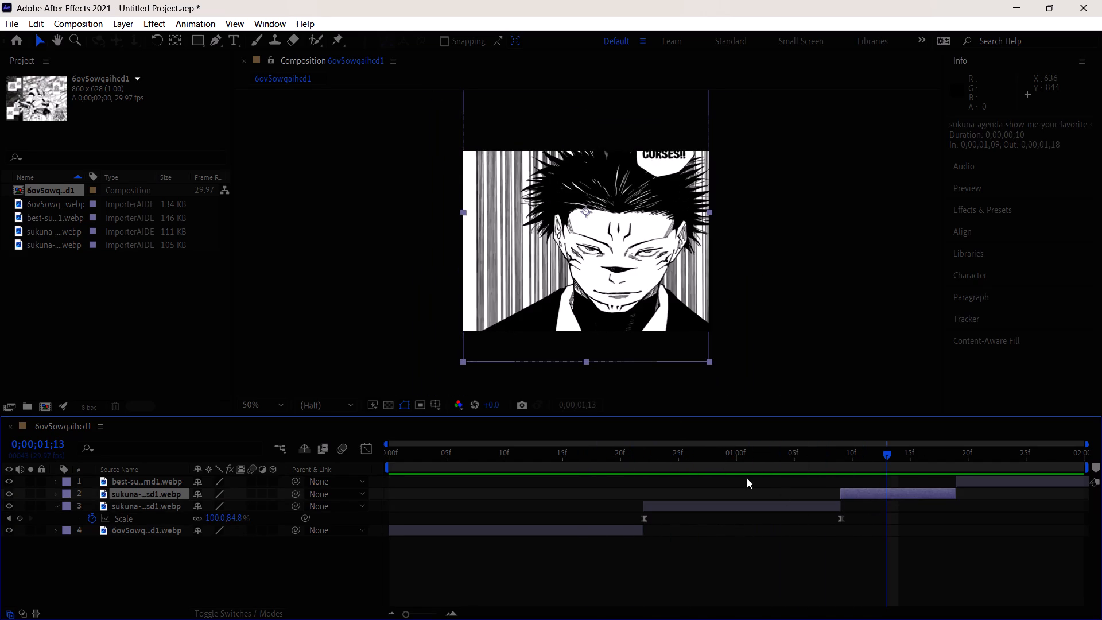
click(274, 482)
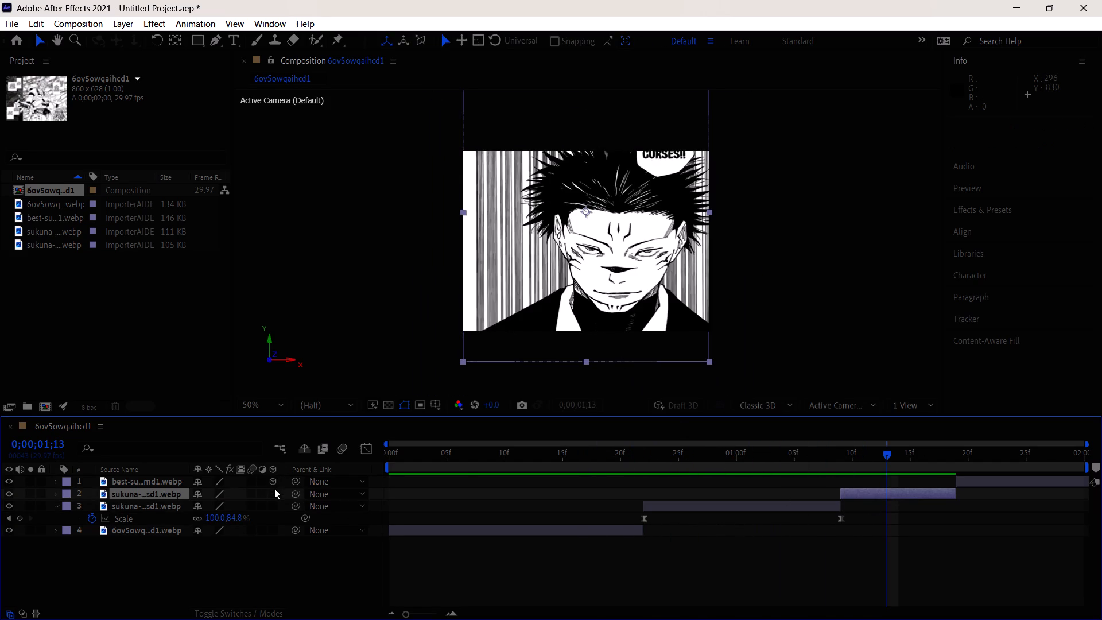
click(274, 491)
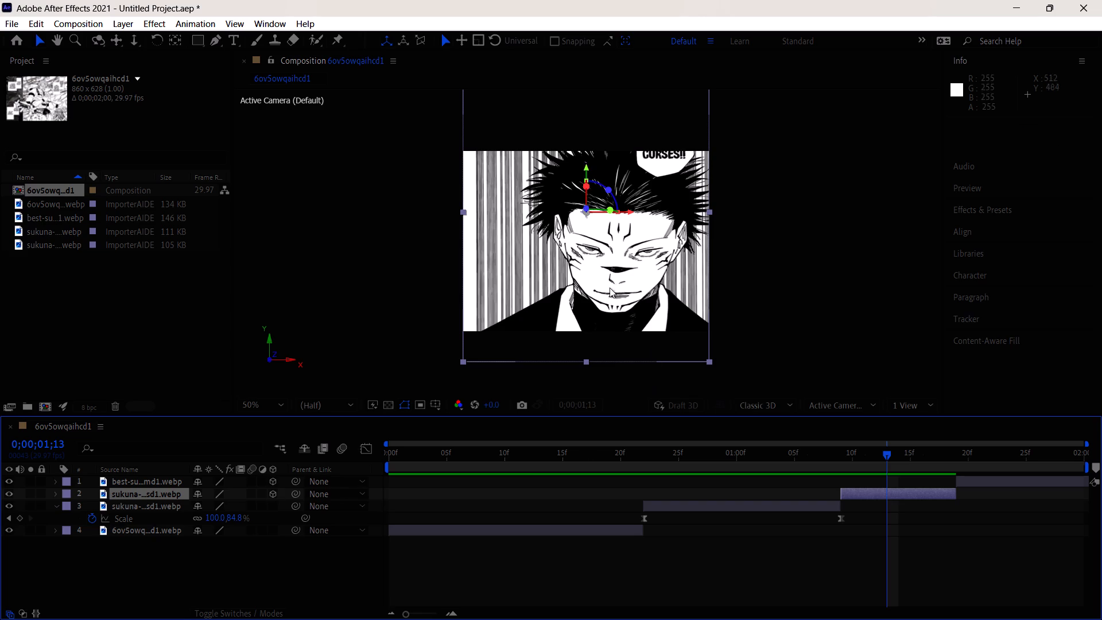
Scale layer 2 down to about 68%, 62% and lower it along its Y axis to position 274.
drag(711, 363, 672, 324)
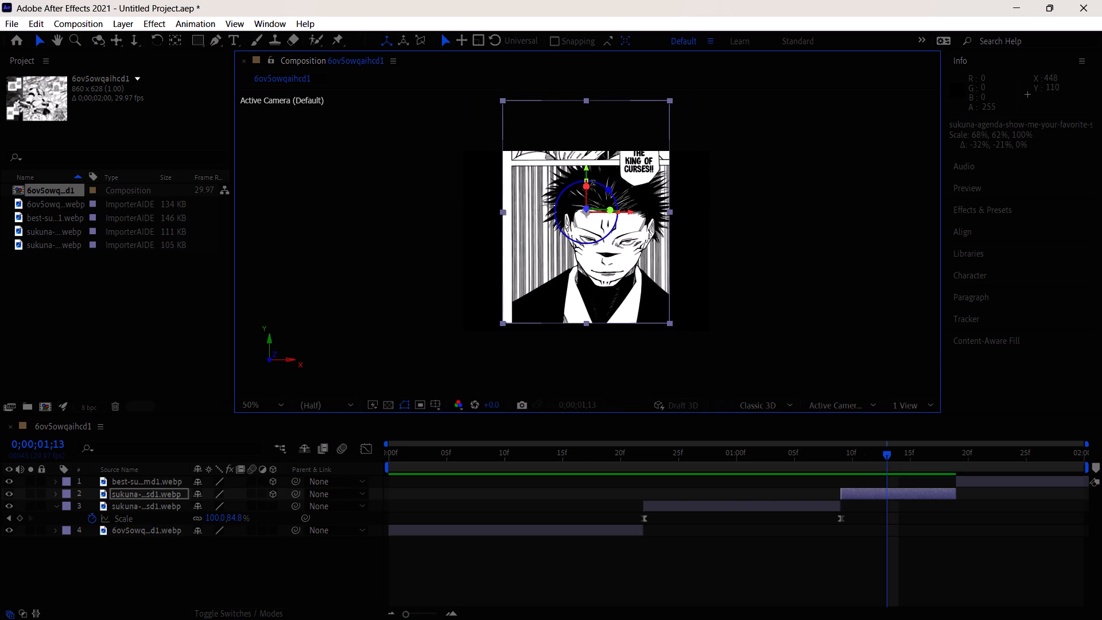
drag(589, 167, 583, 181)
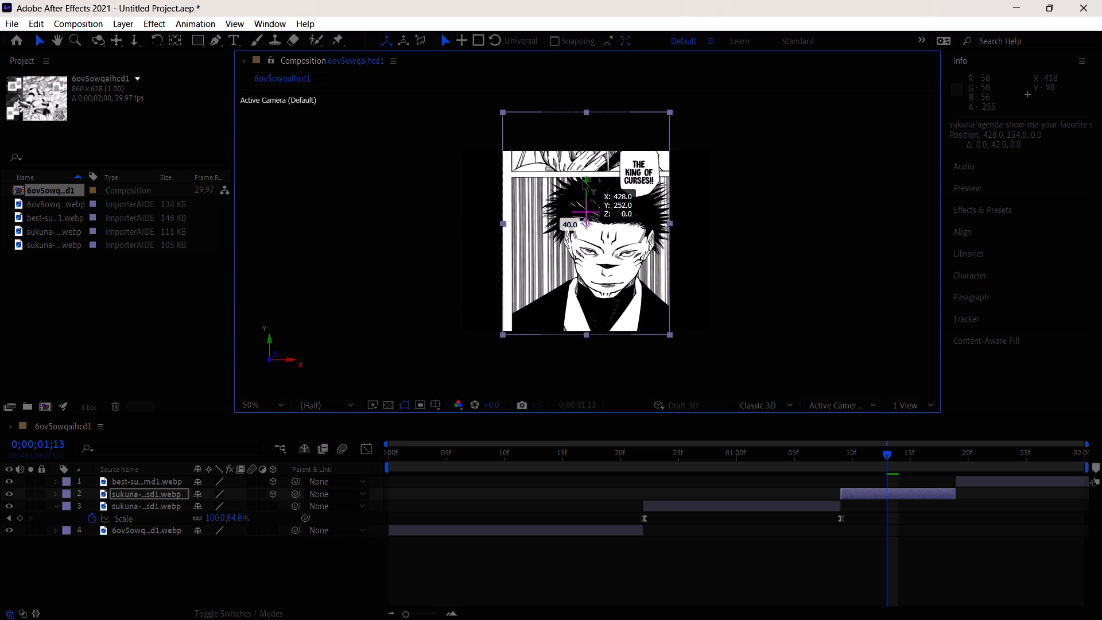
drag(583, 181, 583, 186)
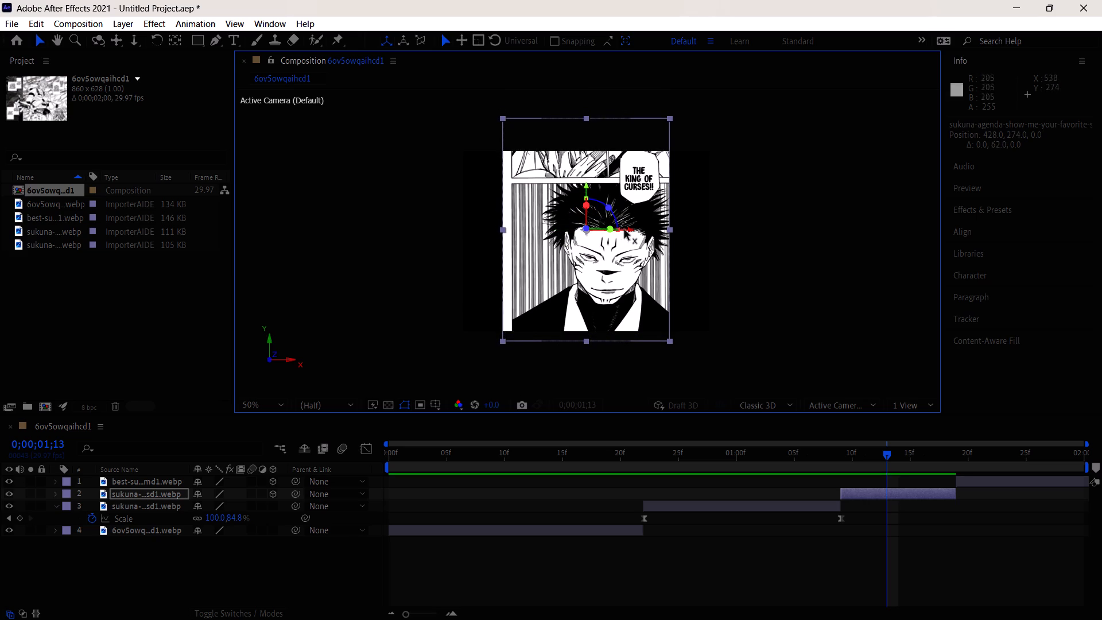
Push layer 2 back along its Z axis to a depth of about 516.
click(588, 230)
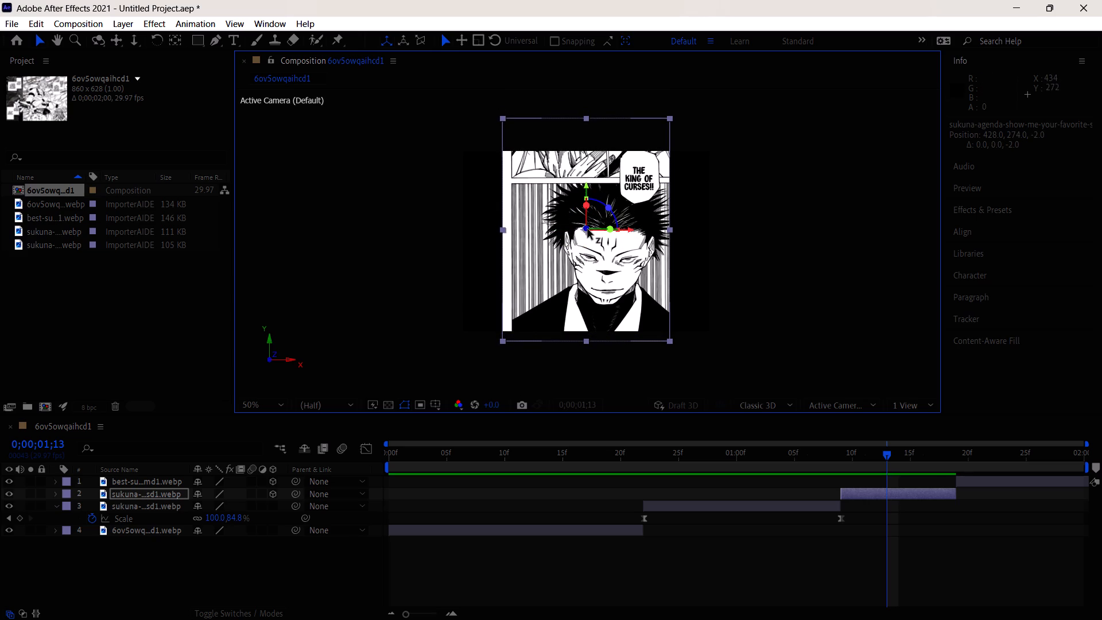
drag(588, 229, 402, 308)
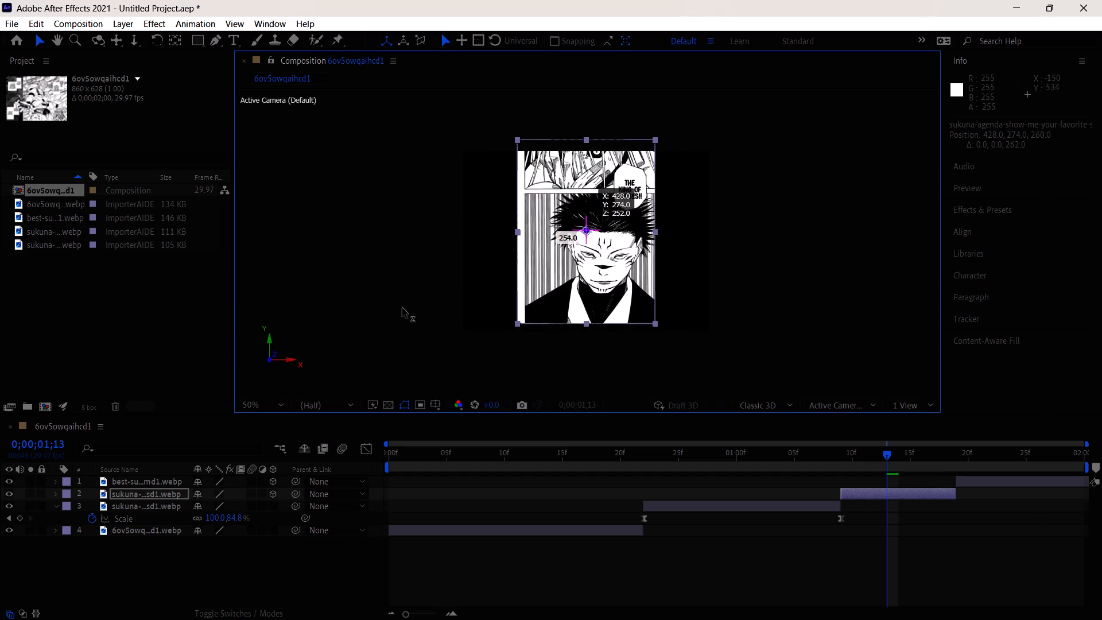
drag(402, 308, 3, 378)
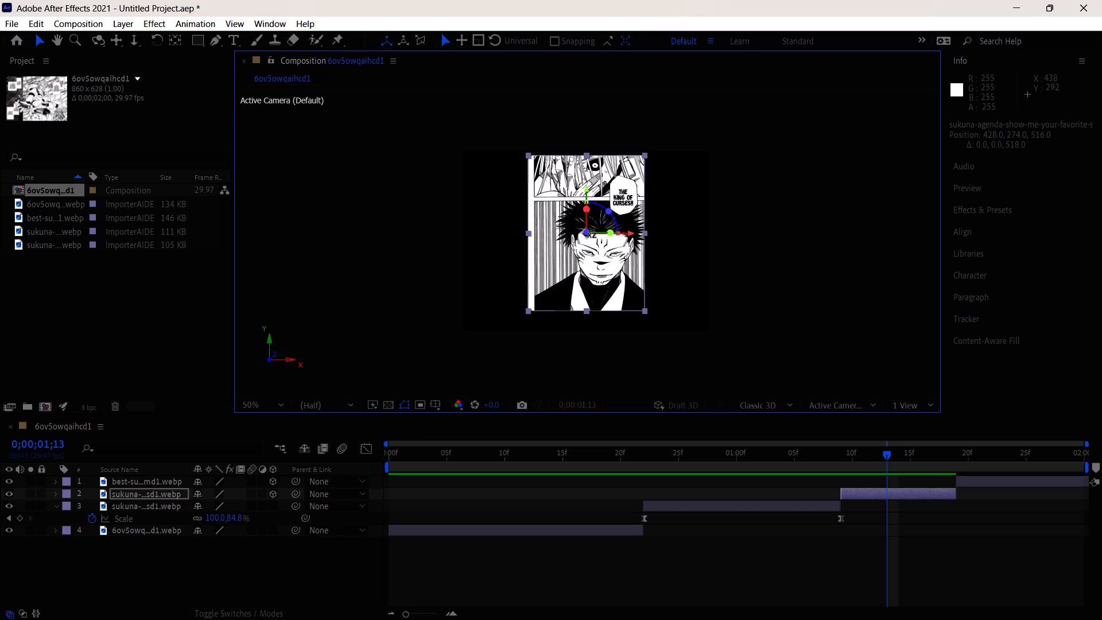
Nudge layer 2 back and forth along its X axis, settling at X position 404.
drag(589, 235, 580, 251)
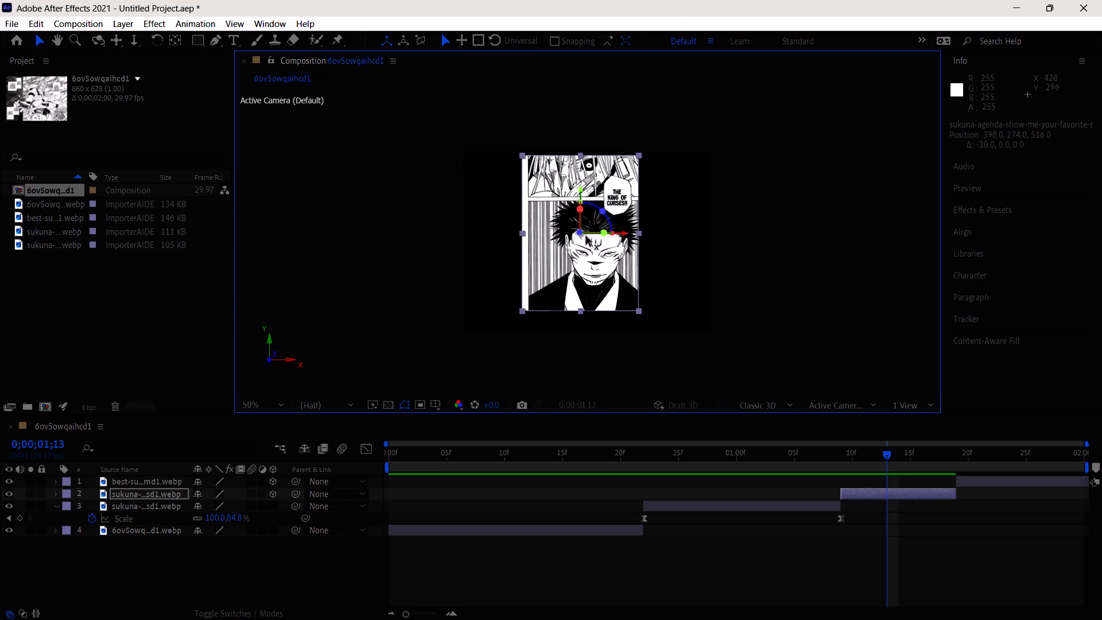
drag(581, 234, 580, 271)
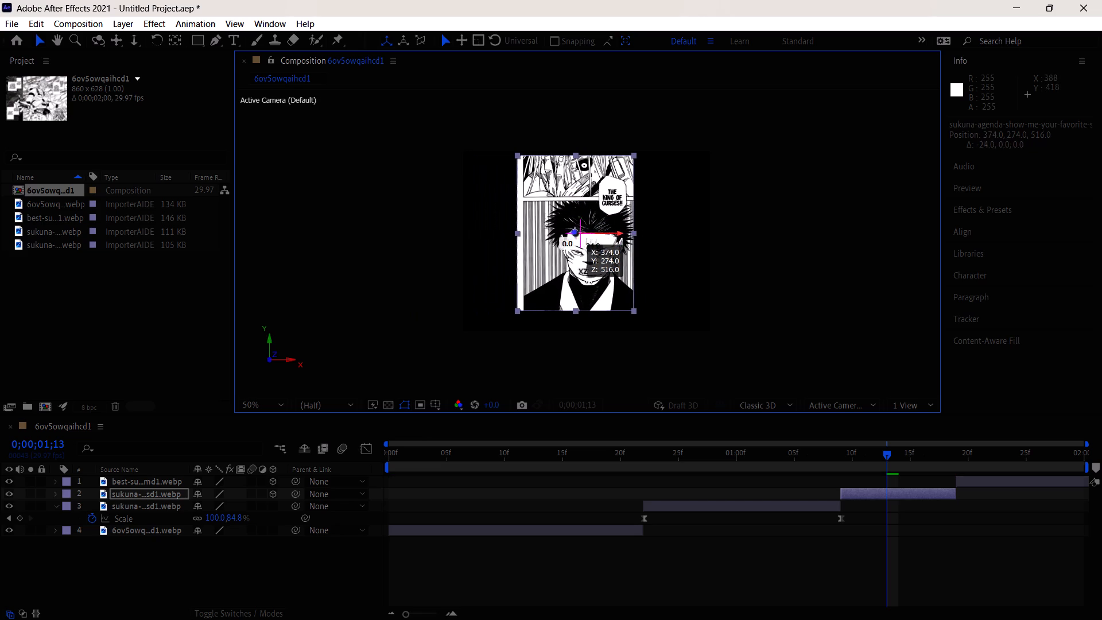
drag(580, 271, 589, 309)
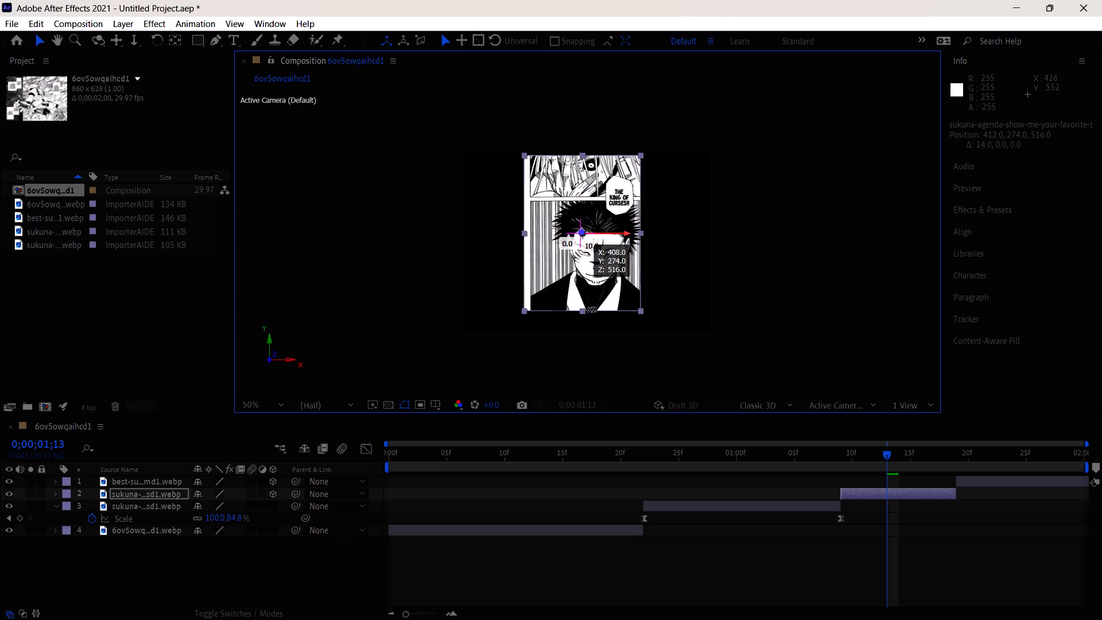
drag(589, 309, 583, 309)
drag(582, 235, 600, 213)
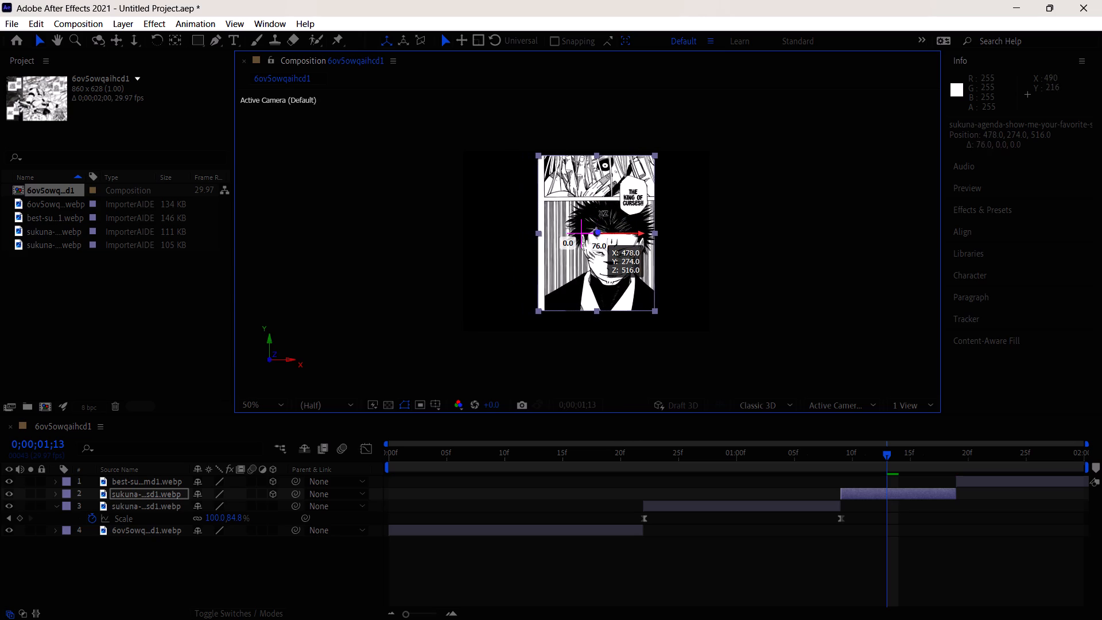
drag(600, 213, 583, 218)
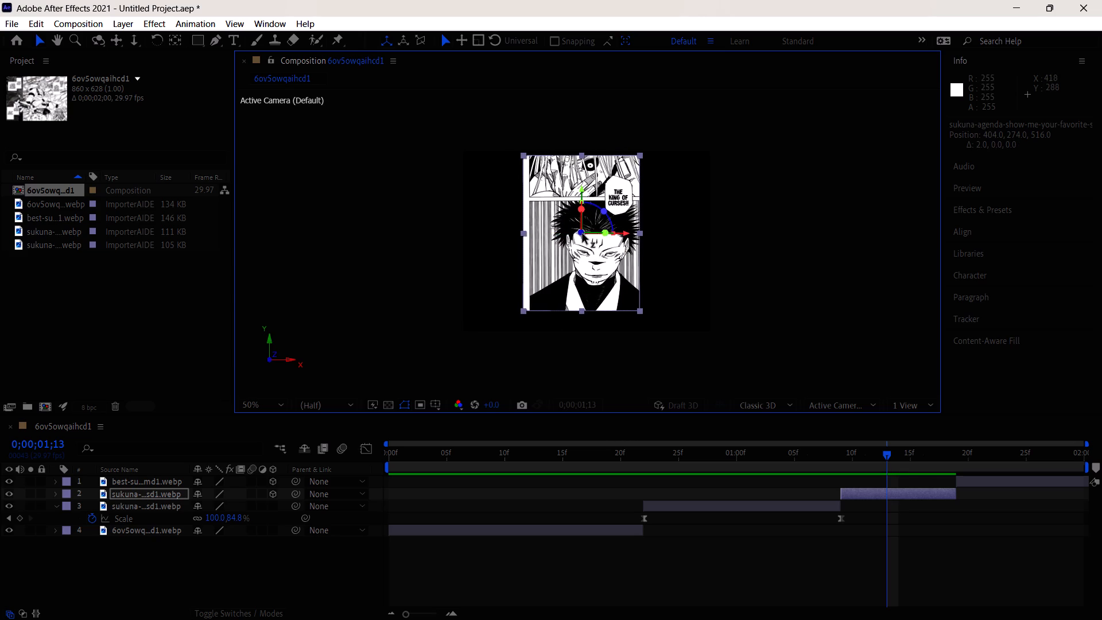
Push layer 2 farther back along its Z axis to a depth of 1291.
drag(582, 234, 574, 466)
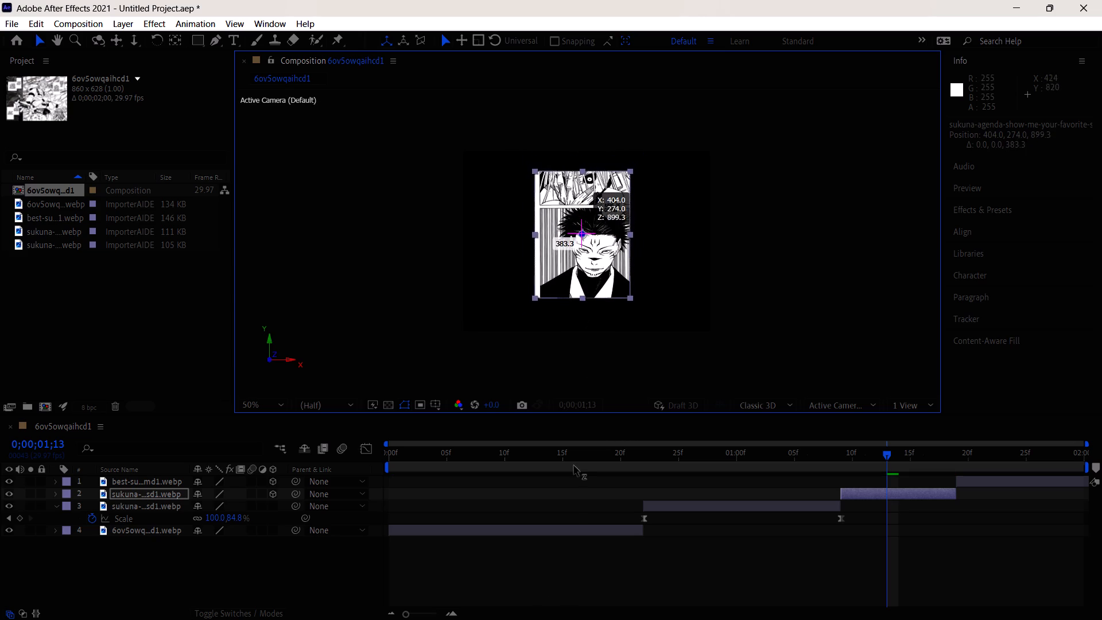
drag(574, 466, 521, 619)
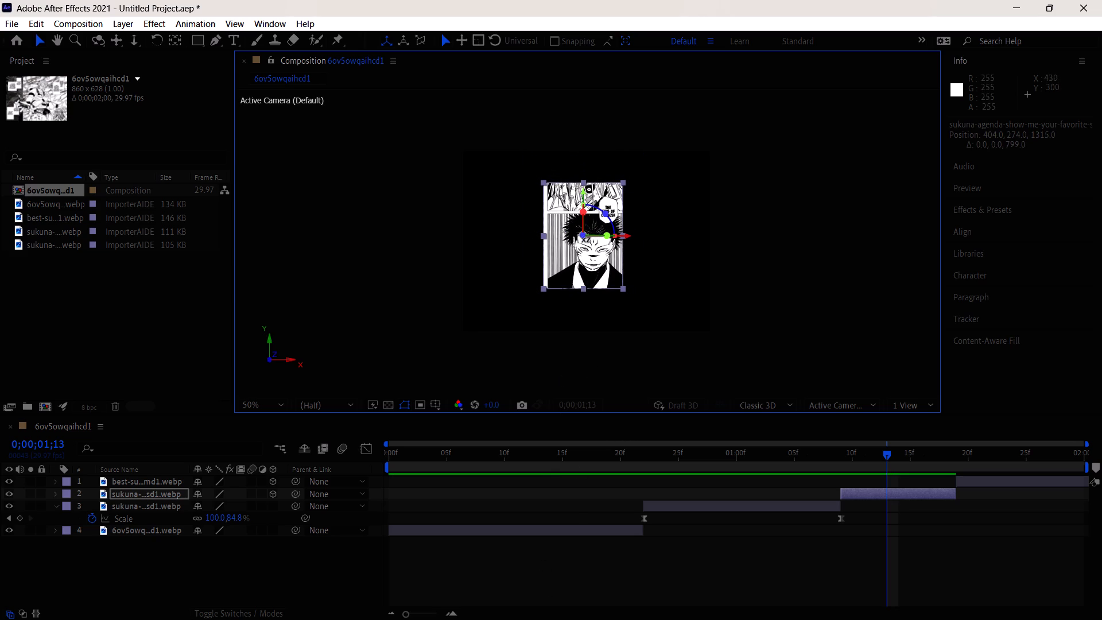
drag(583, 236, 584, 276)
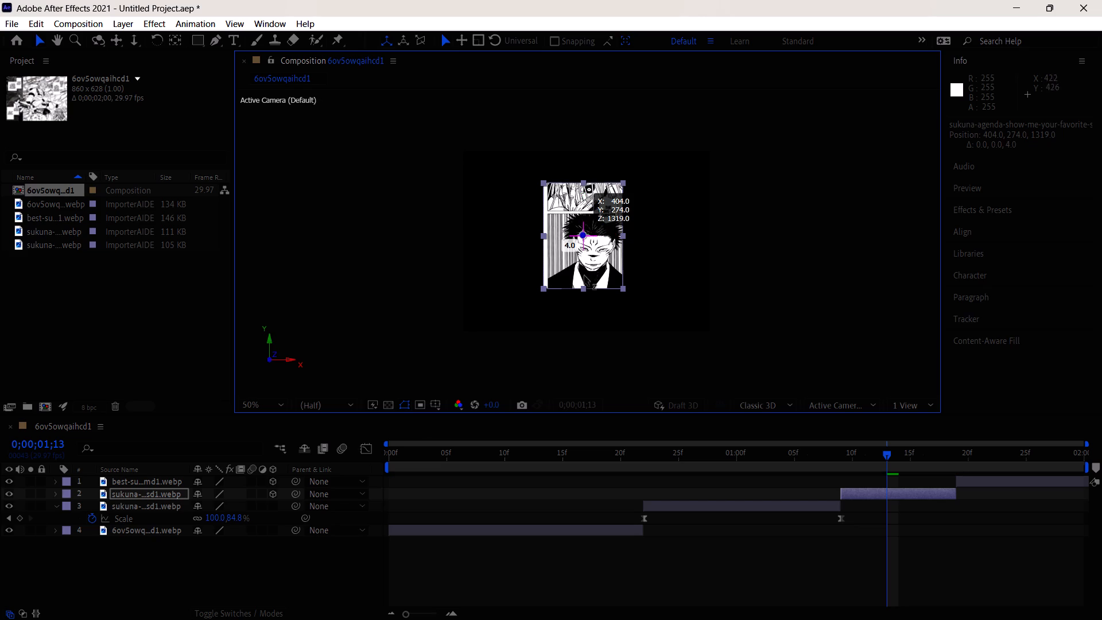
drag(584, 276, 576, 419)
Move layer 2 along its X axis to position -750, just outside the left edge of the composition frame.
drag(583, 238, 585, 263)
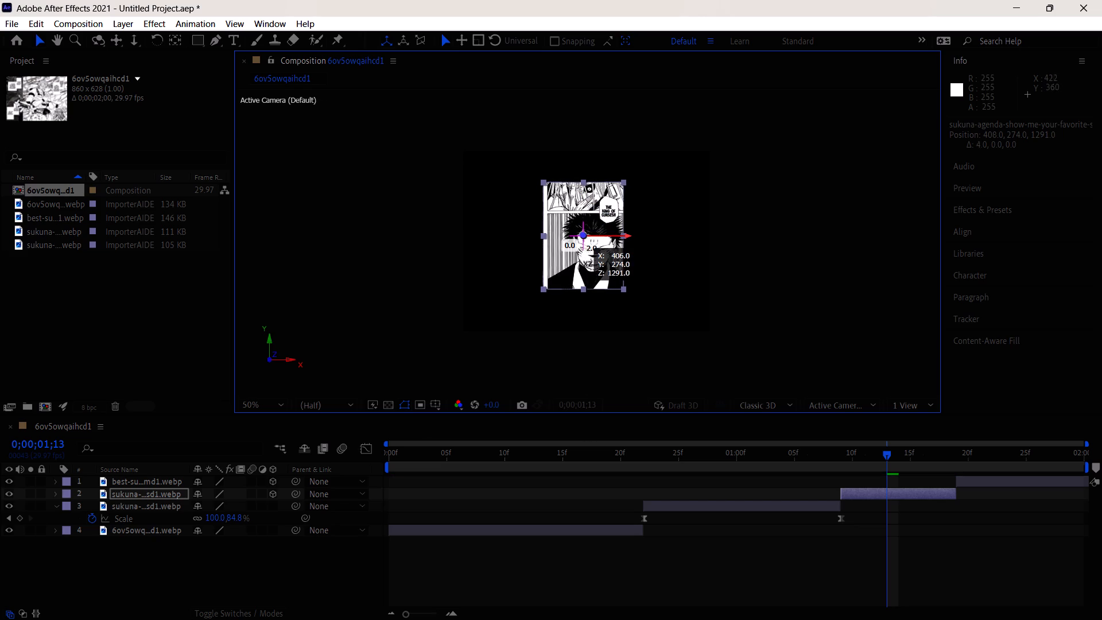
drag(585, 263, 530, 328)
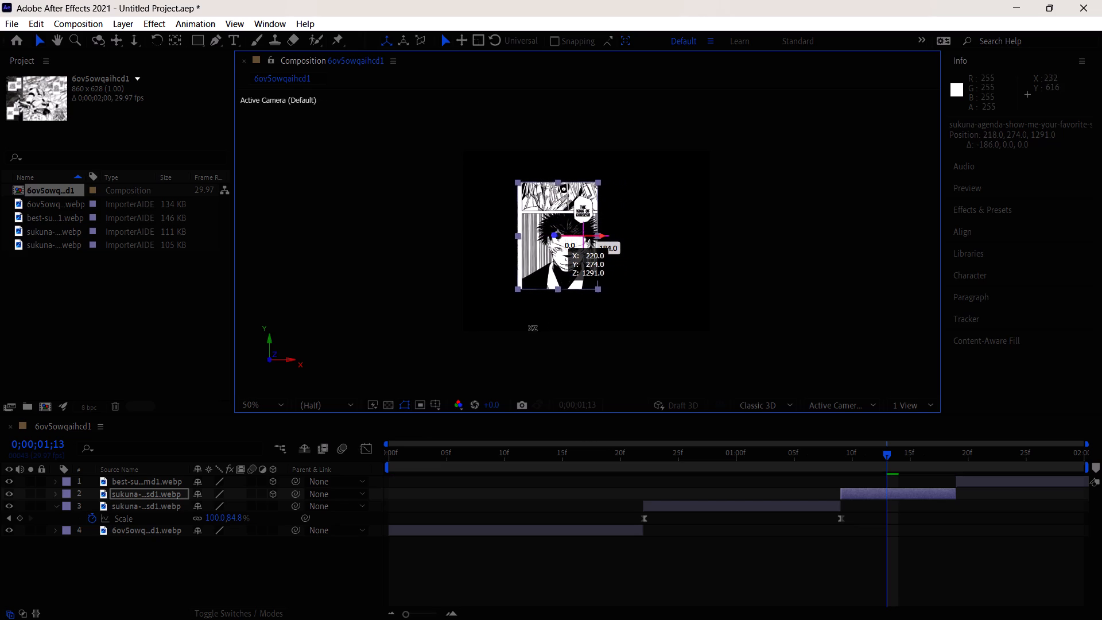
drag(530, 328, 434, 357)
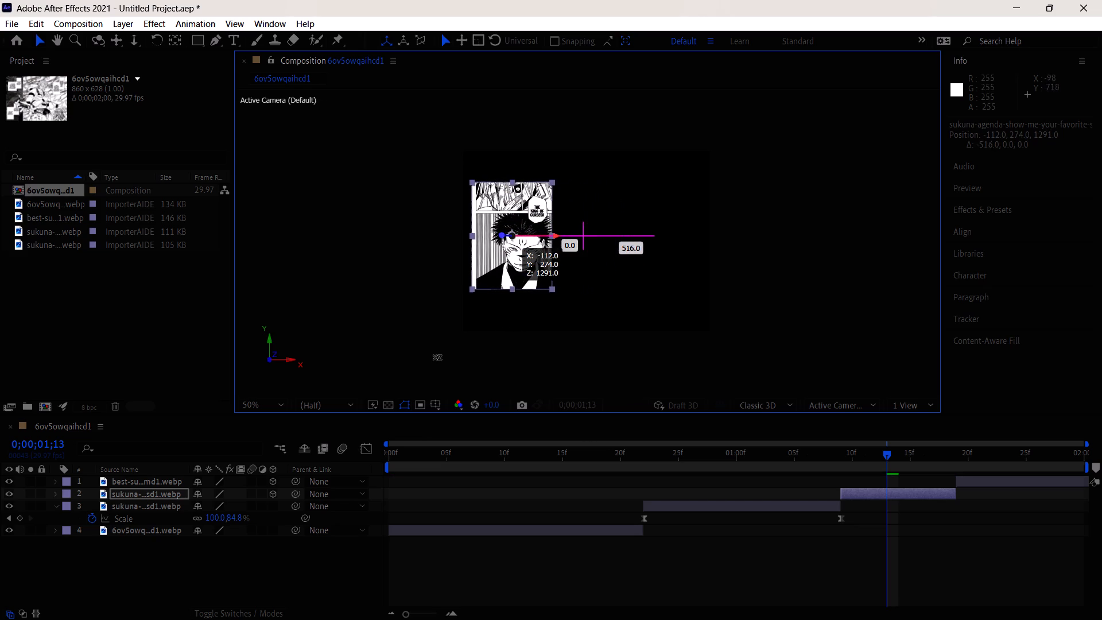
drag(434, 357, 313, 387)
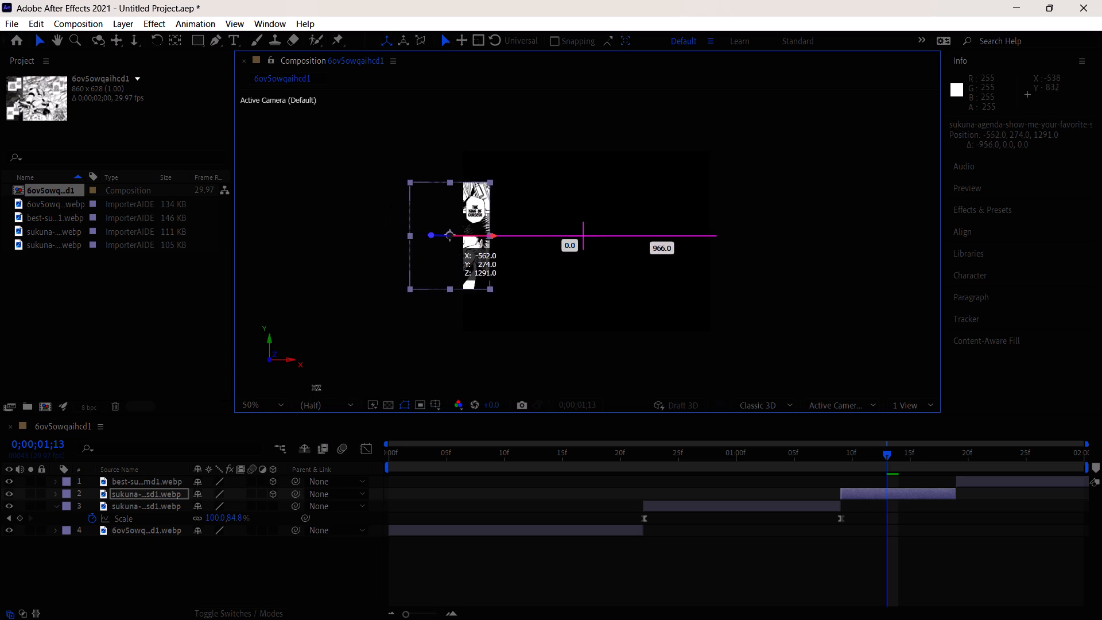
drag(313, 387, 252, 404)
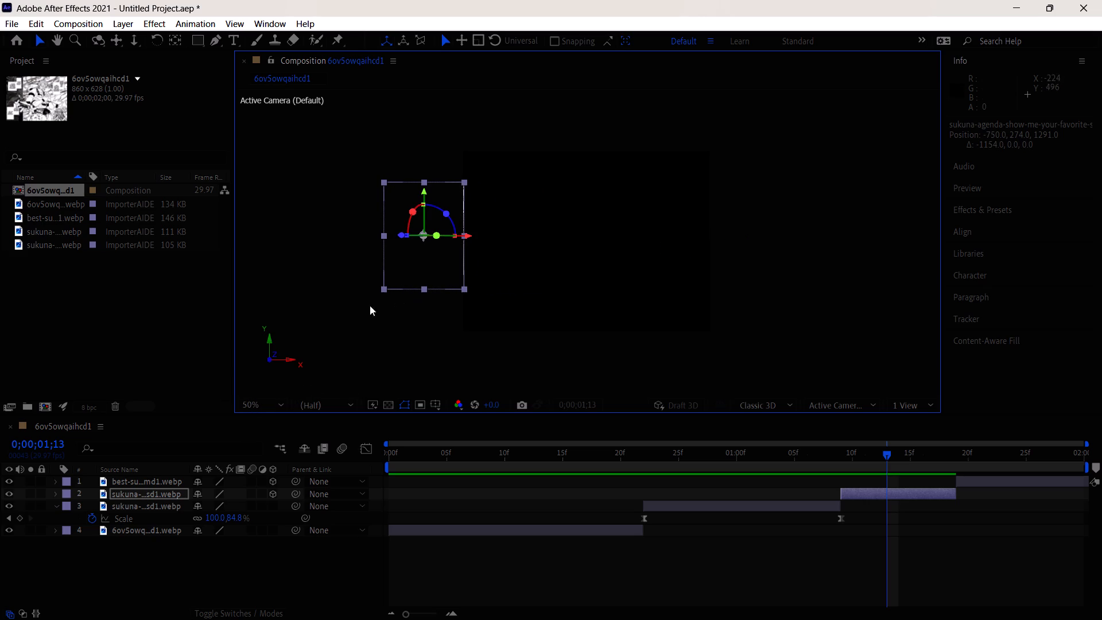
Add a Z Rotation keyframe of 0° to layer 2 and place it at the layer's start, 0;00;01;09.
click(52, 497)
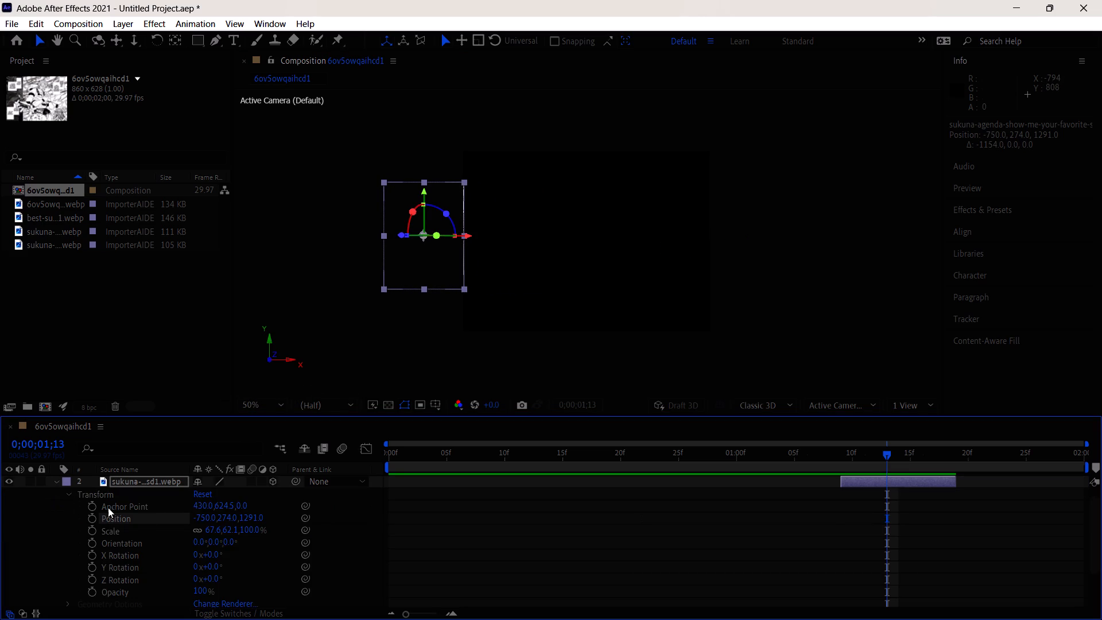
click(92, 582)
drag(887, 580, 841, 590)
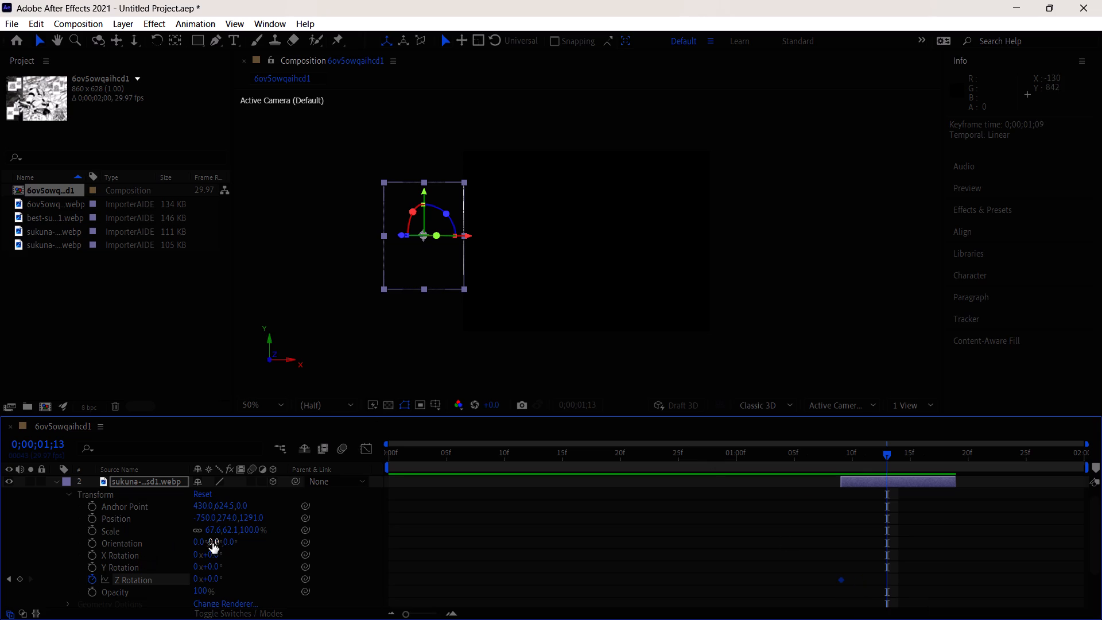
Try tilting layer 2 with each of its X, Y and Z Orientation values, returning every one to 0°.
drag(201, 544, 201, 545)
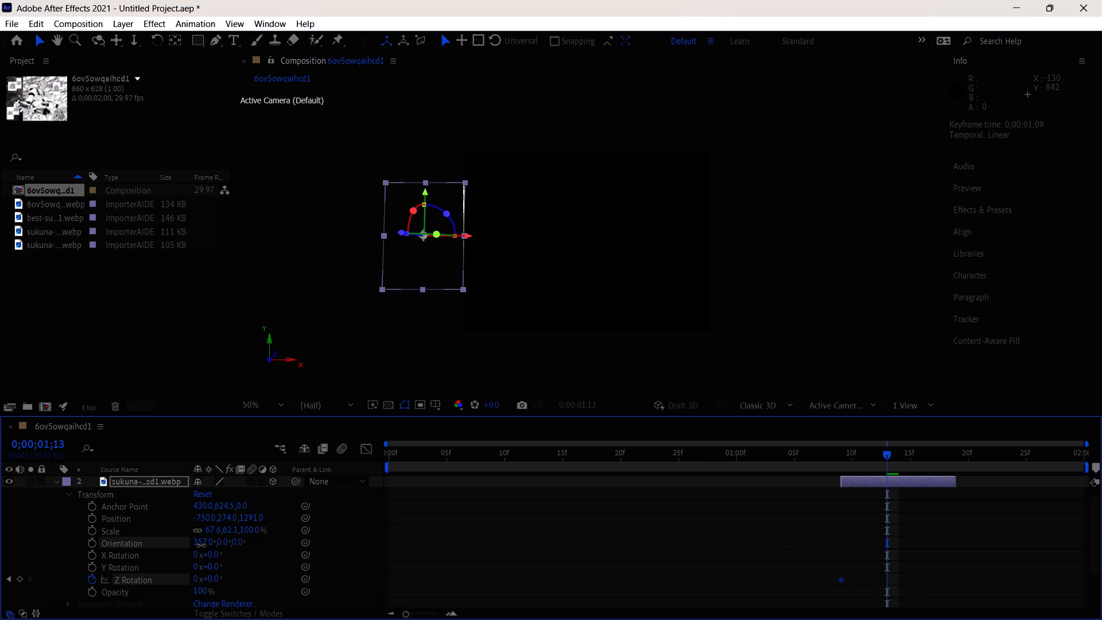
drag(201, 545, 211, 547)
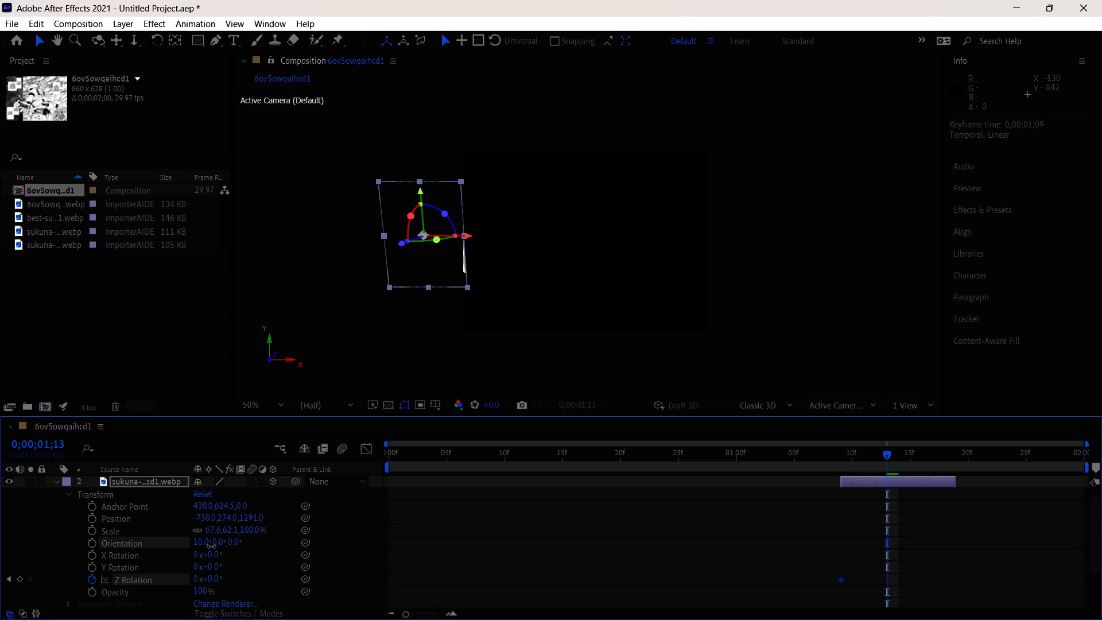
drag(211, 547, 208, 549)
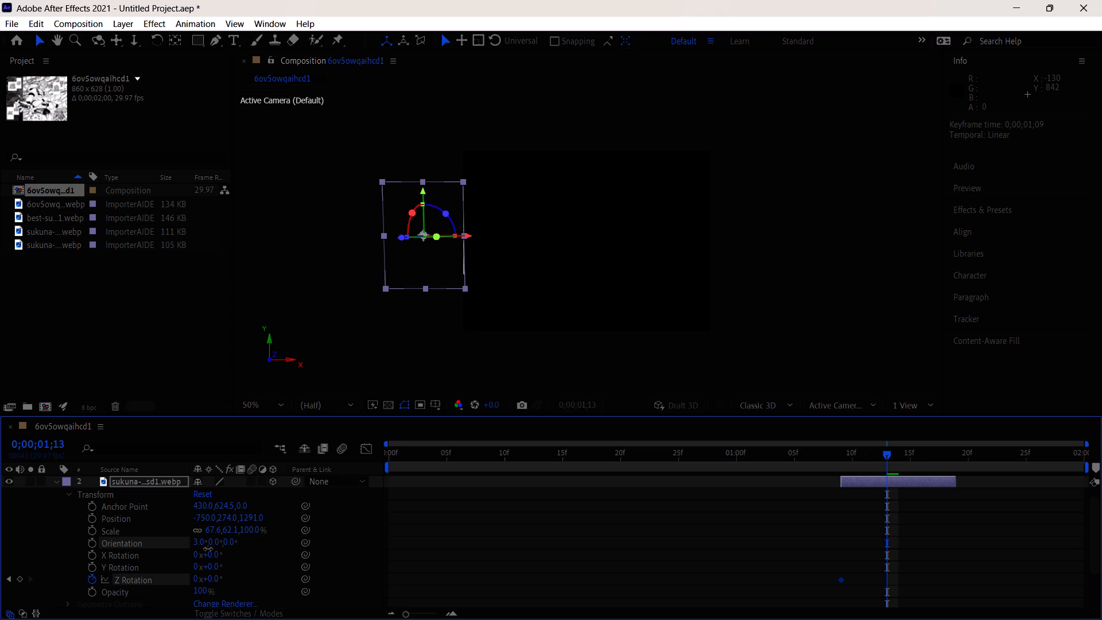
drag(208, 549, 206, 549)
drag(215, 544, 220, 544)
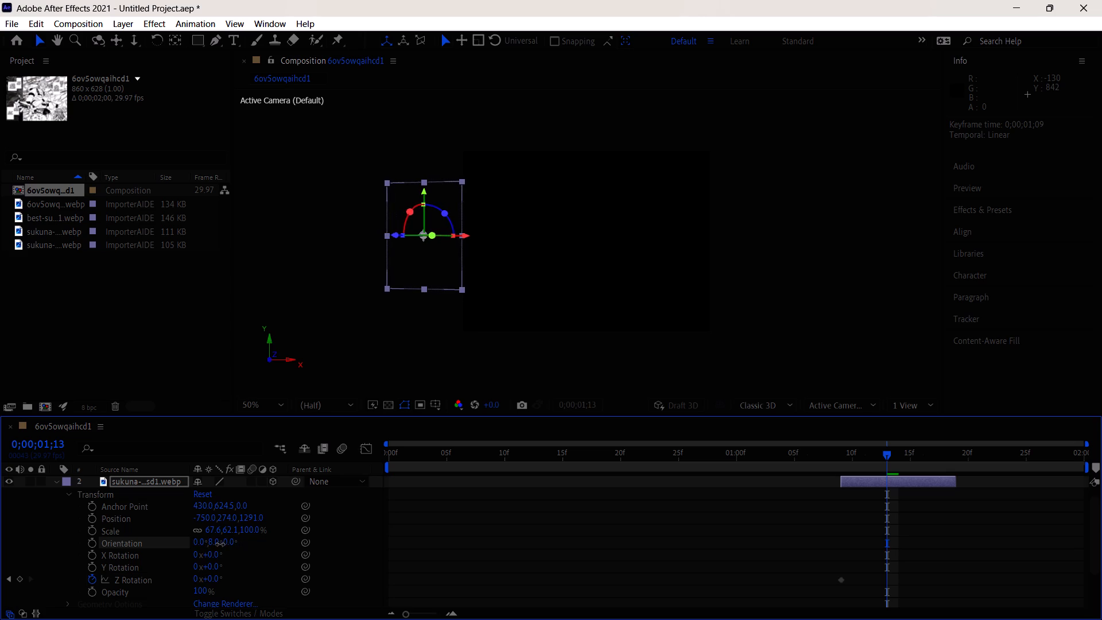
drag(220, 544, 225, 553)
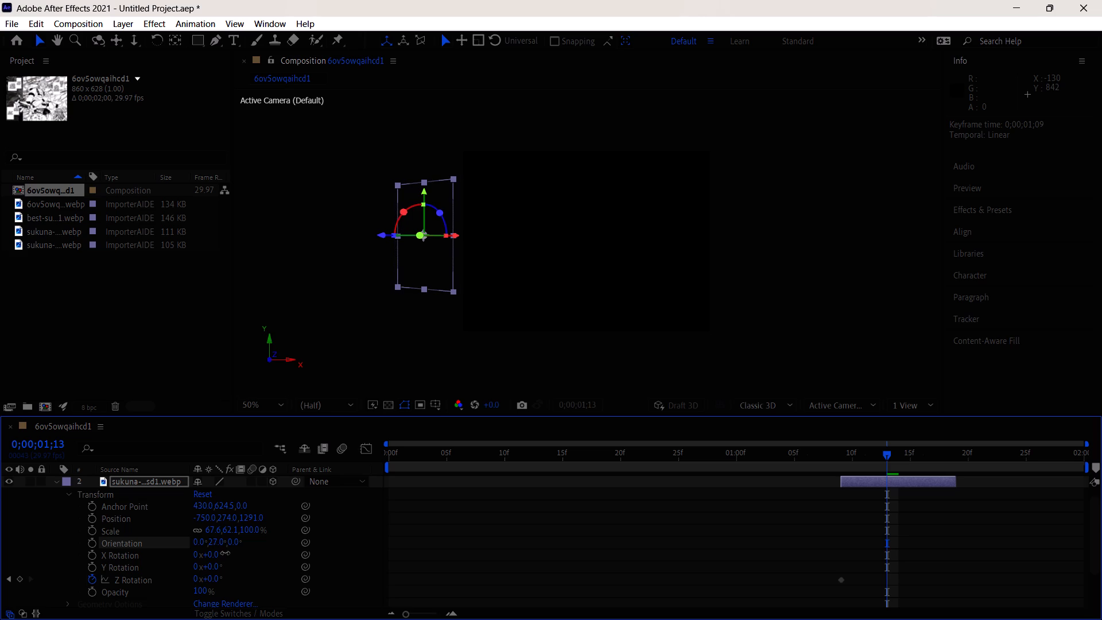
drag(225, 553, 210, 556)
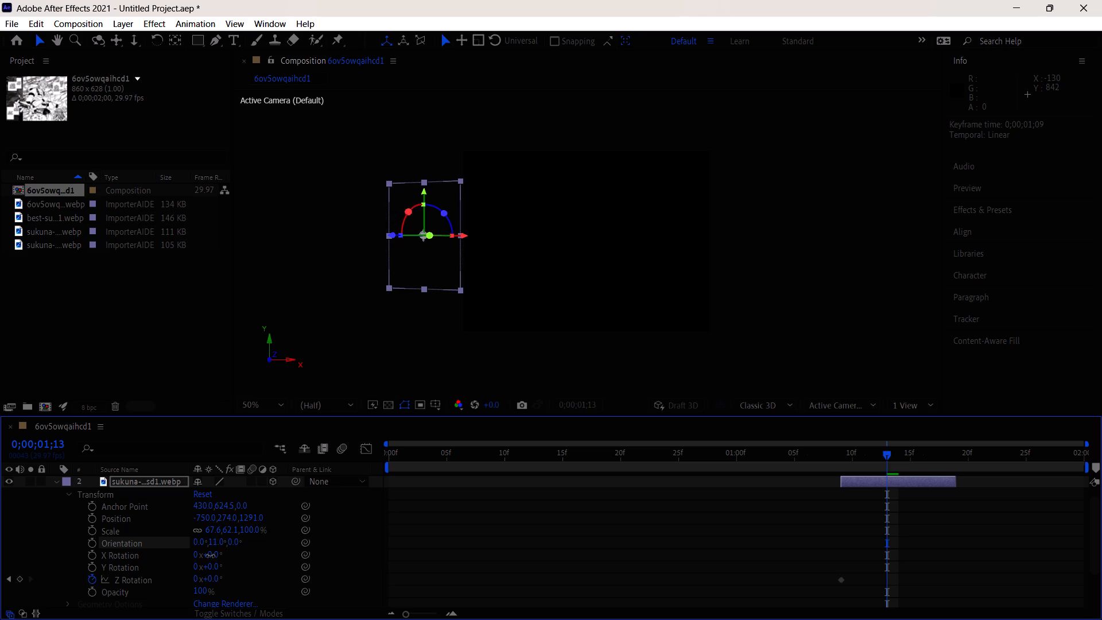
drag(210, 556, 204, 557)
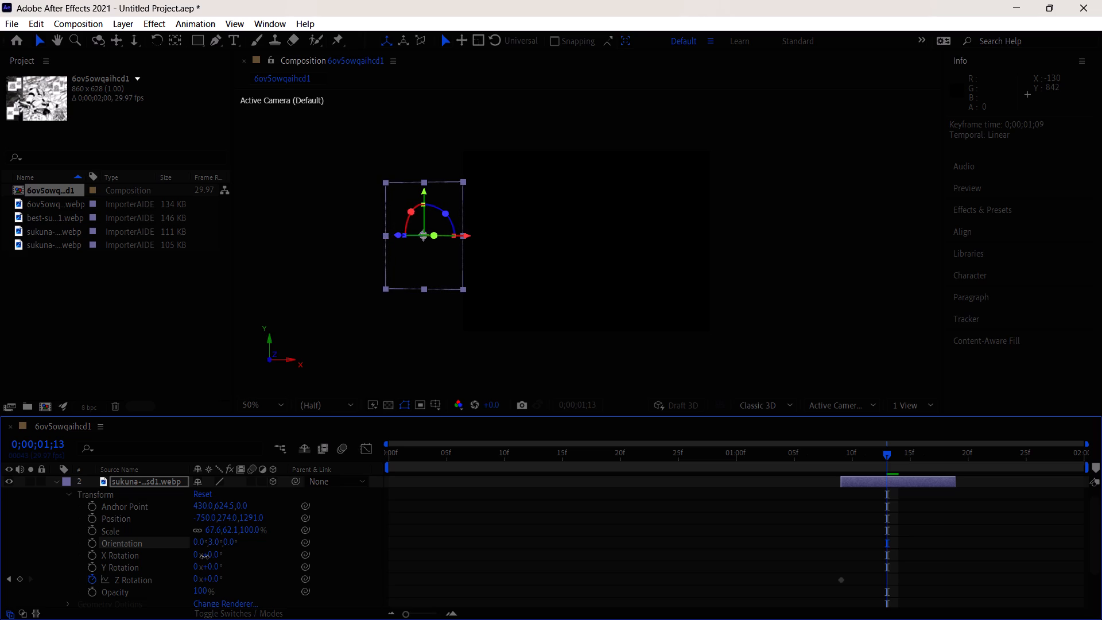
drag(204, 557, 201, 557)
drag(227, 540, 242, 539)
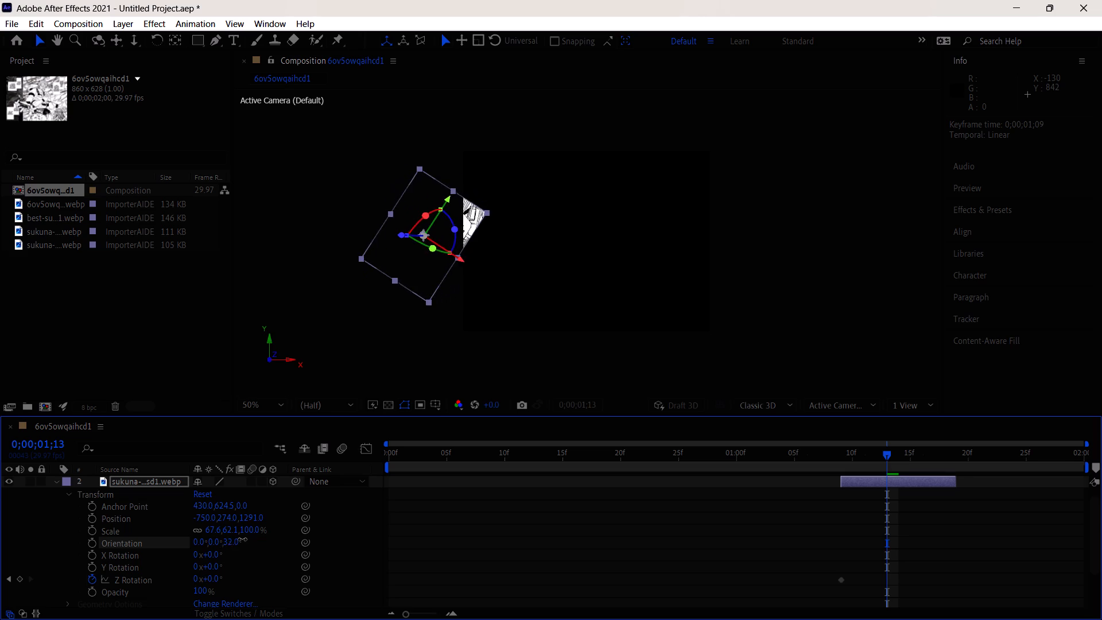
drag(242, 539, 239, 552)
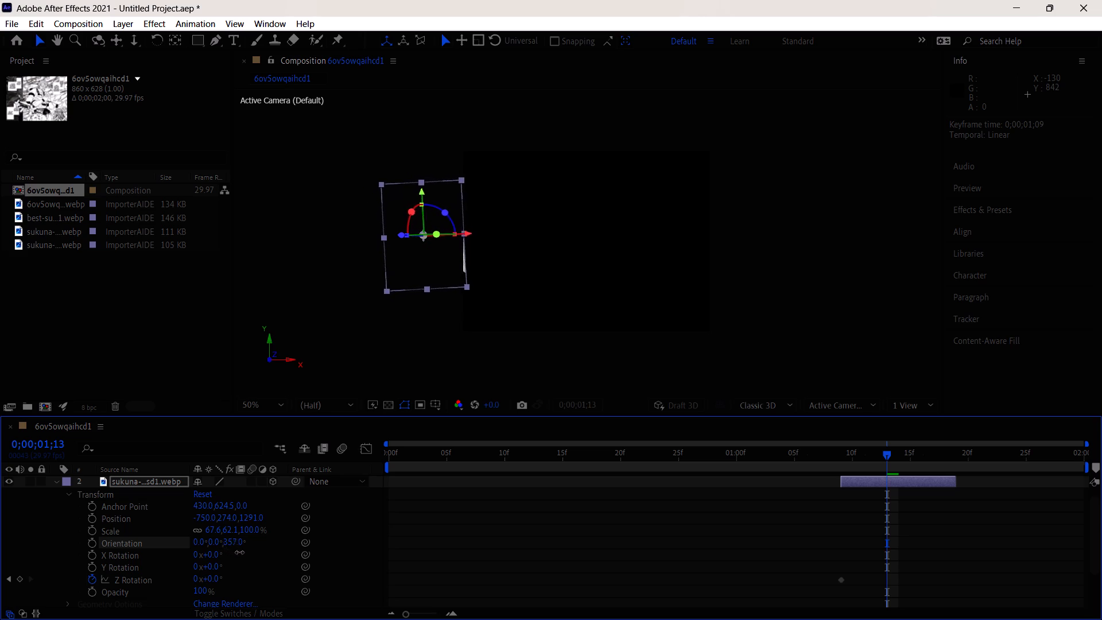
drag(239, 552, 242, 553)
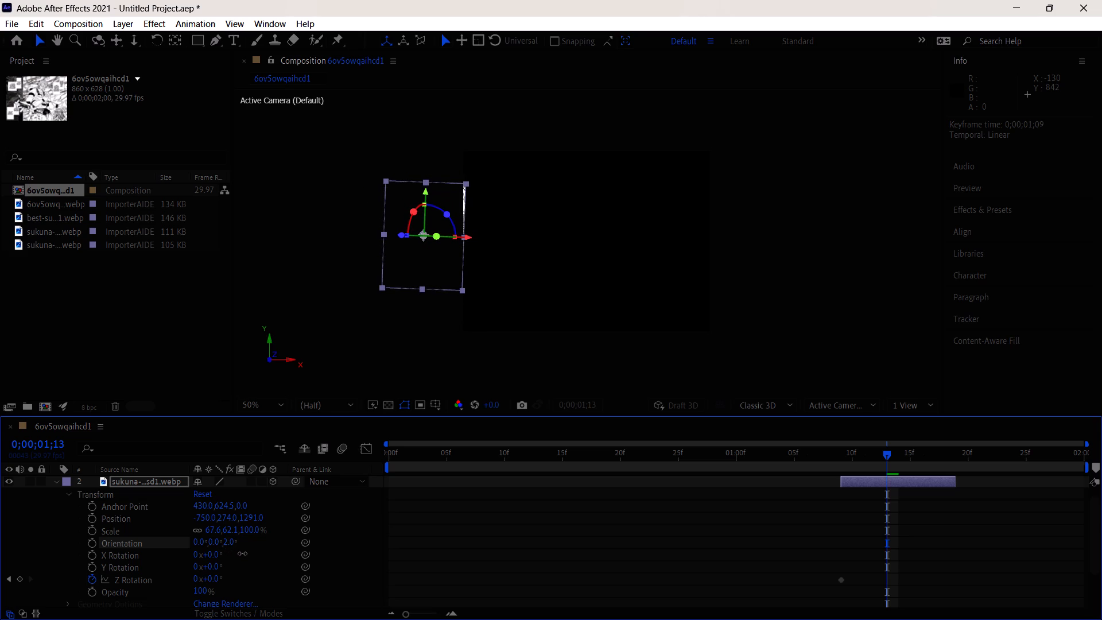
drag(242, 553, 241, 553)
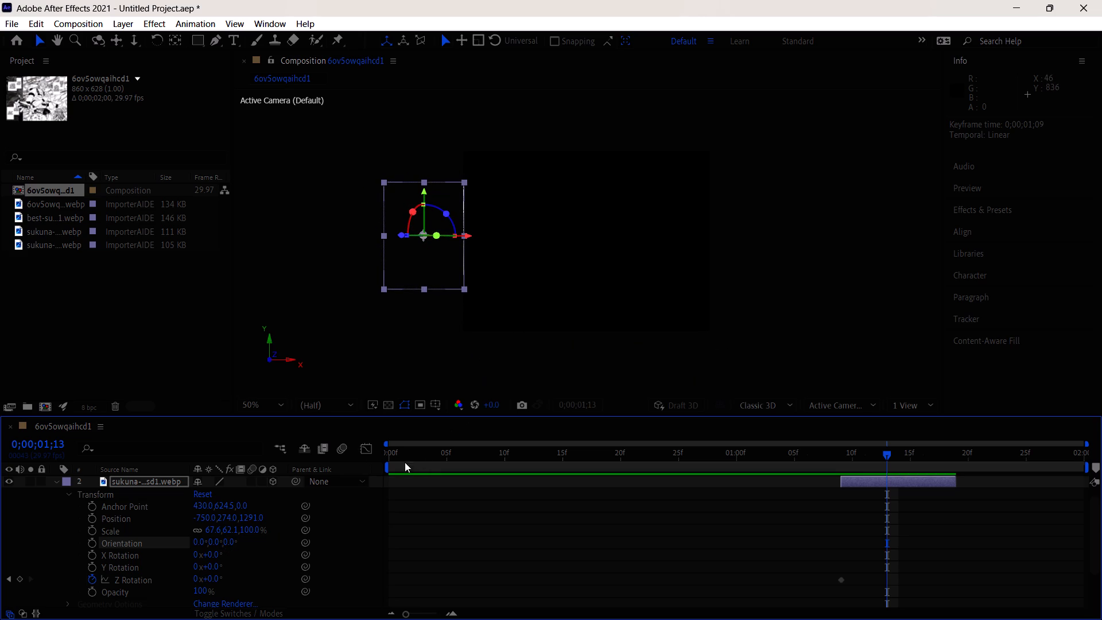
Reposition layer 2 to -737, 286, 1222 so that it sits just outside the left edge of the composition frame.
drag(230, 520, 240, 520)
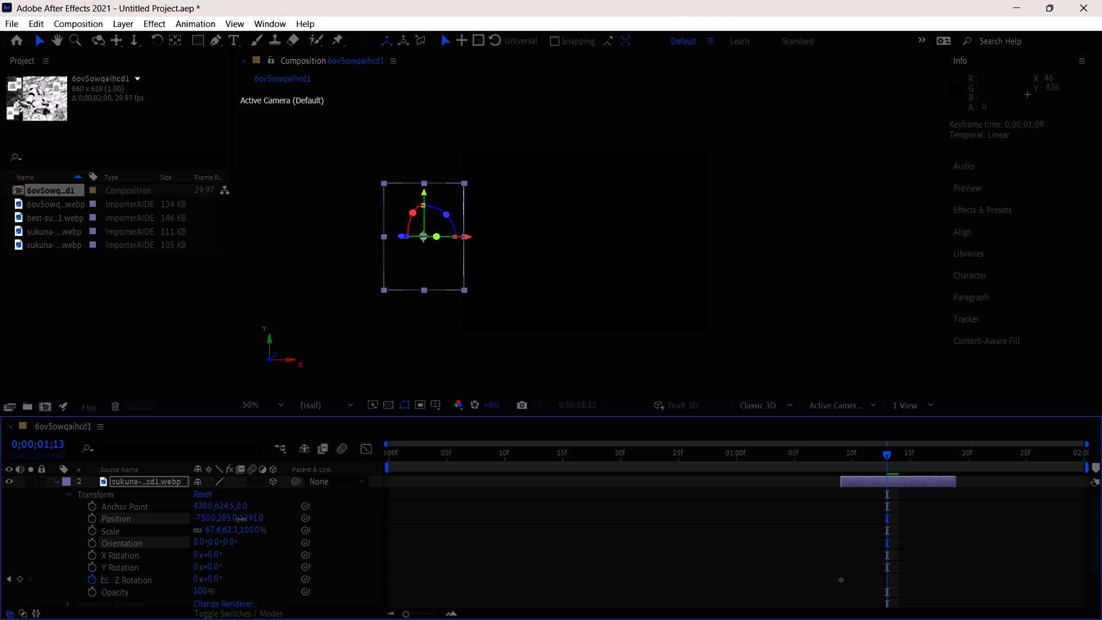
drag(240, 520, 239, 520)
drag(247, 521, 498, 525)
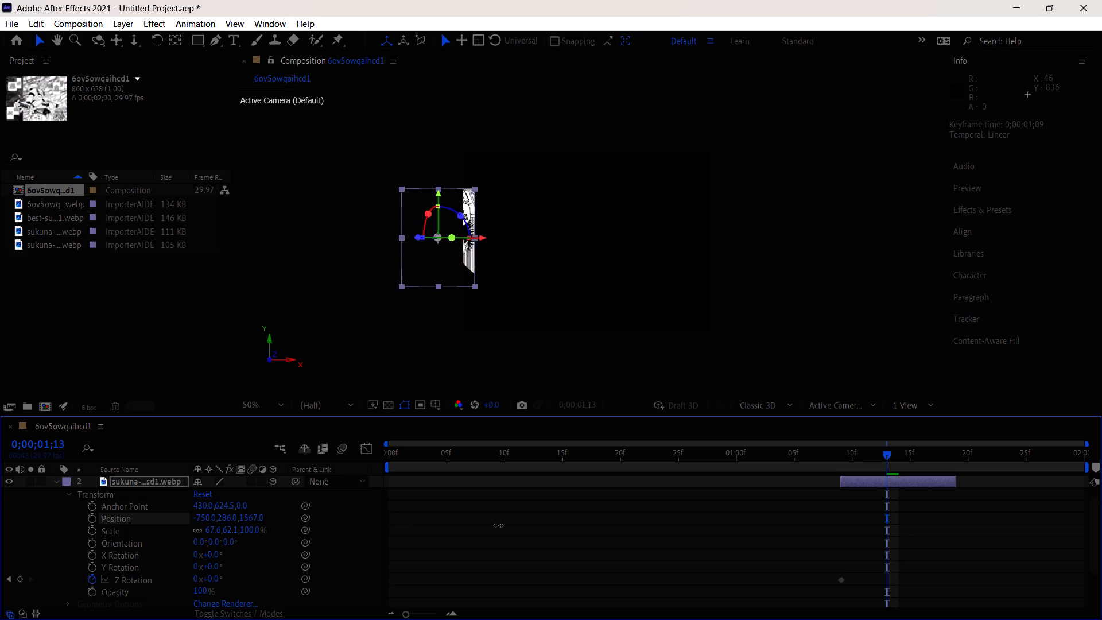
drag(498, 525, 382, 548)
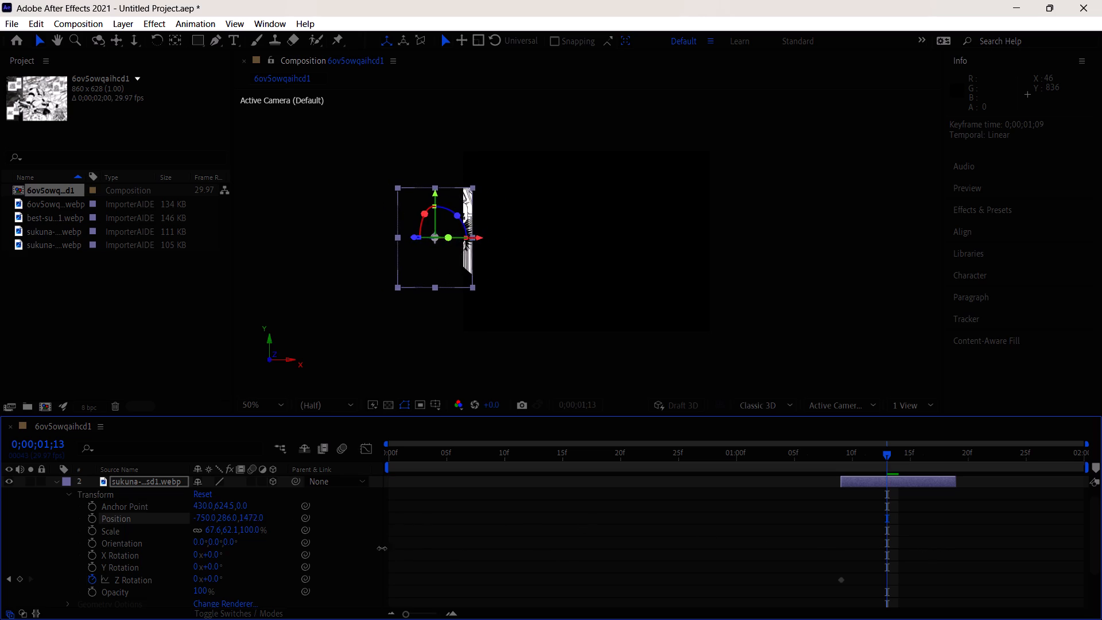
drag(382, 548, 231, 554)
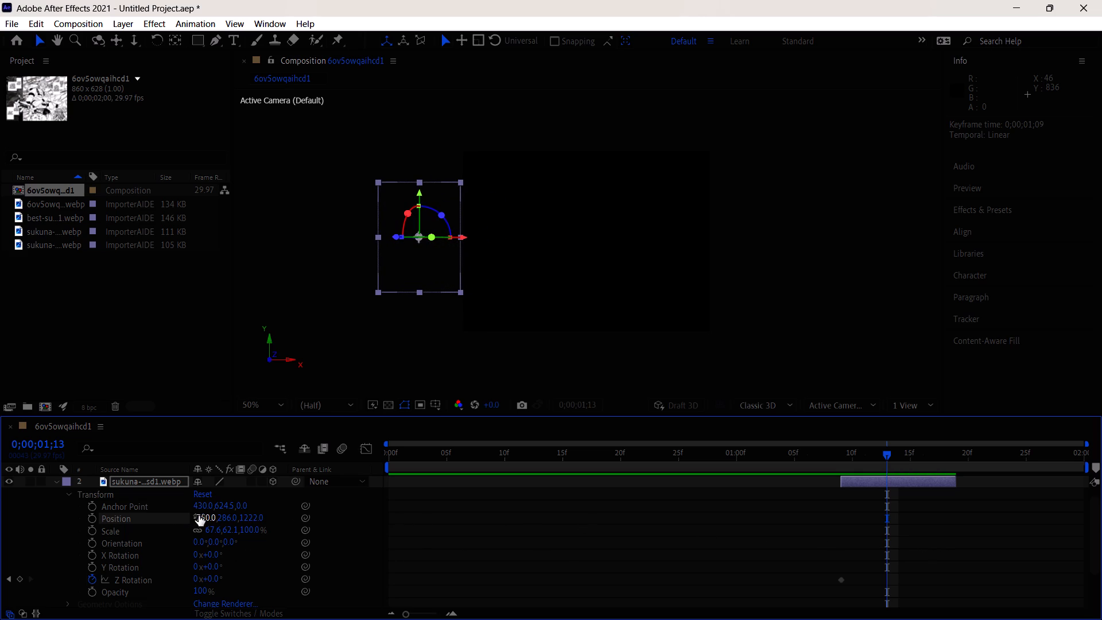
drag(201, 516, 410, 537)
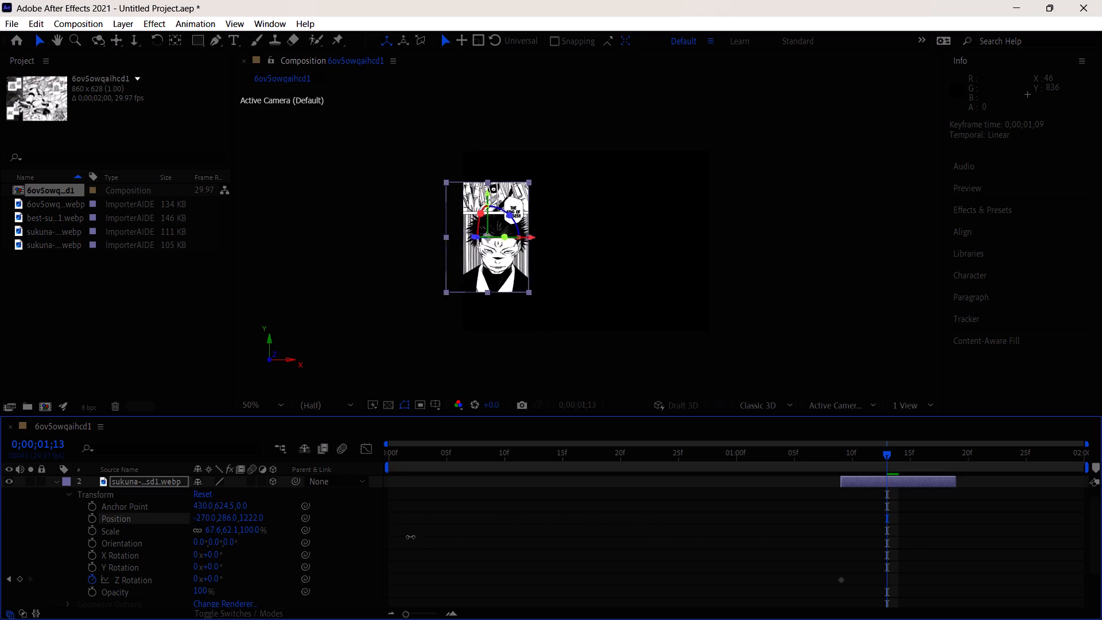
drag(410, 537, 232, 537)
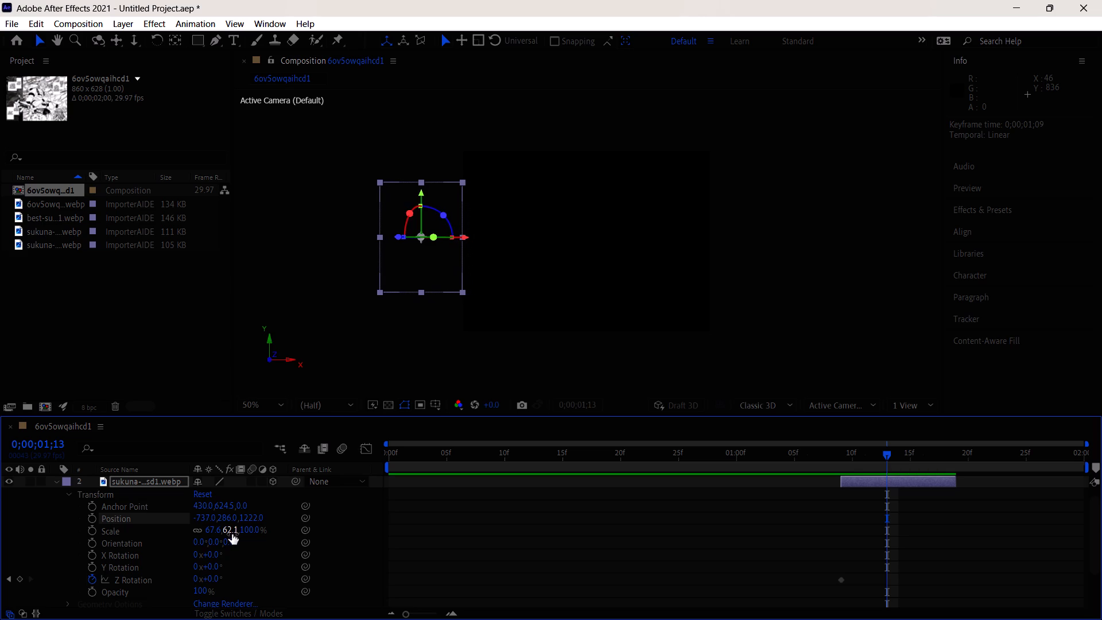
Add a Position keyframe to layer 2 at its start, 0;00;01;09.
drag(887, 451, 839, 460)
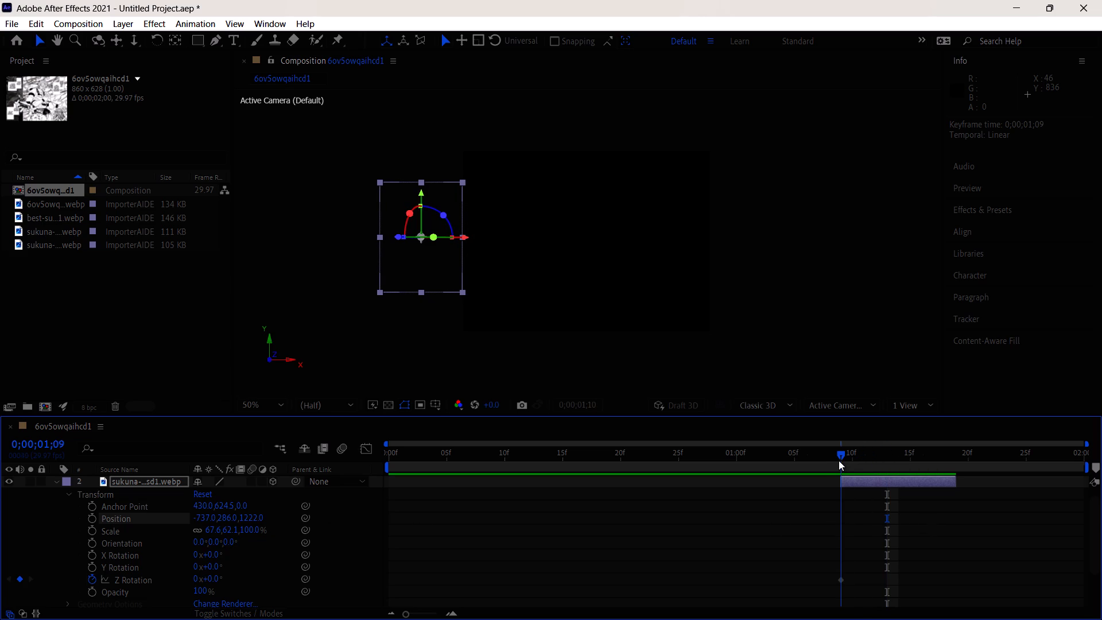
drag(839, 460, 840, 460)
click(91, 517)
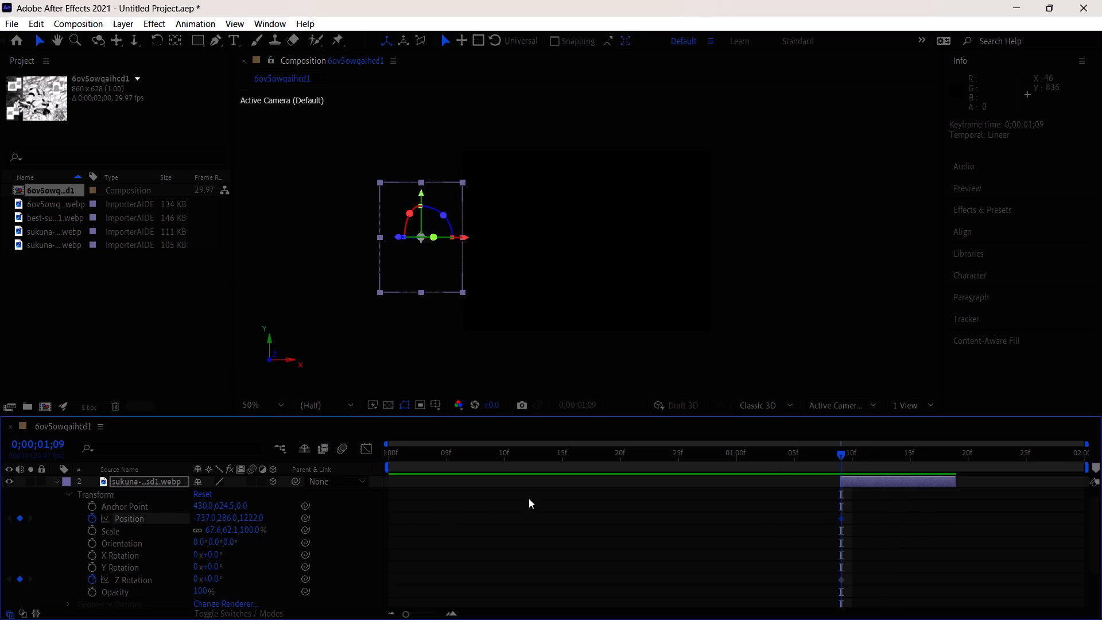
Slide layer 2 into the frame at 0;00;01;18 by keyframing its X position at 42.
drag(845, 455, 953, 470)
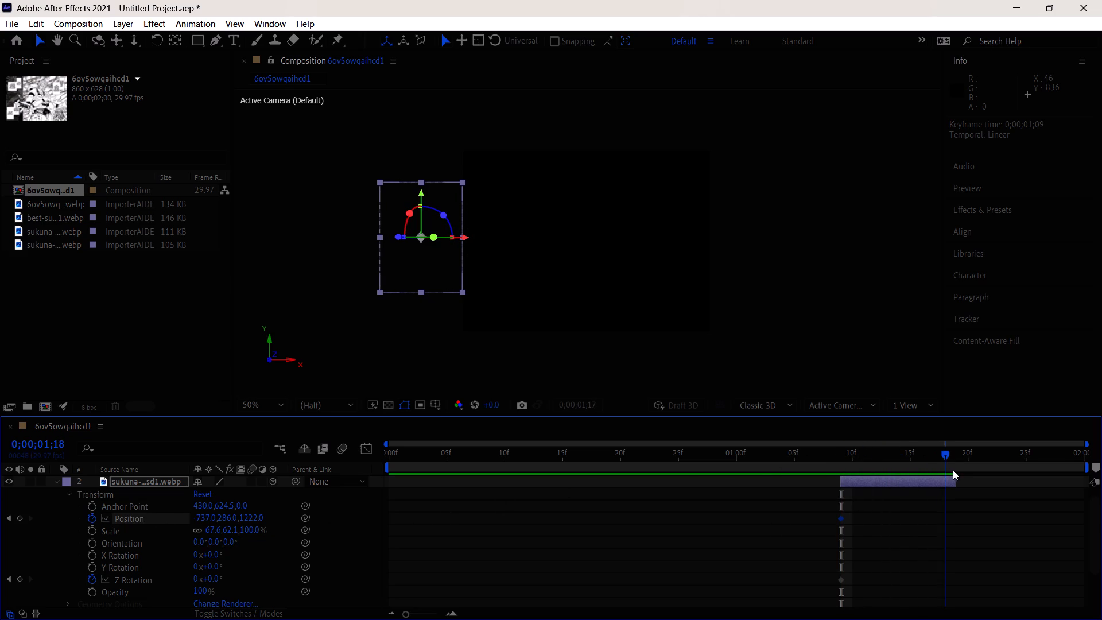
drag(953, 470, 959, 471)
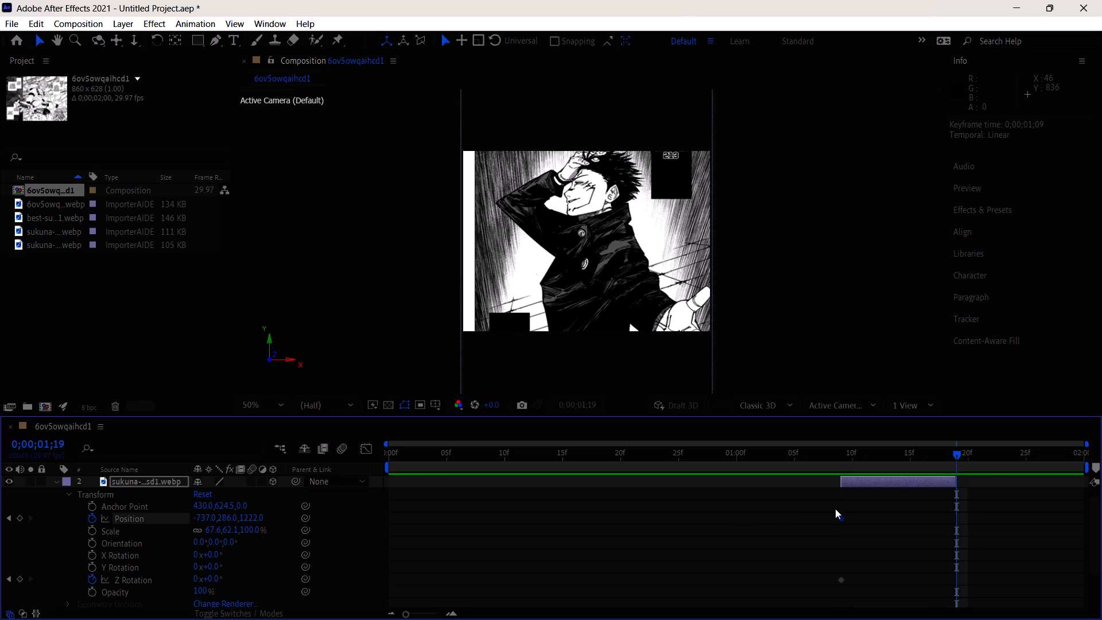
drag(957, 455, 951, 456)
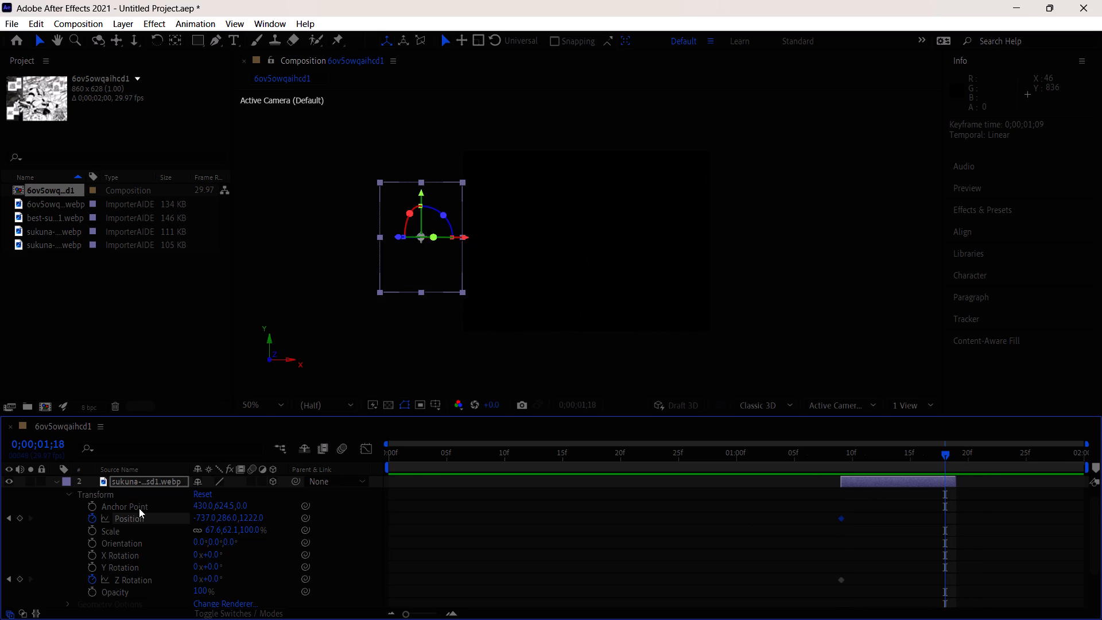
drag(202, 517, 744, 520)
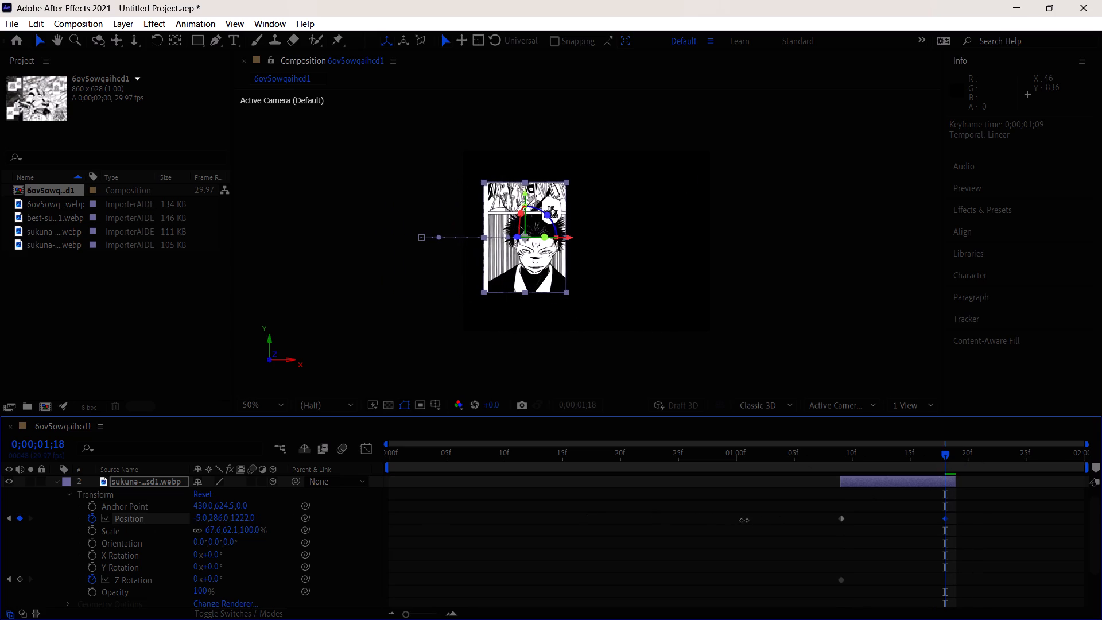
drag(744, 520, 765, 521)
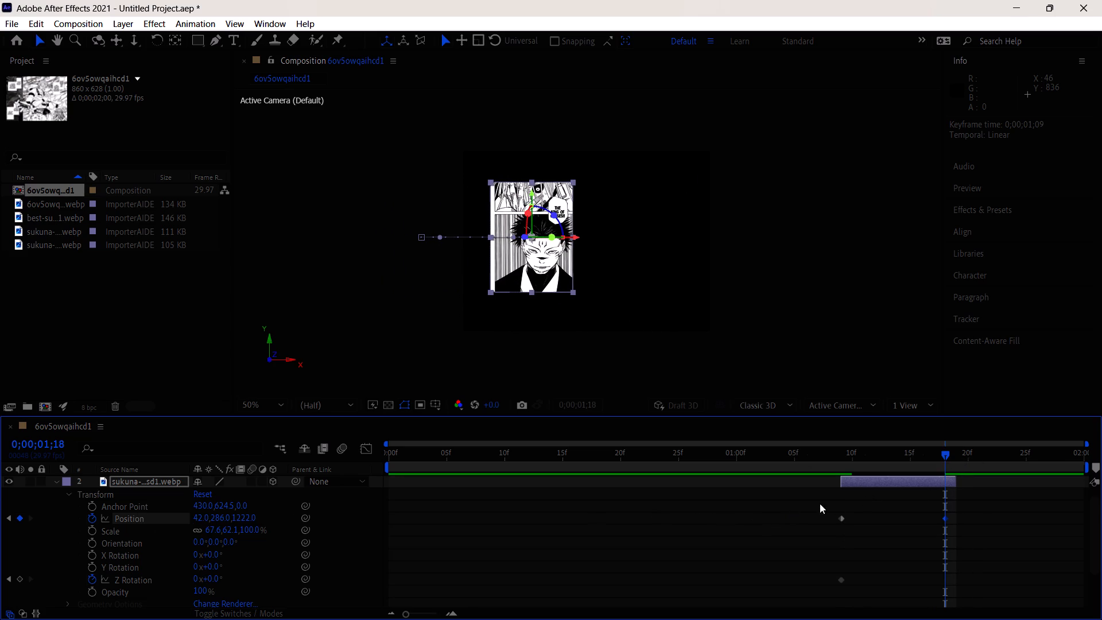
Cut the Z Rotation keyframe from layer 2.
click(843, 578)
key(ctrl+x)
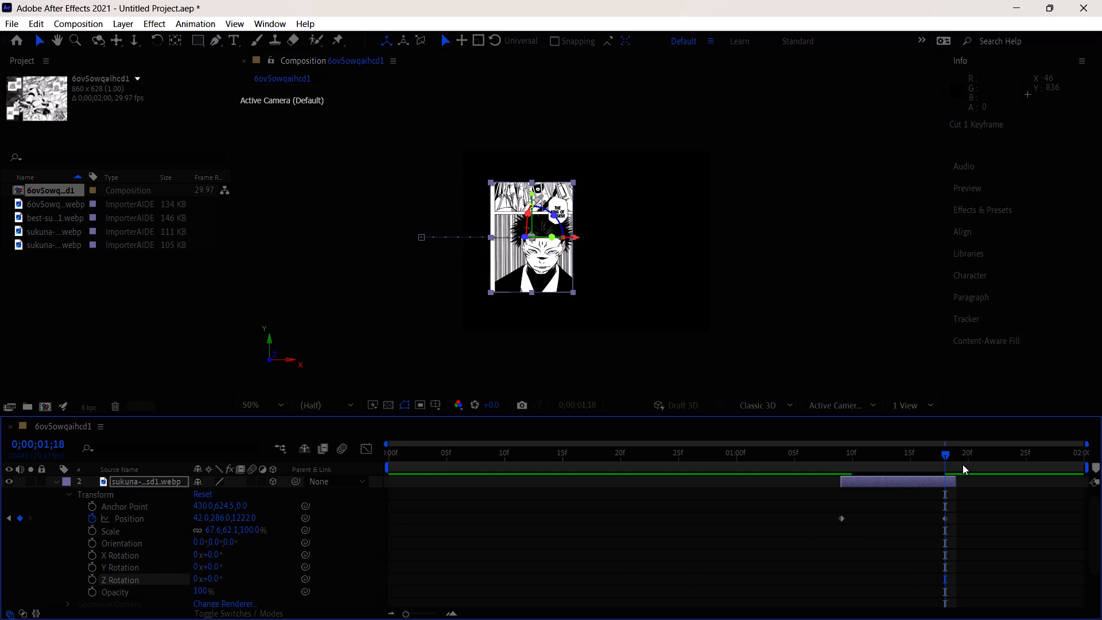
Shift layer 1, the best-sukuna panel, earlier in time so it starts together with layer 2 at 0;00;01;09.
scroll(947, 461, down, 1)
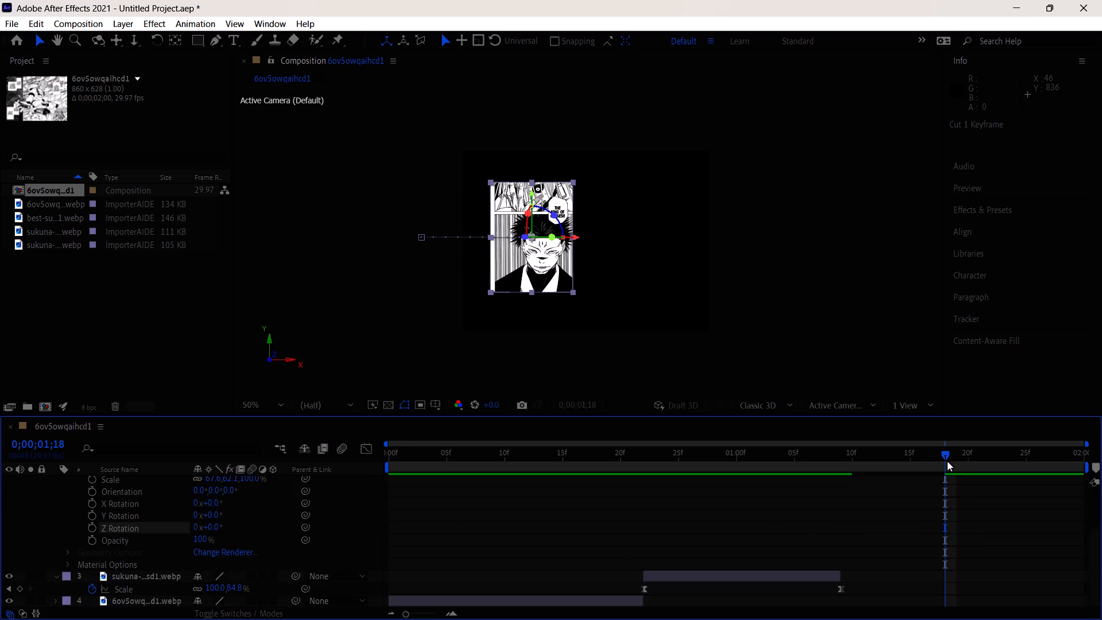
scroll(947, 461, up, 1)
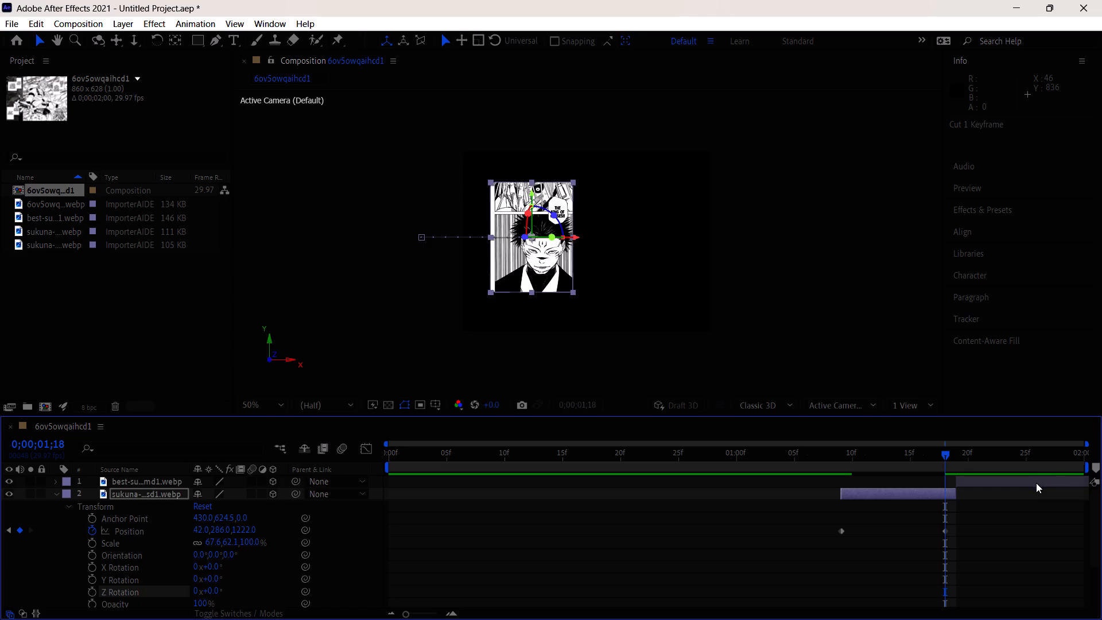
drag(1036, 483, 921, 496)
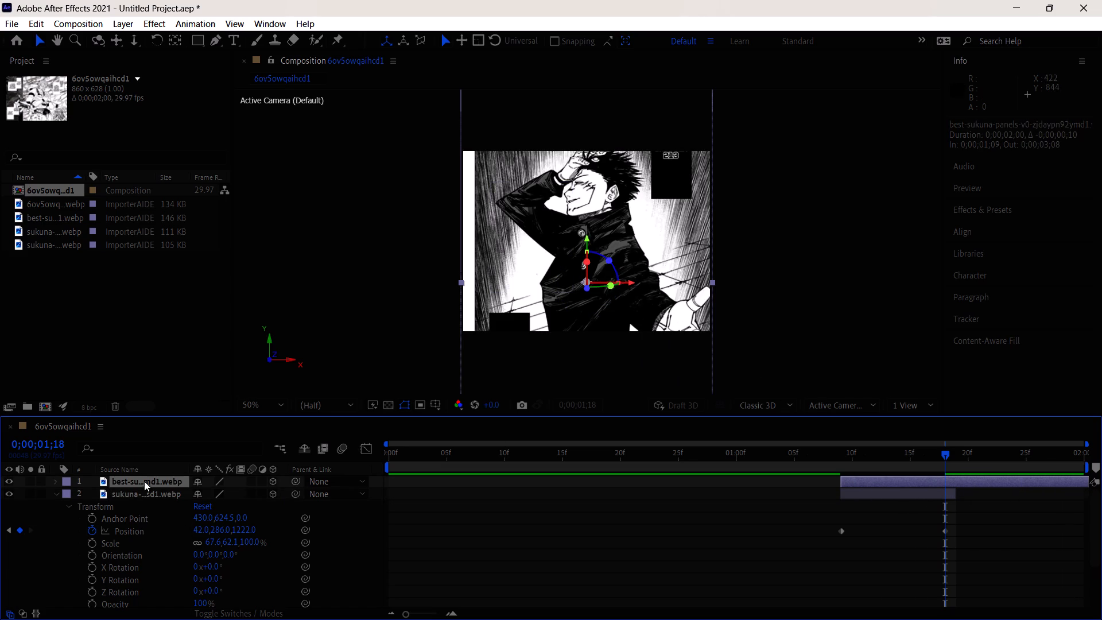
Shrink layer 1 proportionally to a Scale of 24.8, 24.0, 23.4%.
key(s)
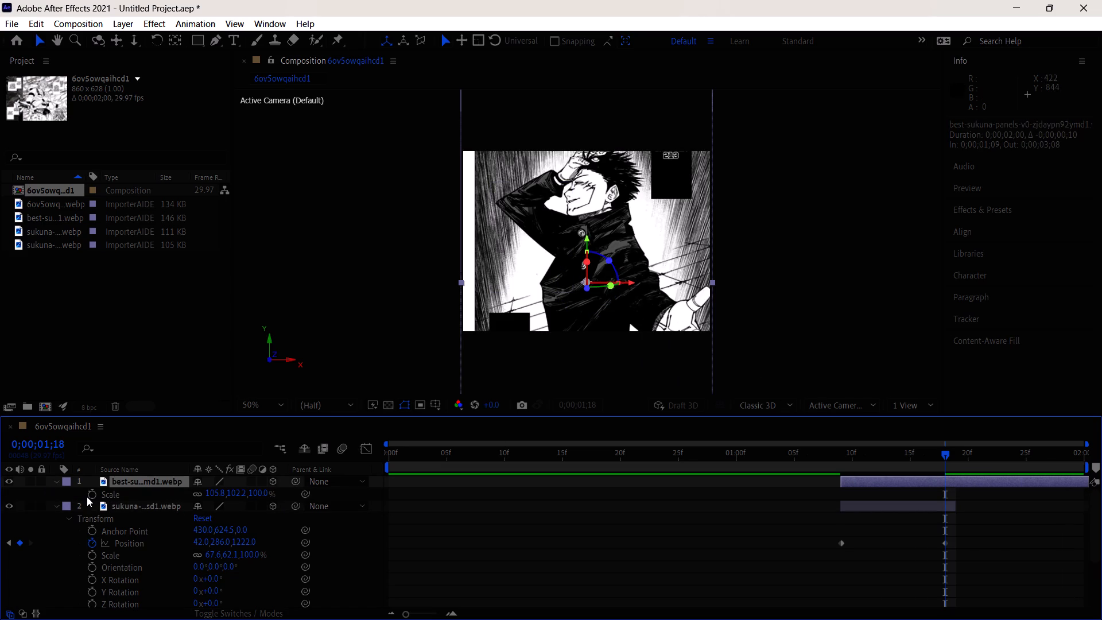
drag(220, 497, 152, 509)
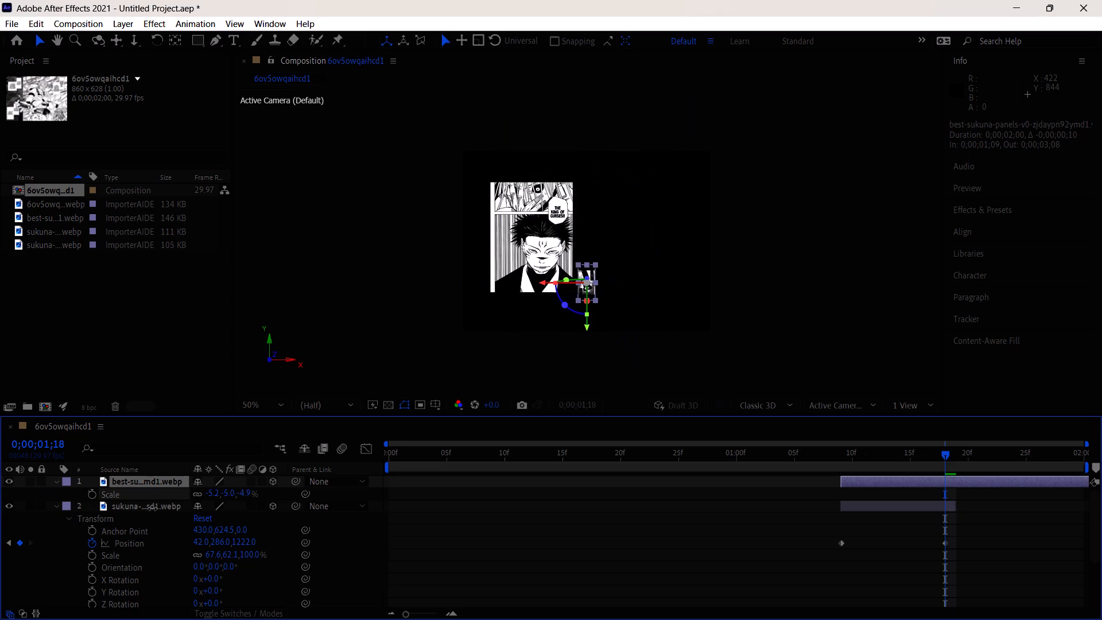
drag(152, 509, 174, 509)
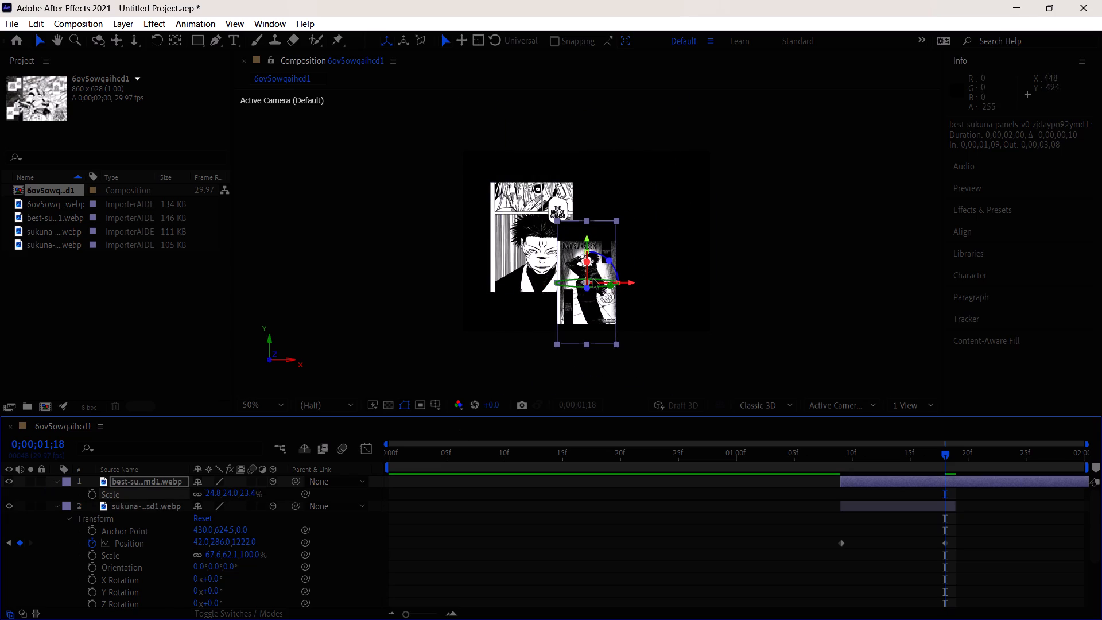
Adjust layer 1 in the viewer to Z position 104, X Orientation 353.4° and Y Scale 22.5%.
drag(589, 288, 618, 258)
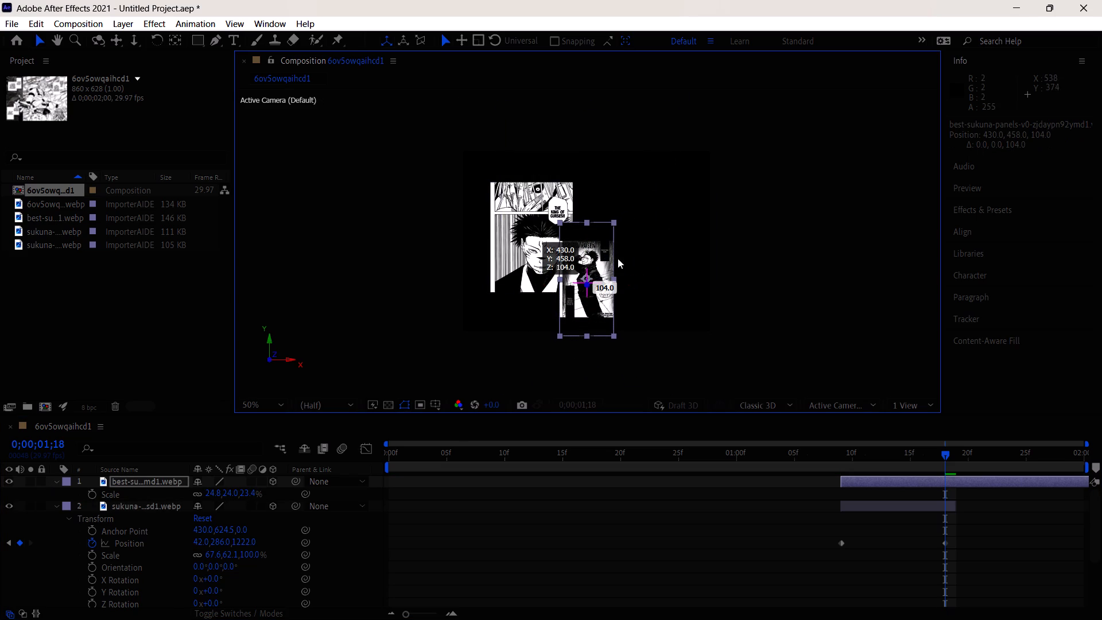
click(593, 260)
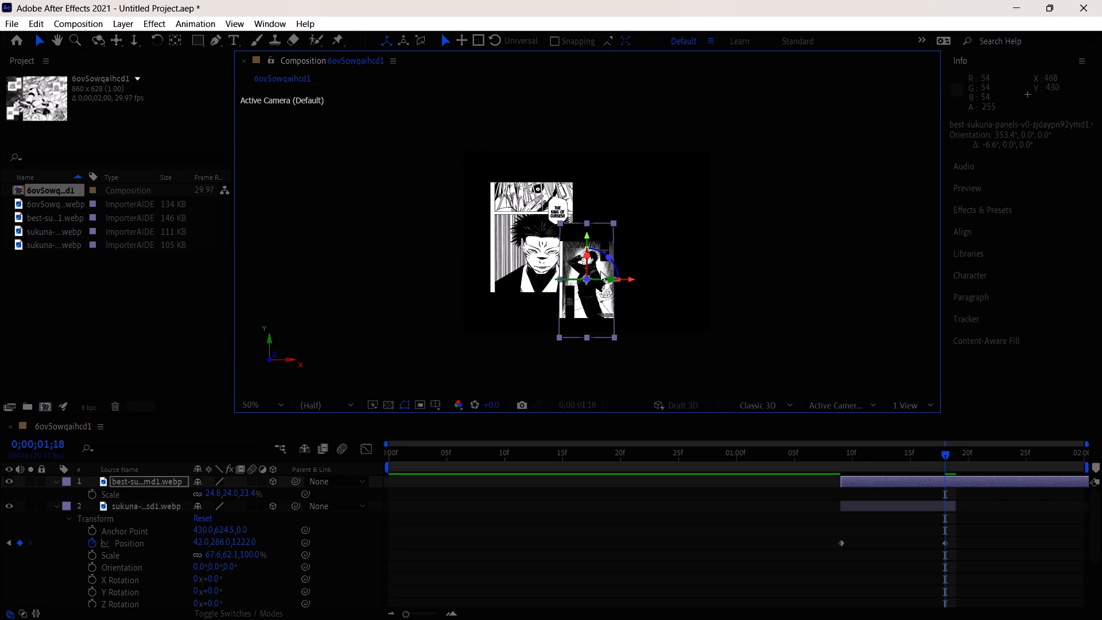
drag(585, 226, 606, 229)
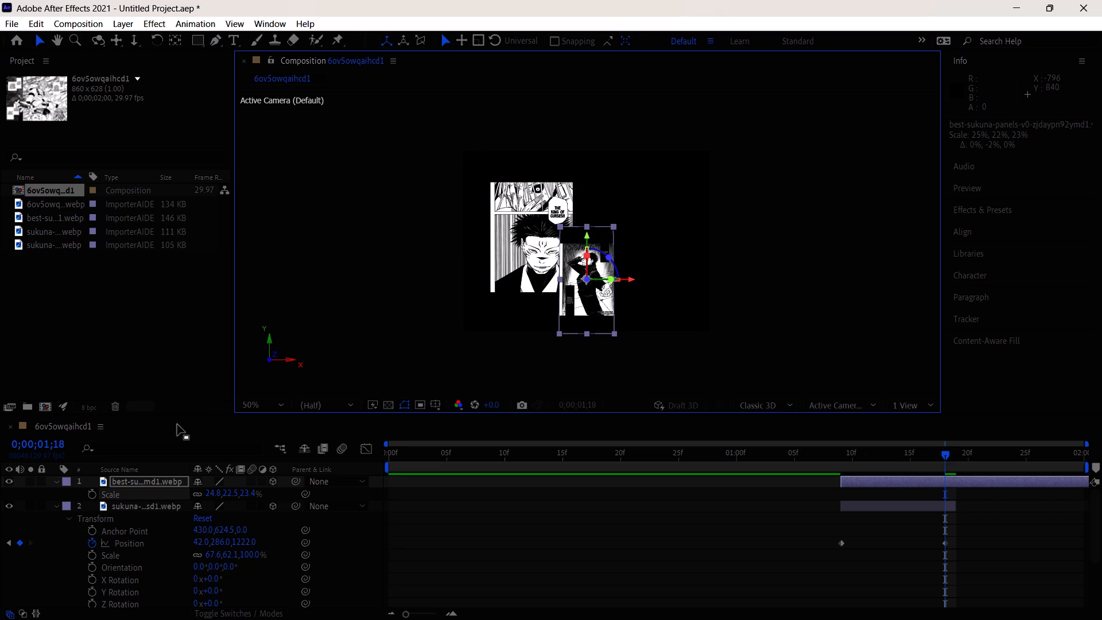
Place layer 1 beside layer 2 in the right half of the frame, at position 664, 312, 97.
click(61, 482)
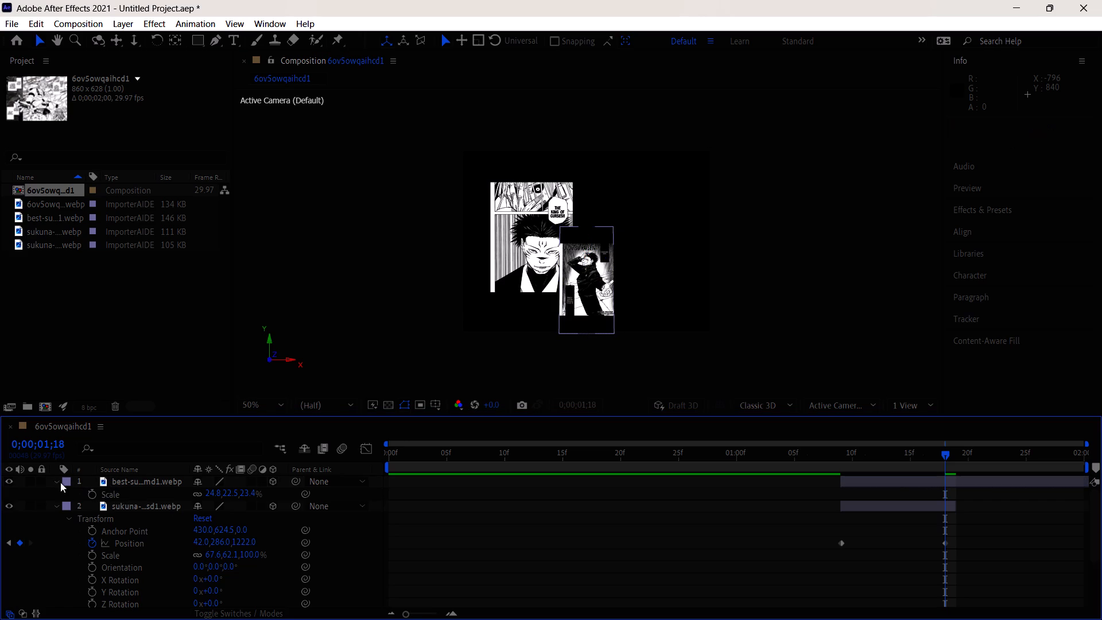
click(53, 482)
click(53, 482)
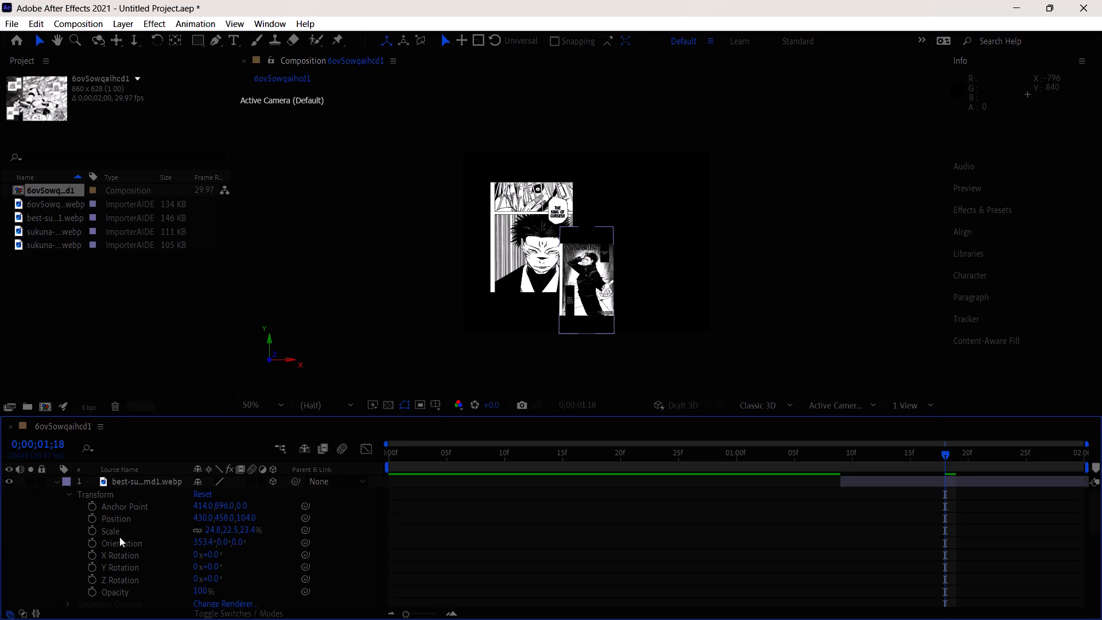
drag(205, 521, 386, 525)
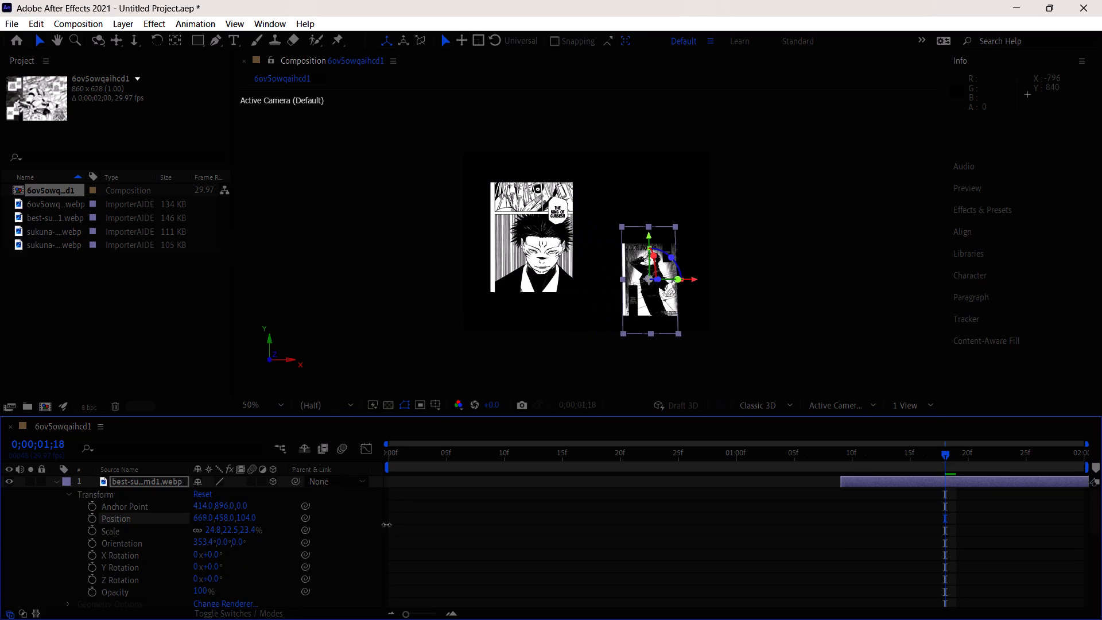
drag(386, 525, 374, 522)
drag(222, 520, 224, 421)
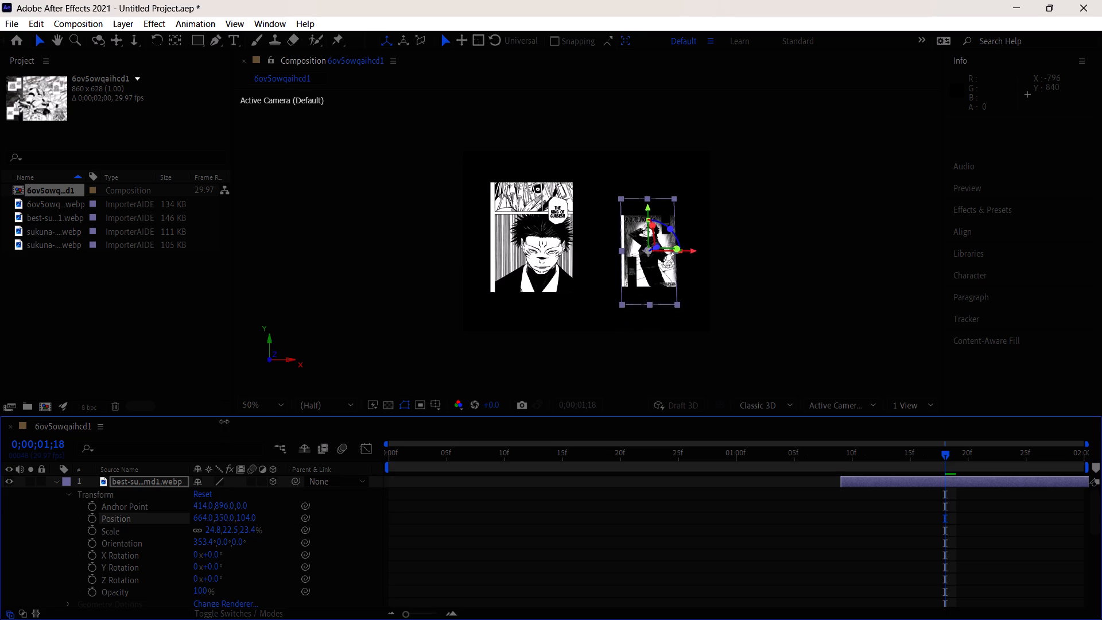
drag(224, 421, 224, 412)
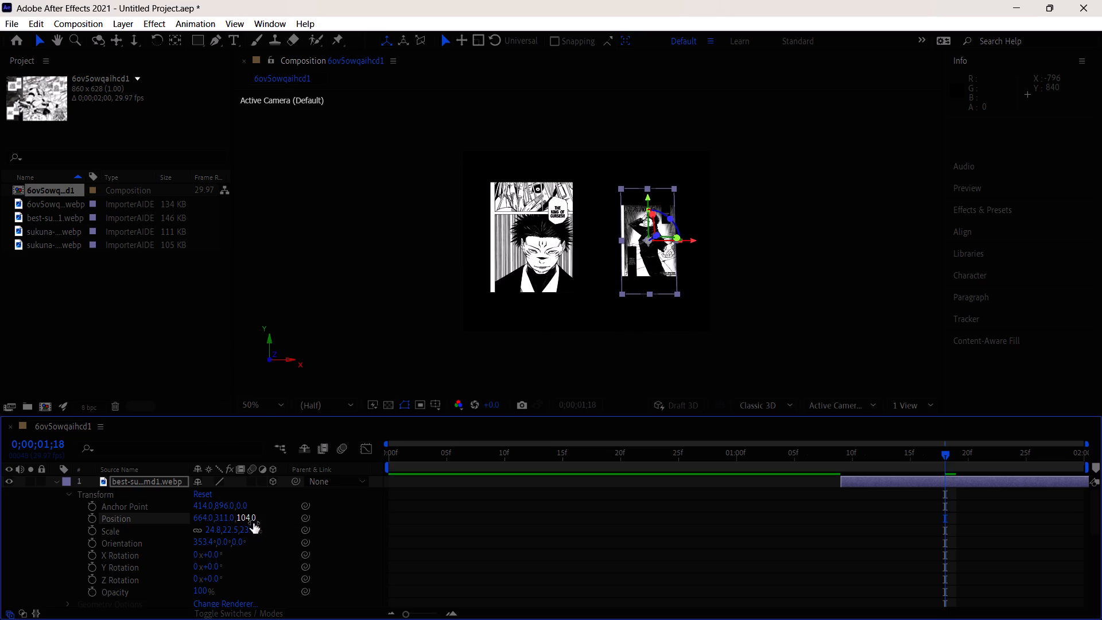
drag(253, 523, 254, 528)
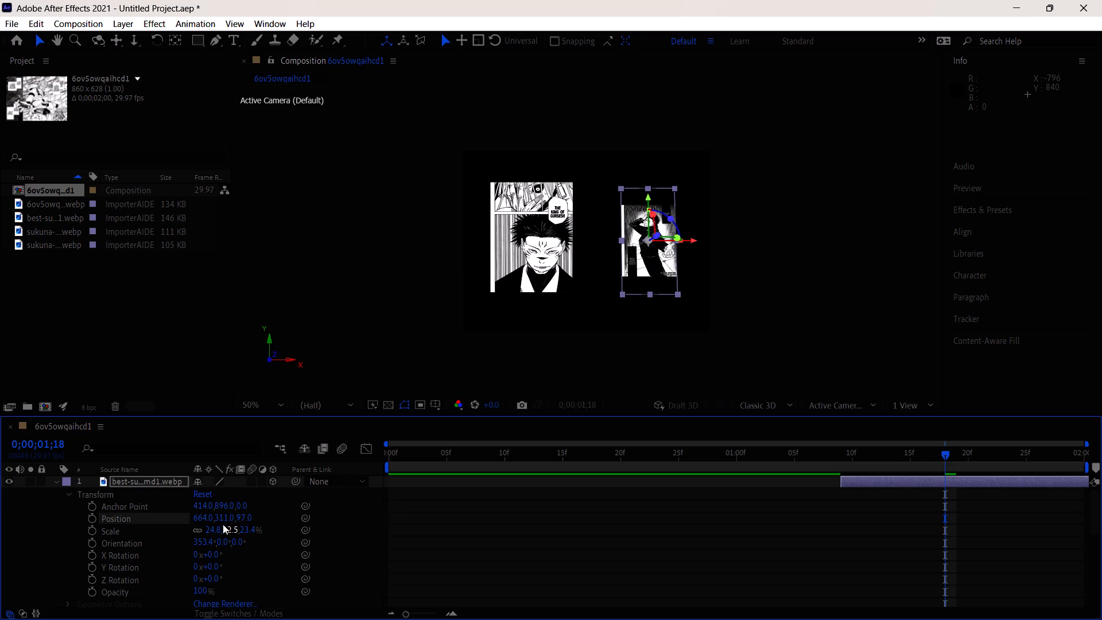
drag(224, 520, 231, 515)
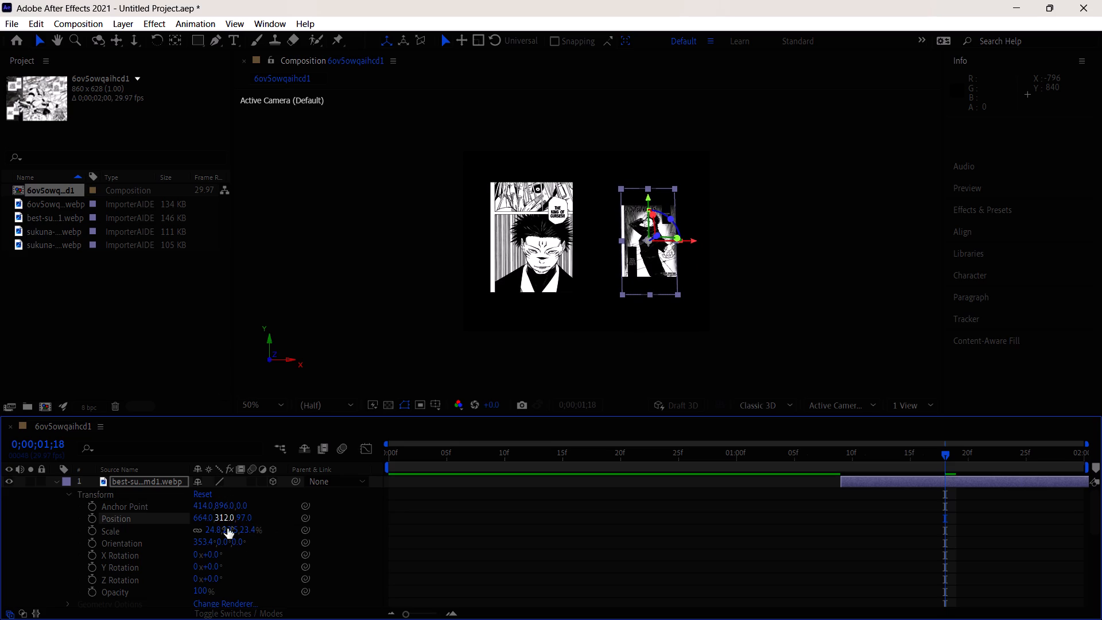
Enlarge layer 1 proportionally to a Scale of 39.8, 36.0, 37.6% and raise it to Y position 299.
drag(214, 530, 236, 531)
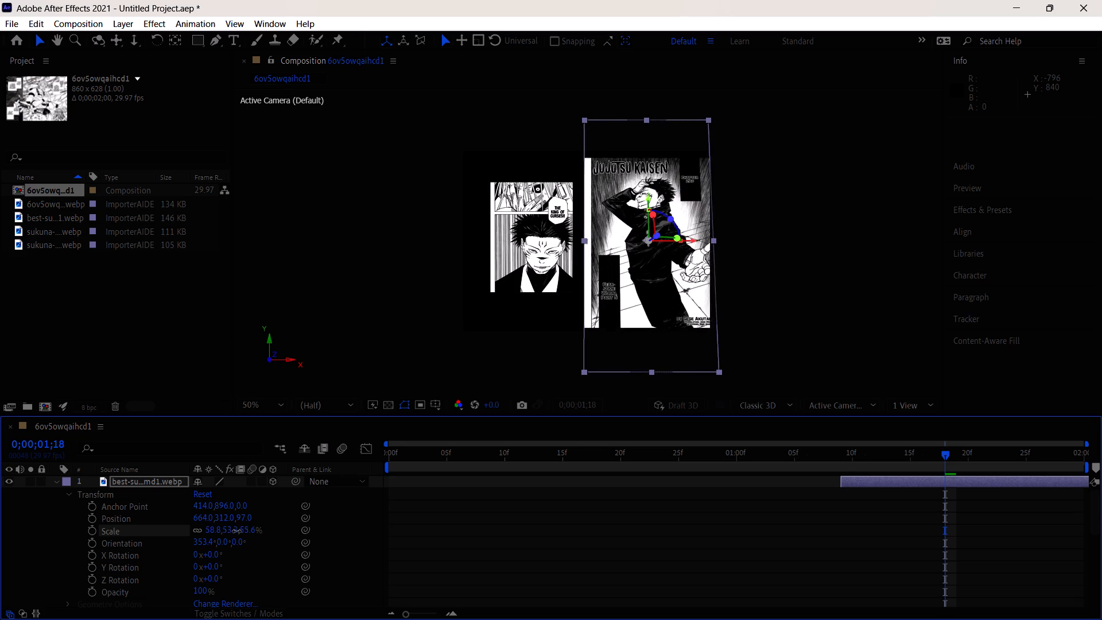
drag(236, 531, 229, 534)
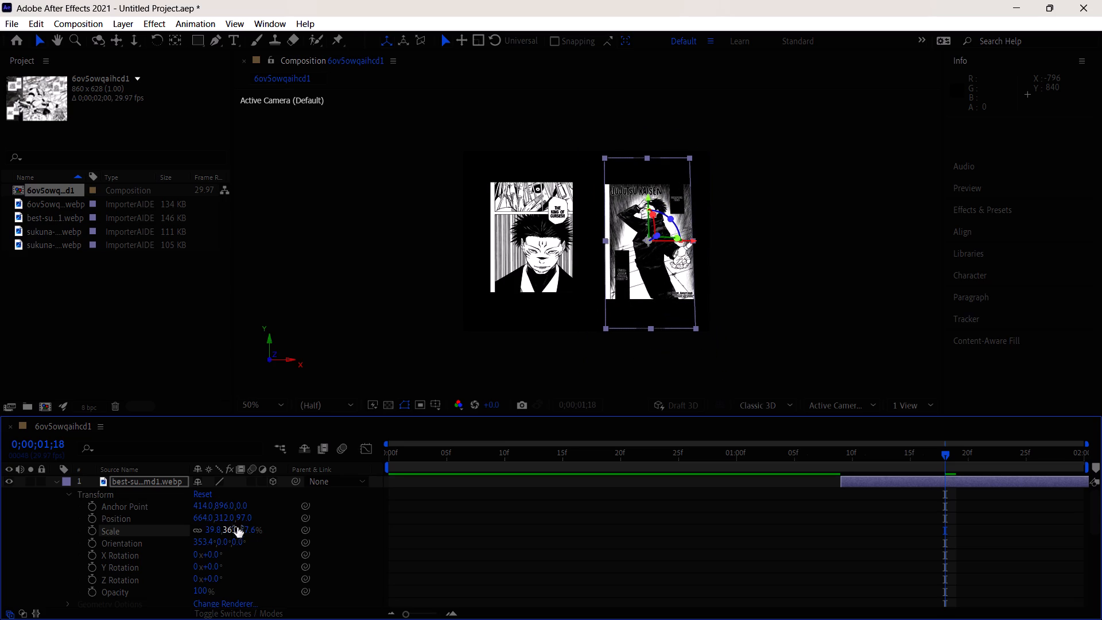
drag(220, 520, 222, 513)
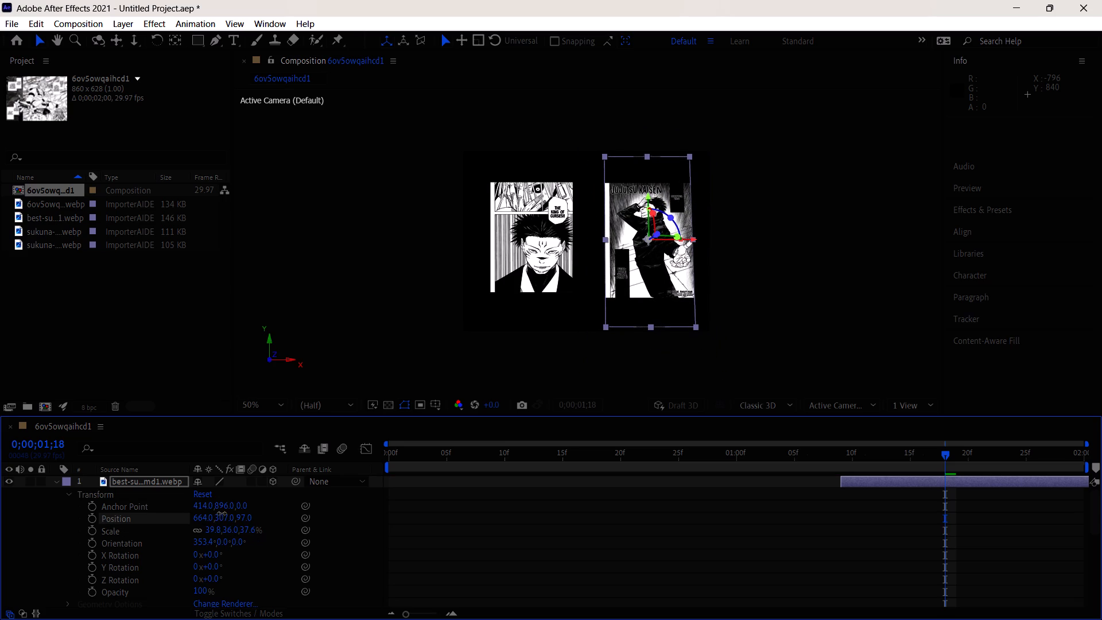
drag(222, 513, 222, 508)
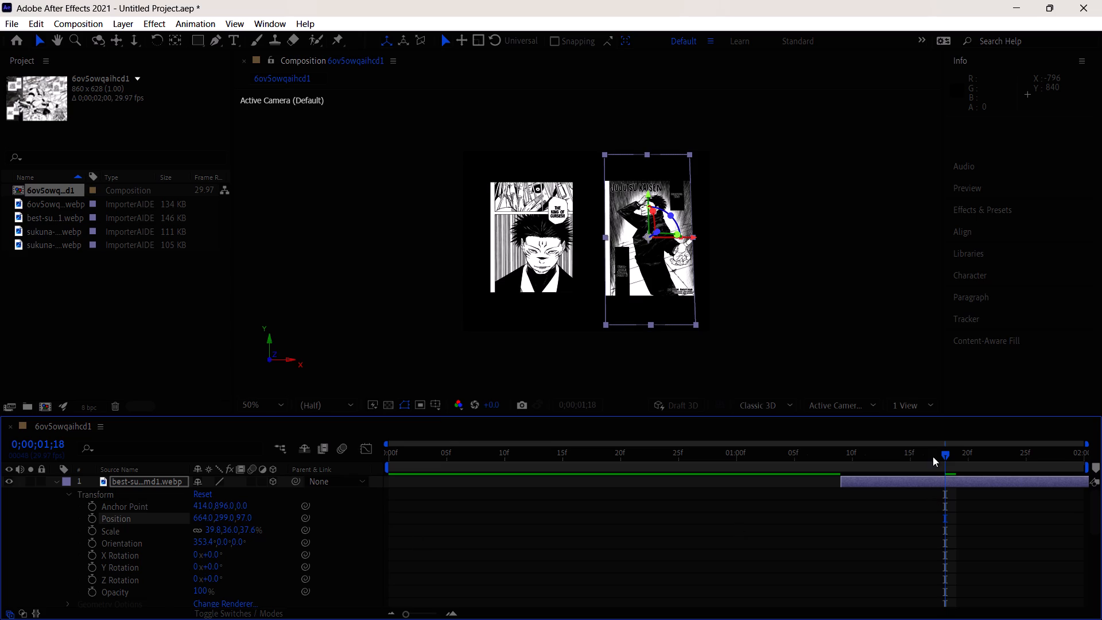
Keyframe layer 1's Position at 0;00;01;09, placing it off-frame past the right edge at X 1153.
click(92, 521)
drag(947, 521, 942, 522)
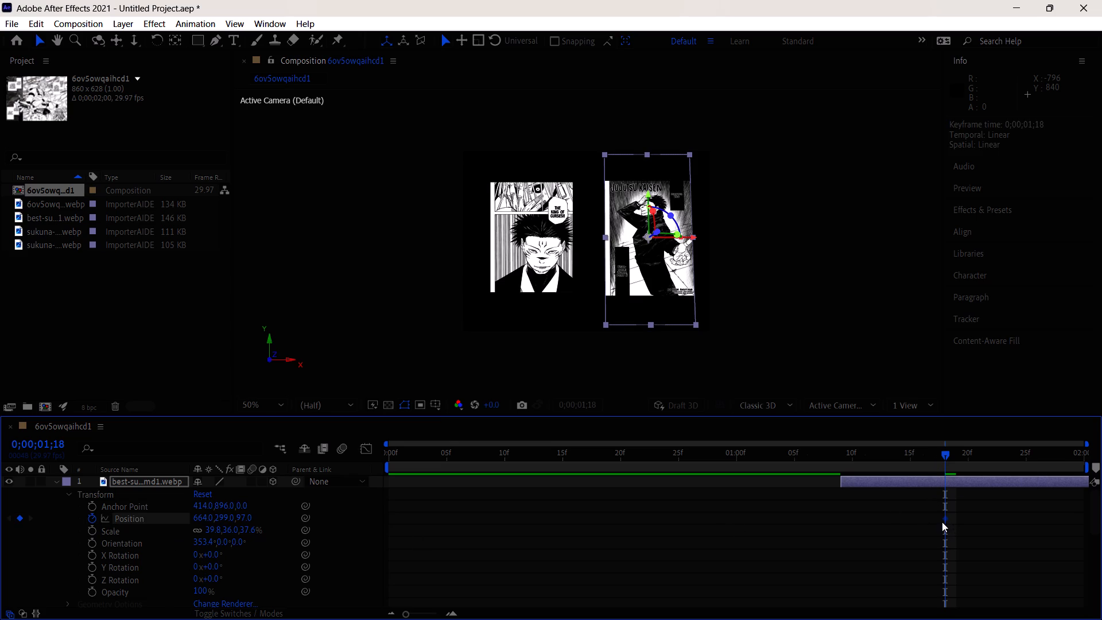
drag(942, 522, 938, 523)
drag(935, 520, 846, 519)
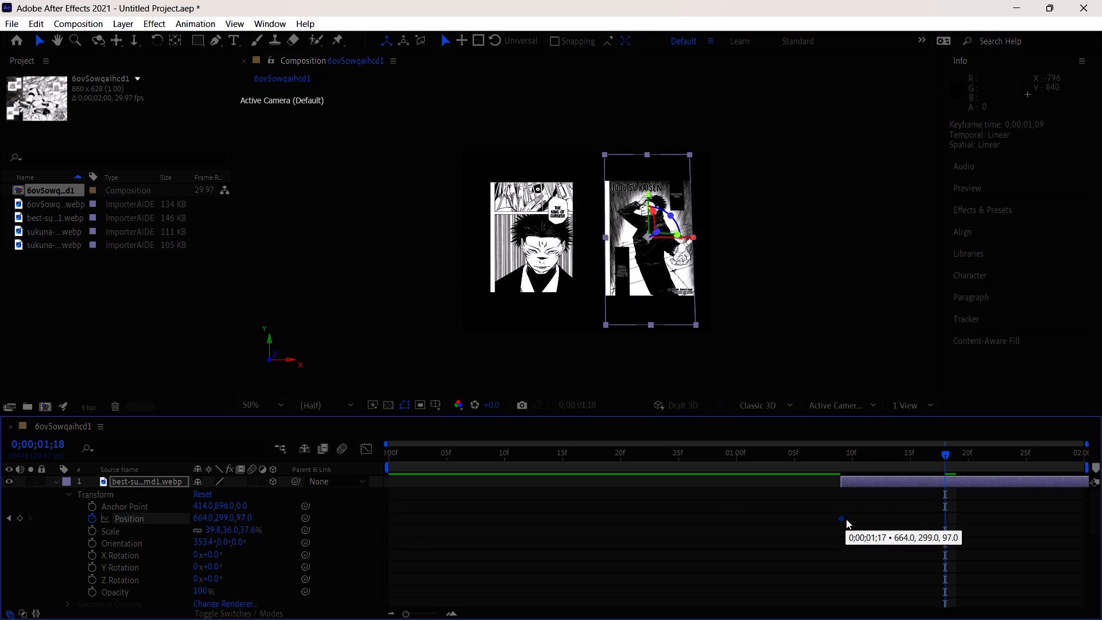
drag(846, 519, 847, 519)
click(841, 460)
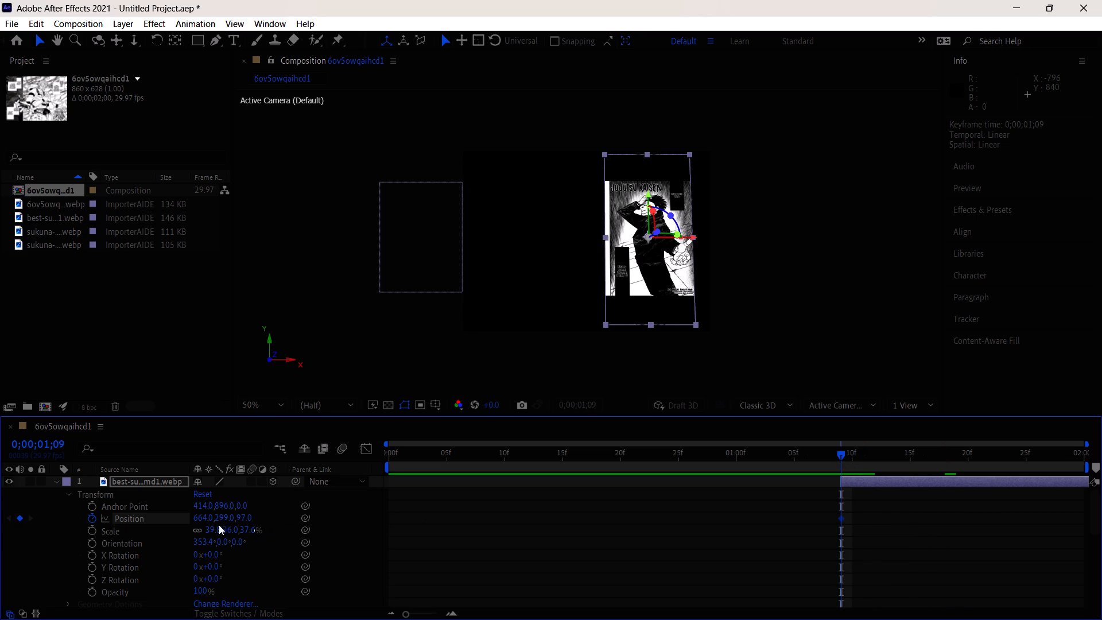
drag(209, 520, 555, 517)
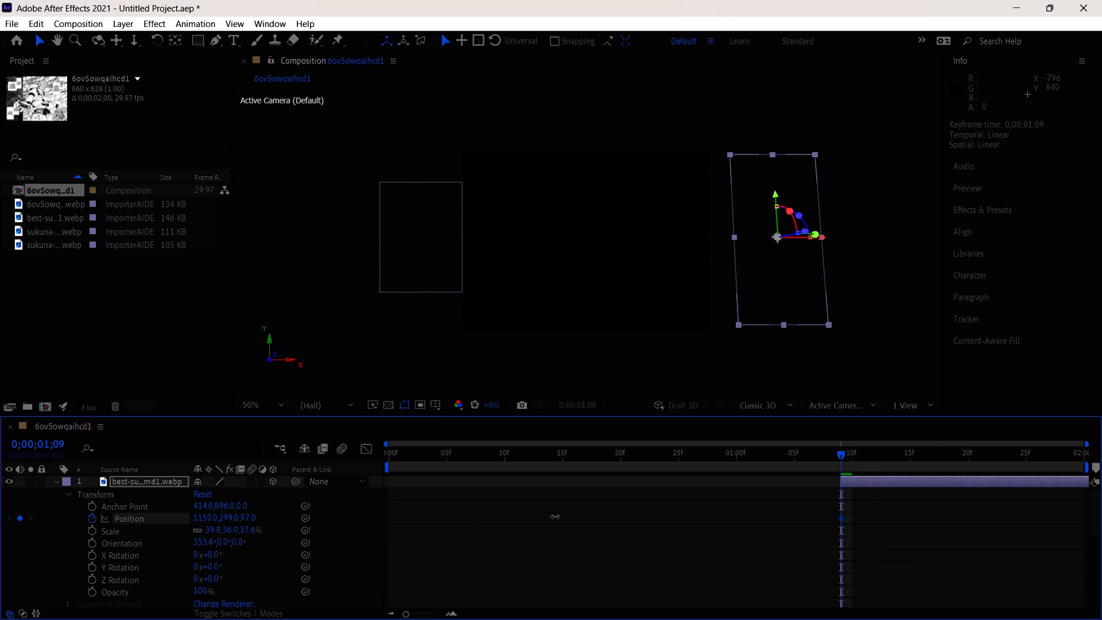
drag(555, 517, 557, 517)
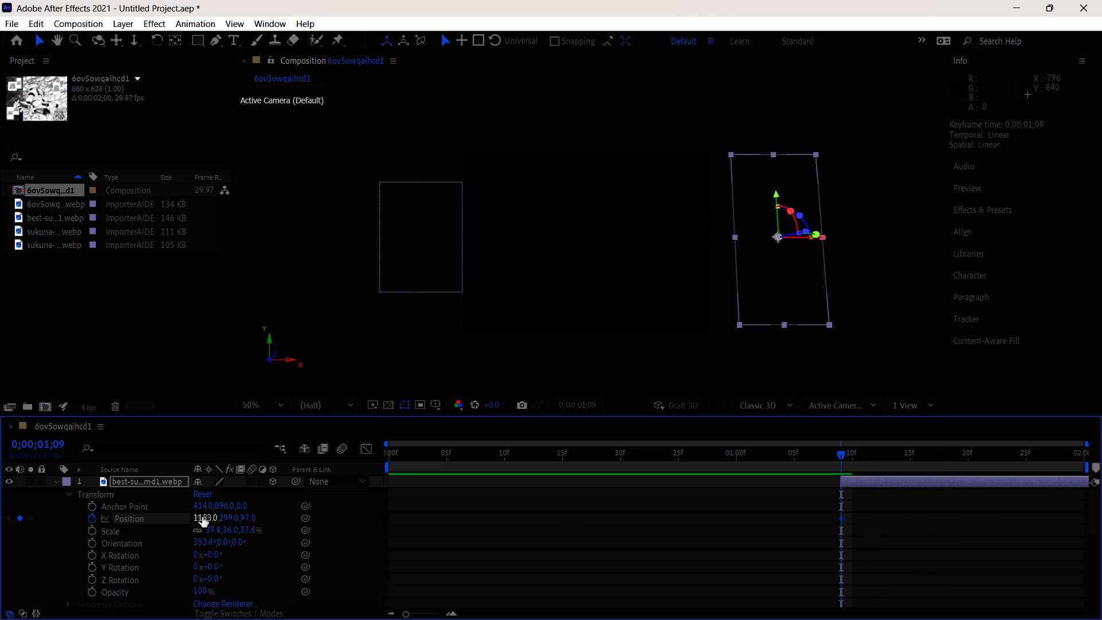
Show only the Position property for layers 1 and 2, and collapse layer 3.
key(p)
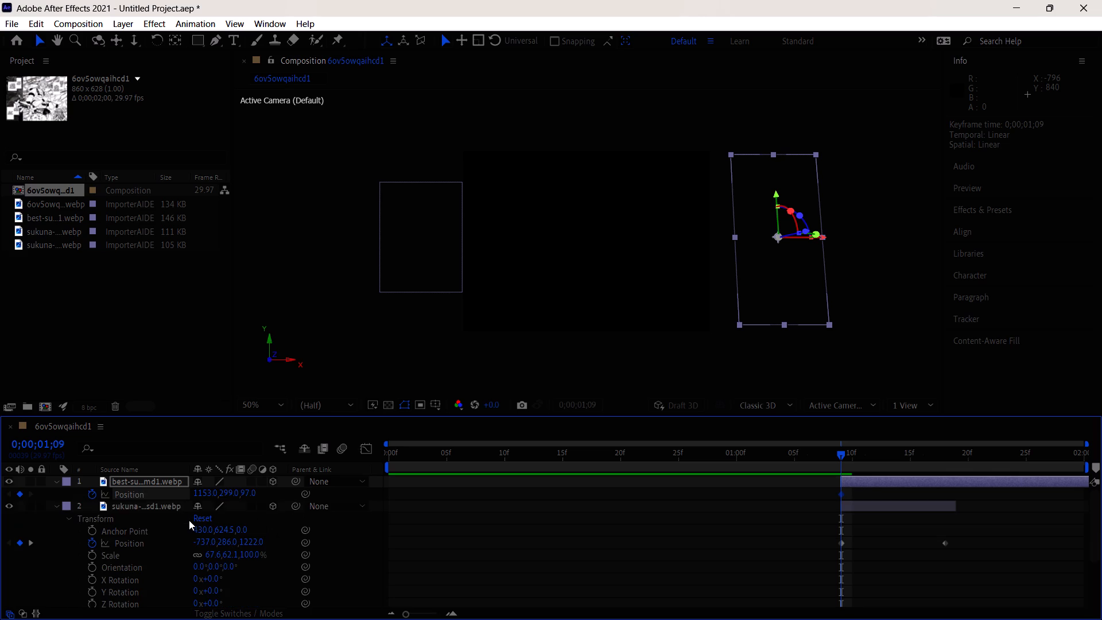
click(96, 506)
click(112, 504)
key(p)
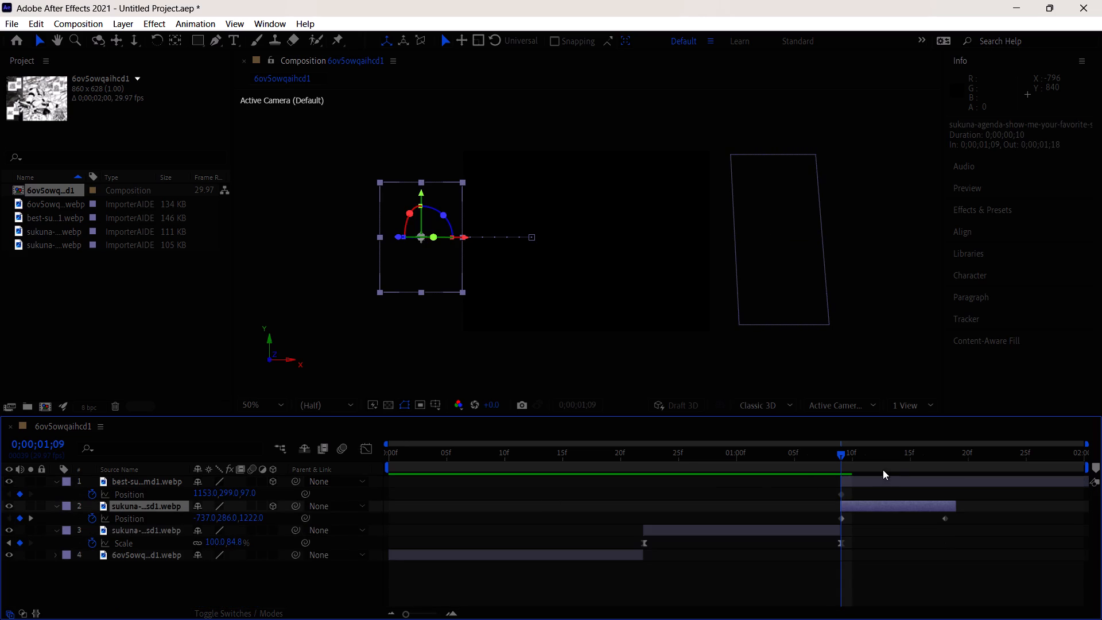
click(57, 529)
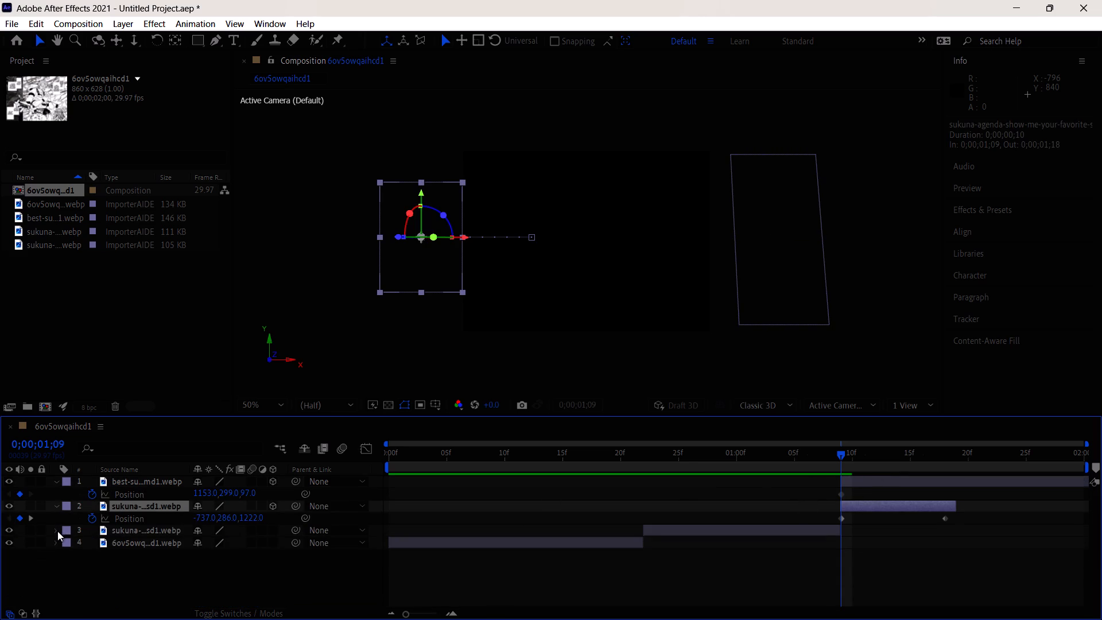
Add a Position keyframe to layer 1 at 0;00;01;18, bringing it beside layer 2 at 634, 299, 97.
drag(843, 457, 845, 456)
drag(845, 456, 945, 474)
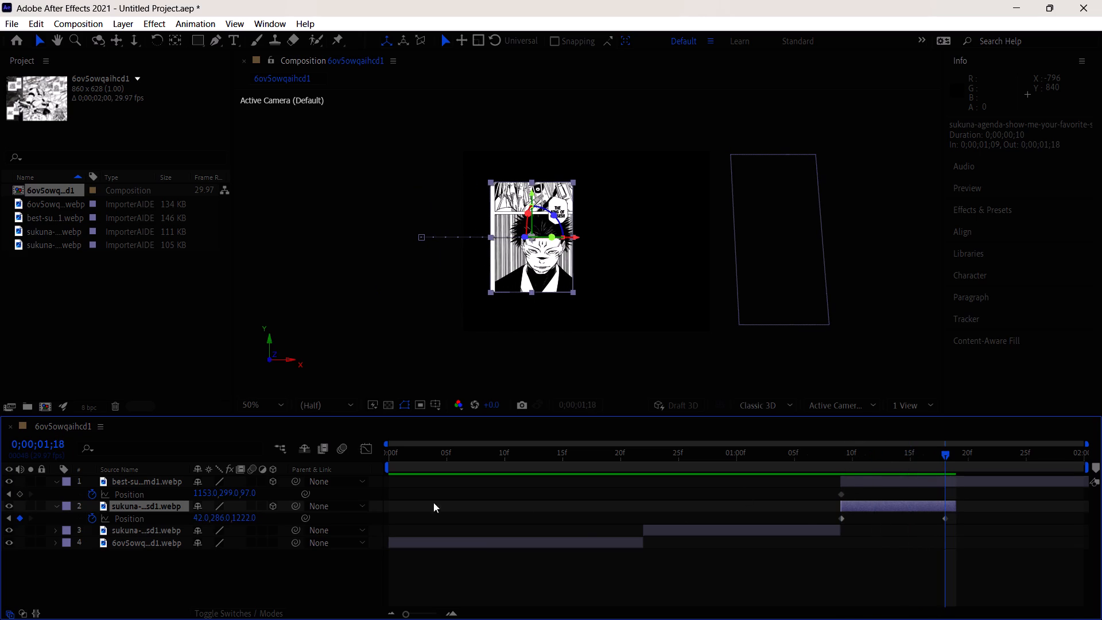
drag(205, 496, 139, 499)
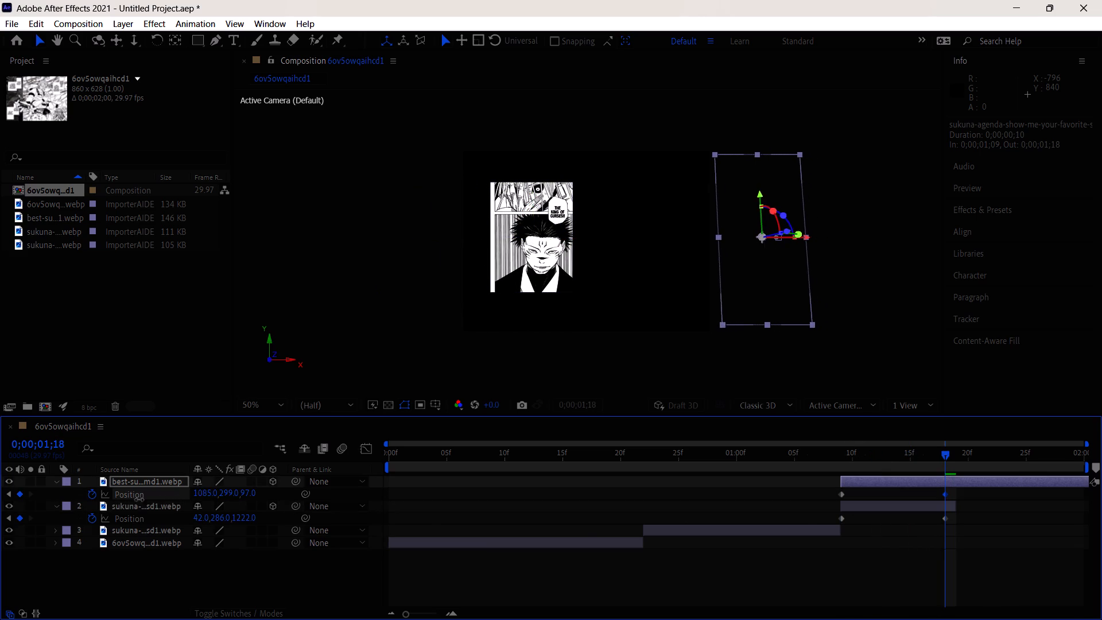
drag(139, 499, 0, 493)
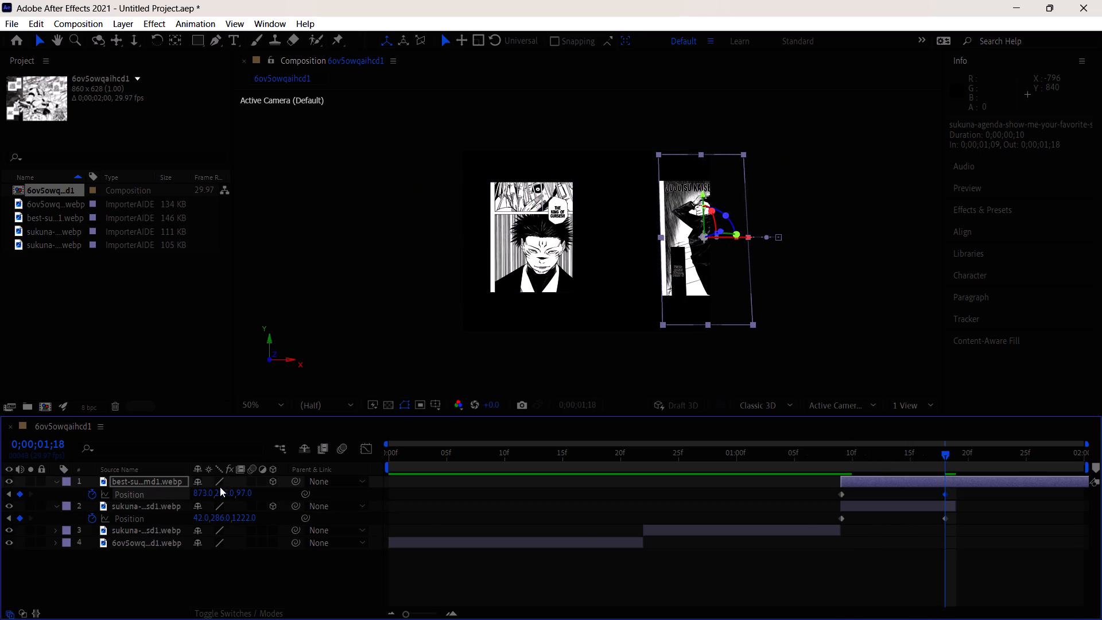
drag(206, 498, 35, 484)
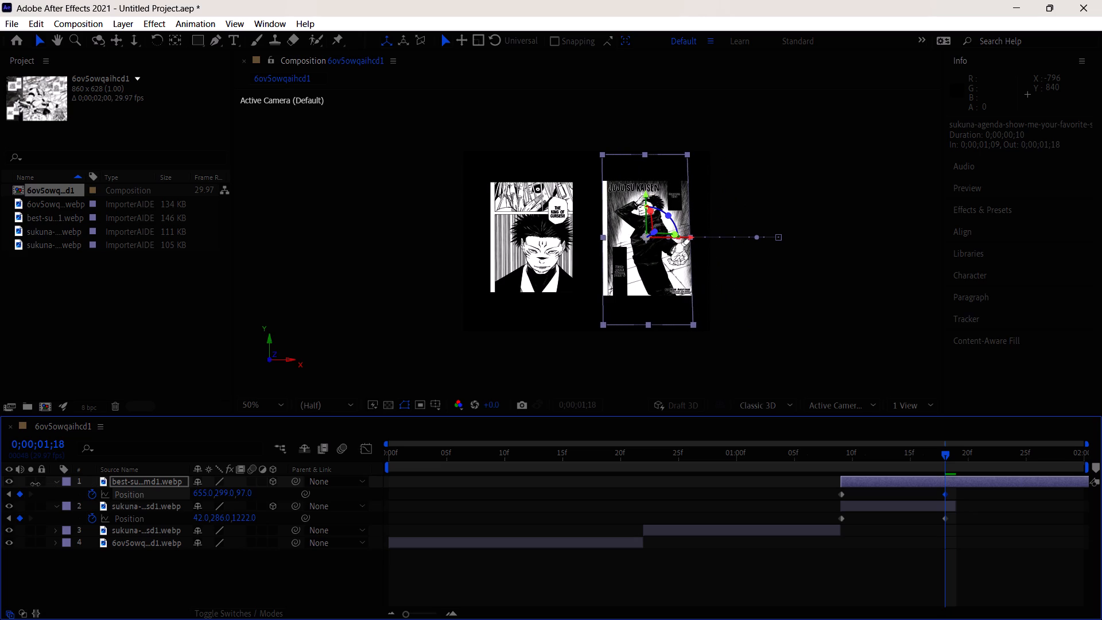
drag(35, 484, 20, 484)
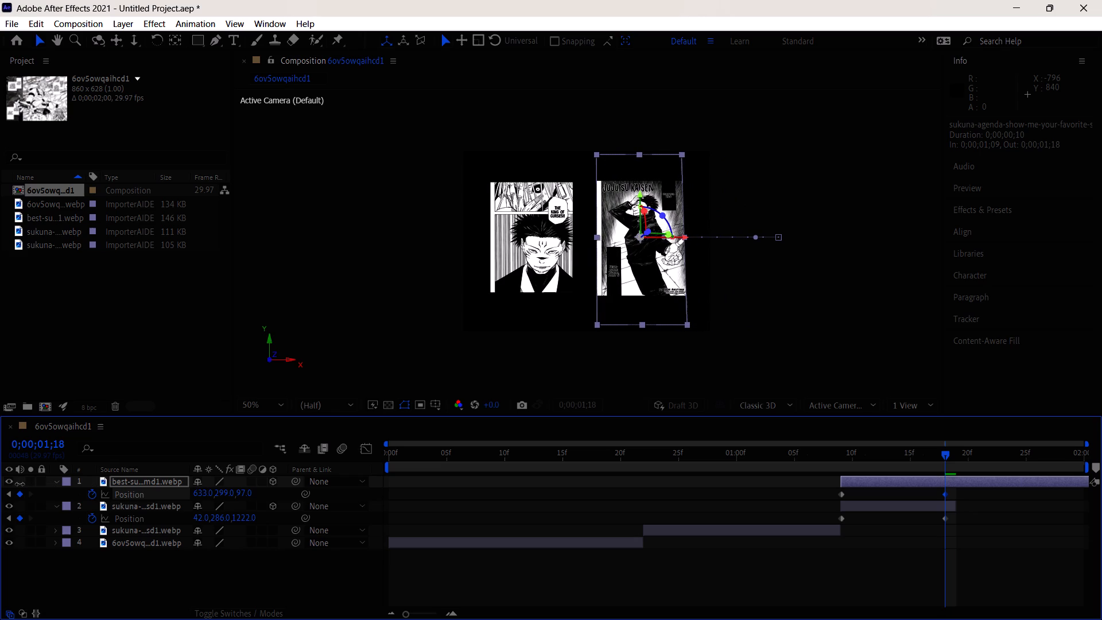
drag(20, 484, 20, 483)
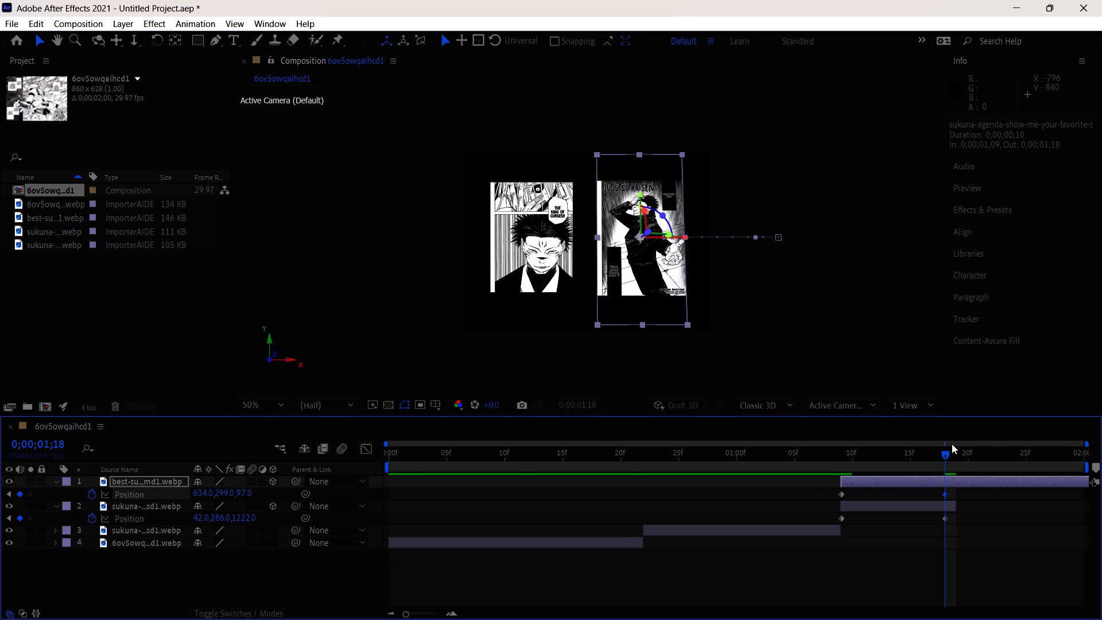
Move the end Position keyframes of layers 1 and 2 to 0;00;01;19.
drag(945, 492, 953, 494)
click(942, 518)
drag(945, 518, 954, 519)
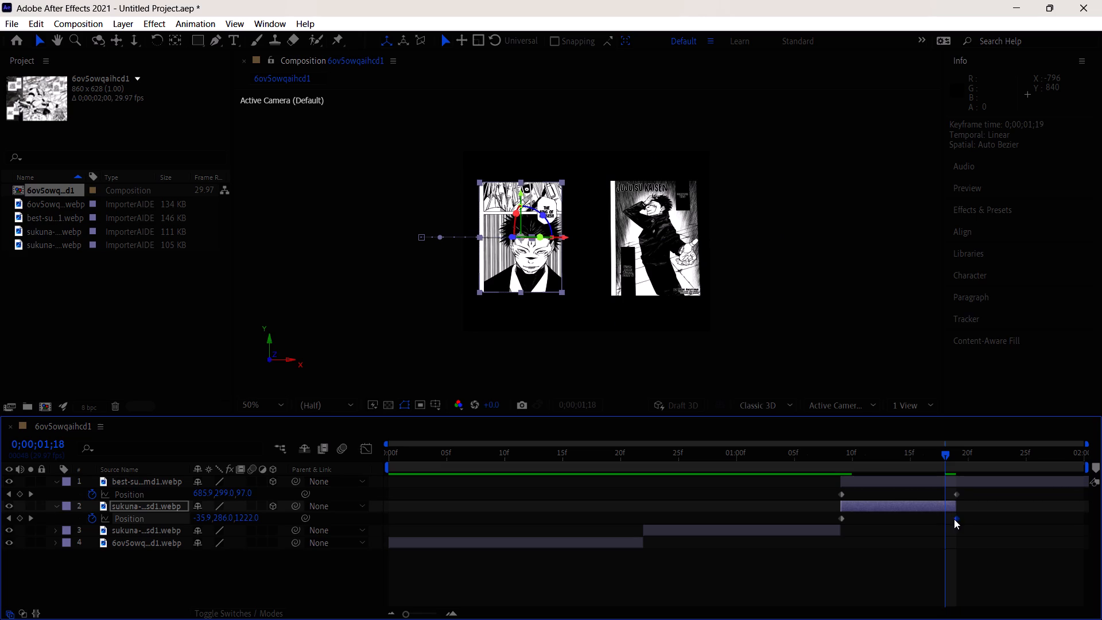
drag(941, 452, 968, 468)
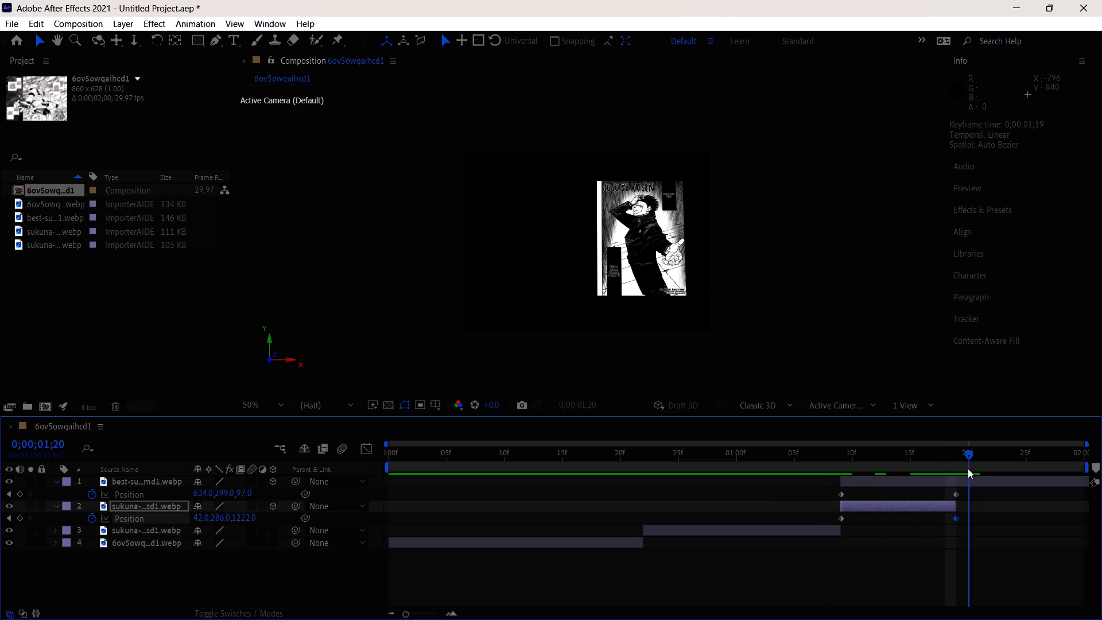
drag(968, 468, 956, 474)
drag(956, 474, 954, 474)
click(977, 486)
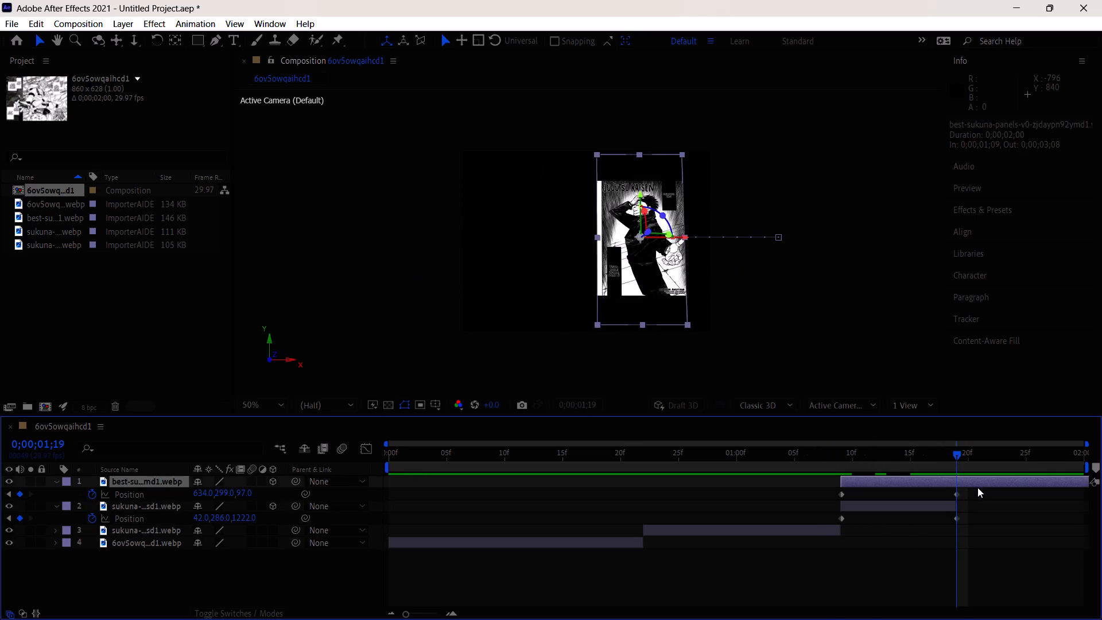
Extend layer 2's out point to 0;00;01;29.
drag(957, 506, 1019, 507)
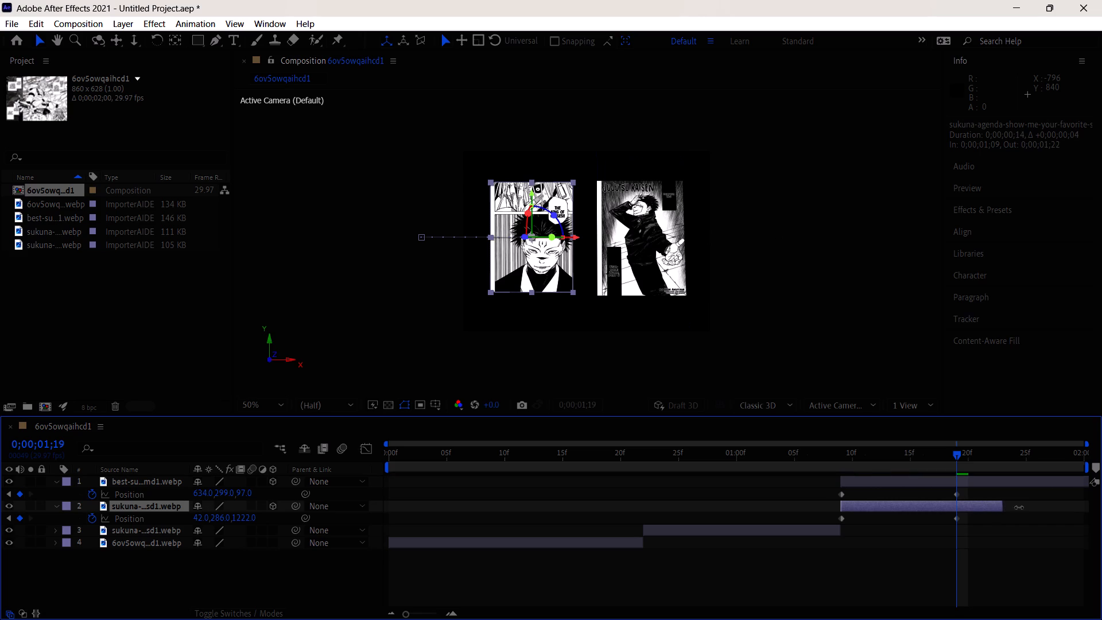
drag(1019, 507, 1082, 509)
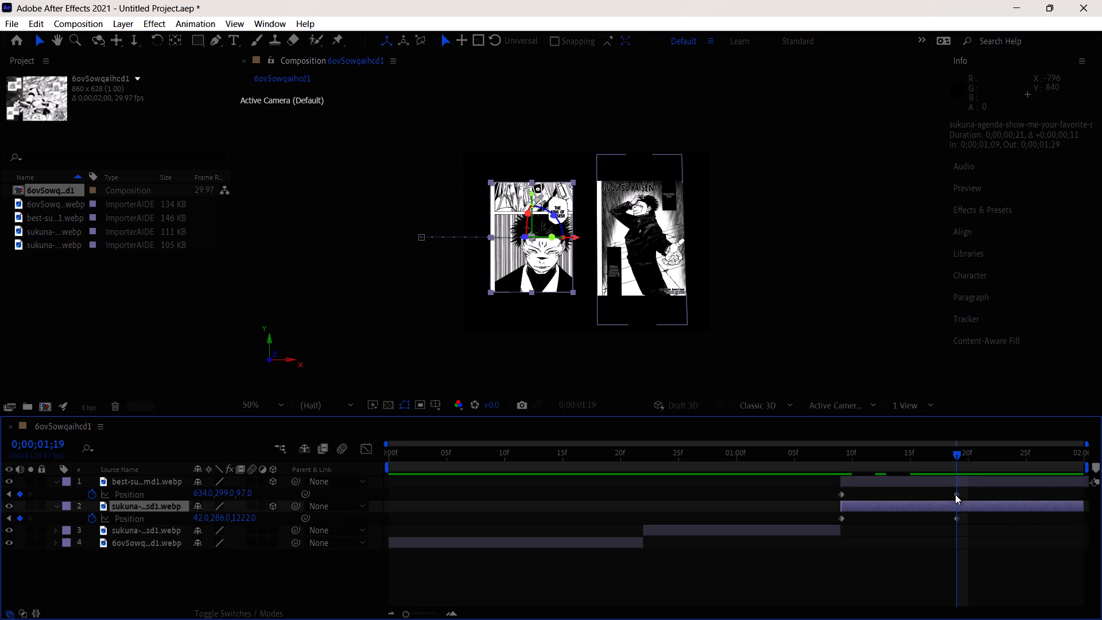
Make the end Position keyframes of layers 1 and 2 Auto Bezier and move both to 0;00;02;00.
click(957, 494)
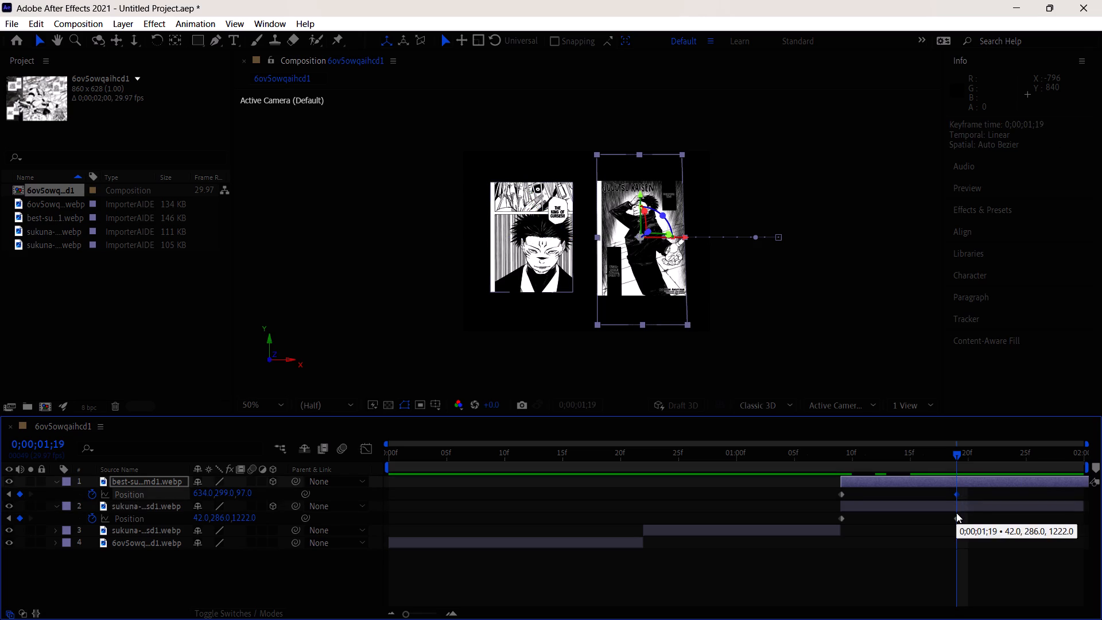
ctrl+click(956, 516)
ctrl+drag(959, 493, 981, 495)
shift+drag(956, 497, 973, 498)
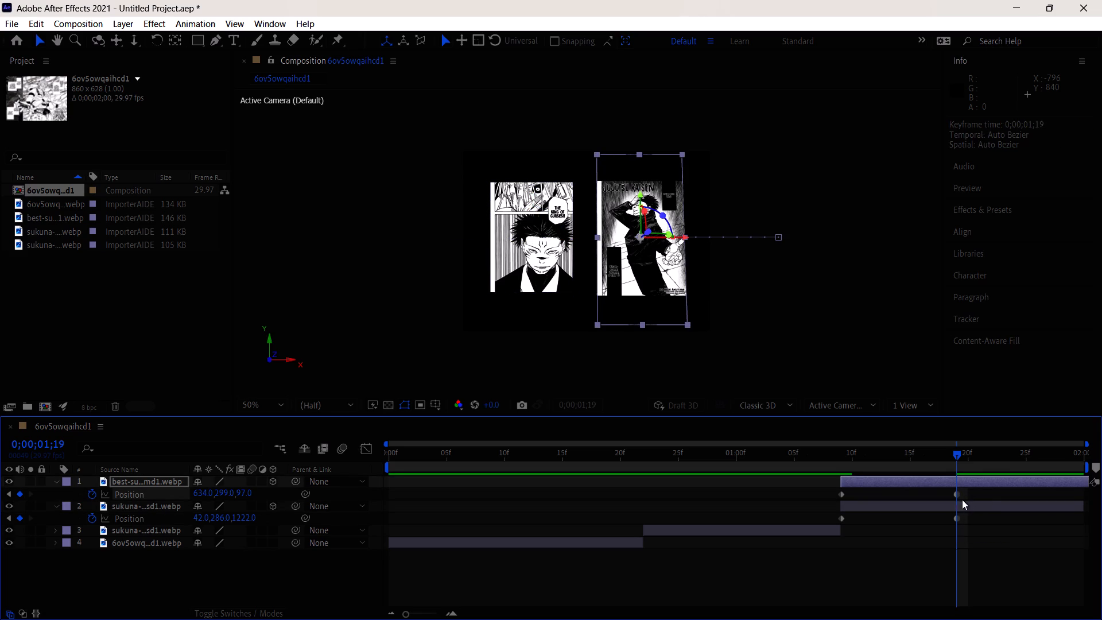
shift+click(956, 513)
shift+click(954, 491)
shift+drag(957, 497, 983, 499)
shift+click(955, 498)
drag(957, 494, 1056, 499)
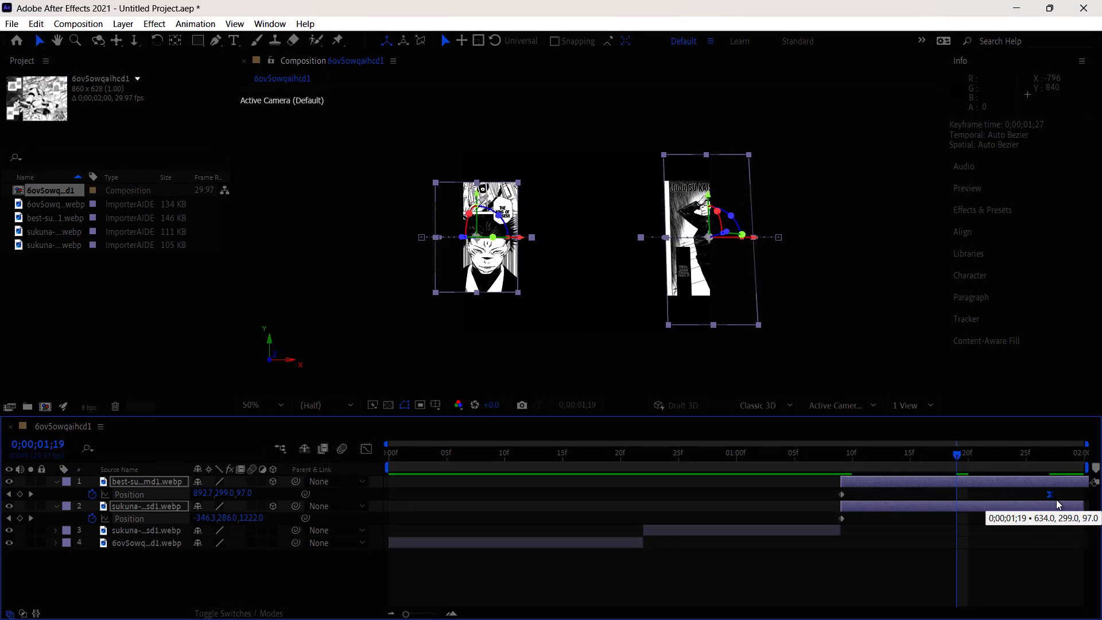
drag(1056, 499, 1081, 502)
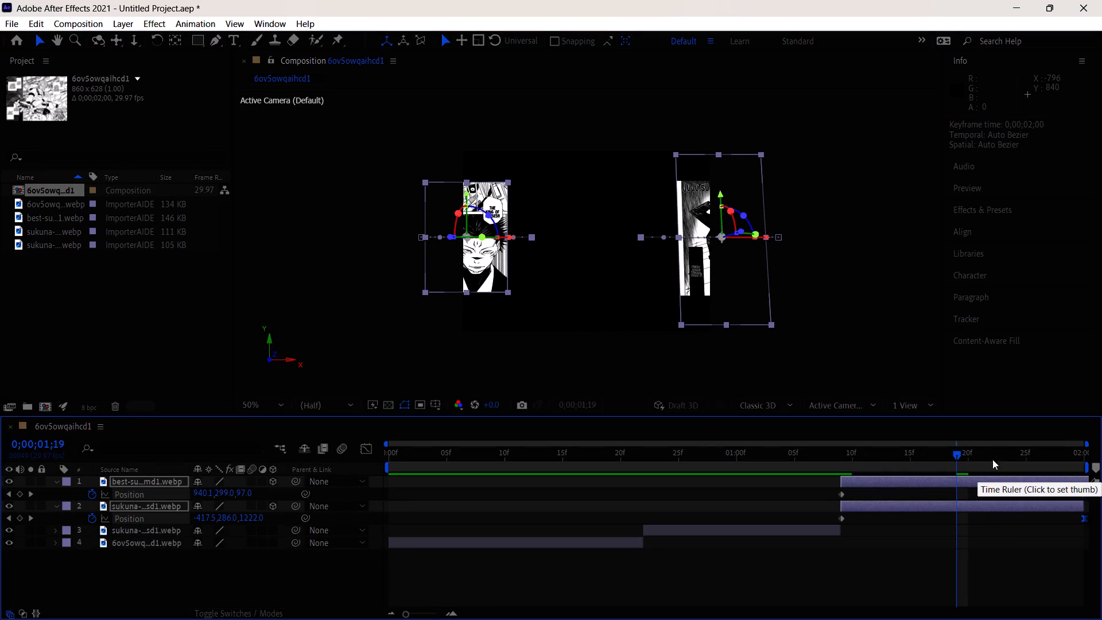
Select all Position keyframes of layers 1 and 2 and display their curves in the Graph Editor.
drag(959, 453, 988, 462)
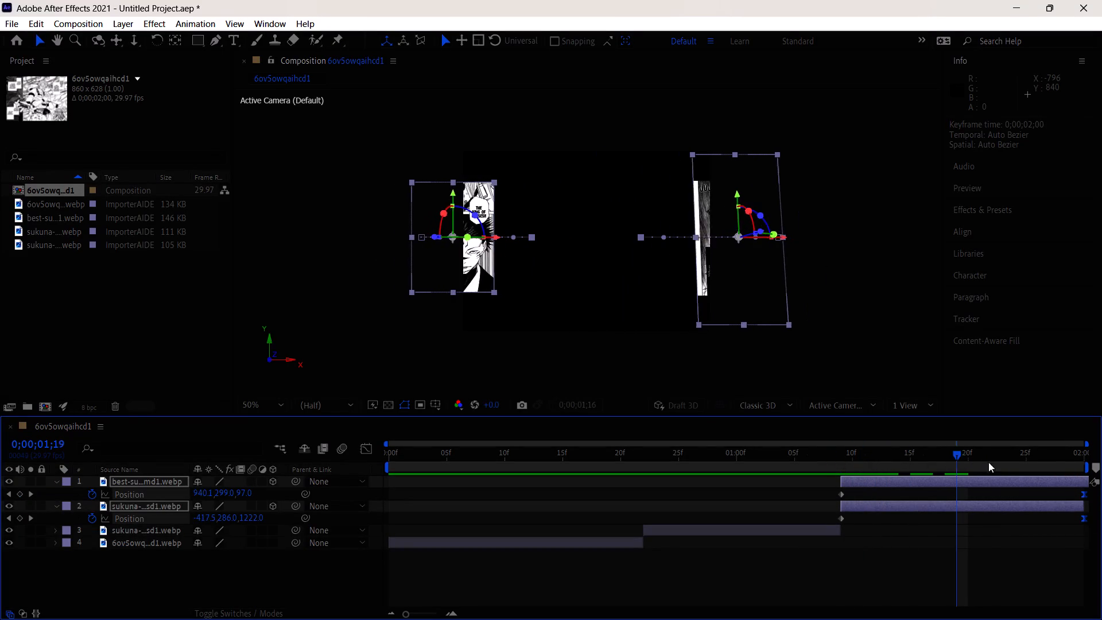
drag(988, 462, 918, 481)
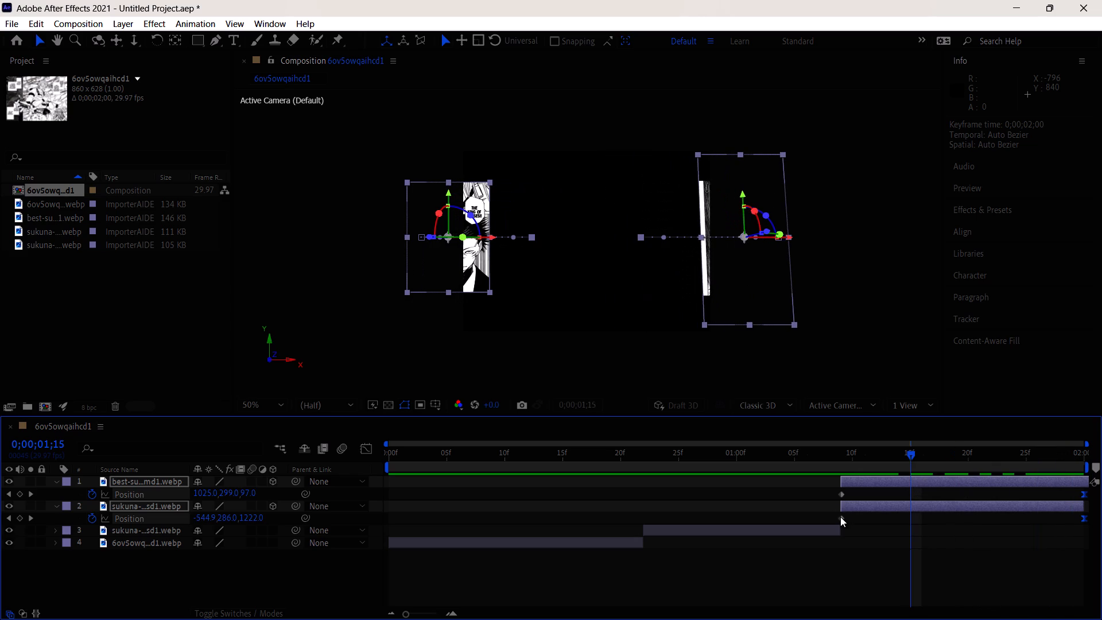
drag(839, 522, 836, 494)
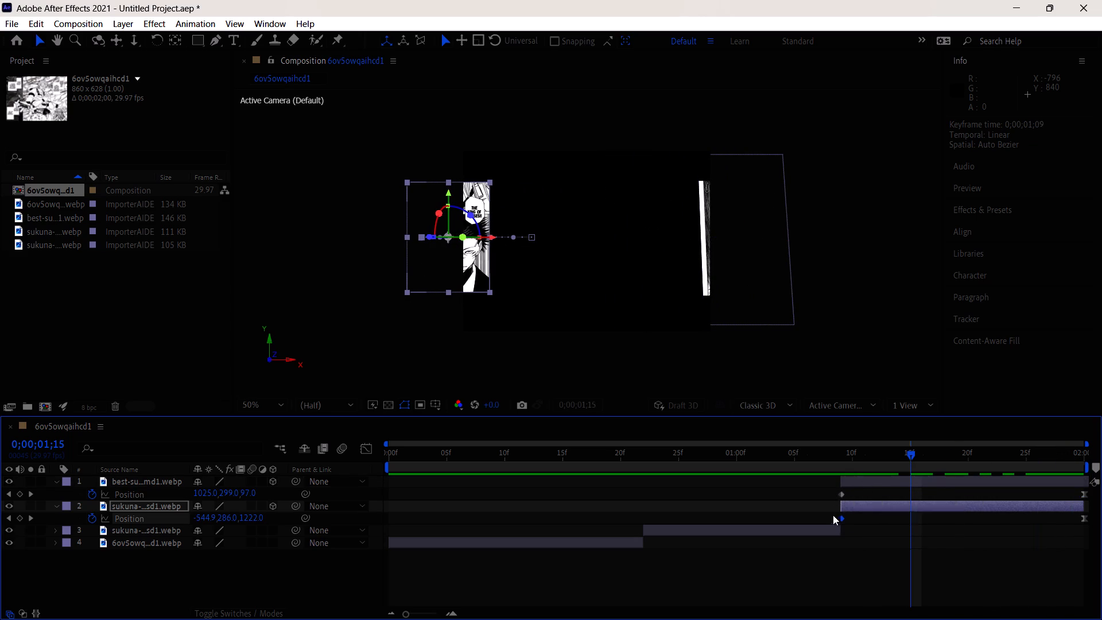
drag(831, 518, 1101, 491)
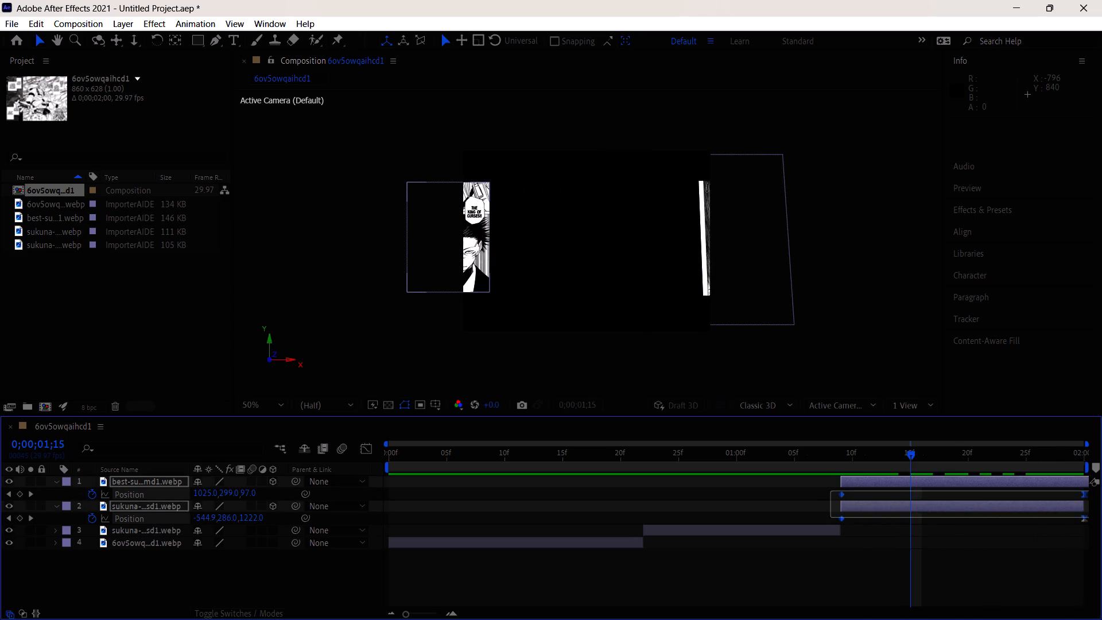
drag(1101, 491, 1101, 490)
click(374, 445)
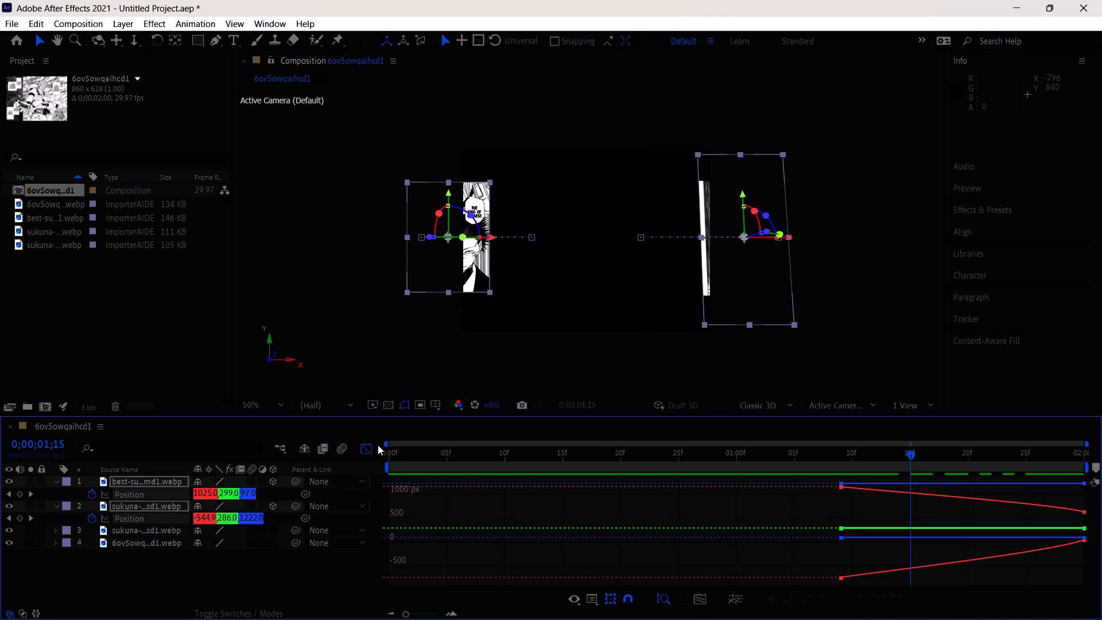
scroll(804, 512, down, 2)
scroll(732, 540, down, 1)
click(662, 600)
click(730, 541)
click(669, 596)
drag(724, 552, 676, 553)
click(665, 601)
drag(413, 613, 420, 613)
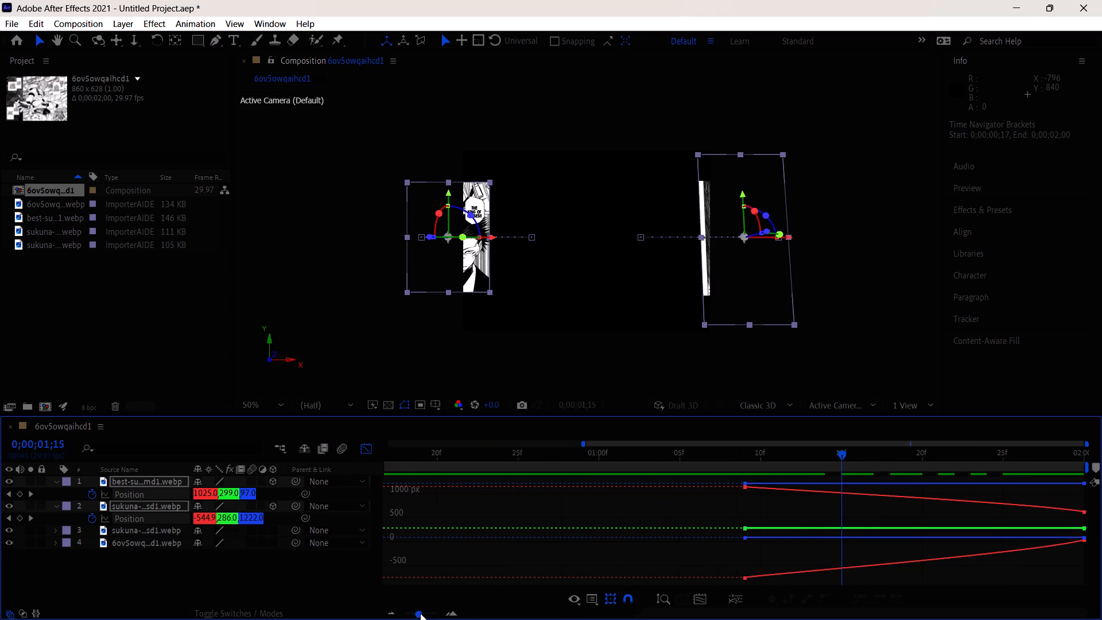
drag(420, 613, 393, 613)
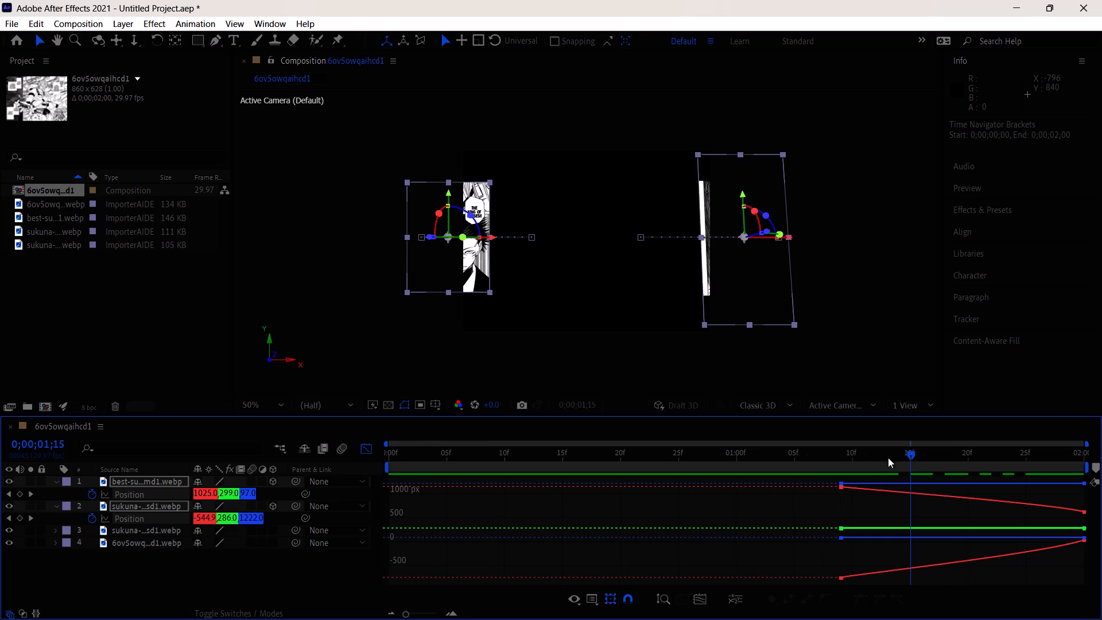
Convert layer 1's Position keyframes to Auto Bezier in the Graph Editor.
click(906, 528)
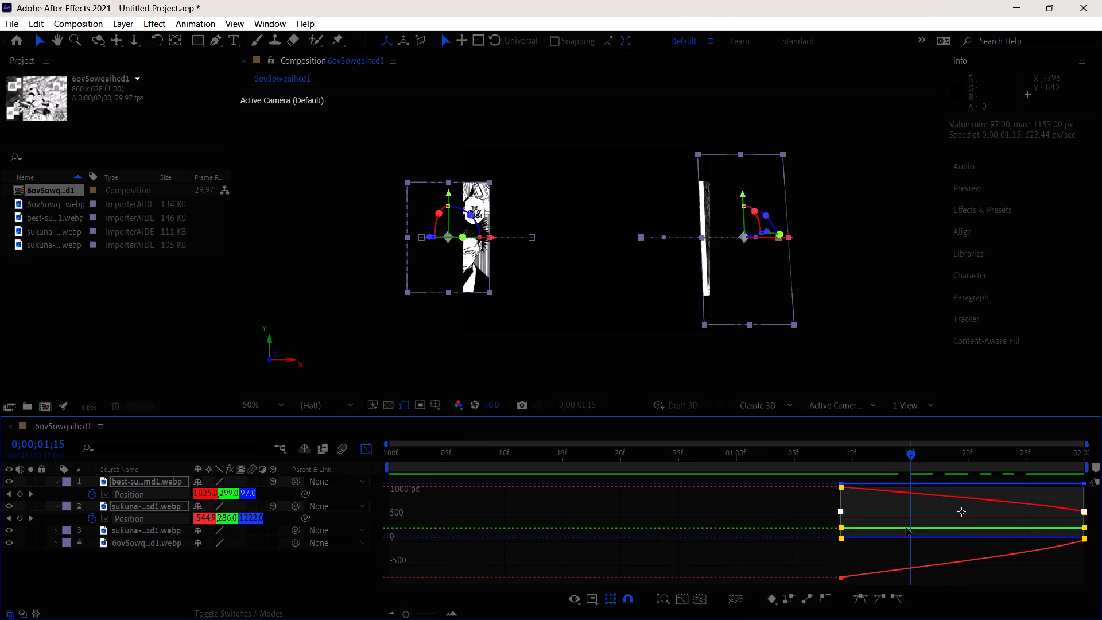
click(821, 600)
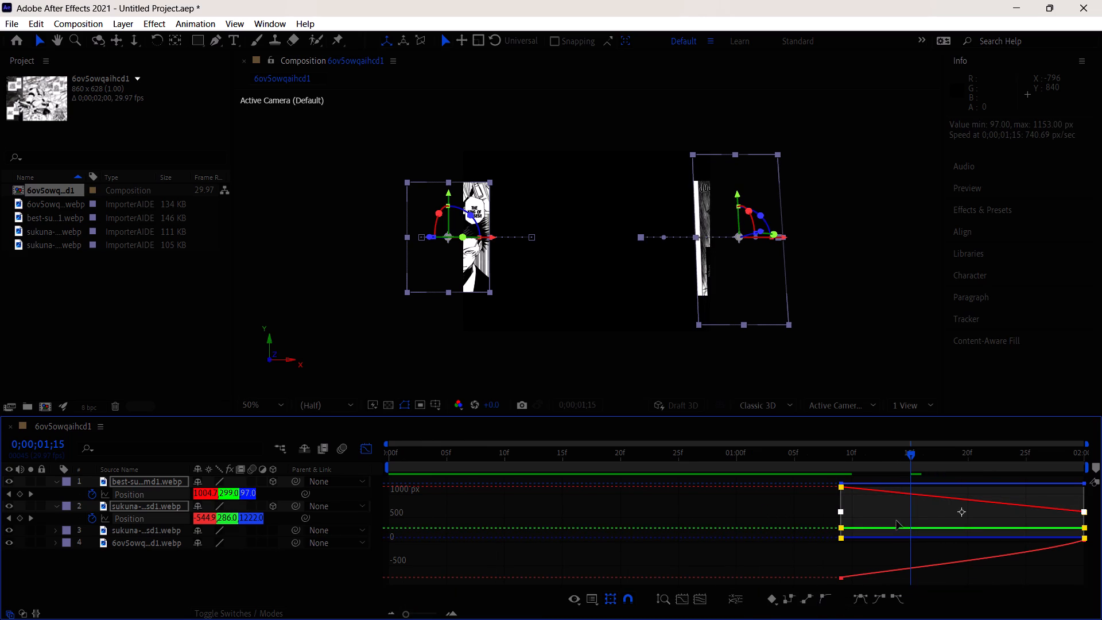
Raise the X position of layer 1's start keyframe at 0;00;01;09 to about 1222 px in the Graph Editor.
click(842, 490)
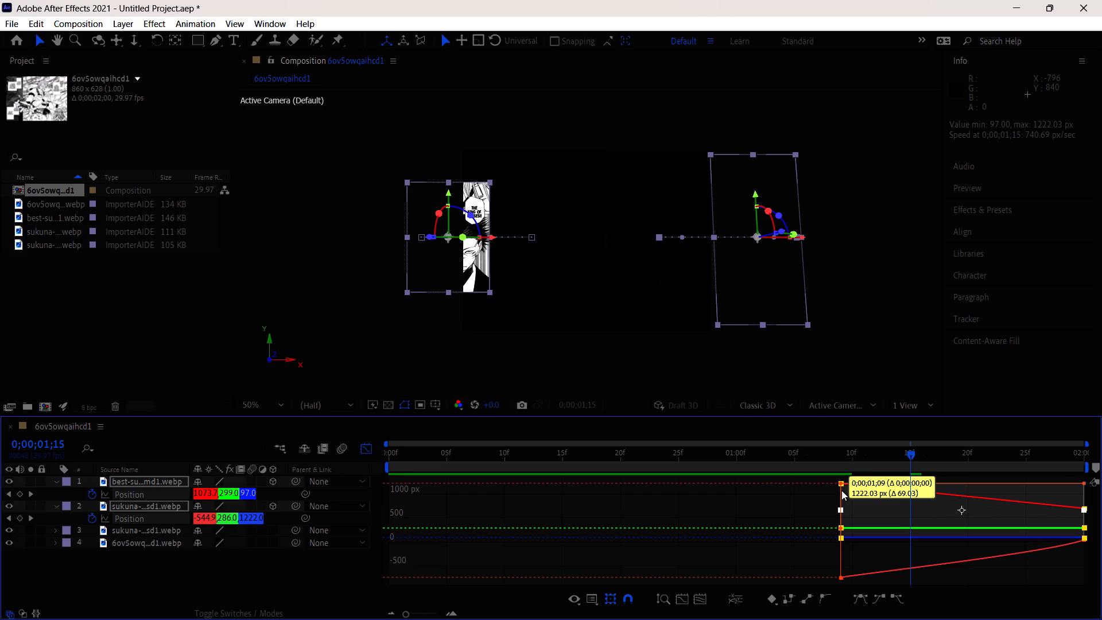
click(841, 484)
click(843, 506)
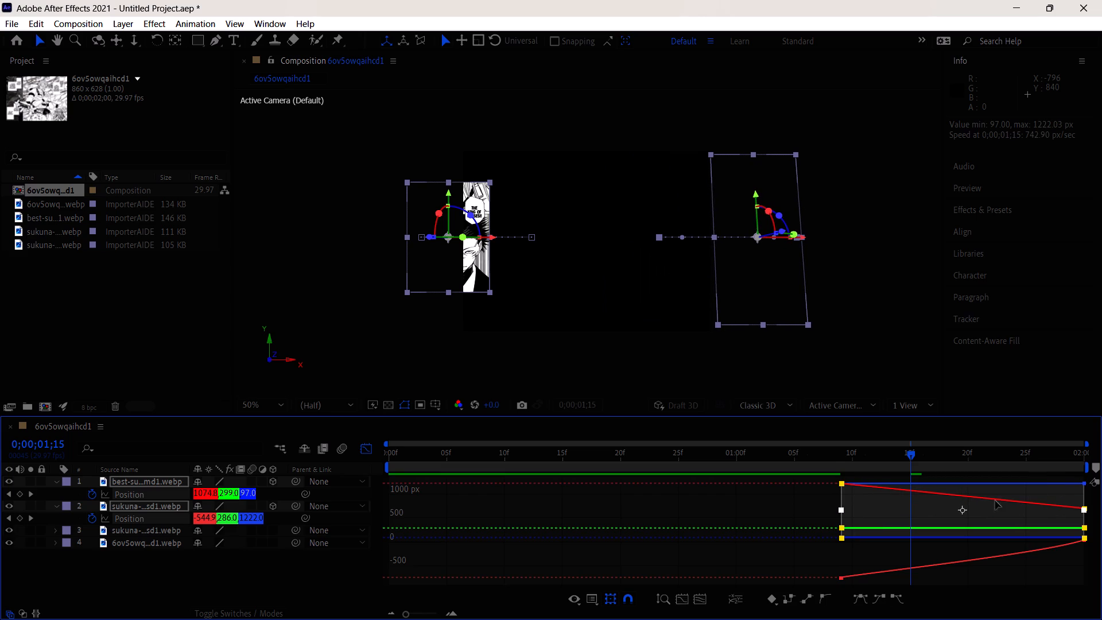
click(843, 486)
click(1083, 530)
Select all of layer 2's Position keyframes in the Graph Editor and convert them to Auto Bezier.
click(851, 564)
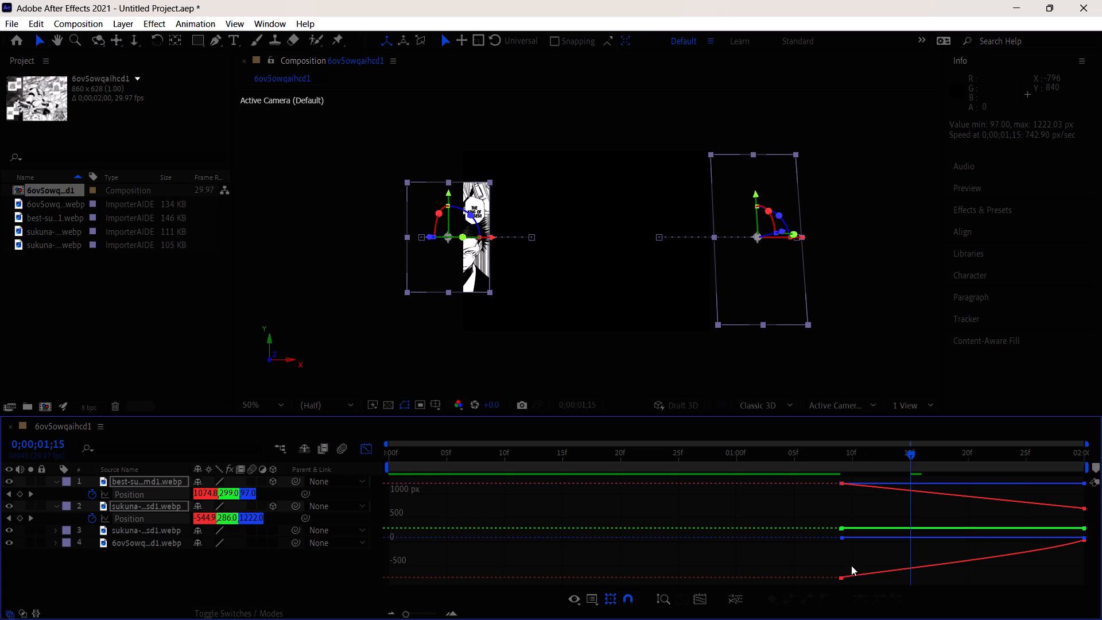
click(851, 574)
click(829, 597)
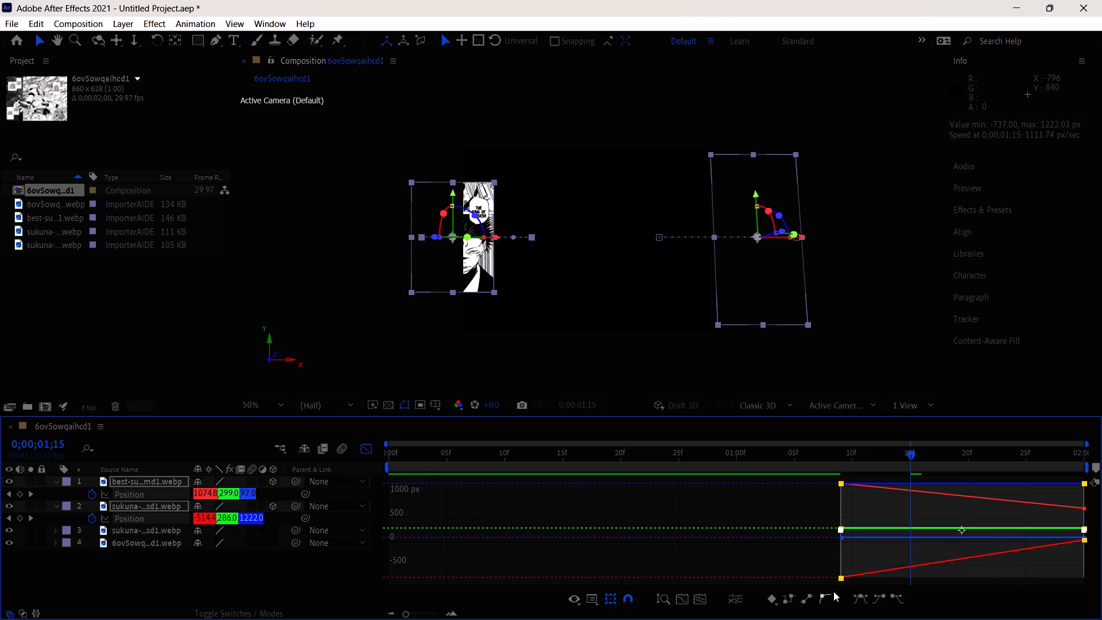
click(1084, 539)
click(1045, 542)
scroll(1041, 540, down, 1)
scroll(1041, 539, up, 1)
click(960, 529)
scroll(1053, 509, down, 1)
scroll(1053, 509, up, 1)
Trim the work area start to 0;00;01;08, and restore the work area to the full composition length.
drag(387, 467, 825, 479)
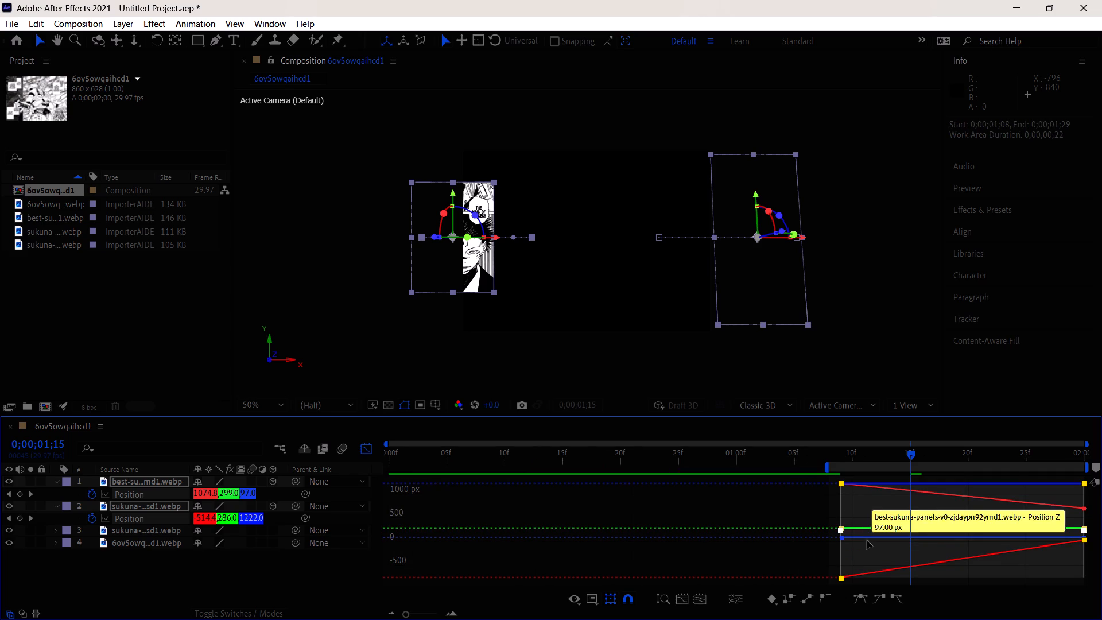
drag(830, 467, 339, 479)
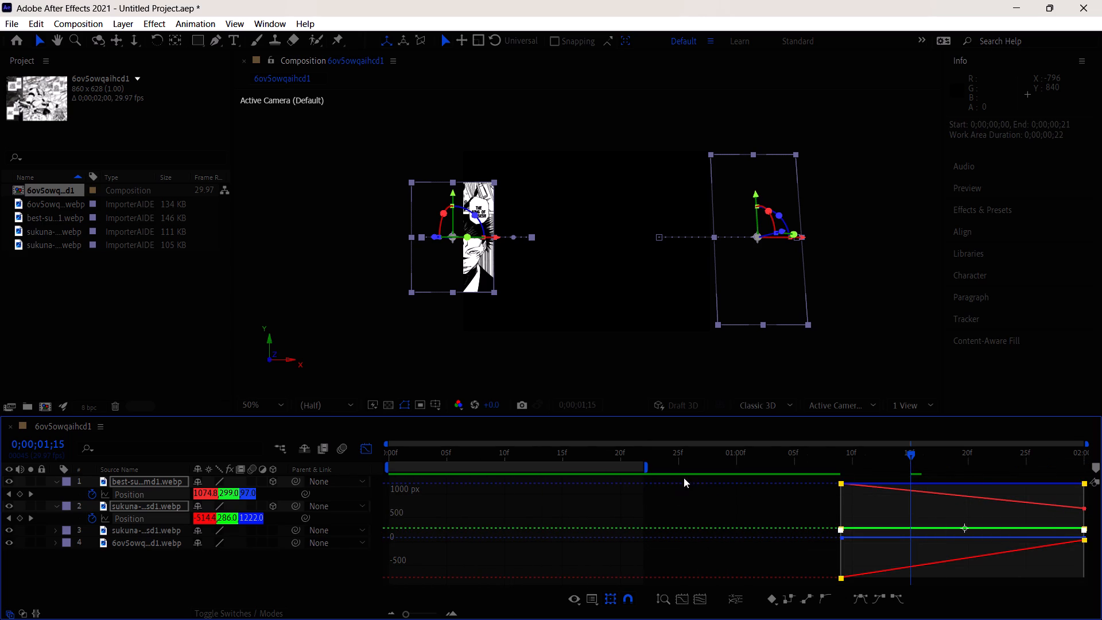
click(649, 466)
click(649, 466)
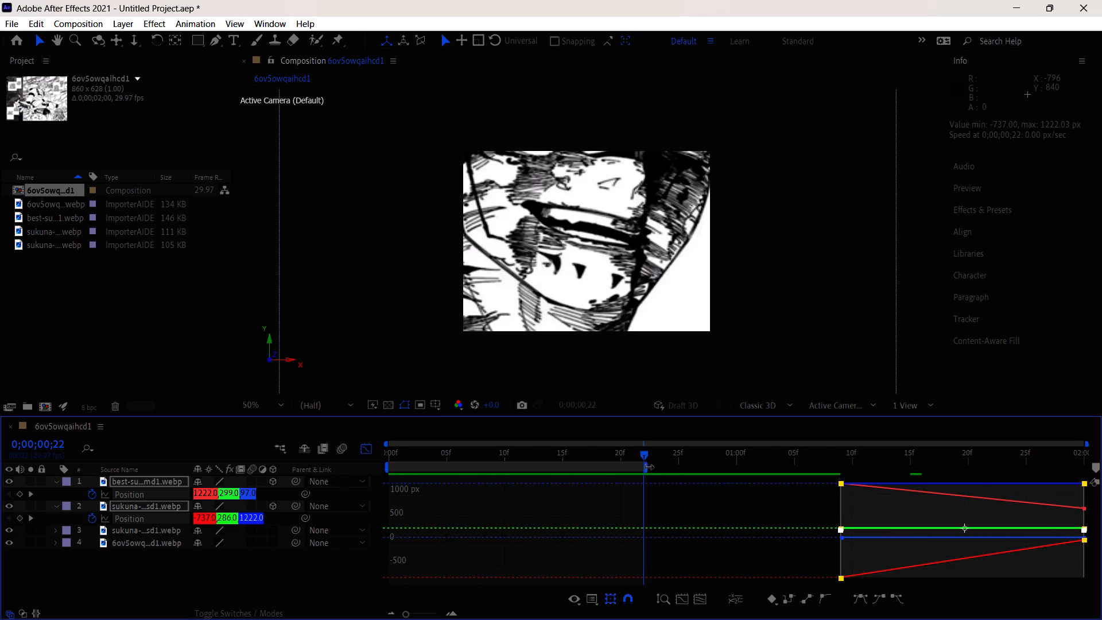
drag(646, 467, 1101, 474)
Scrub the animation up to 0;00;01;24 to check how both panels slide in.
drag(772, 458, 819, 457)
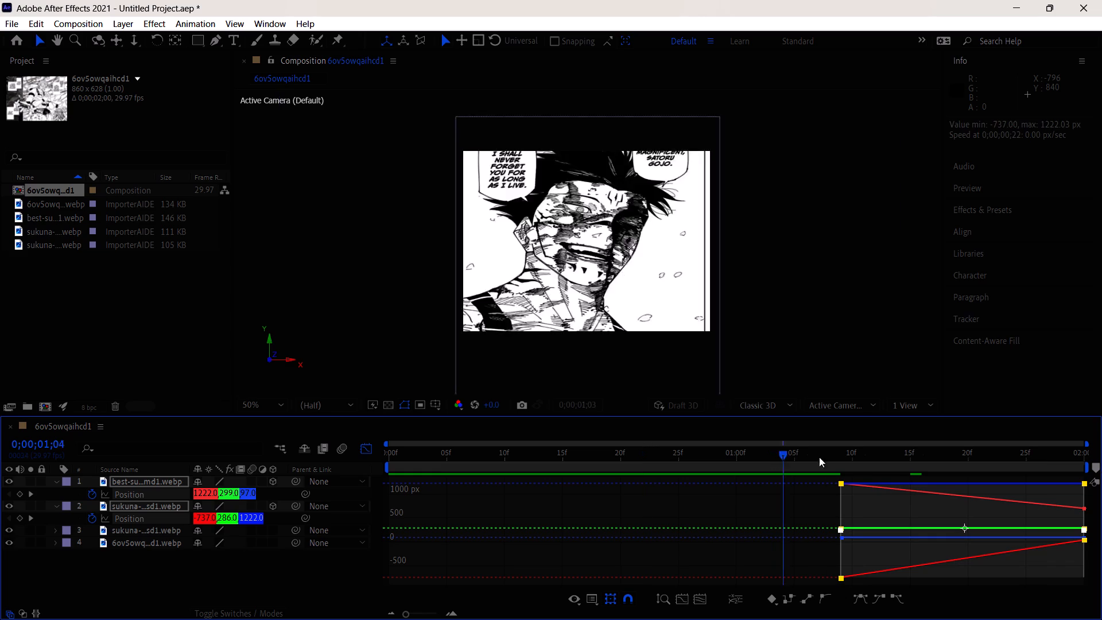
drag(819, 457, 929, 483)
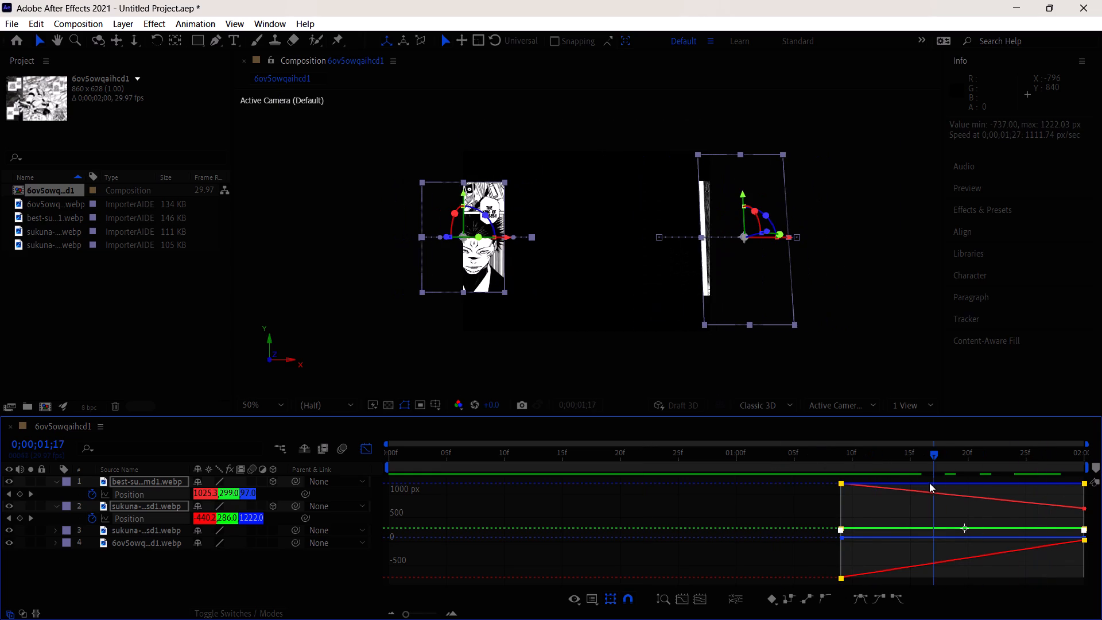
drag(929, 483, 1010, 490)
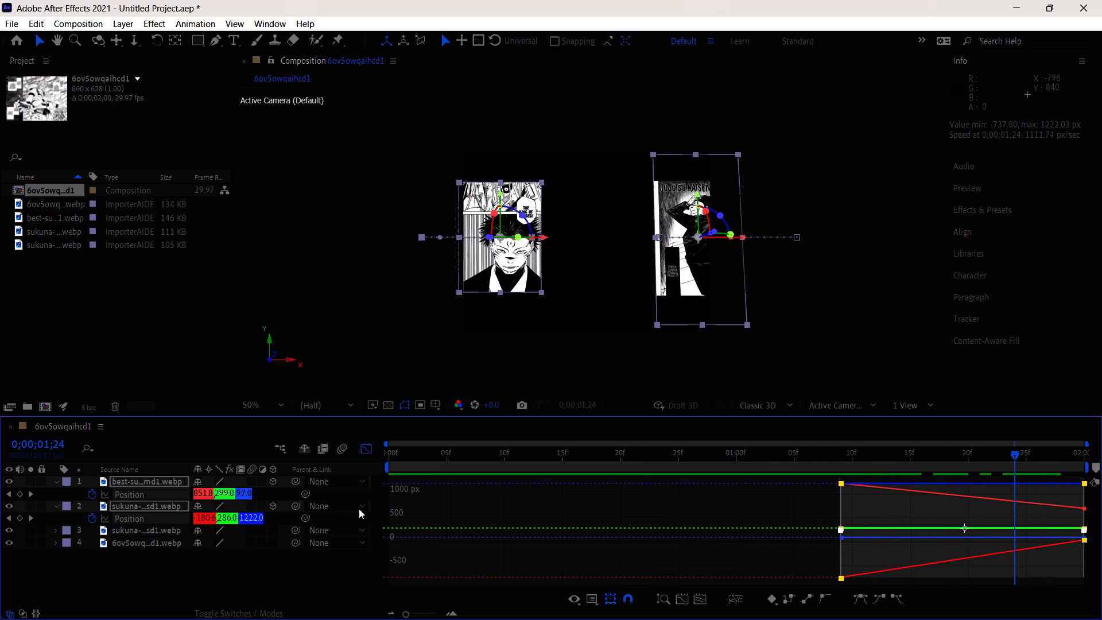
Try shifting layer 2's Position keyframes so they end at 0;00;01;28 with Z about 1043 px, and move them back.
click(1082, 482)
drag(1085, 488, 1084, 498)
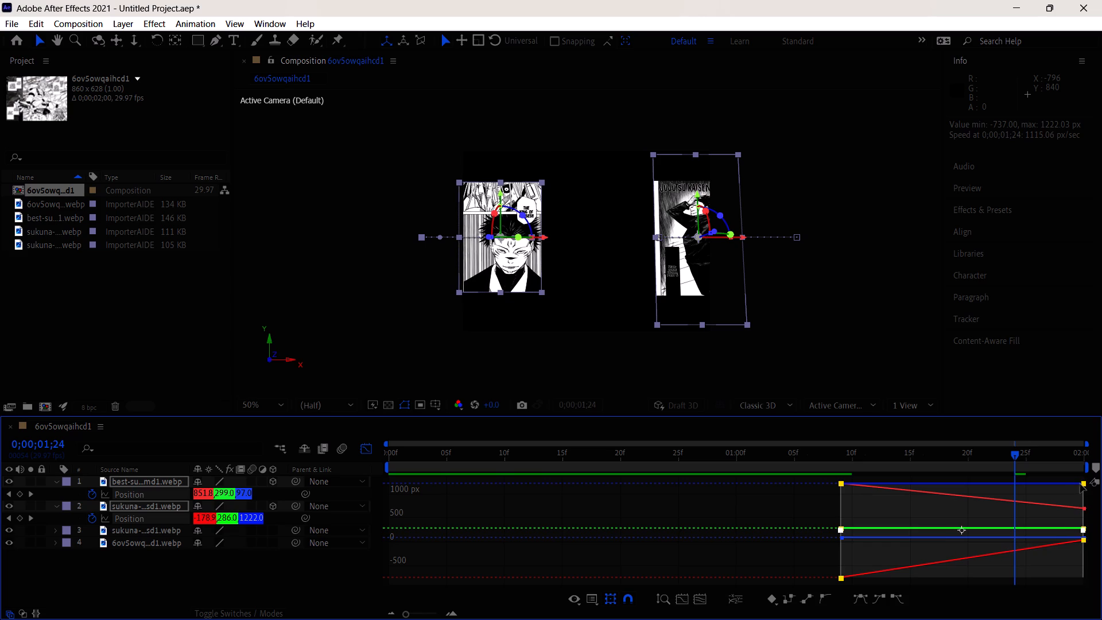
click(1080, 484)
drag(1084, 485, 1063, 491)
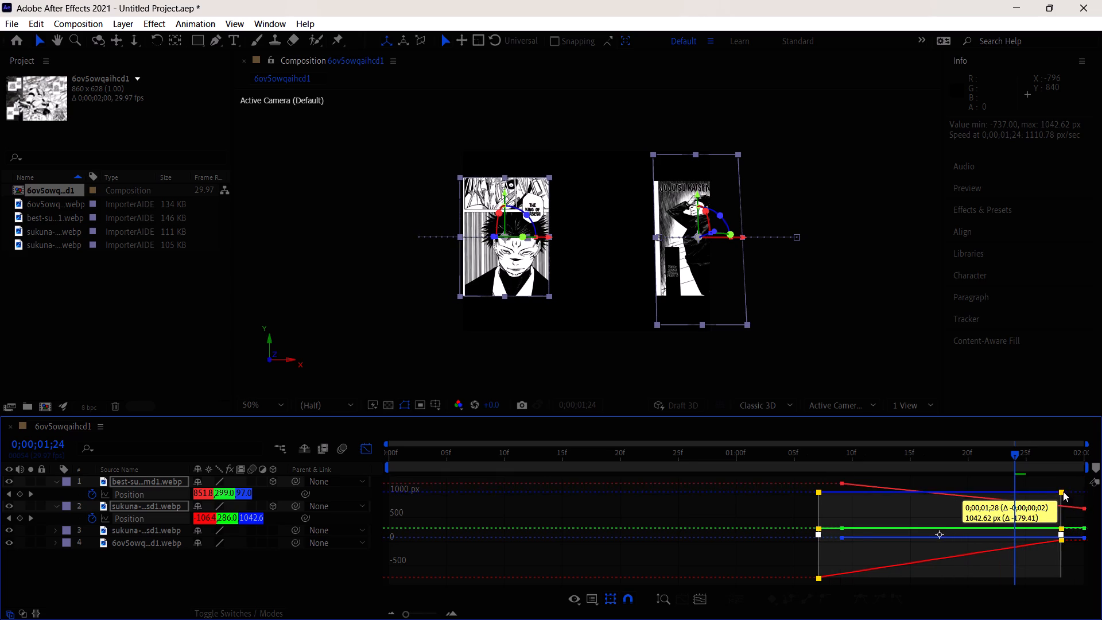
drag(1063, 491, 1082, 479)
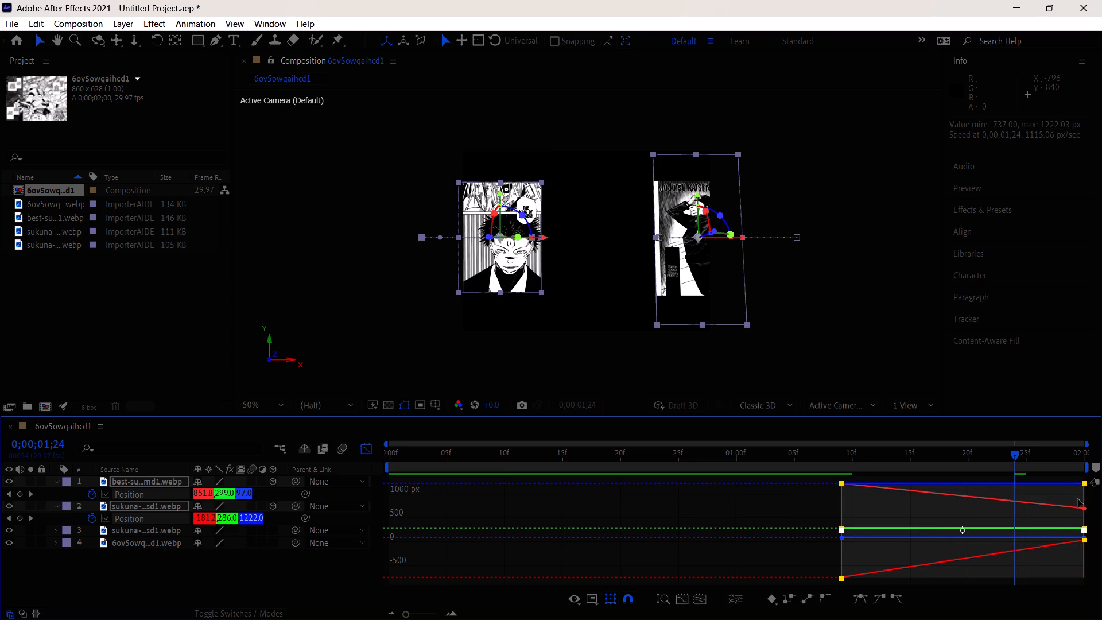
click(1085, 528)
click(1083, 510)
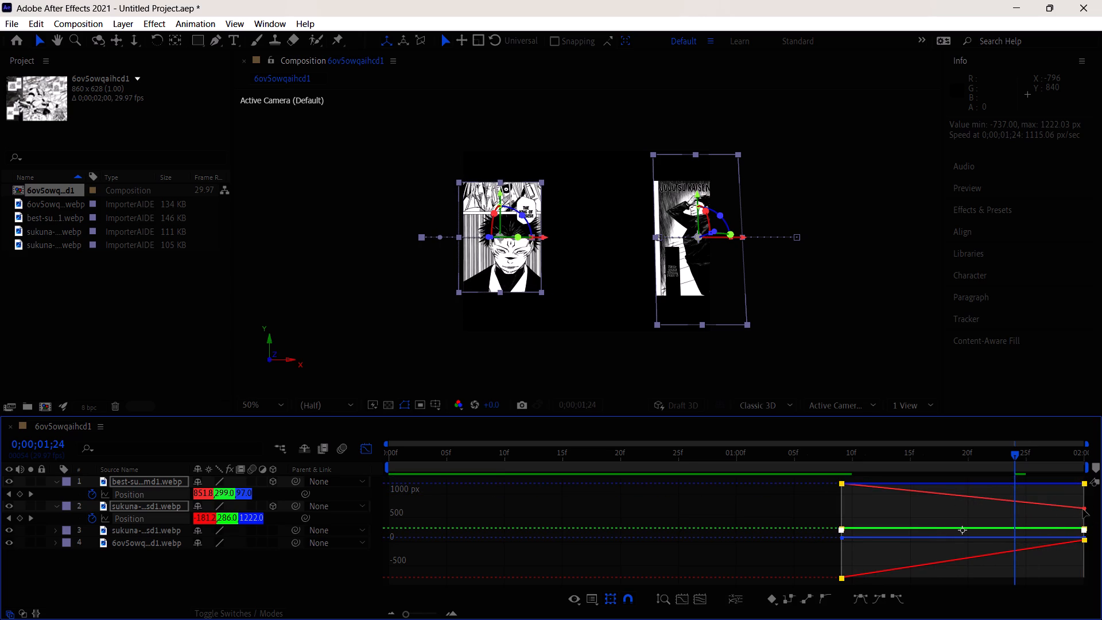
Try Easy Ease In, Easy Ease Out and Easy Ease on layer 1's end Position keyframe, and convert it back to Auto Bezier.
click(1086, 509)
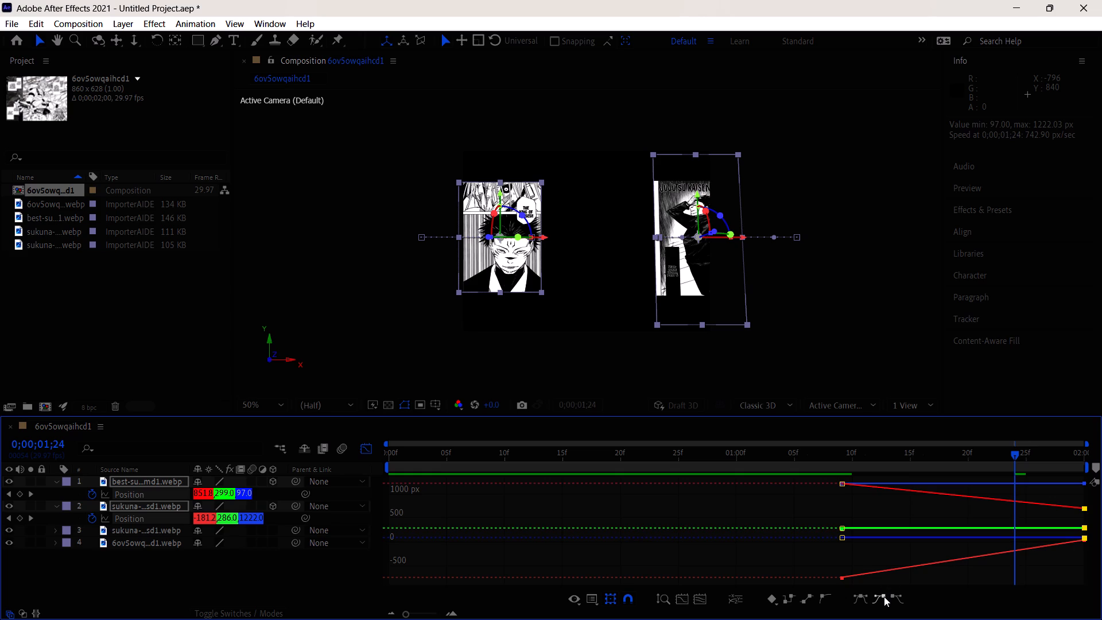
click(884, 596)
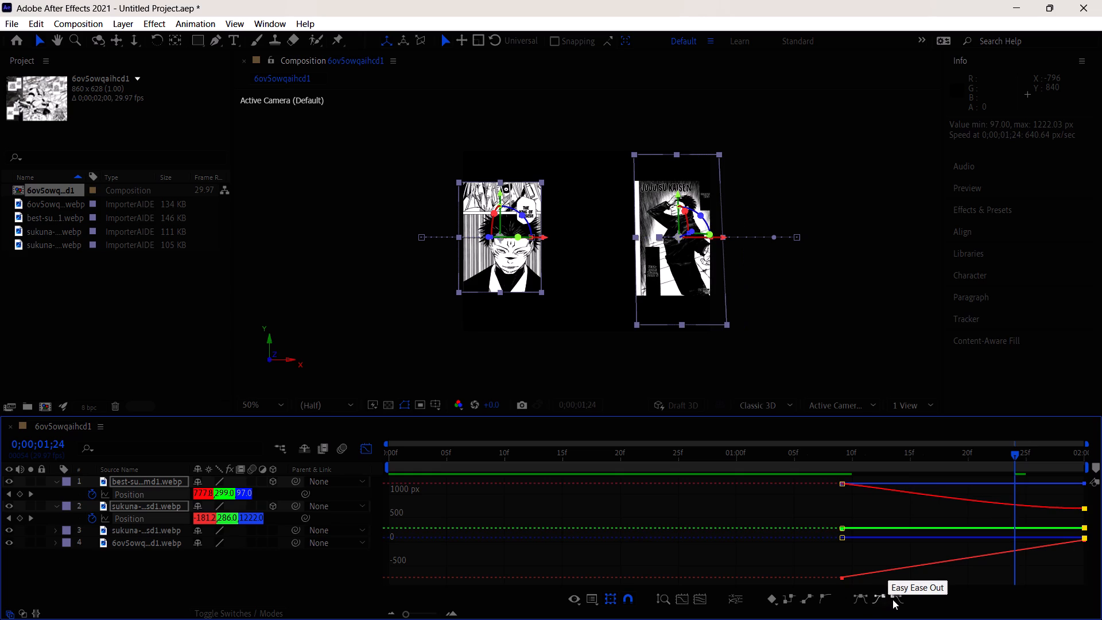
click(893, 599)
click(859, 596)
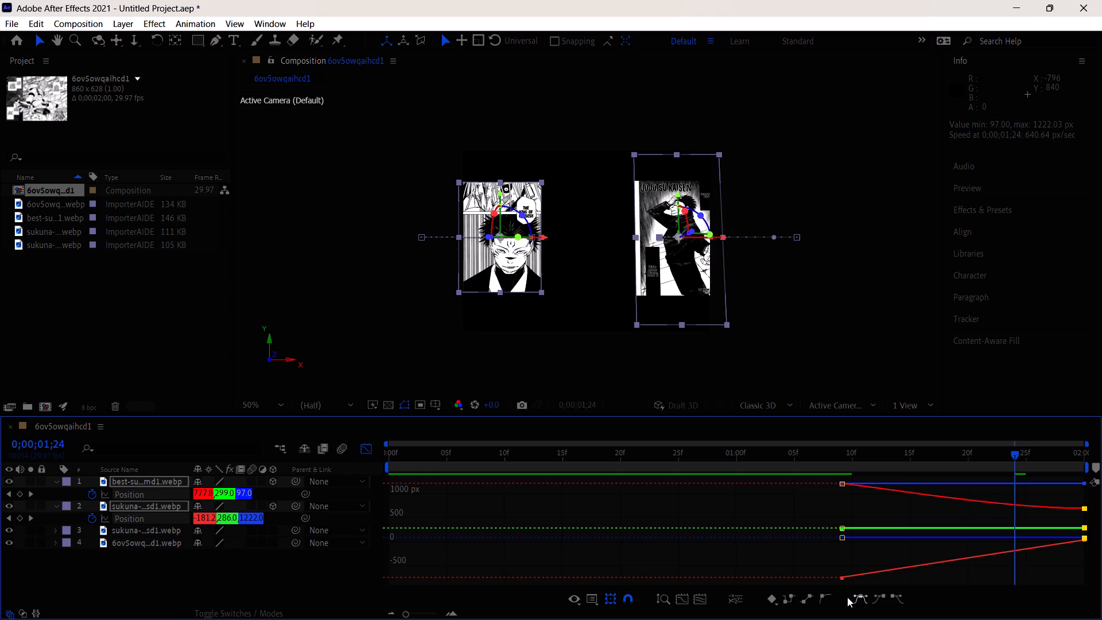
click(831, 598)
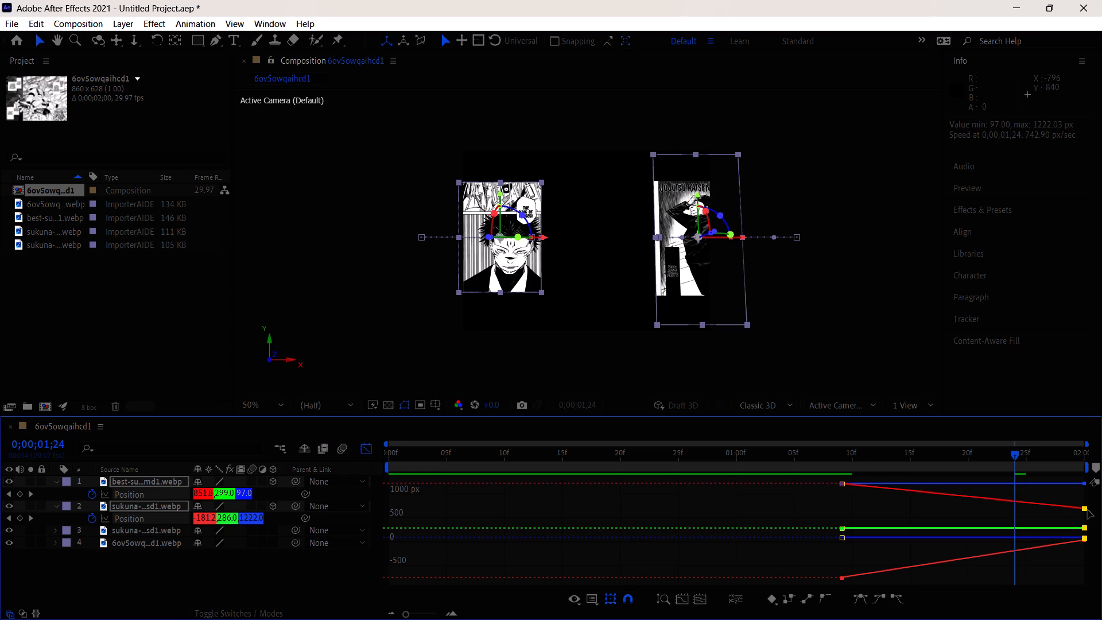
Raise the Z position of layer 1's start keyframe to about 299 px, keeping it at 0;00;01;09.
click(1084, 510)
click(841, 481)
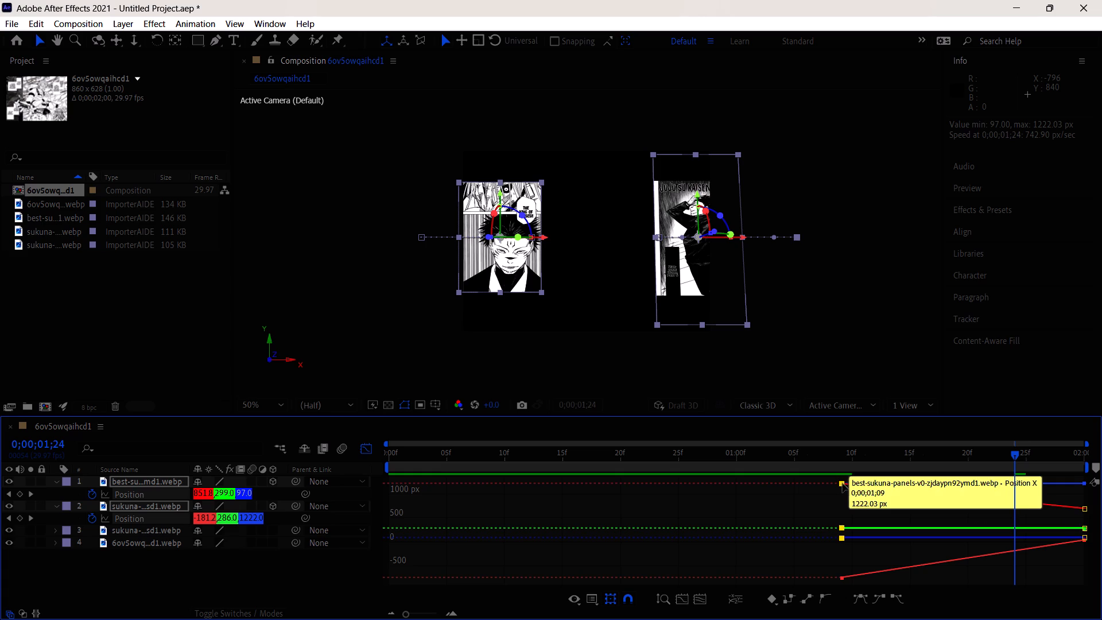
drag(844, 535, 847, 520)
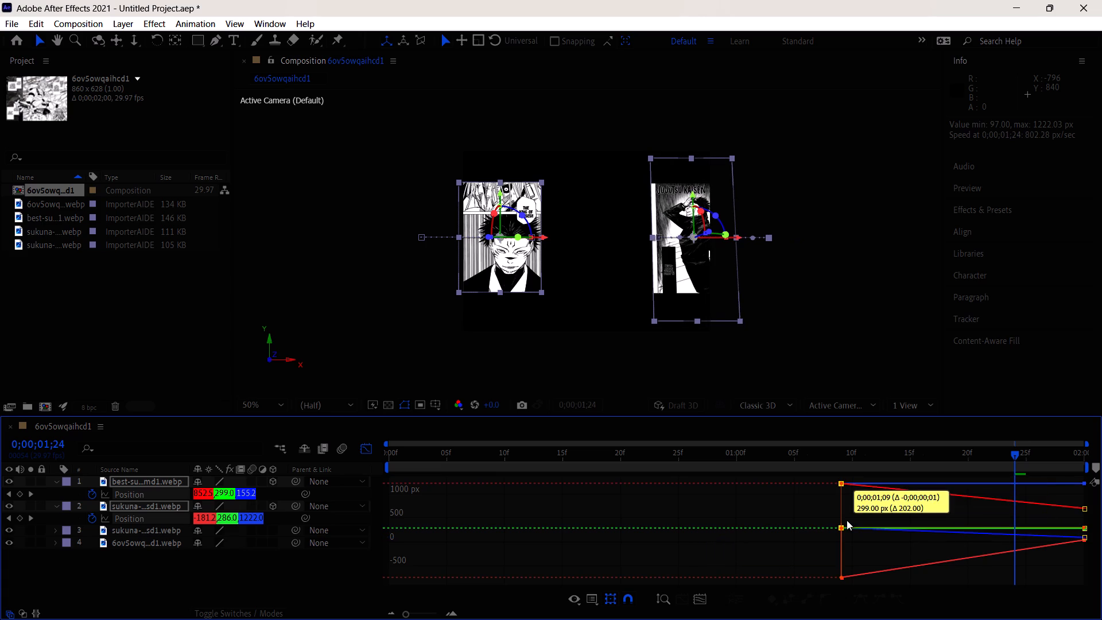
drag(847, 520, 965, 498)
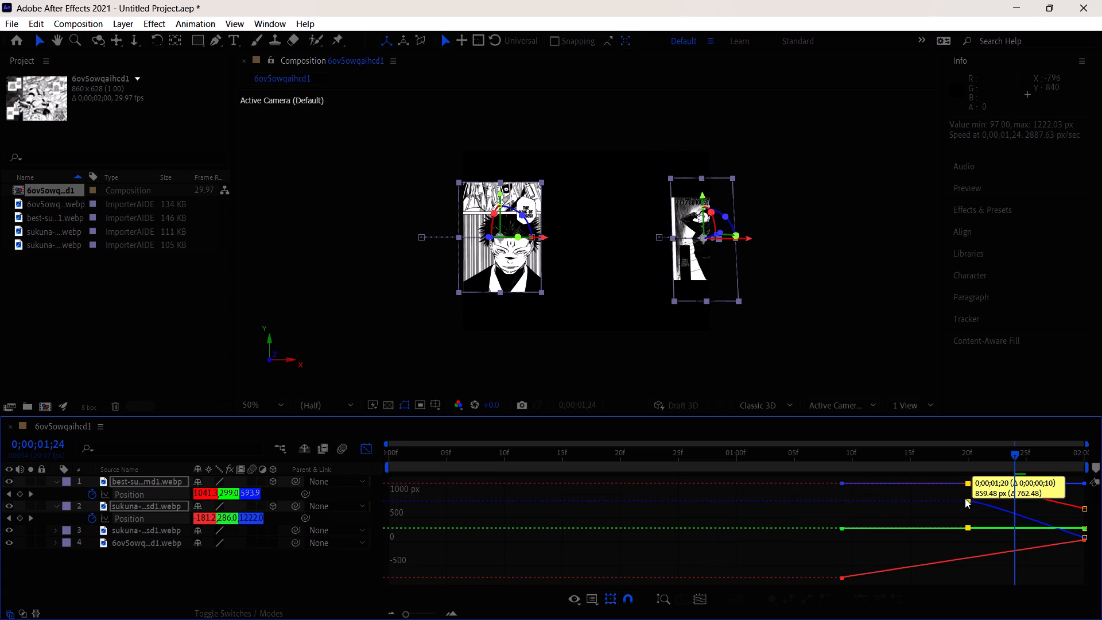
drag(965, 498, 836, 519)
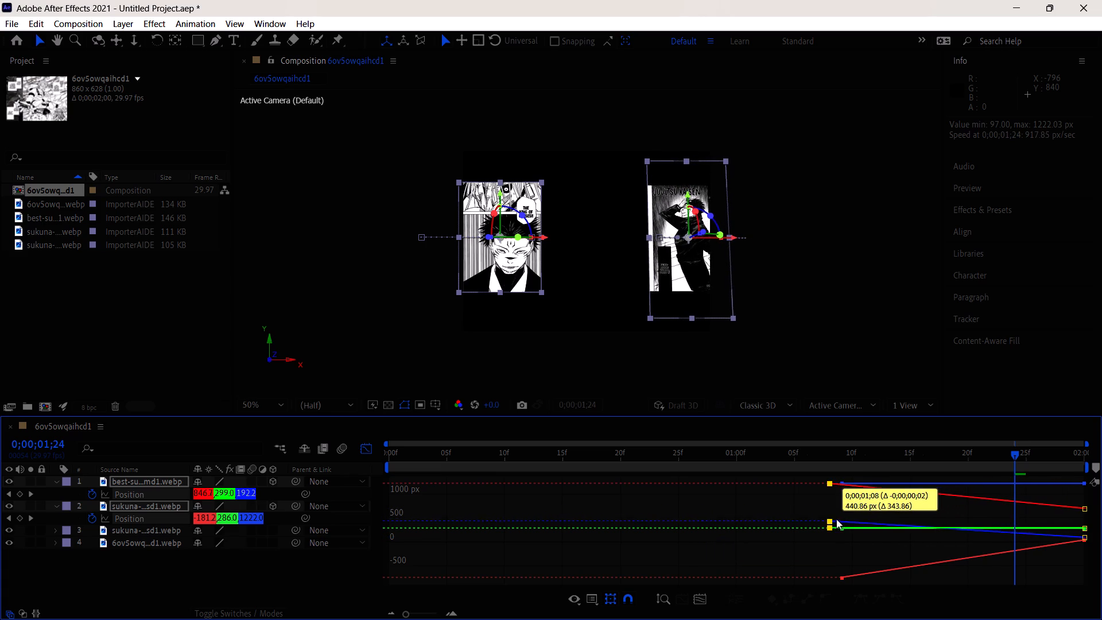
drag(836, 519, 841, 520)
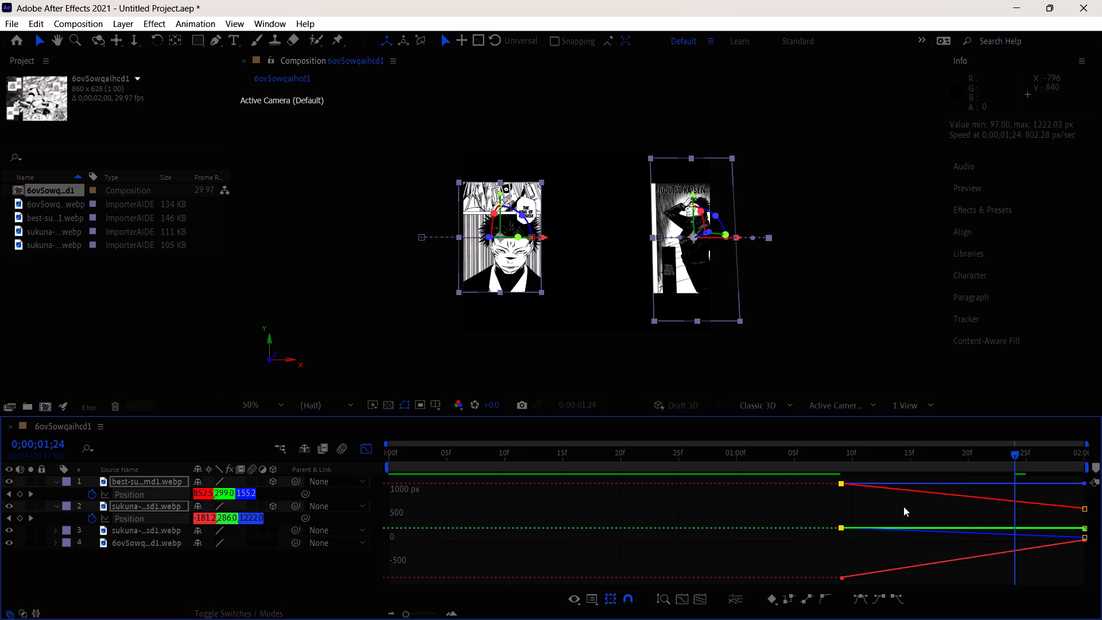
Leave the Graph Editor, select layer 1's Position keyframes and open the Flow extension.
click(362, 447)
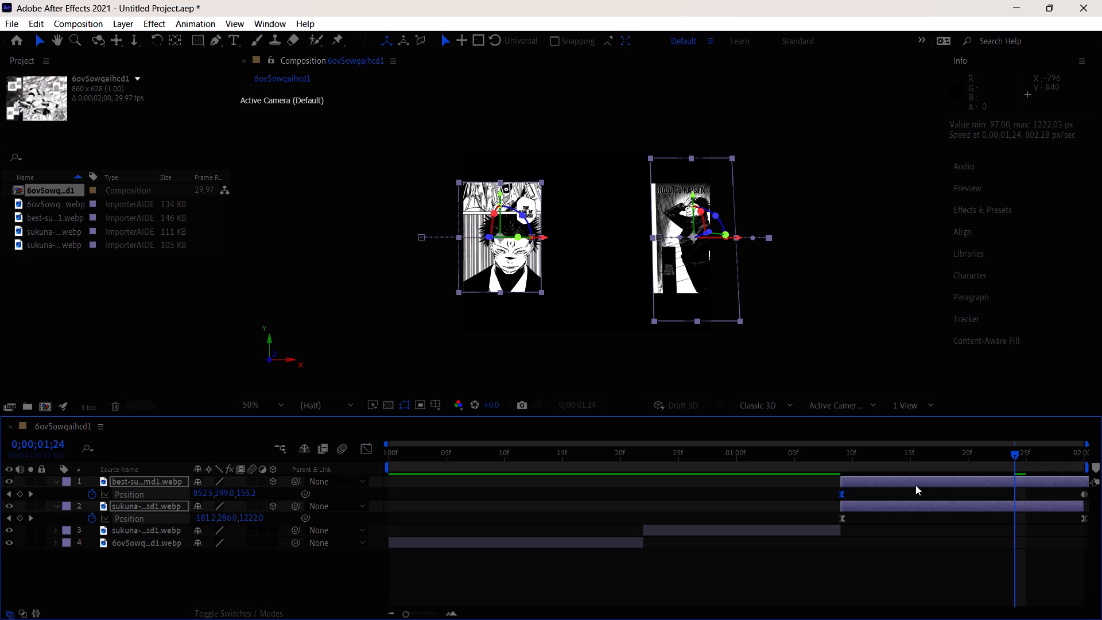
drag(830, 497, 1101, 493)
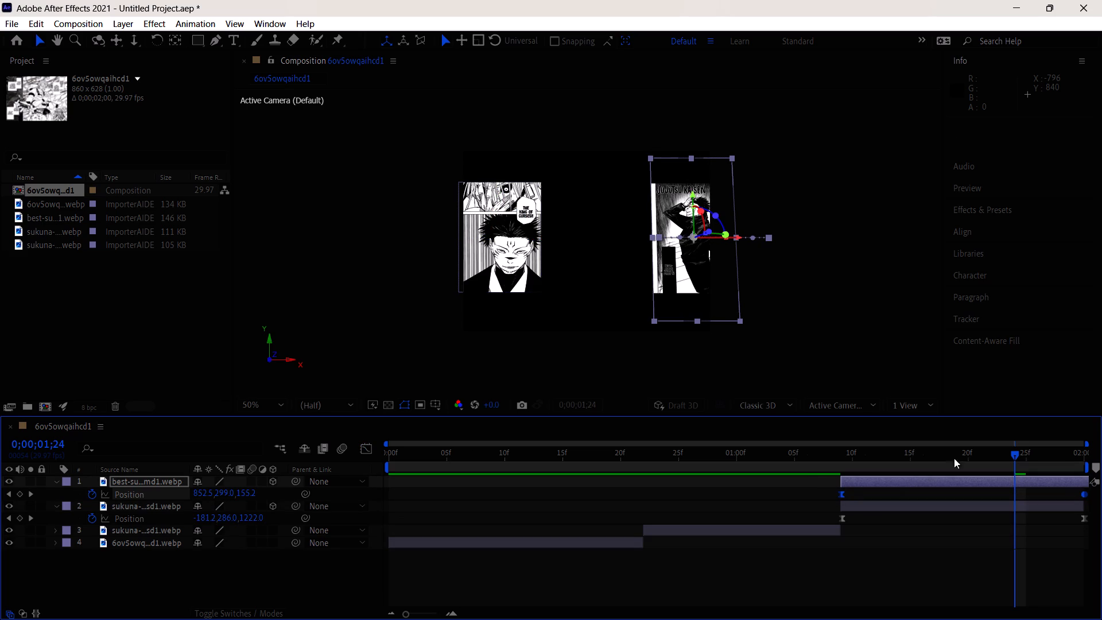
click(271, 22)
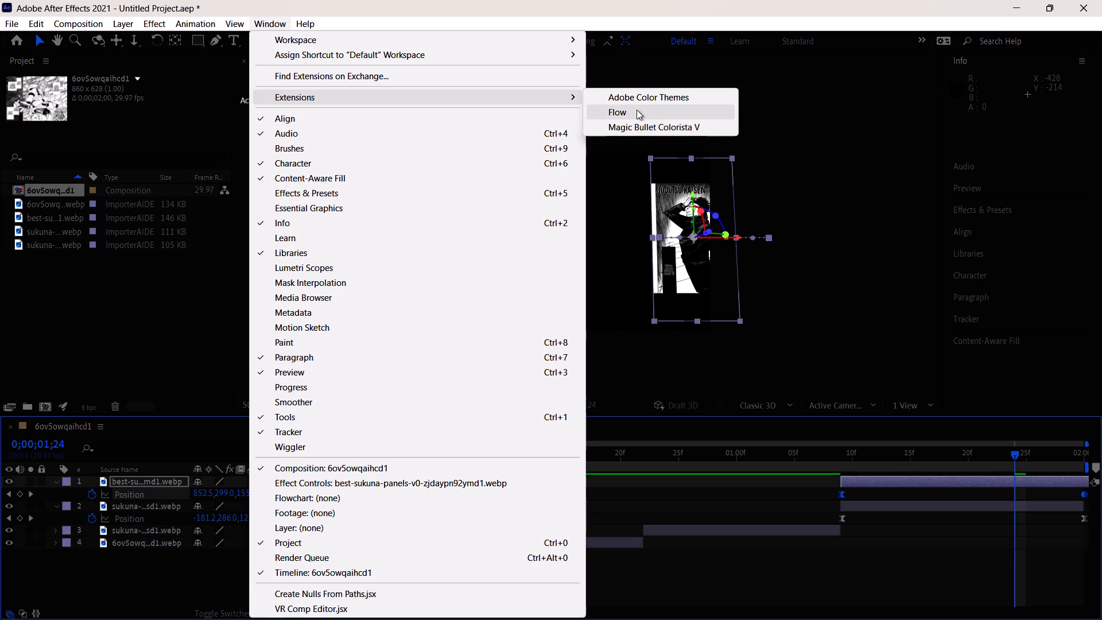
click(637, 109)
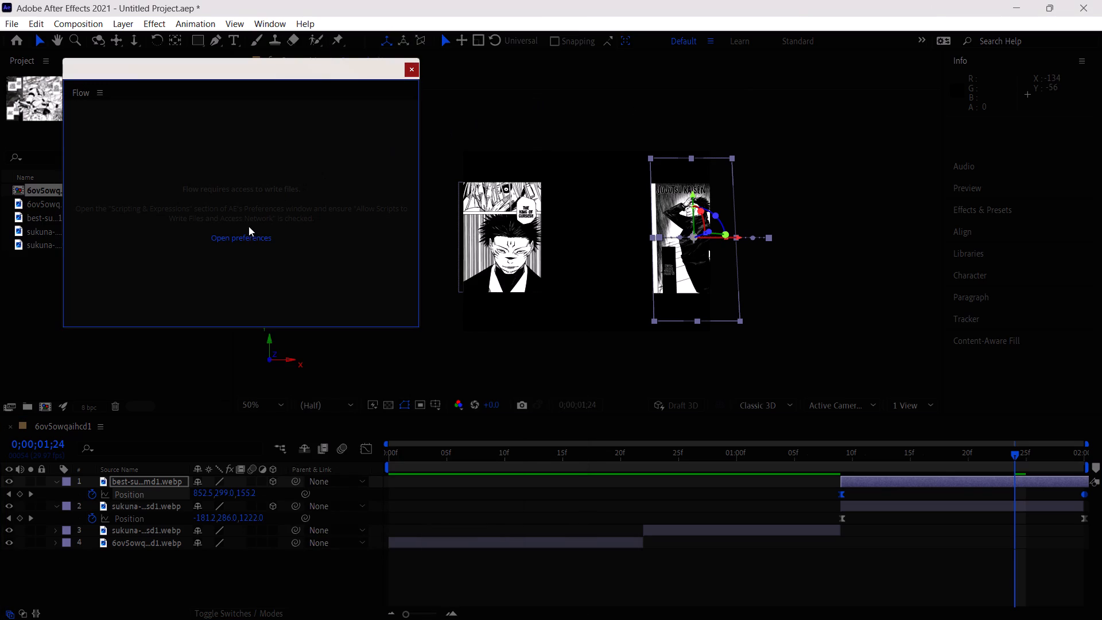
Enable Allow Scripts to Write Files and Access Network in the Scripting & Expressions preferences.
click(102, 94)
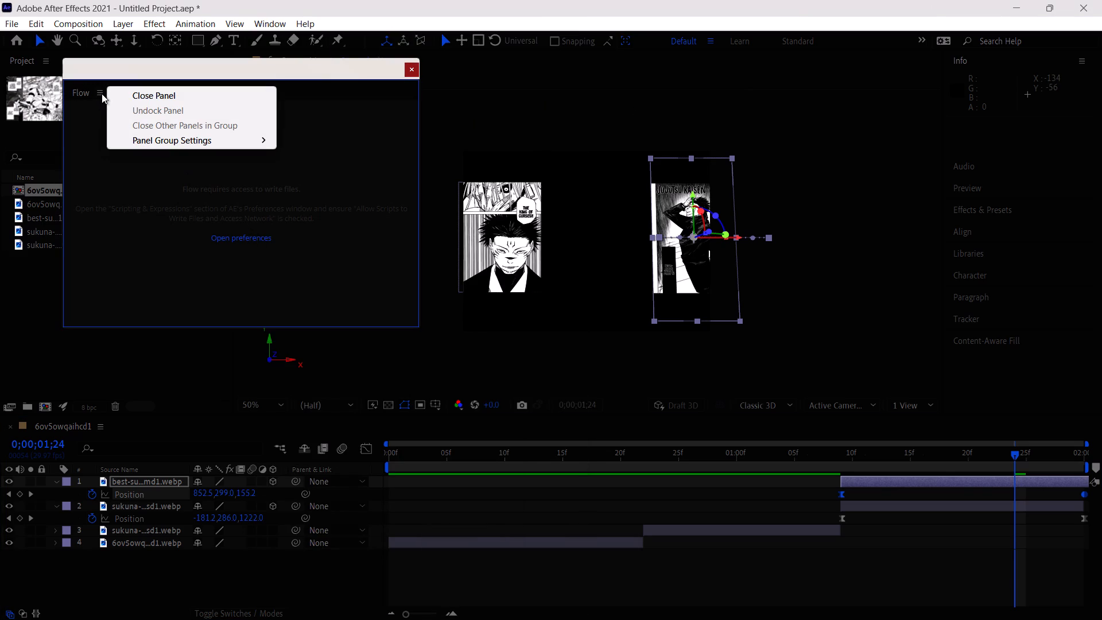
click(88, 130)
click(236, 238)
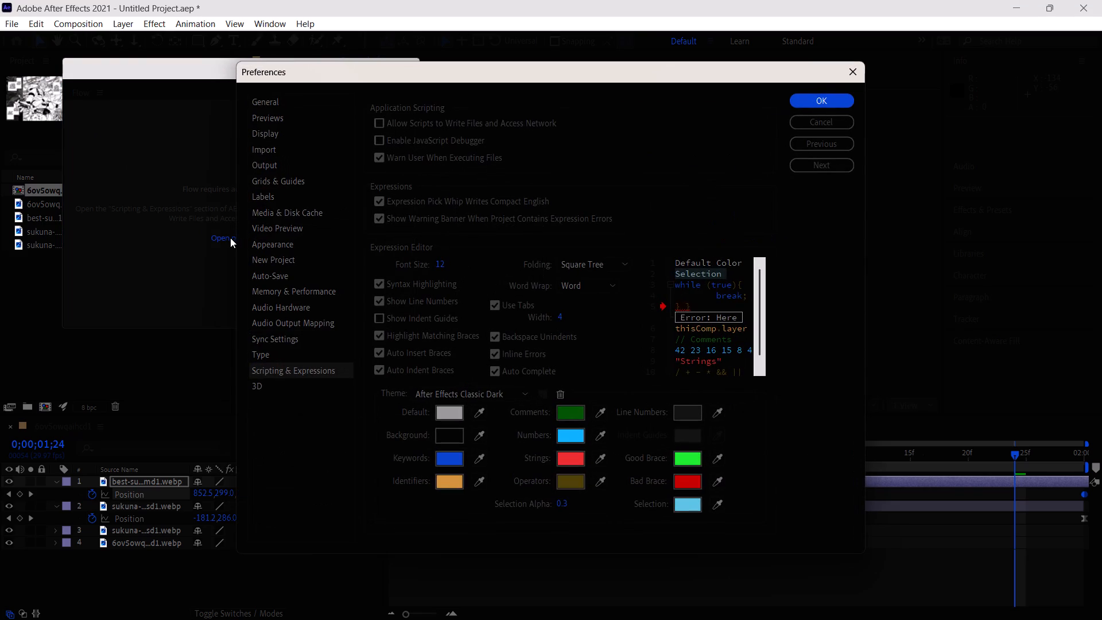
click(813, 96)
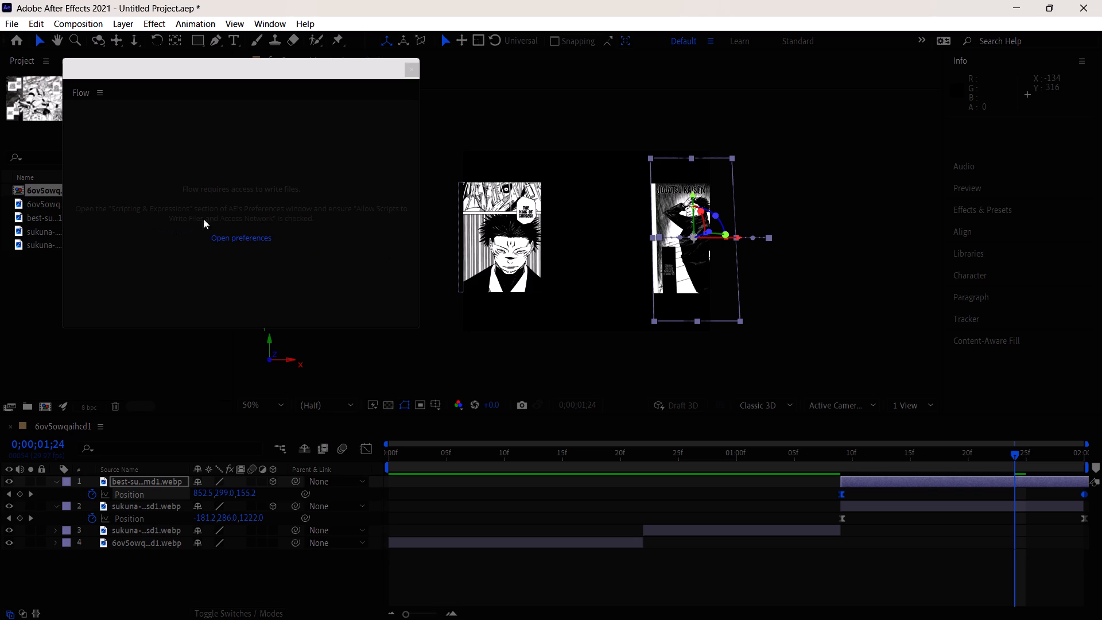
click(259, 242)
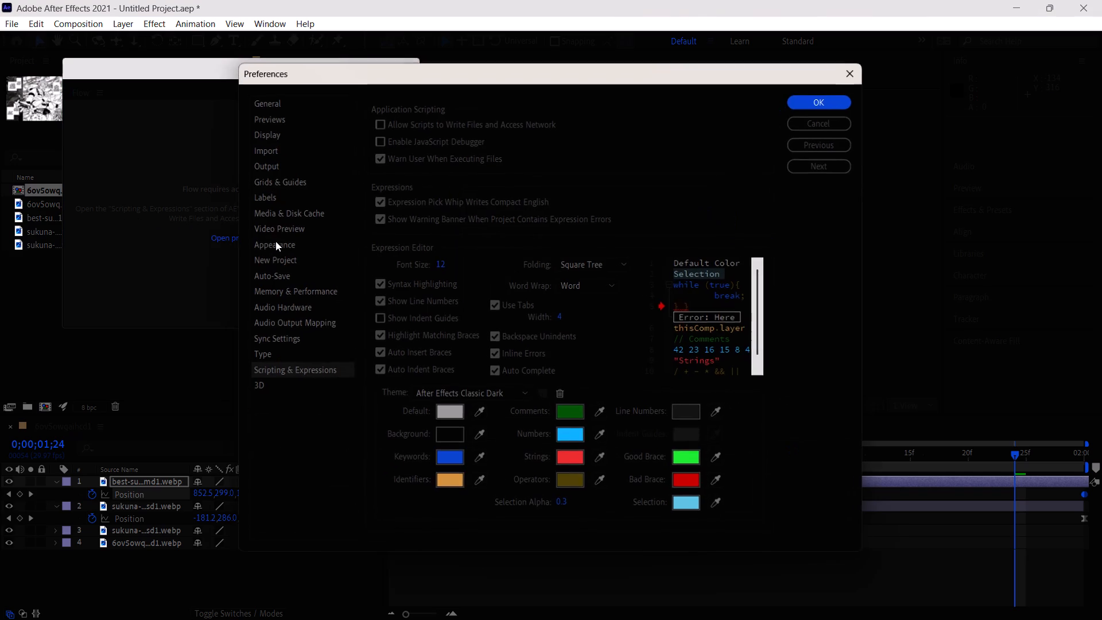
click(387, 128)
click(378, 122)
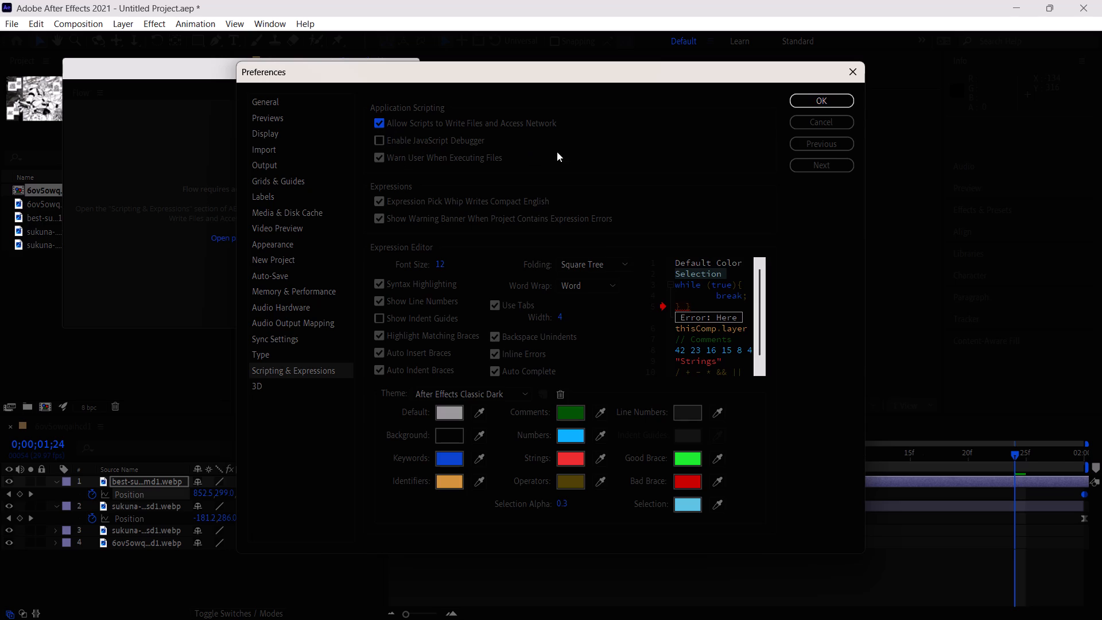
click(828, 104)
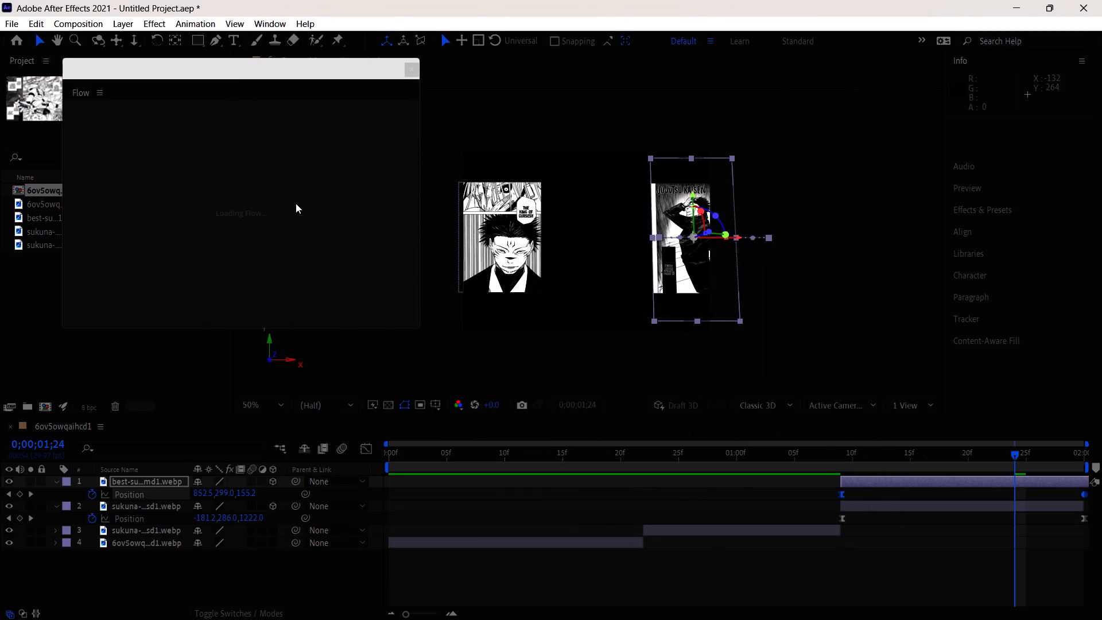
Browse Flow's default curve presets and make its window narrower and taller to show more of them.
scroll(297, 201, down, 1)
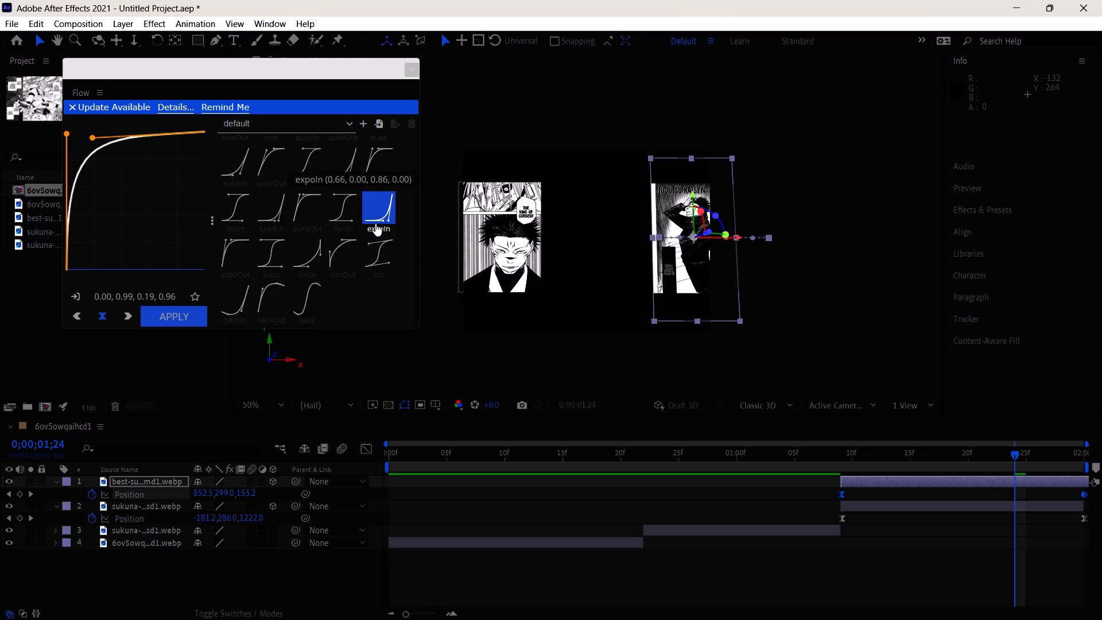
scroll(353, 227, up, 2)
drag(421, 206, 286, 222)
drag(183, 332, 190, 414)
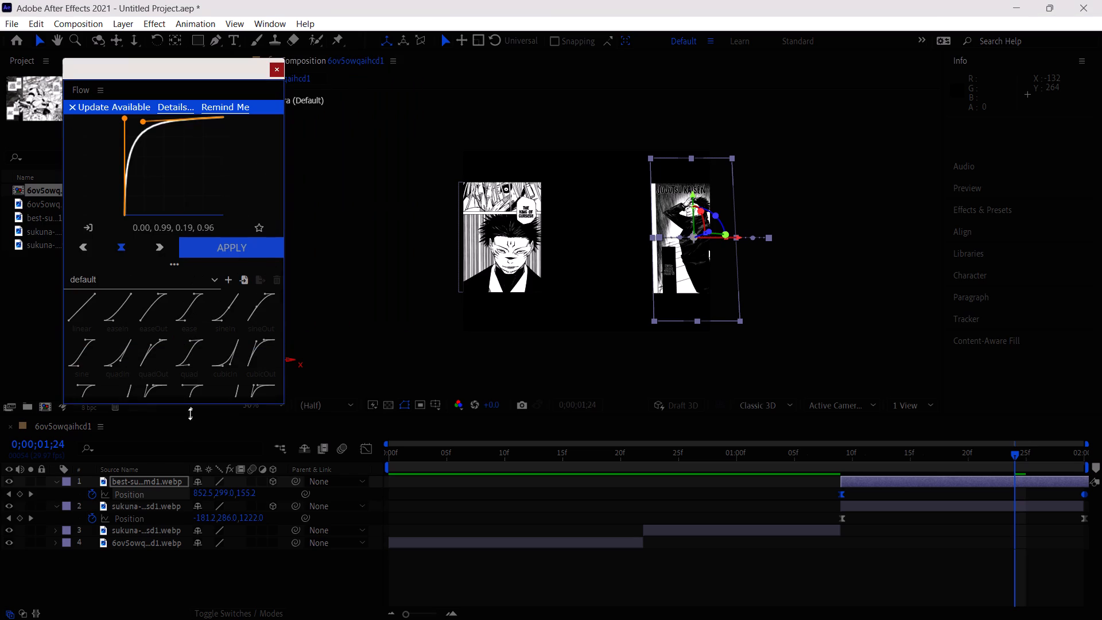
drag(190, 414, 185, 501)
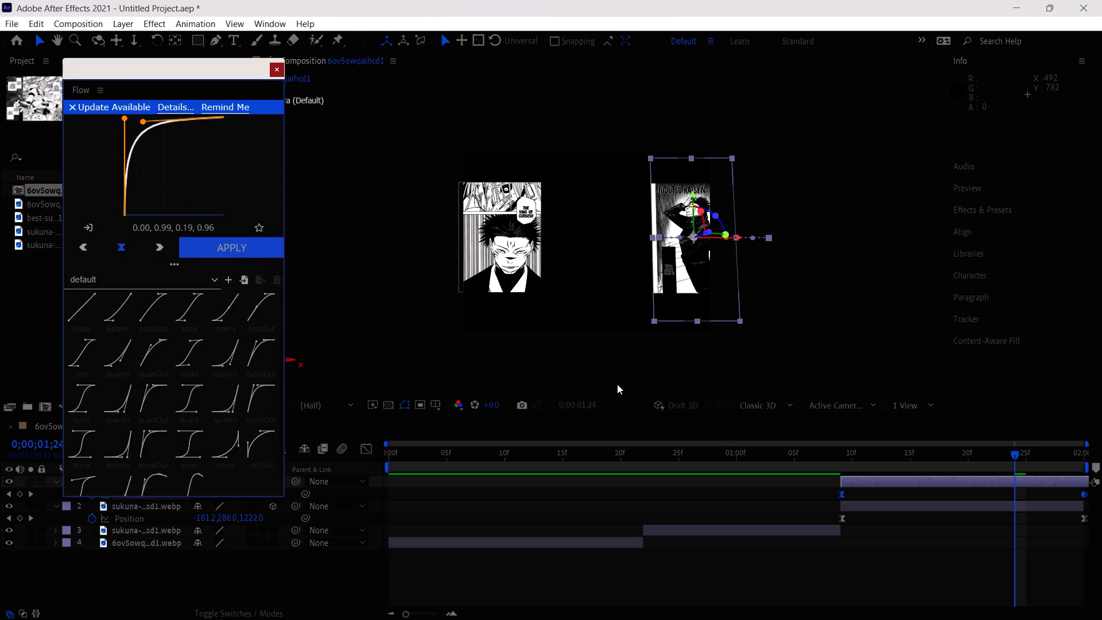
Apply the Flow curve 0.00, 0.99, 0.19, 0.96 to the Position keyframes of layers 1 and 2 and preview the animation.
drag(829, 517, 849, 514)
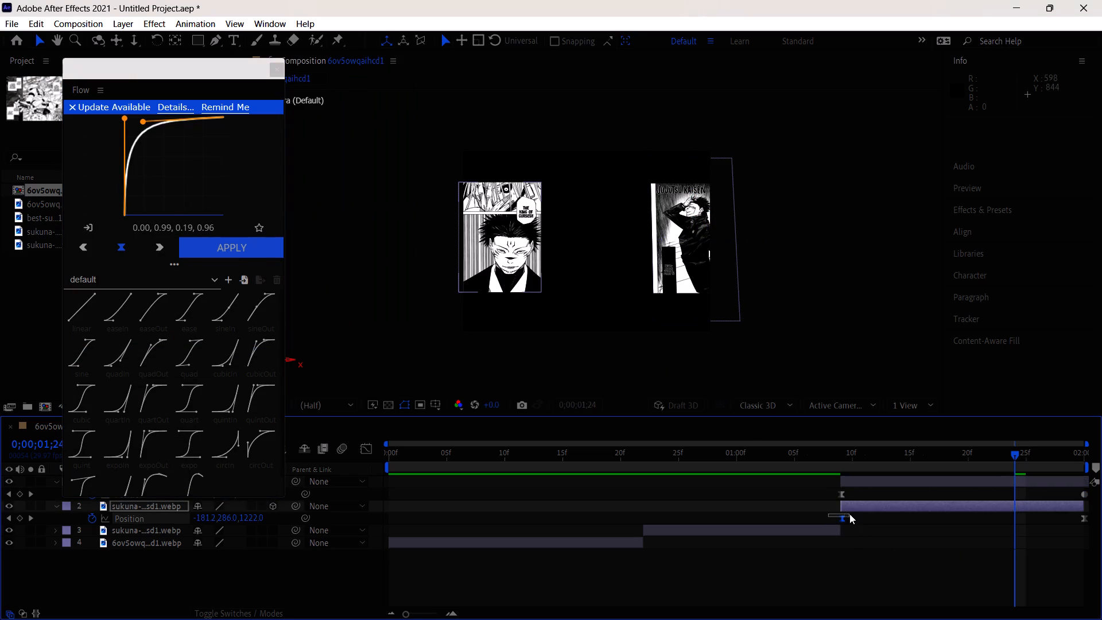
drag(849, 514, 1101, 487)
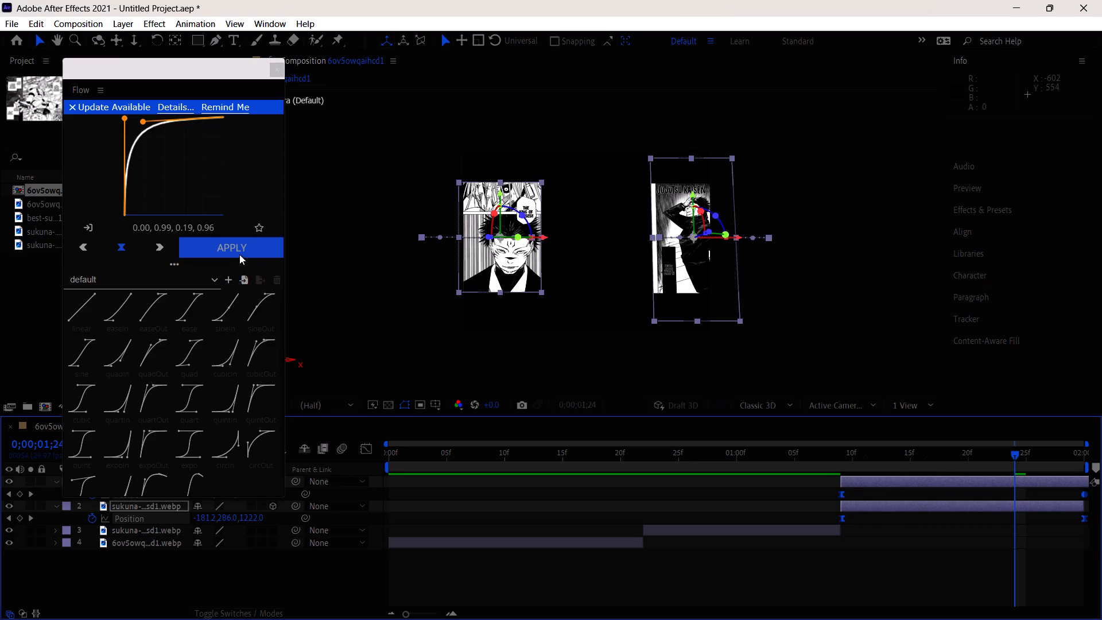
click(239, 254)
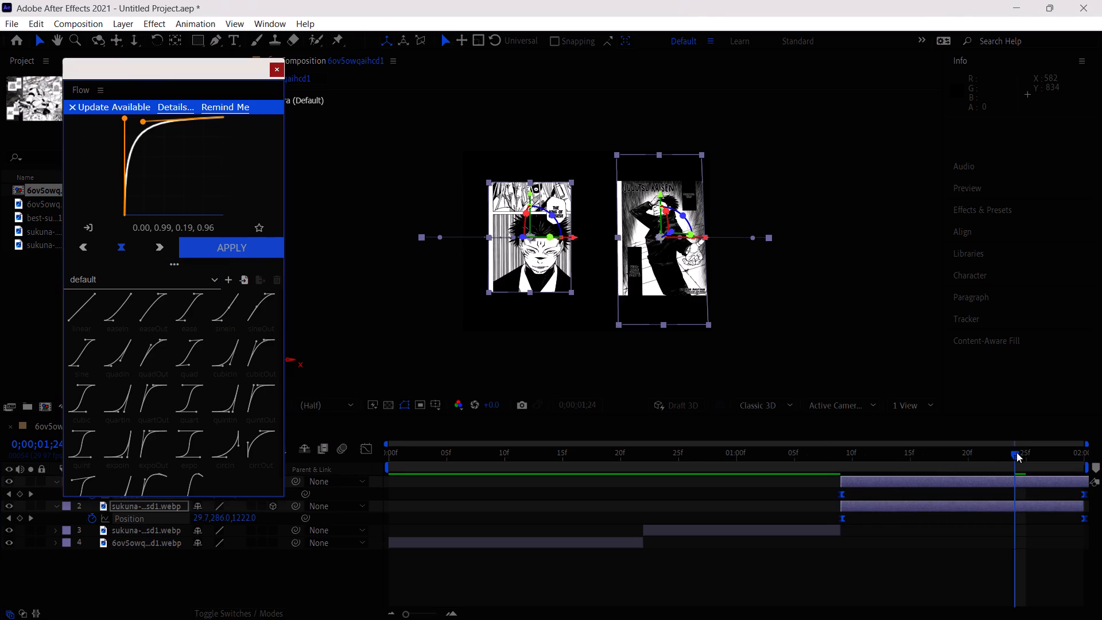
drag(1016, 452, 307, 451)
key(space)
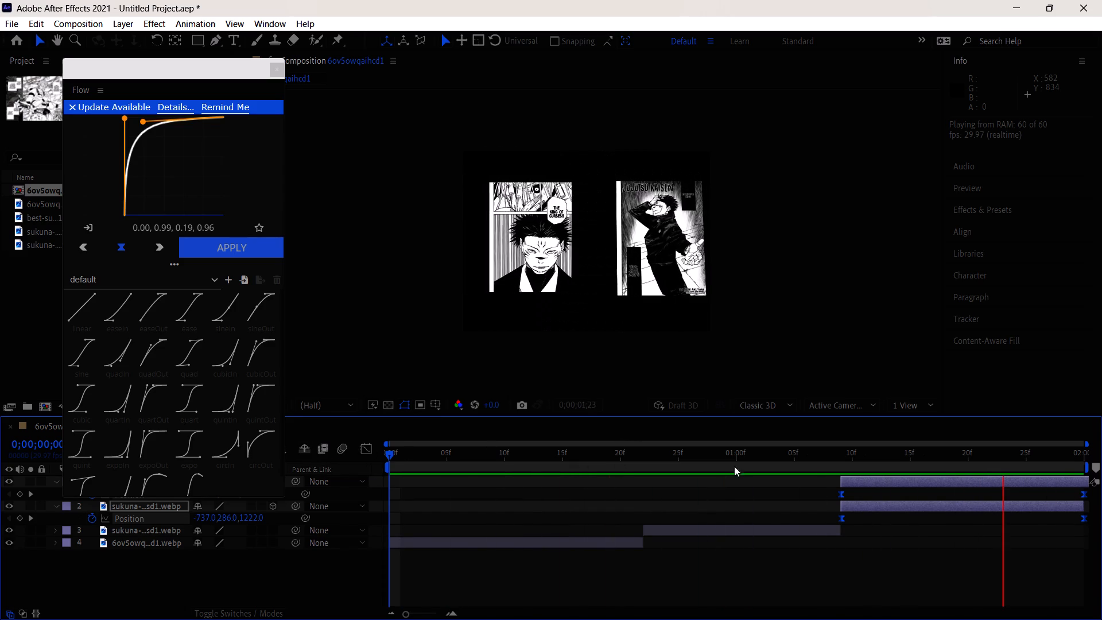
drag(788, 457, 715, 459)
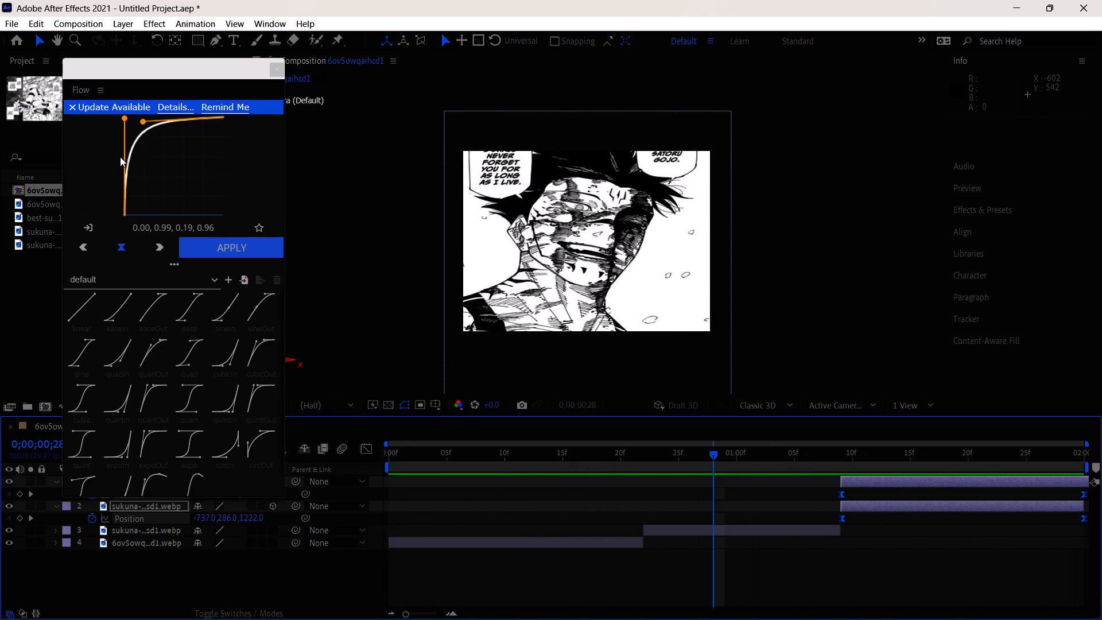
Move the Flow window off the layer list and enable motion blur on all four layers.
drag(143, 69, 935, 83)
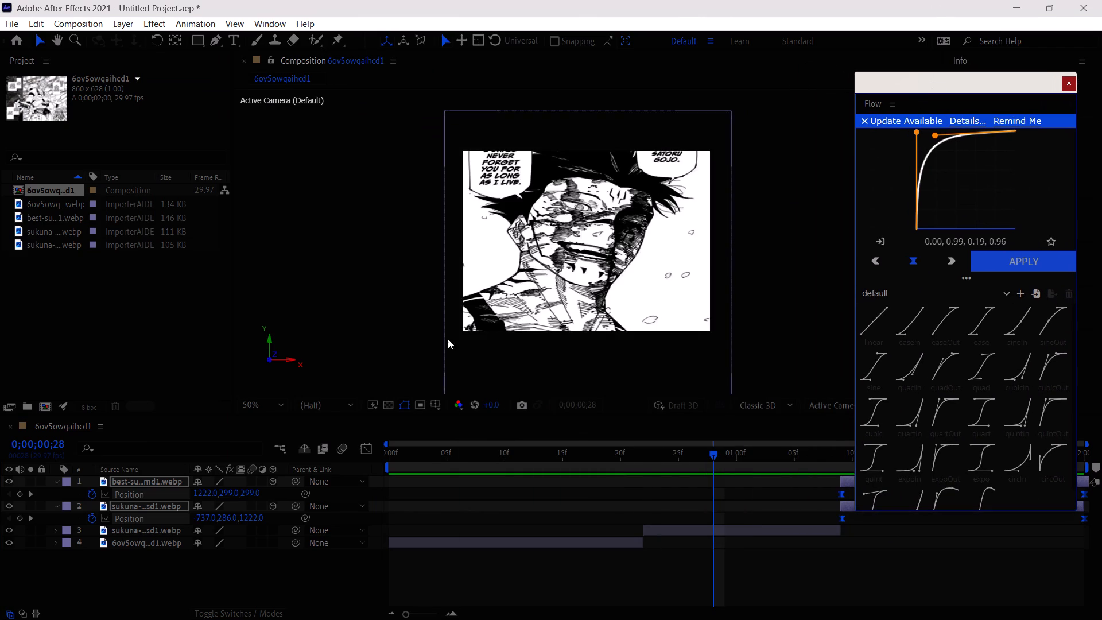
click(250, 482)
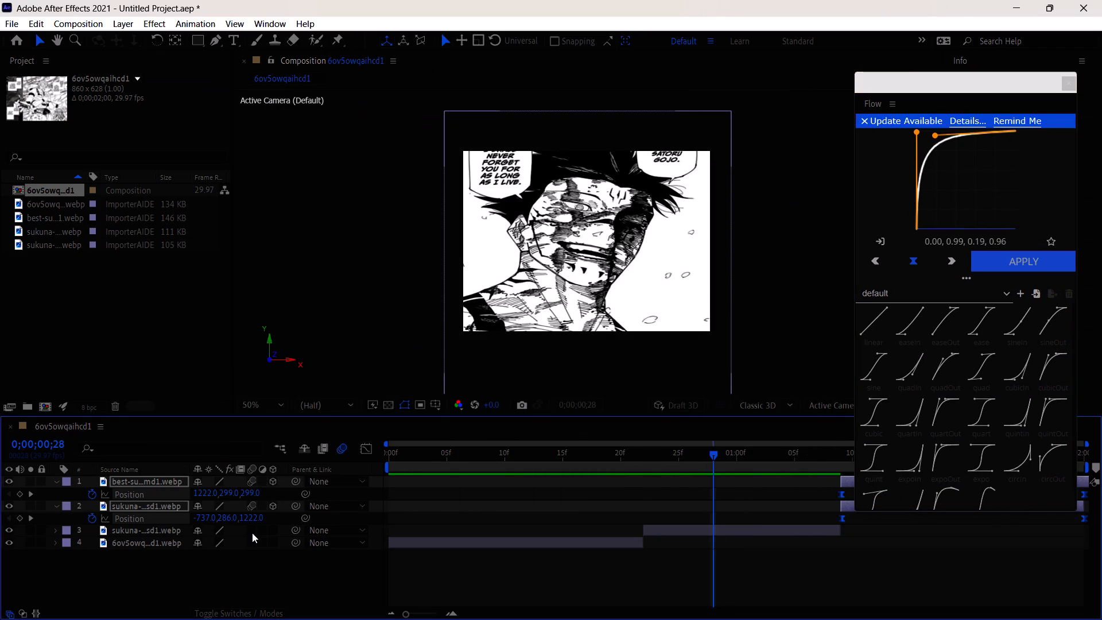
click(251, 526)
click(251, 539)
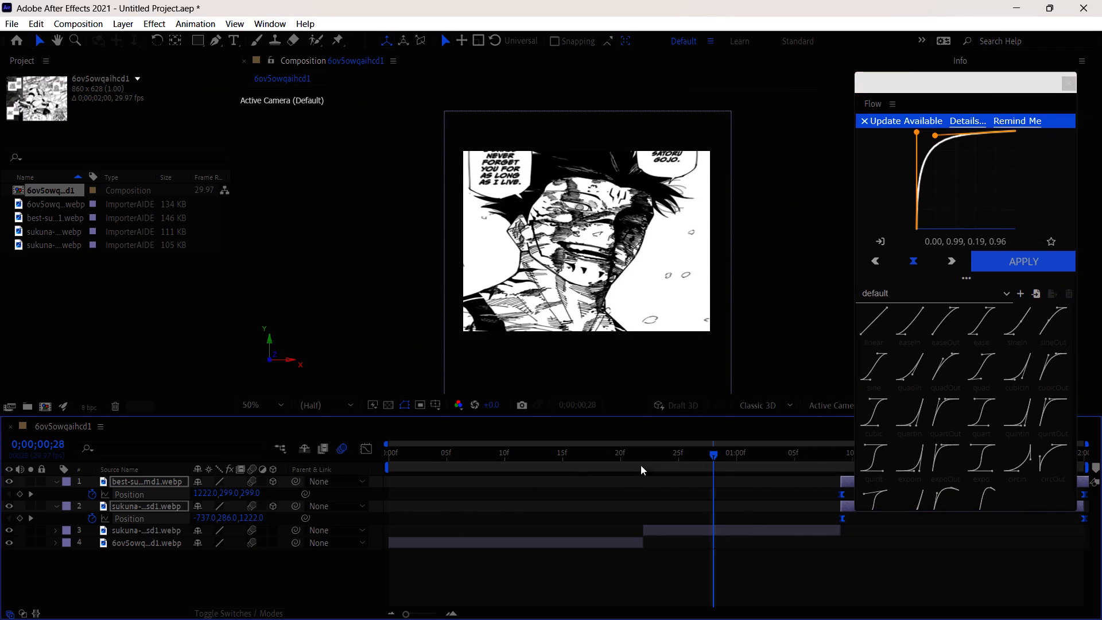
Play and scrub the animation with motion blur, then examine both sliding panels up close at 0;00;01;19.
drag(717, 455, 530, 455)
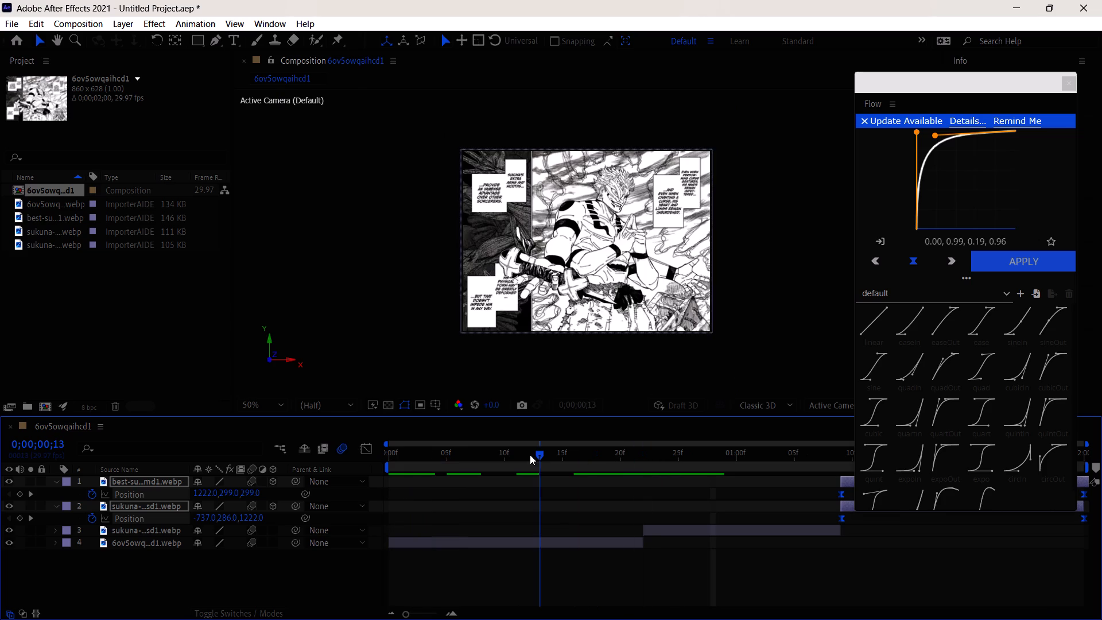
drag(530, 455, 412, 468)
key(space)
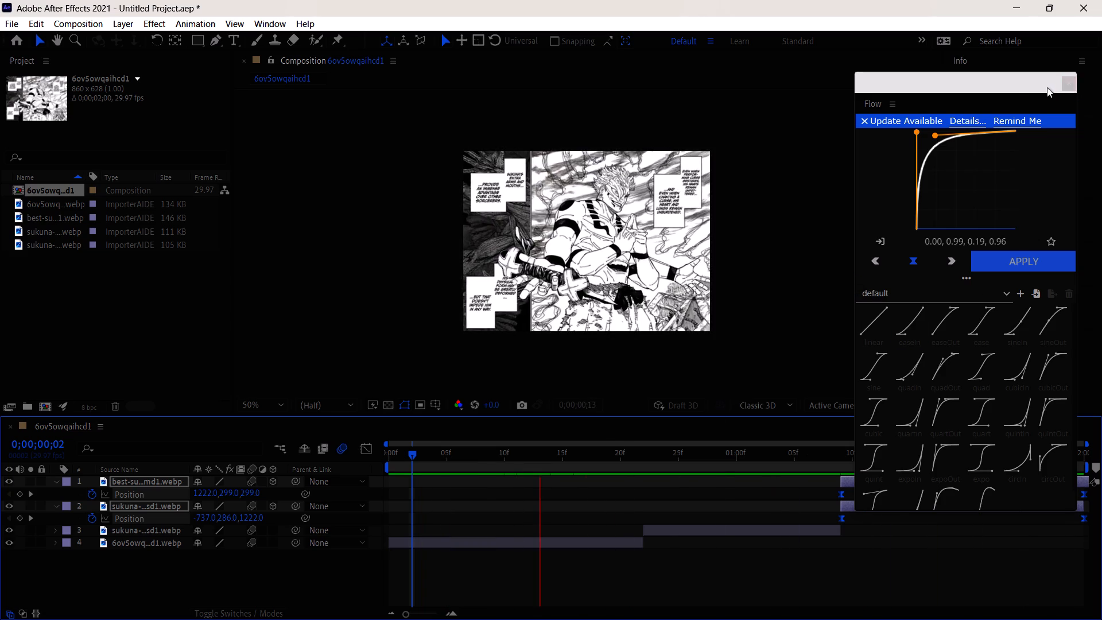
drag(1011, 85, 151, 91)
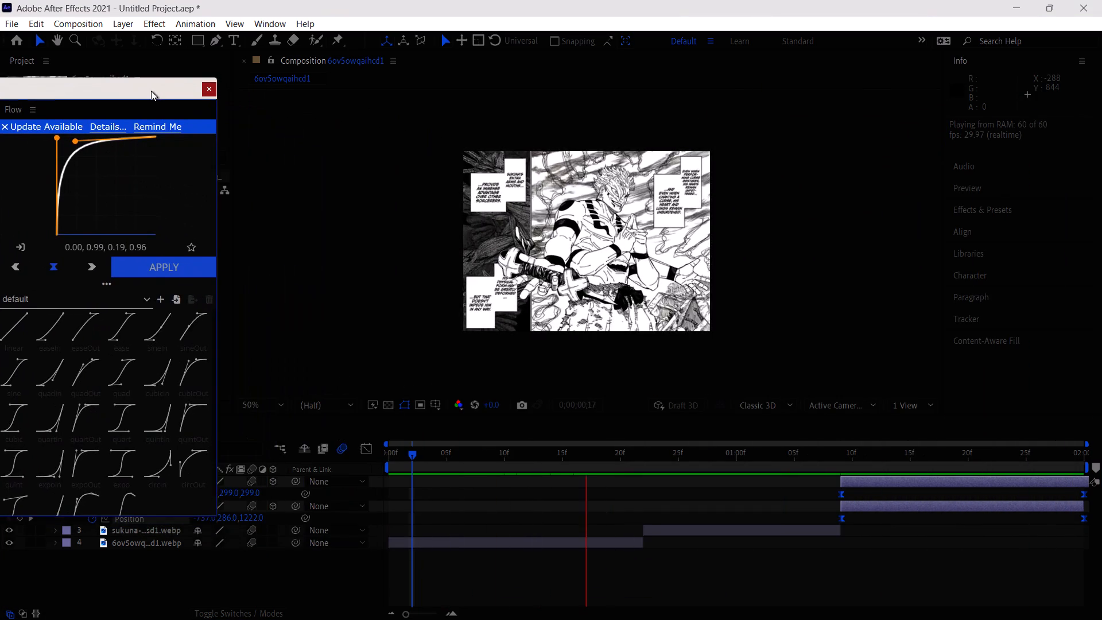
drag(151, 91, 164, 60)
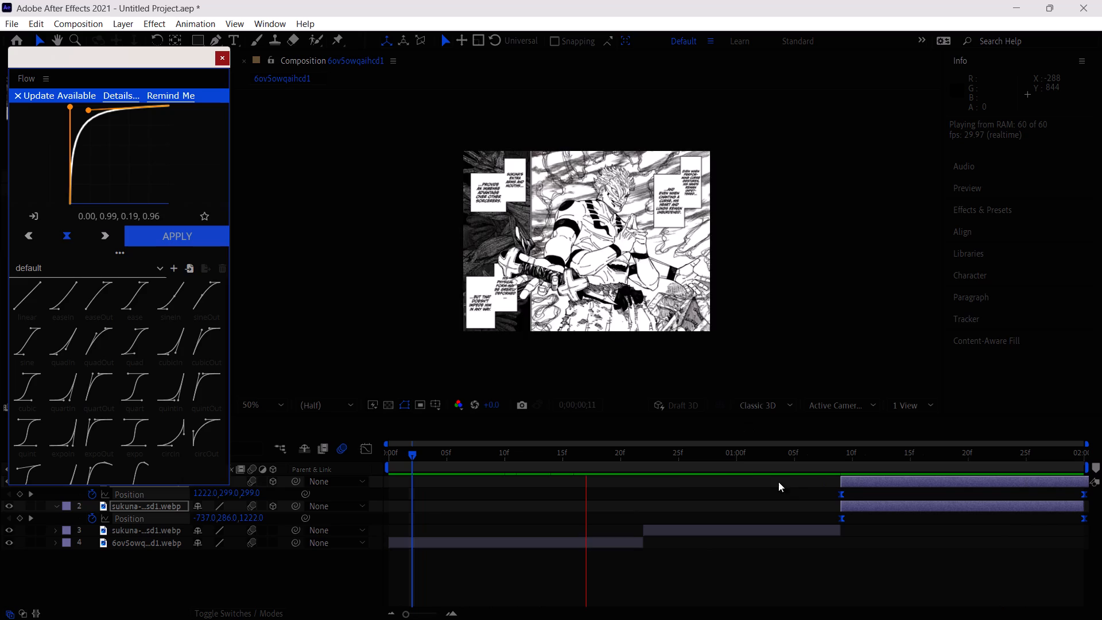
drag(738, 454, 872, 486)
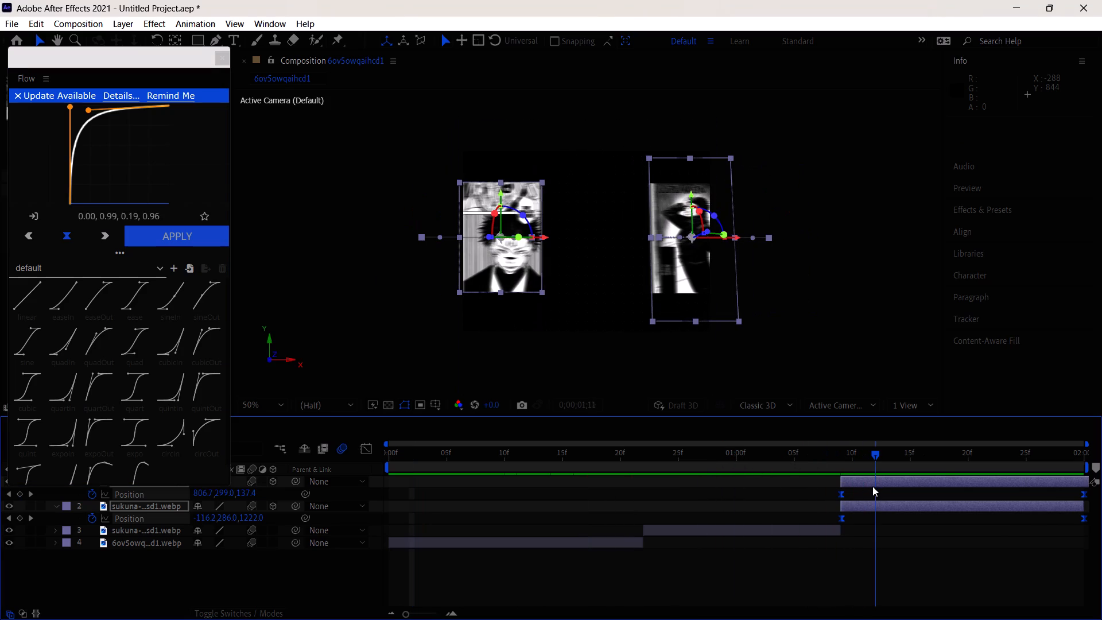
drag(872, 486, 910, 498)
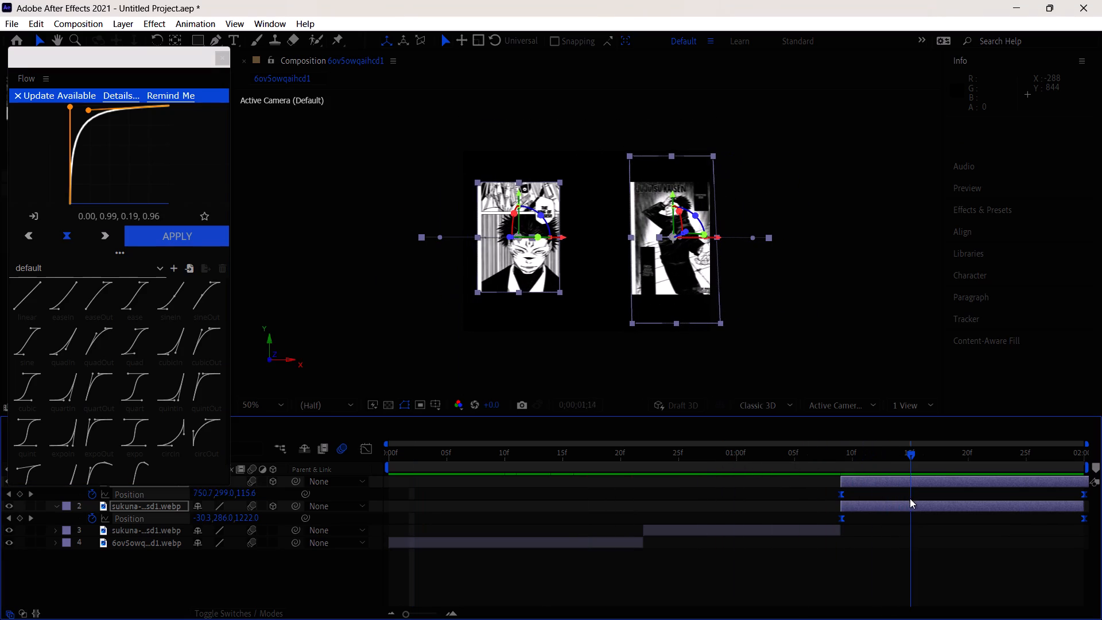
drag(910, 498, 1039, 474)
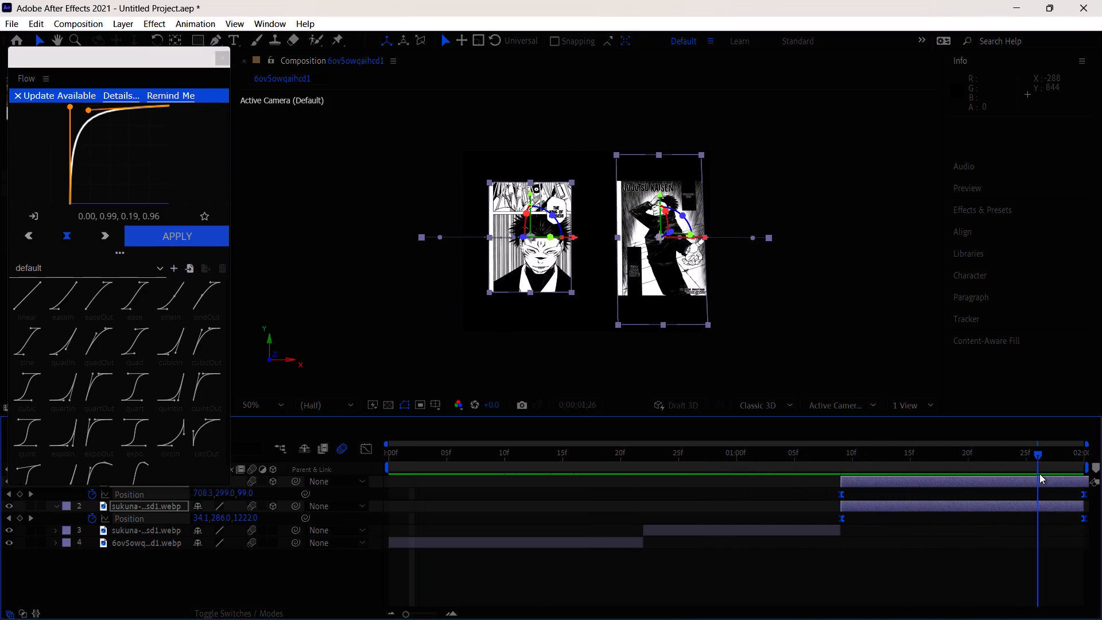
drag(1039, 474, 1039, 473)
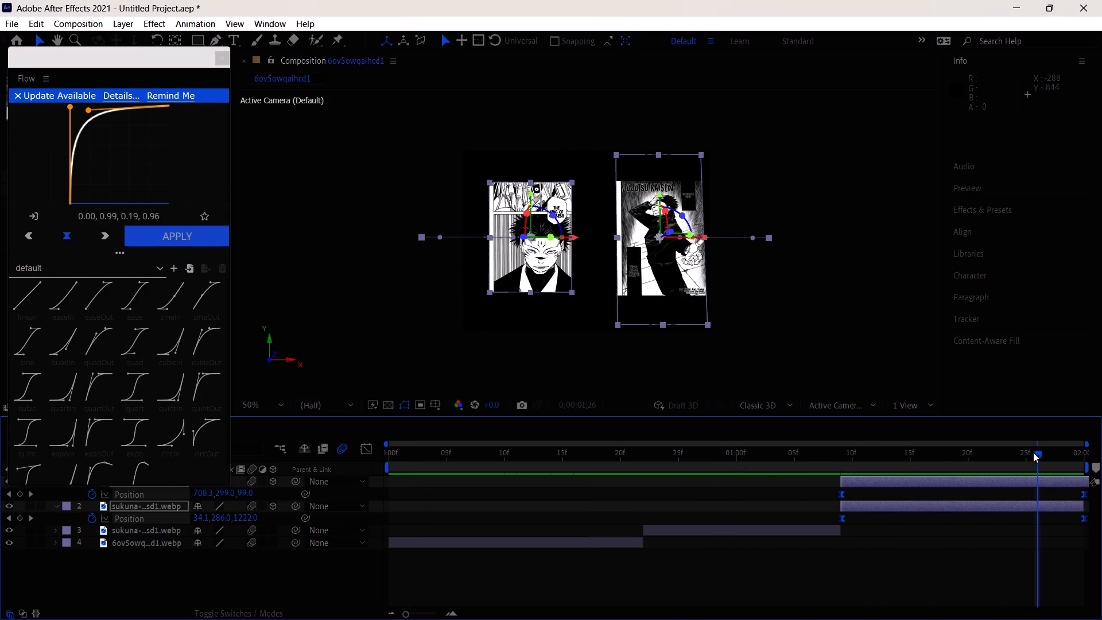
drag(1035, 452, 920, 476)
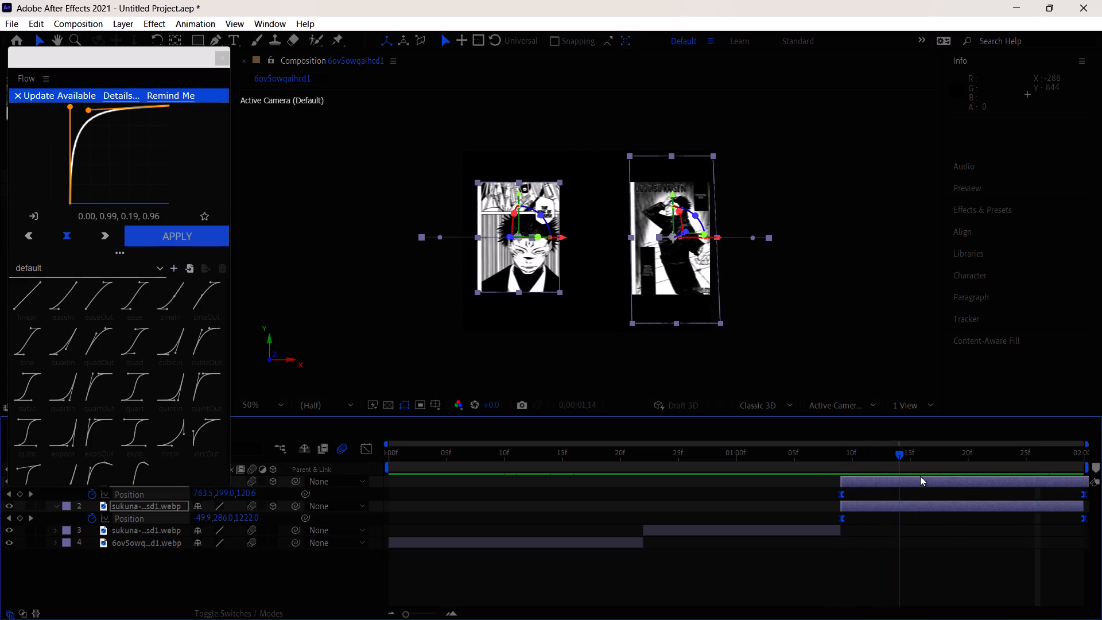
drag(920, 476, 953, 482)
scroll(678, 270, up, 2)
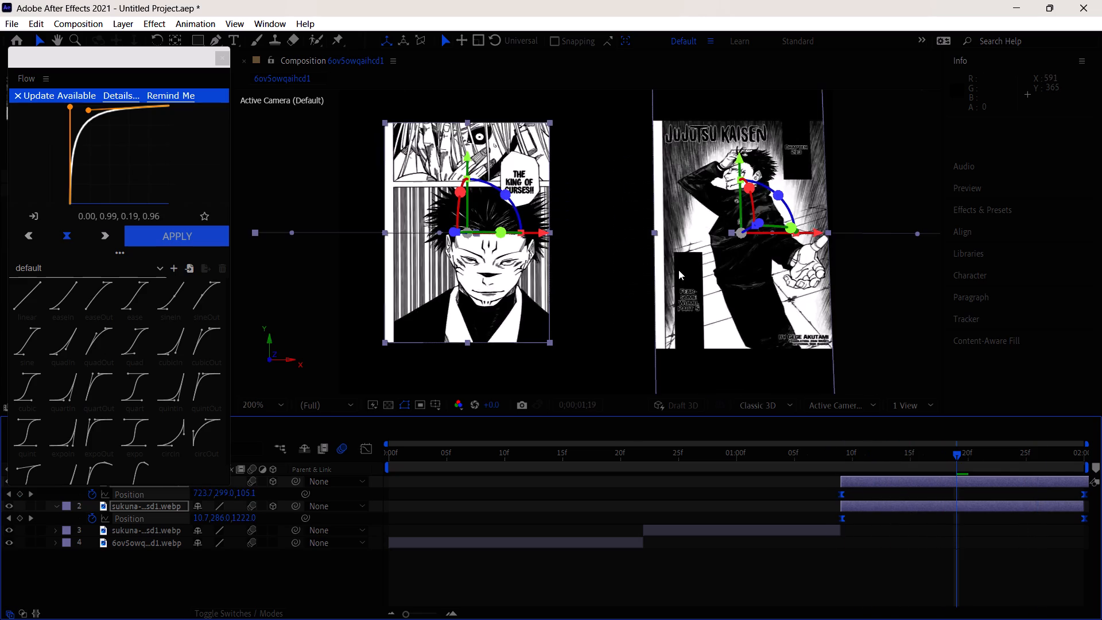
scroll(678, 270, up, 1)
scroll(678, 269, down, 2)
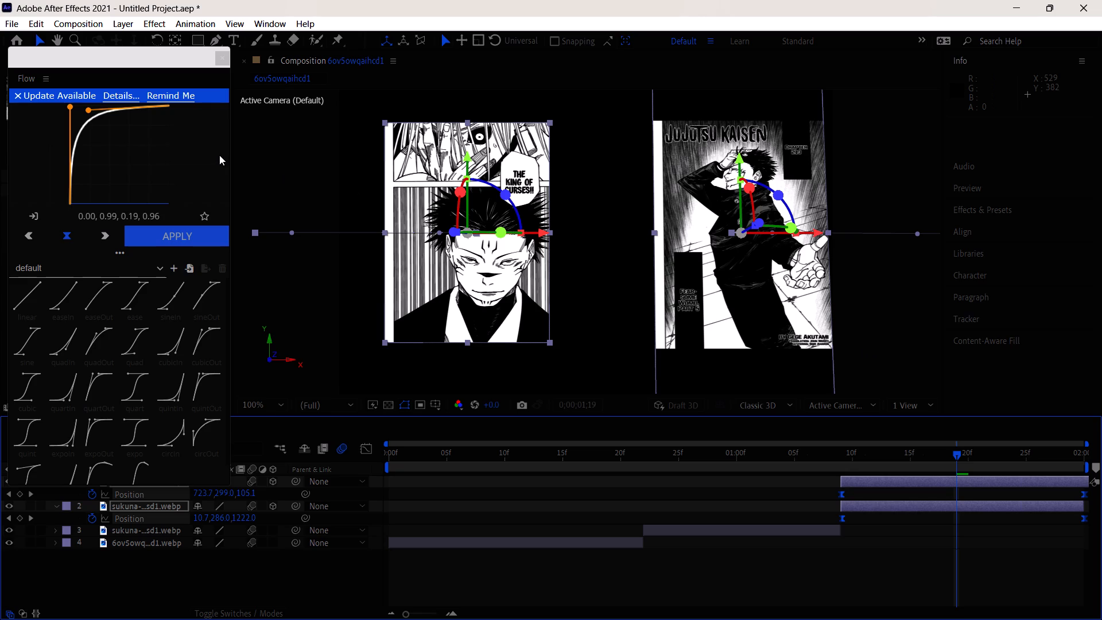
Move the Flow window aside, rotate the Jujutsu Kaisen cover panel about -1° around its Y axis, and deselect the layers.
drag(137, 59, 1042, 65)
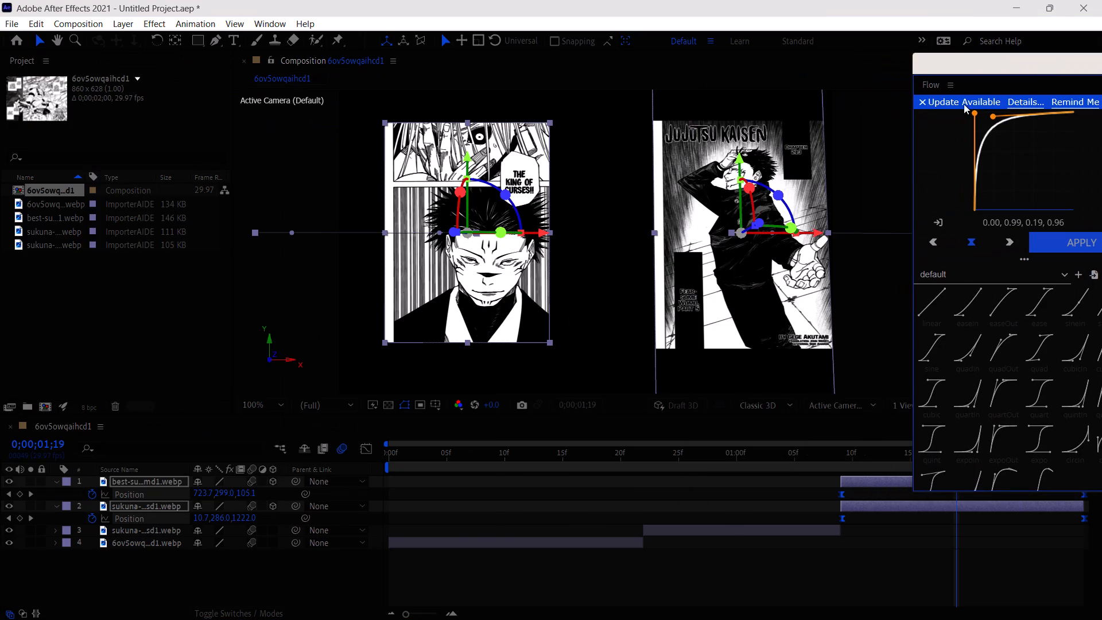
click(790, 227)
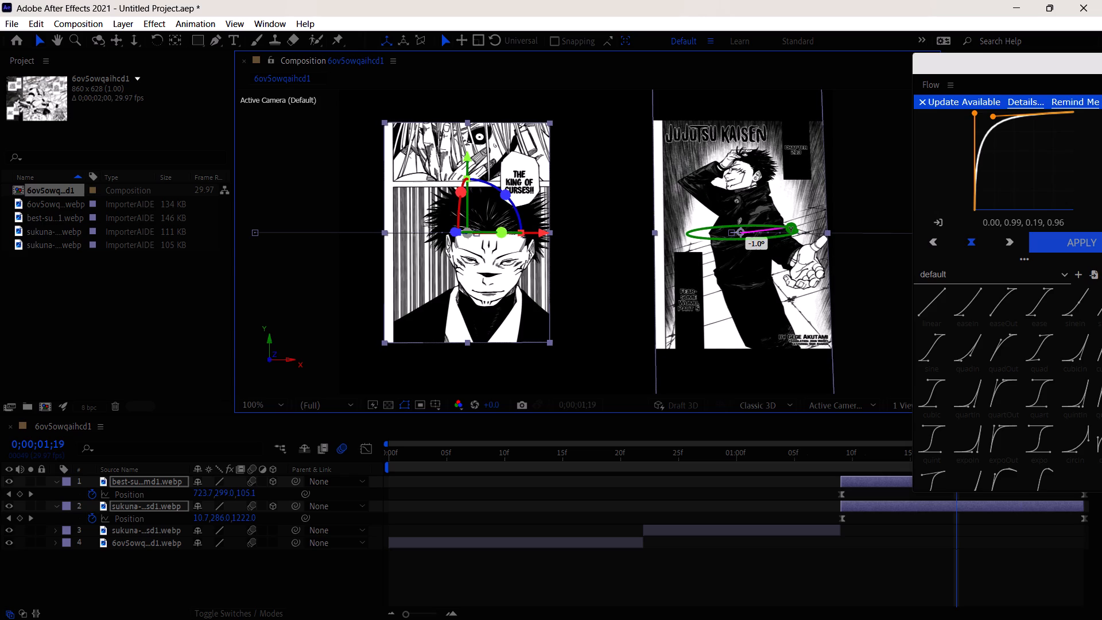
click(877, 328)
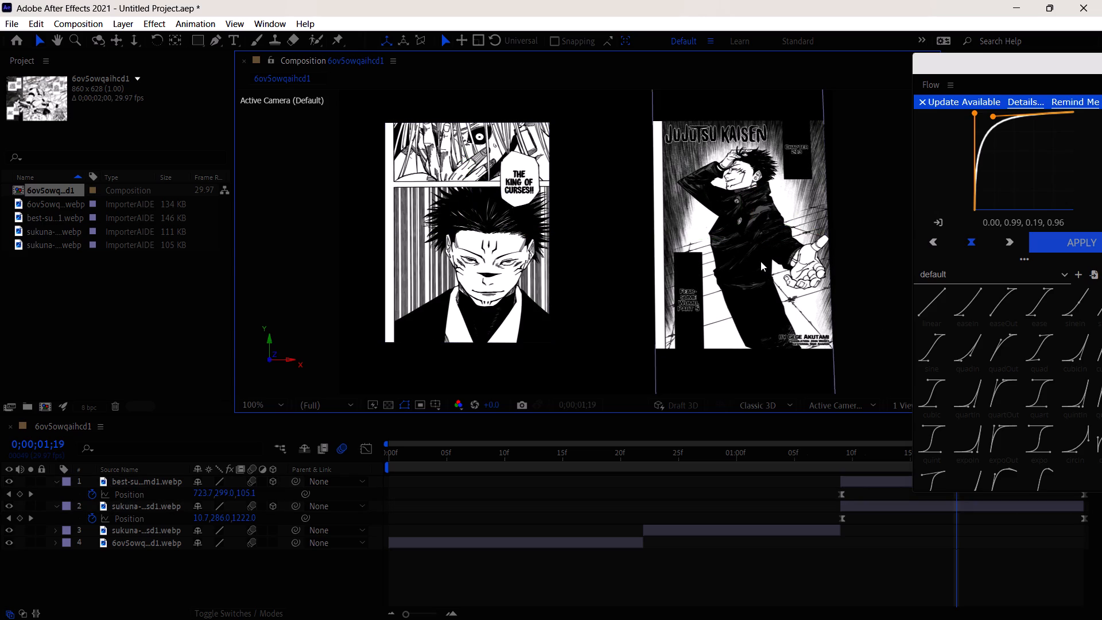
Collapse the King of Curses layer's properties and rotate the Jujutsu Kaisen cover panel by more than 25° around its Y axis.
click(760, 261)
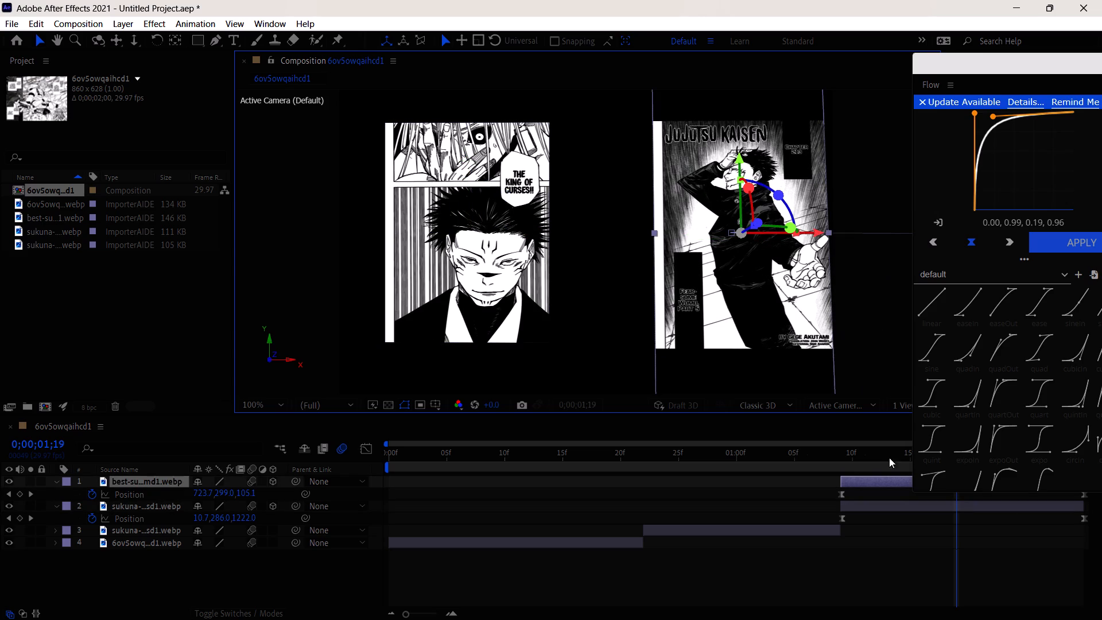
click(894, 544)
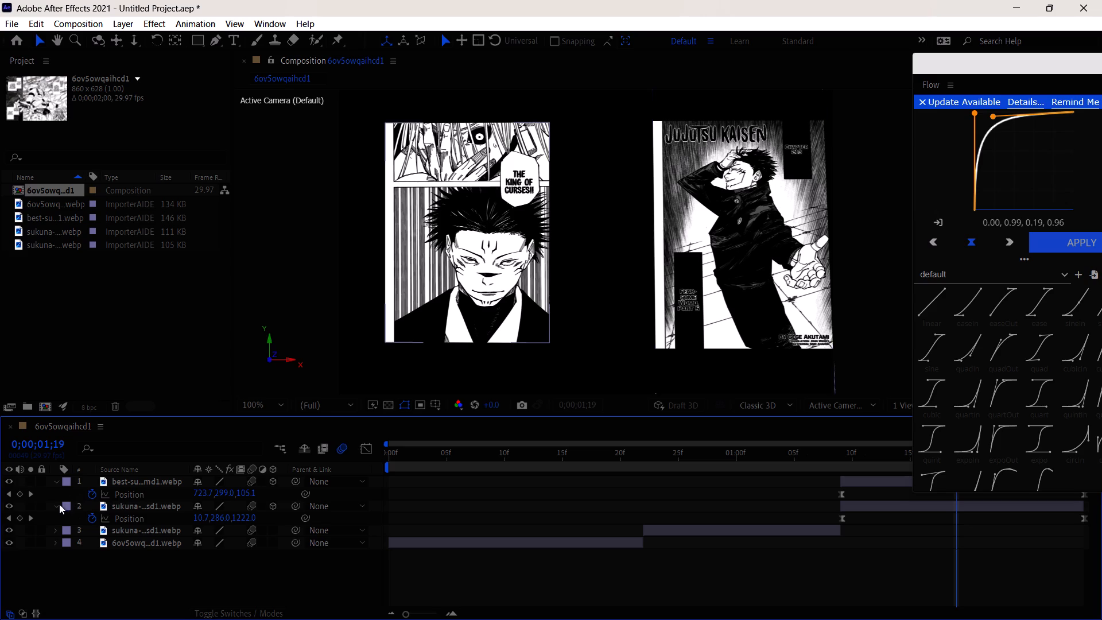
click(59, 504)
click(769, 228)
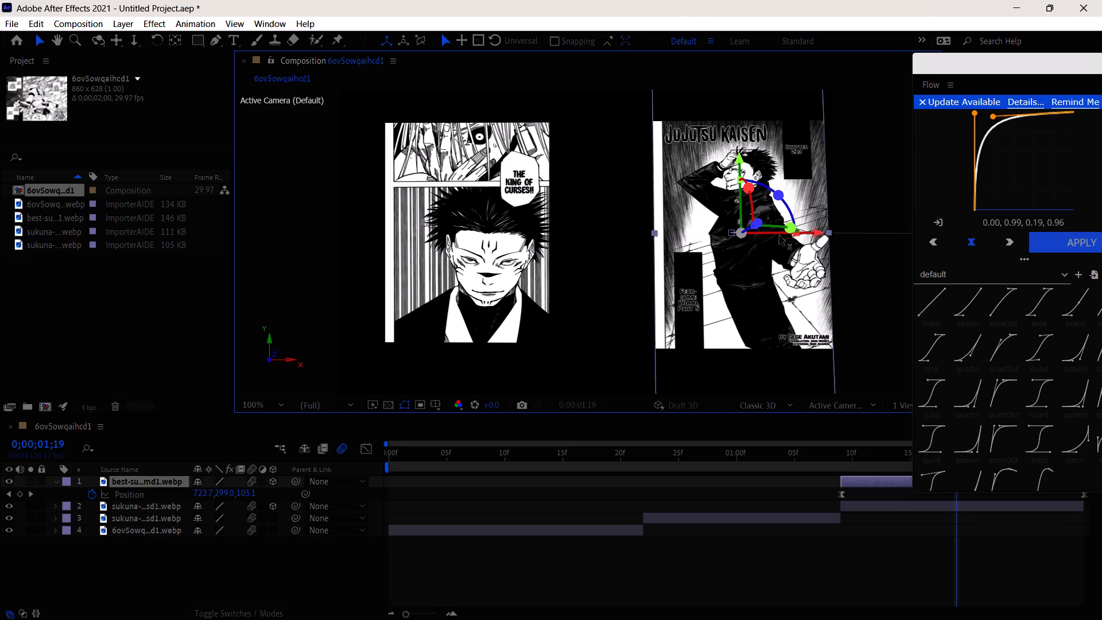
drag(789, 228, 771, 232)
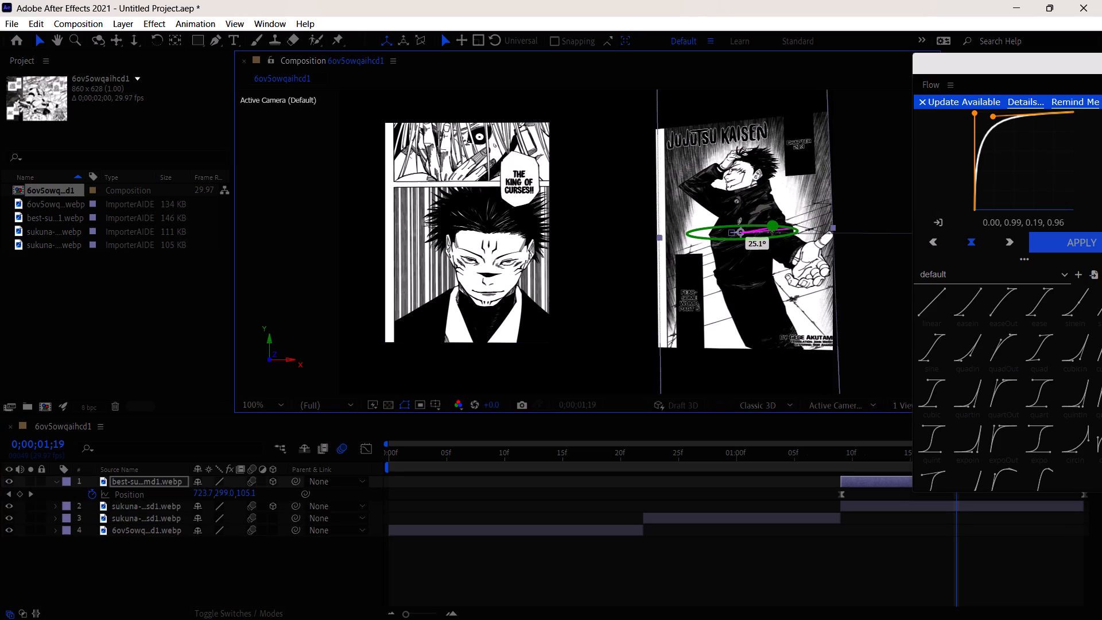
drag(771, 232, 769, 232)
Rotate the King of Curses panel about -36.5° around its Y axis.
click(457, 245)
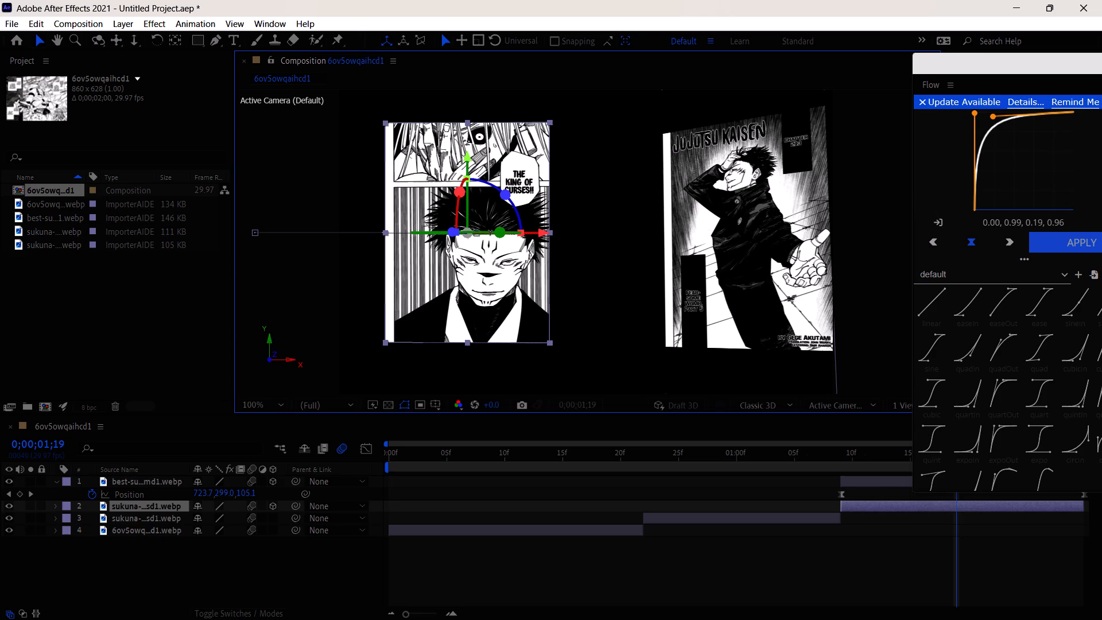
drag(496, 234, 510, 234)
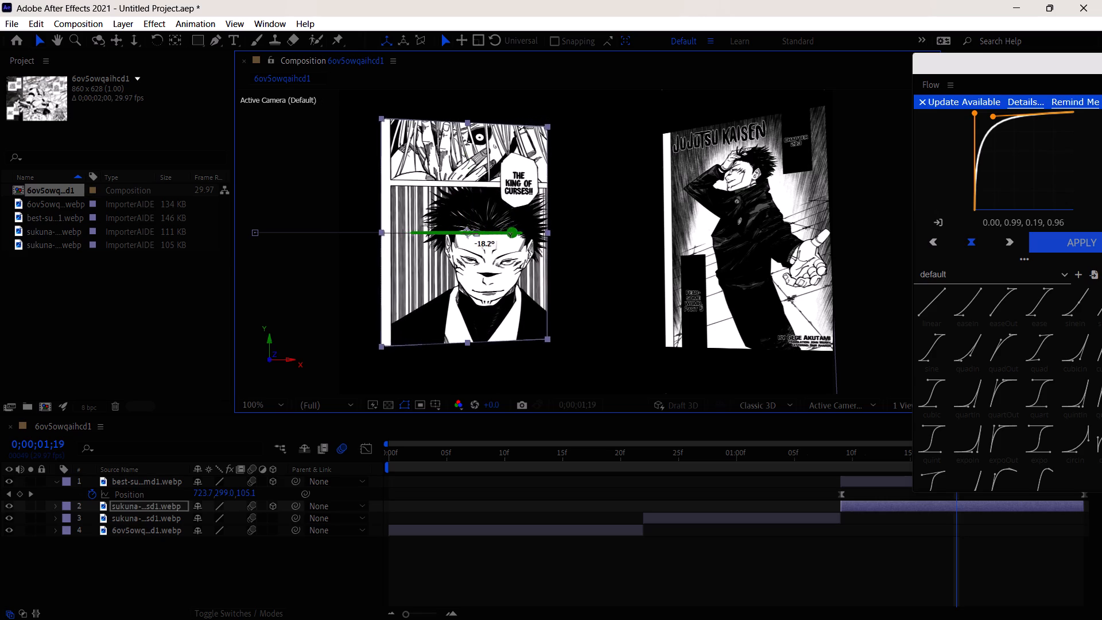
drag(510, 234, 518, 234)
Move the Flow window off the timeline, then play and scrub the animation to examine both angled panels sliding in.
drag(876, 451, 870, 451)
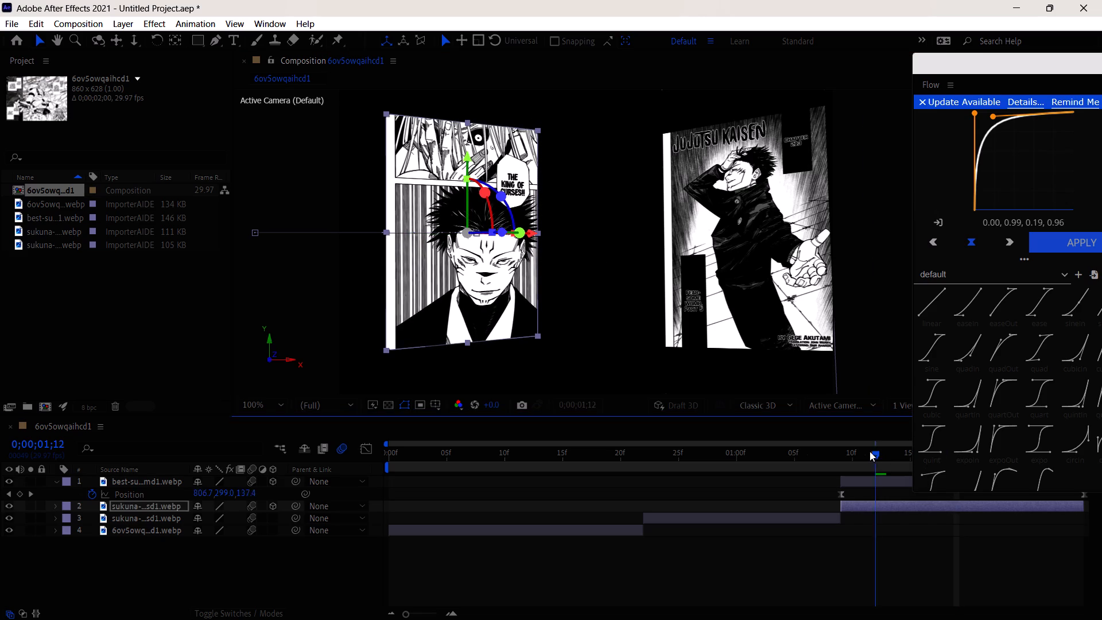
drag(870, 451, 876, 449)
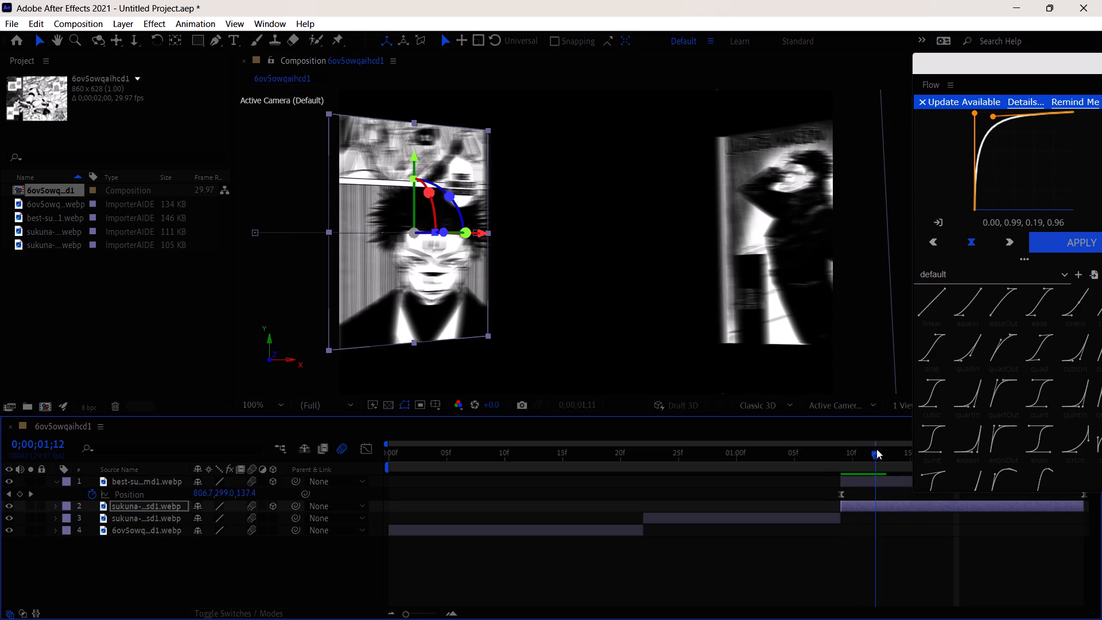
drag(876, 449, 894, 454)
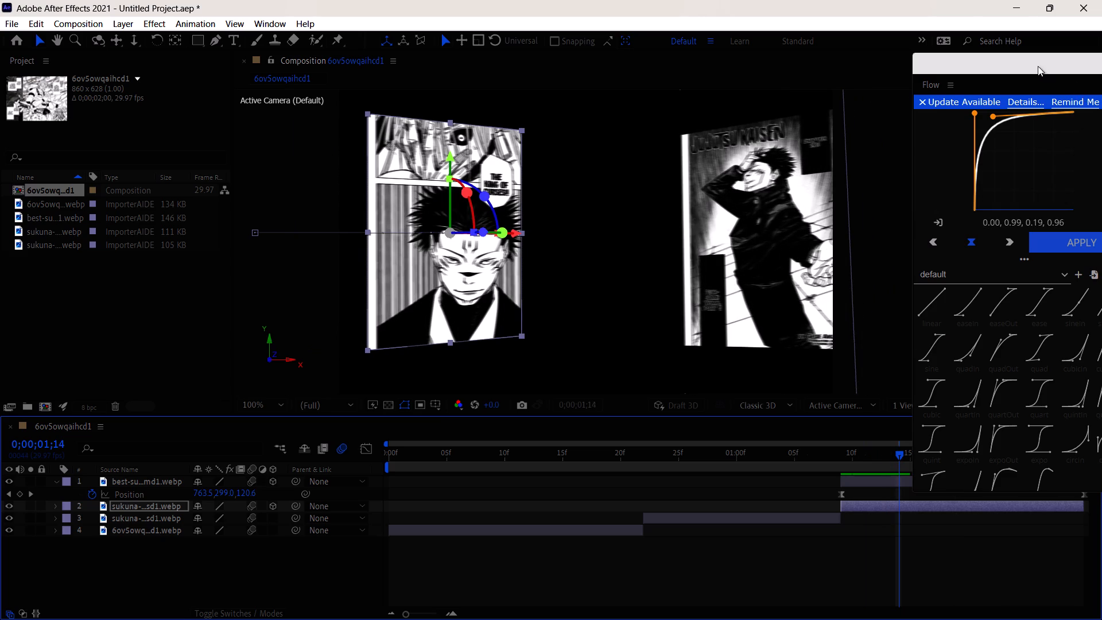
drag(1037, 66, 179, 91)
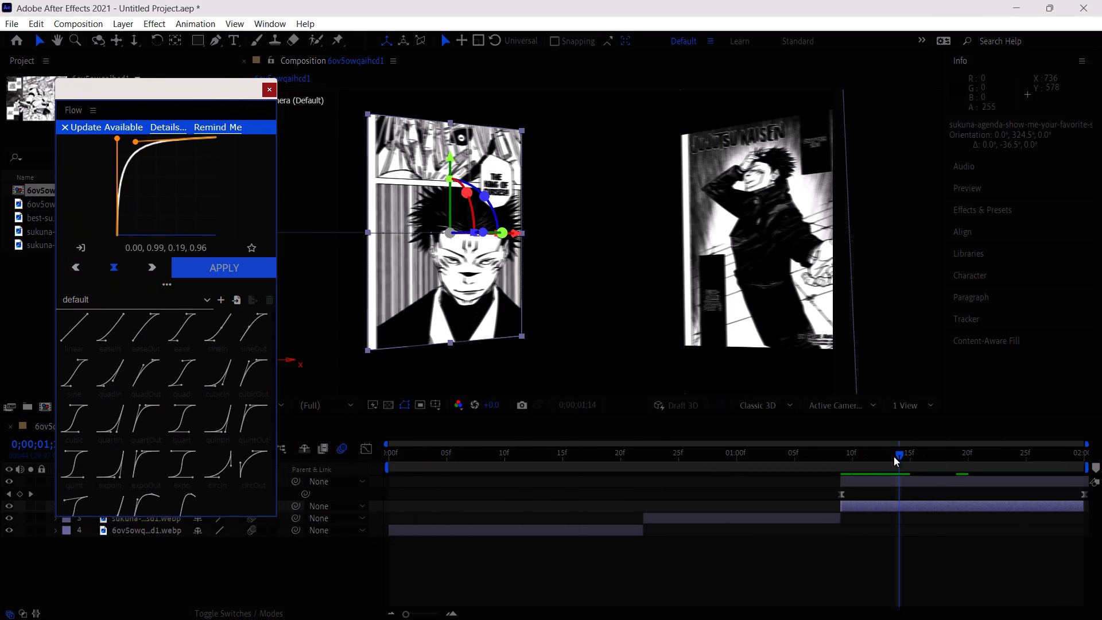
drag(894, 456, 564, 437)
key(space)
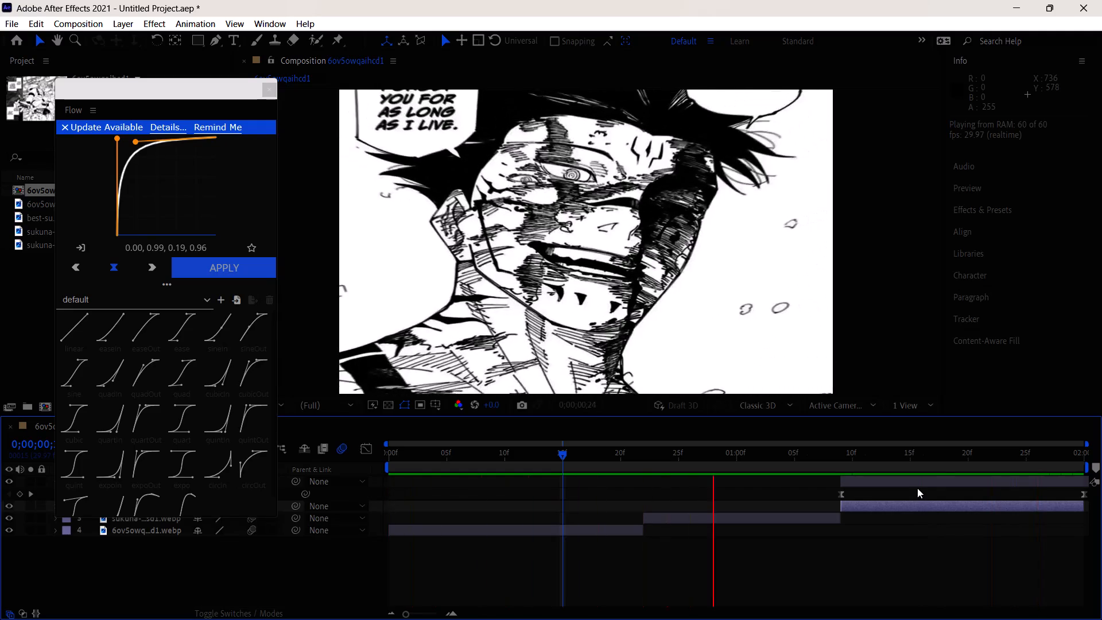
drag(902, 463, 911, 464)
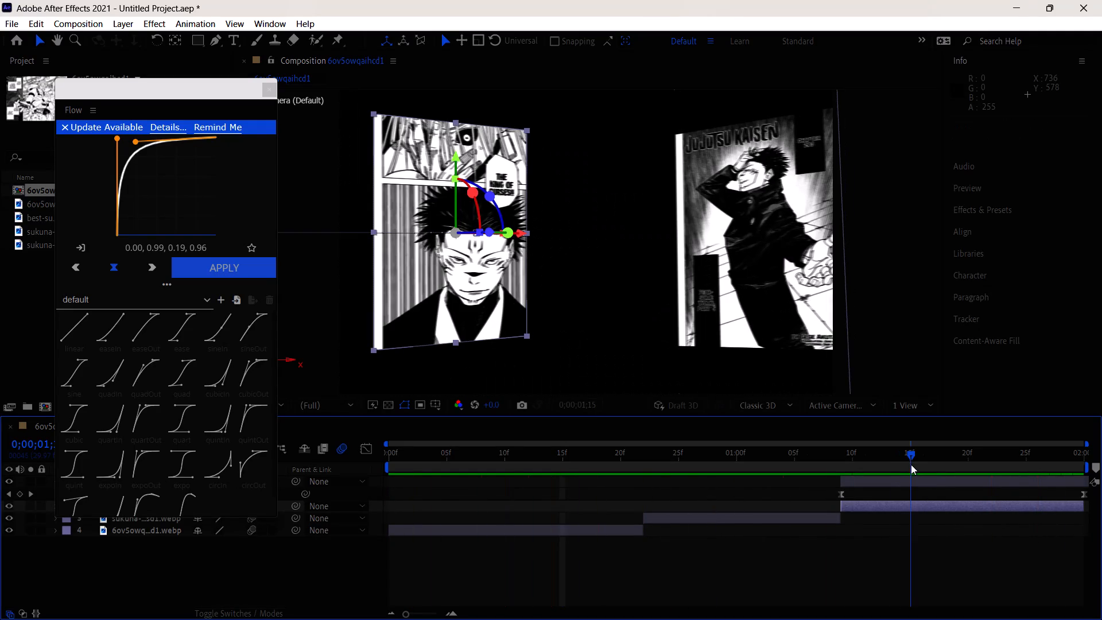
drag(911, 464, 909, 464)
click(746, 288)
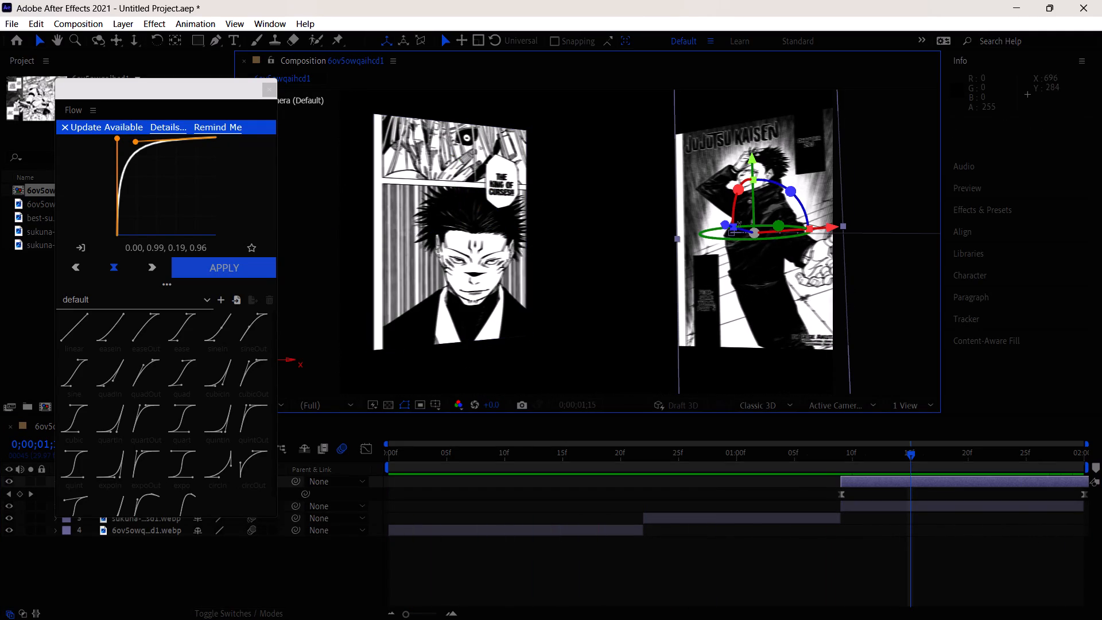
drag(917, 449, 984, 464)
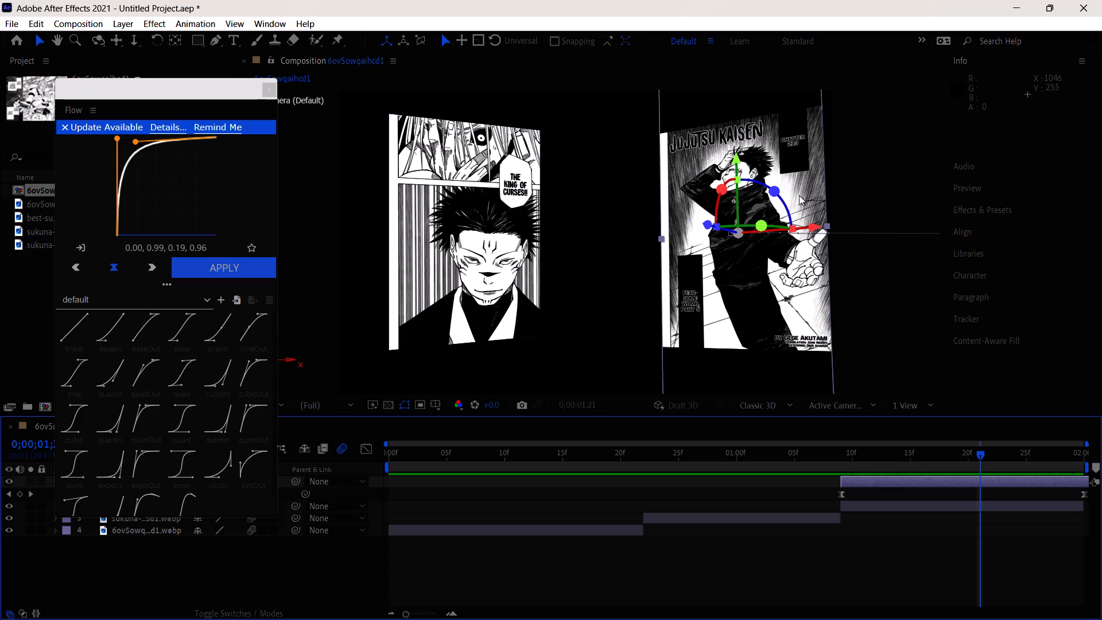
Move the Flow window off the layer list and add a two-node camera with the 50mm preset.
drag(167, 90, 580, 98)
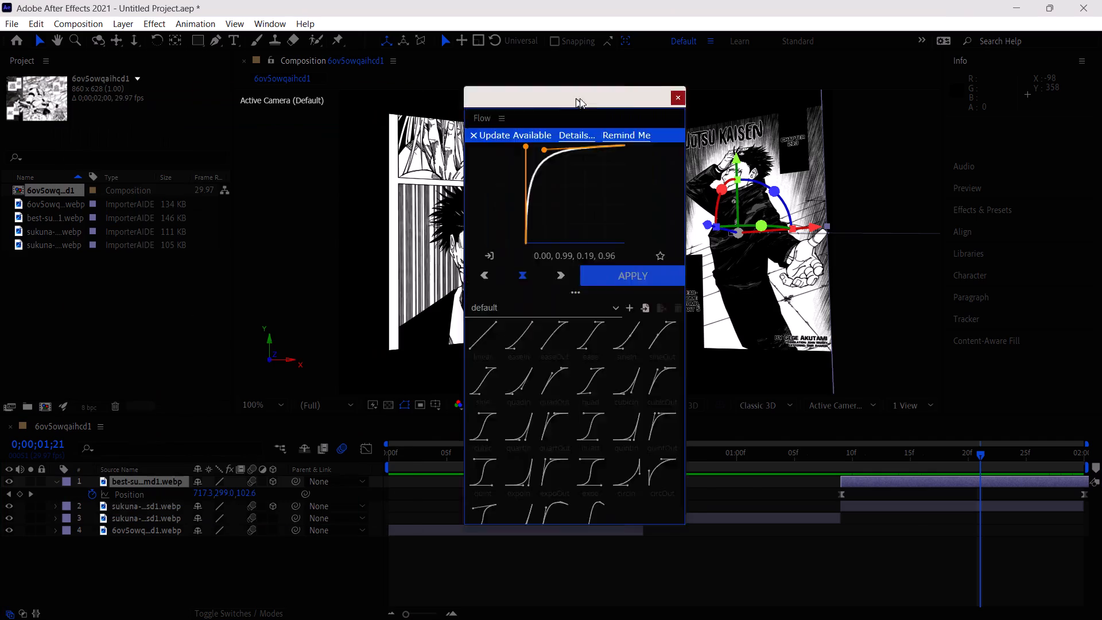
drag(580, 98, 938, 92)
click(309, 548)
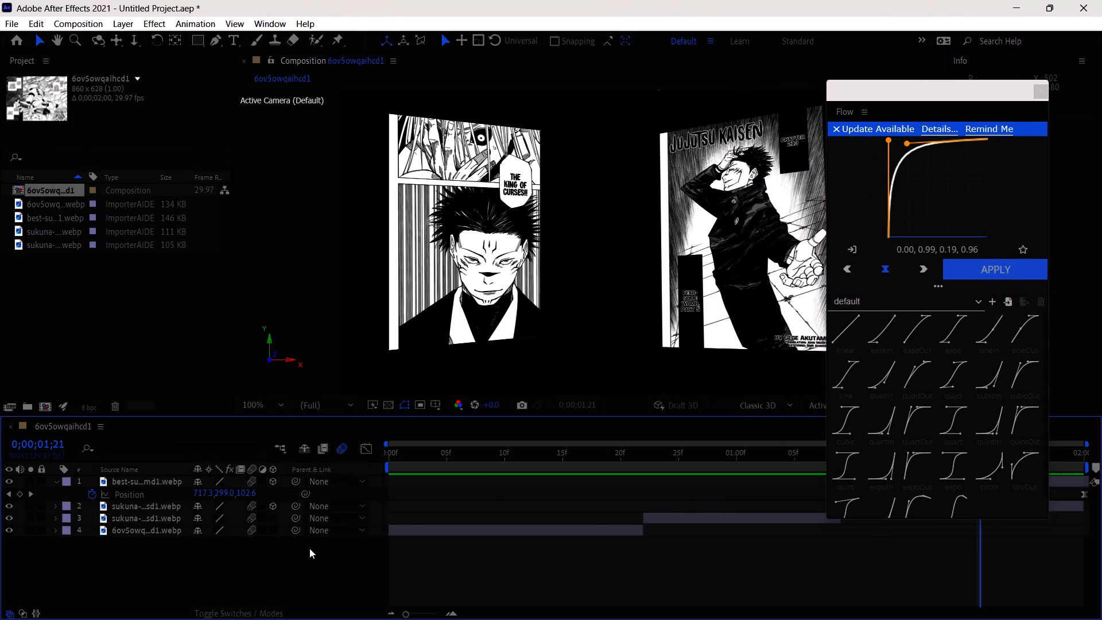
right_click(309, 548)
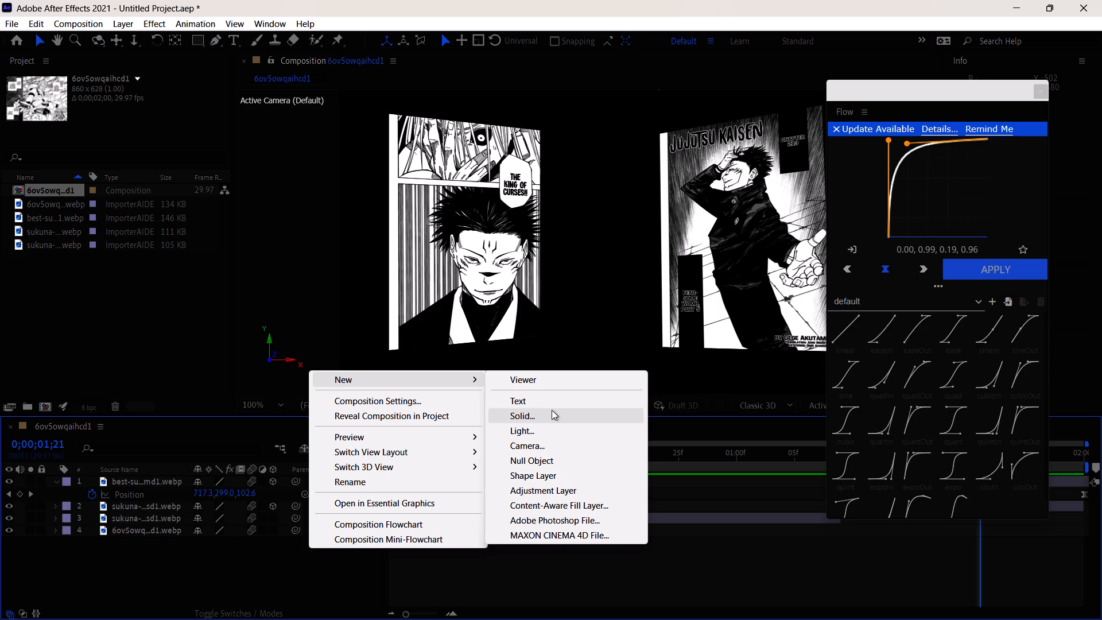
click(537, 443)
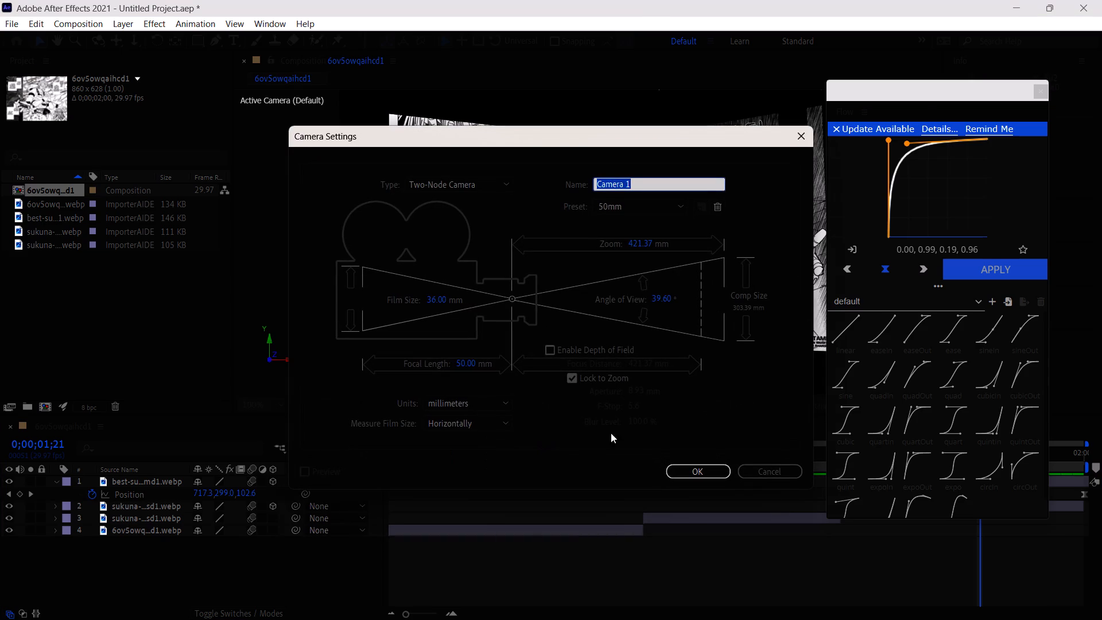
drag(924, 97, 567, 167)
drag(899, 98, 835, 108)
drag(934, 90, 925, 111)
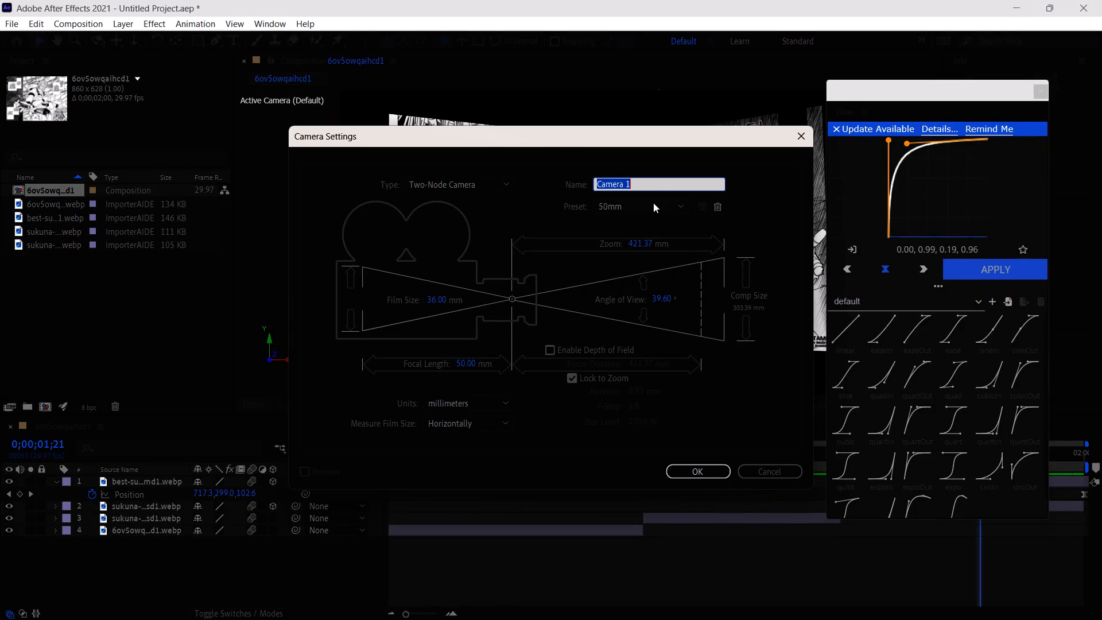
click(648, 207)
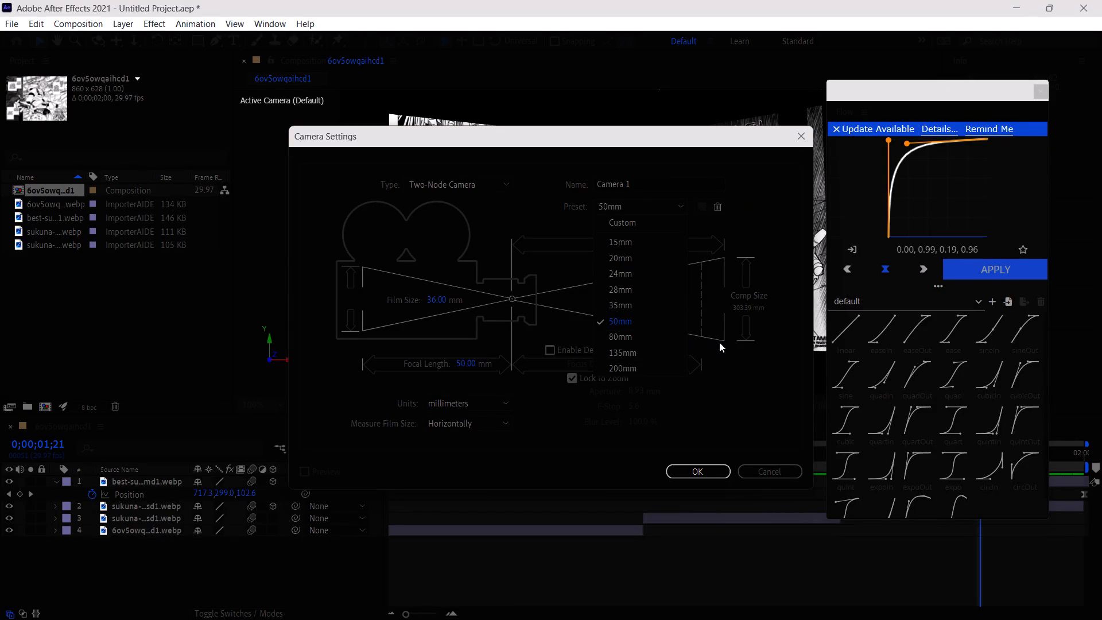
click(758, 399)
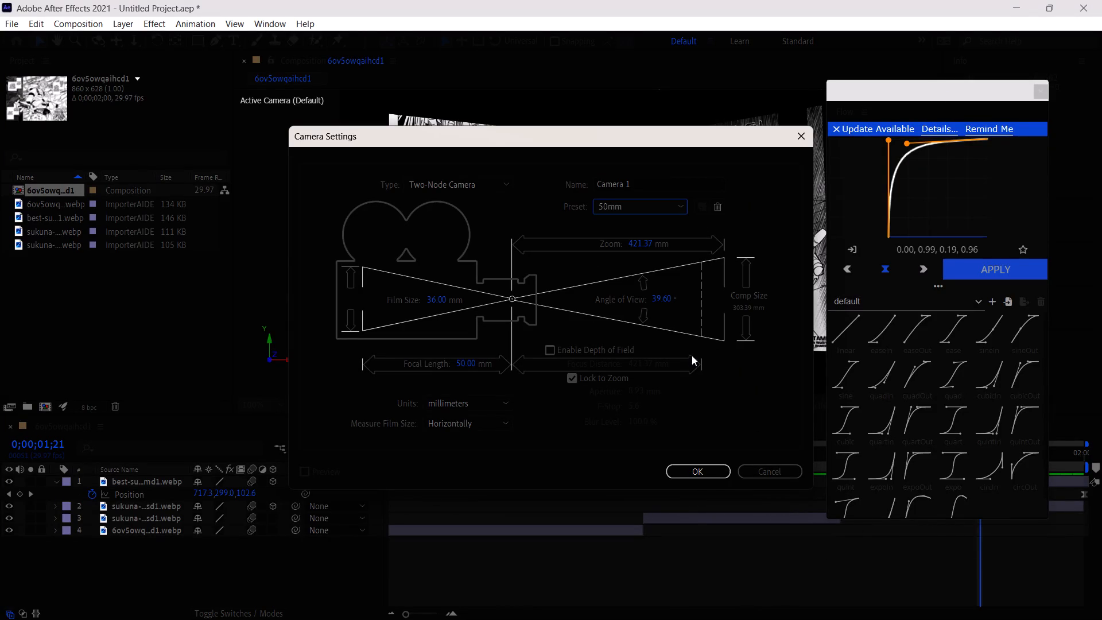
click(688, 467)
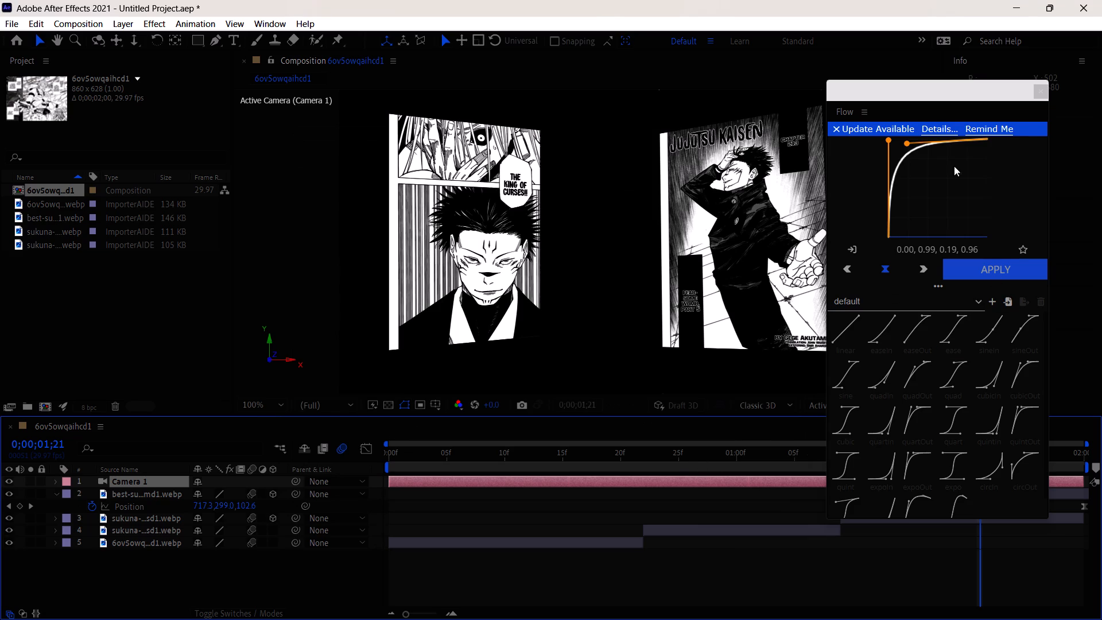
Split the camera layer at 0;00;01;09, where the sliding panels begin, and remove the part before the split.
drag(893, 91, 110, 192)
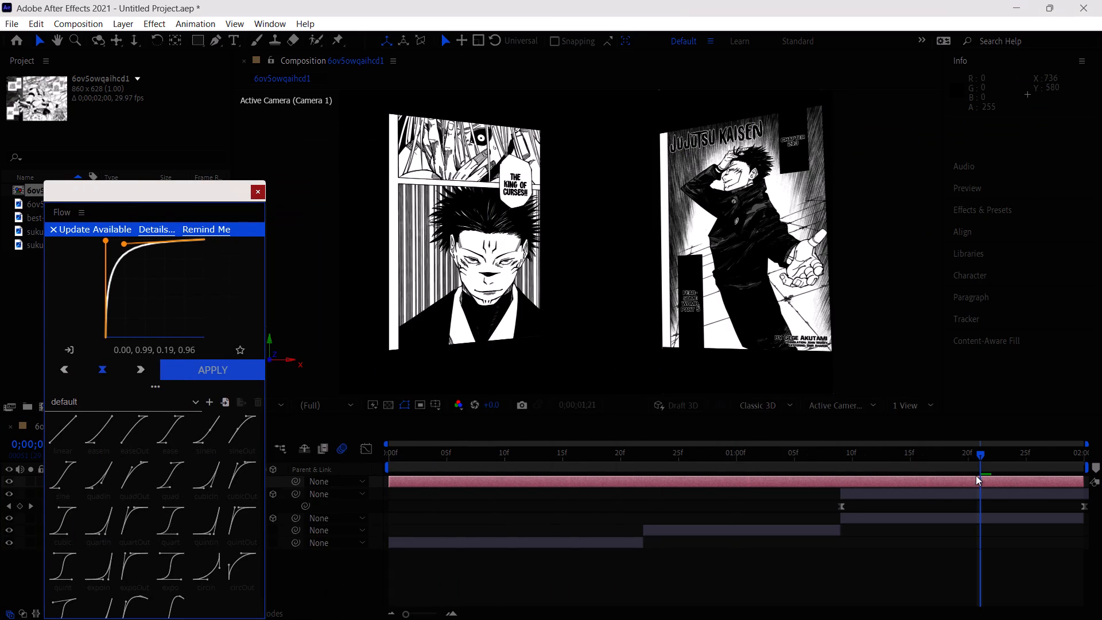
drag(983, 448, 845, 462)
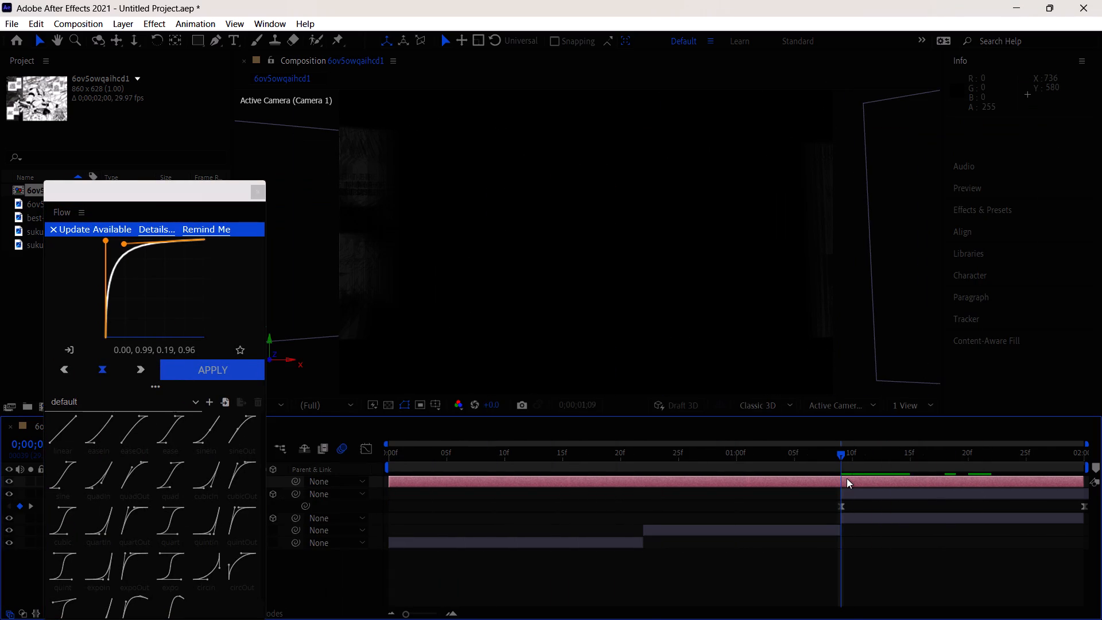
click(847, 478)
key(ctrl+shift+d)
click(807, 497)
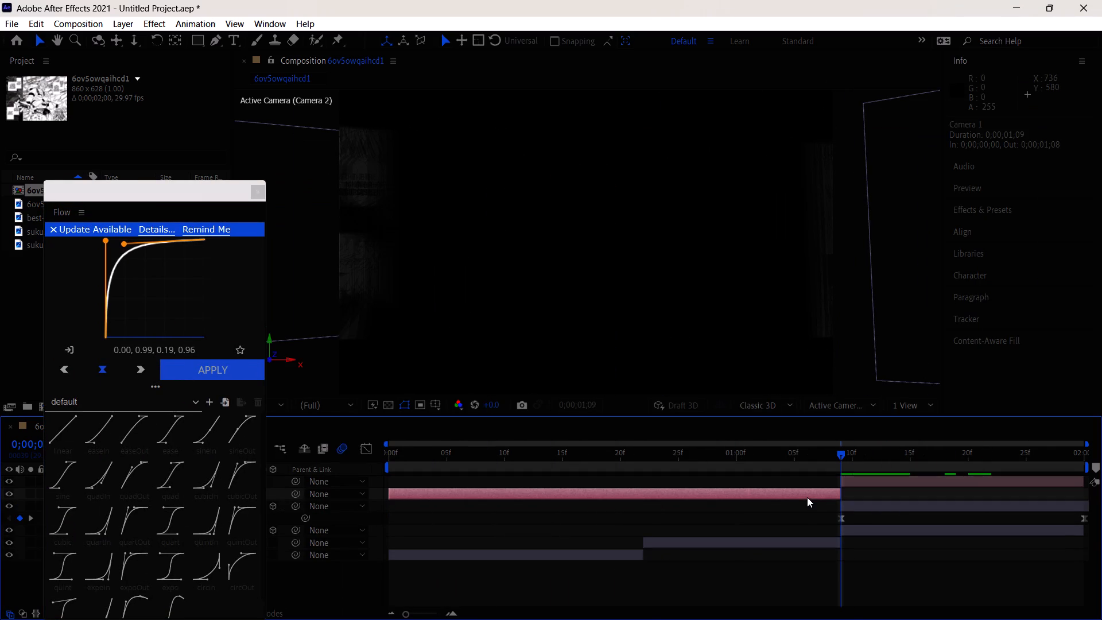
key(ctrl+x)
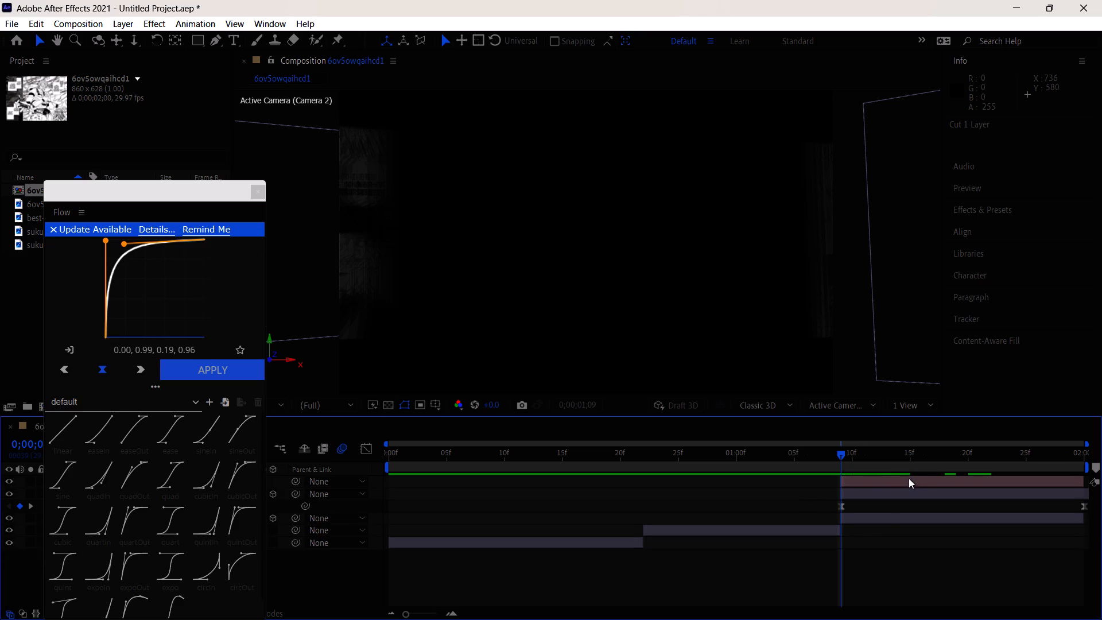
Scrub to 0;00;01;12, uncover the layer list, and parent the Jujutsu Kaisen cover panel layer to Camera 2.
click(910, 479)
drag(839, 448, 875, 456)
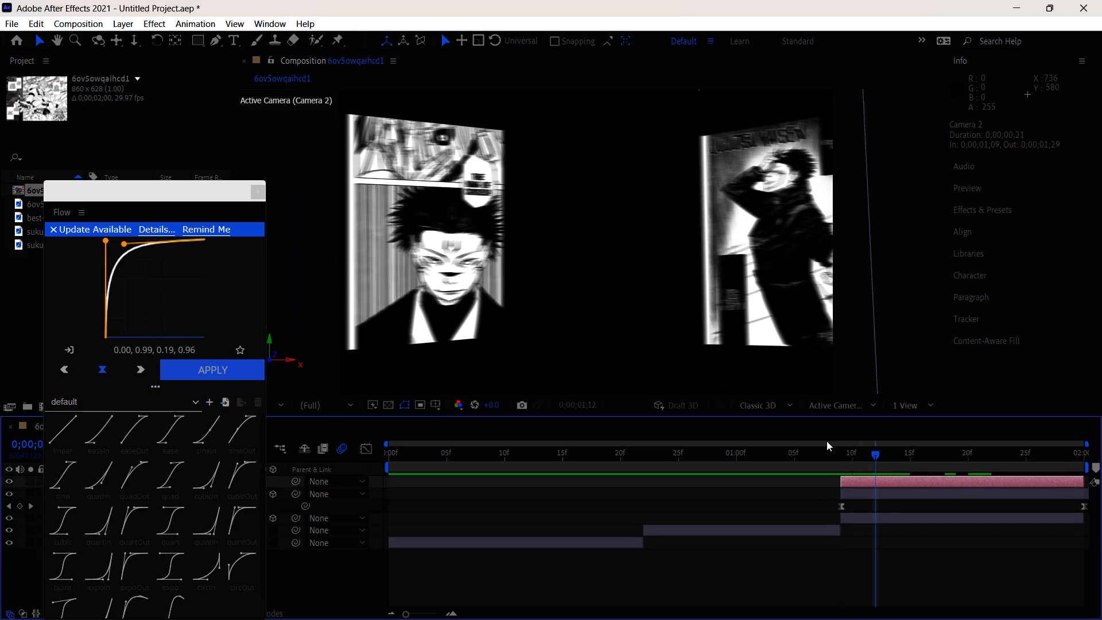
drag(207, 186, 725, 46)
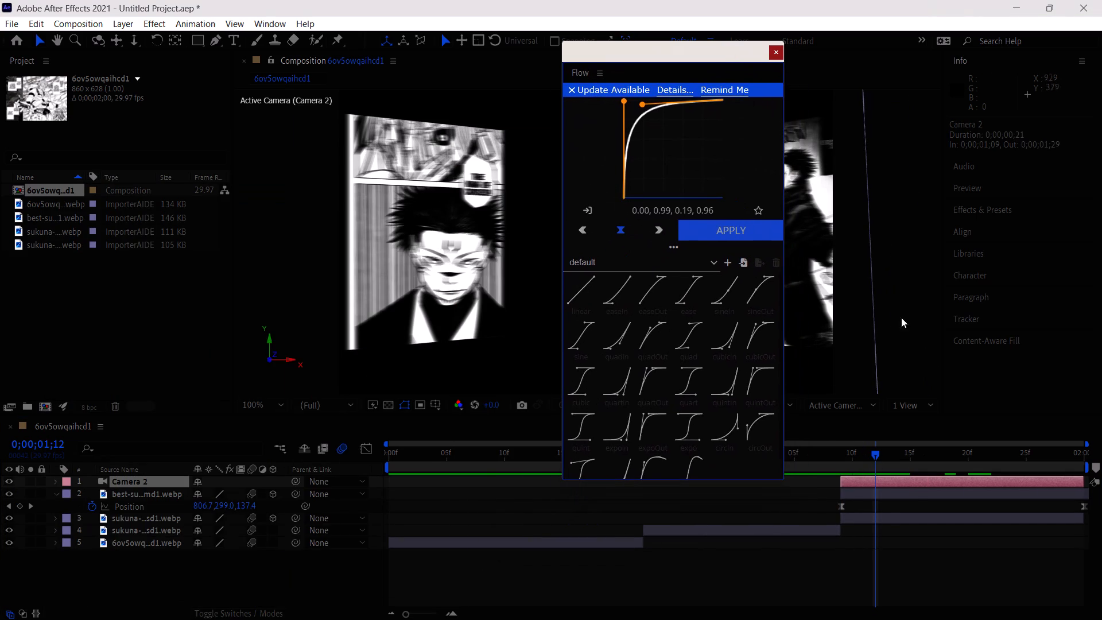
click(902, 491)
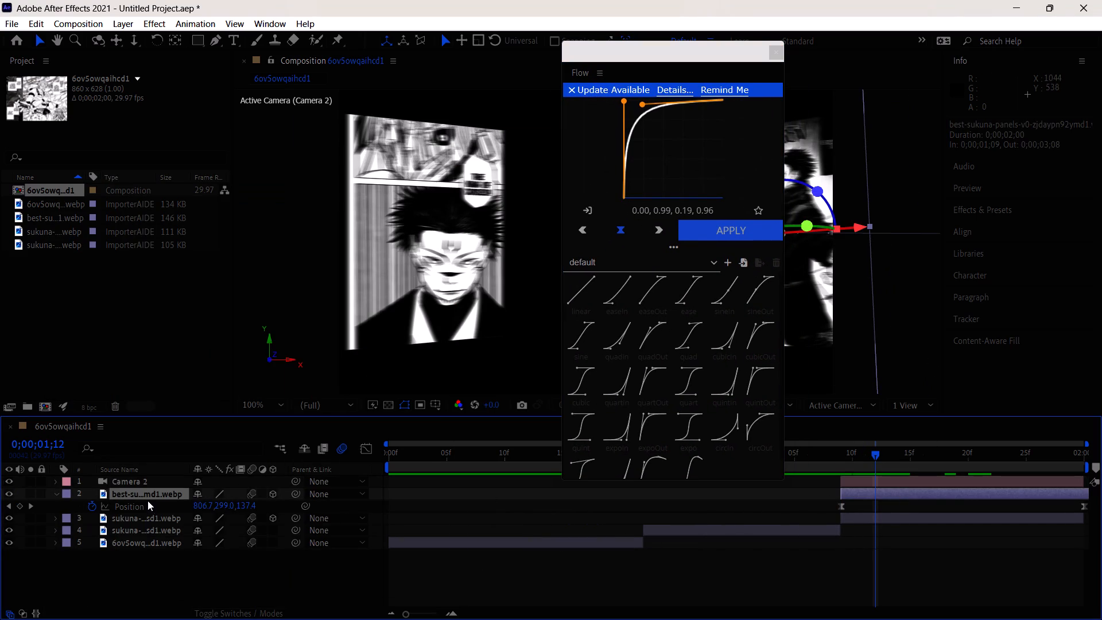
click(148, 496)
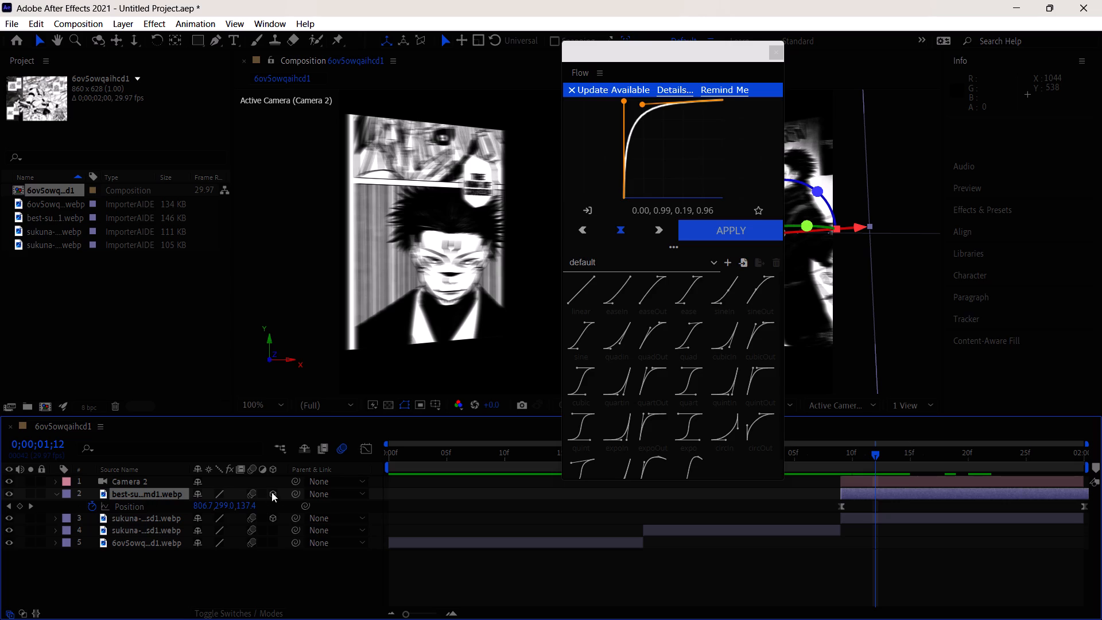
drag(299, 493, 277, 516)
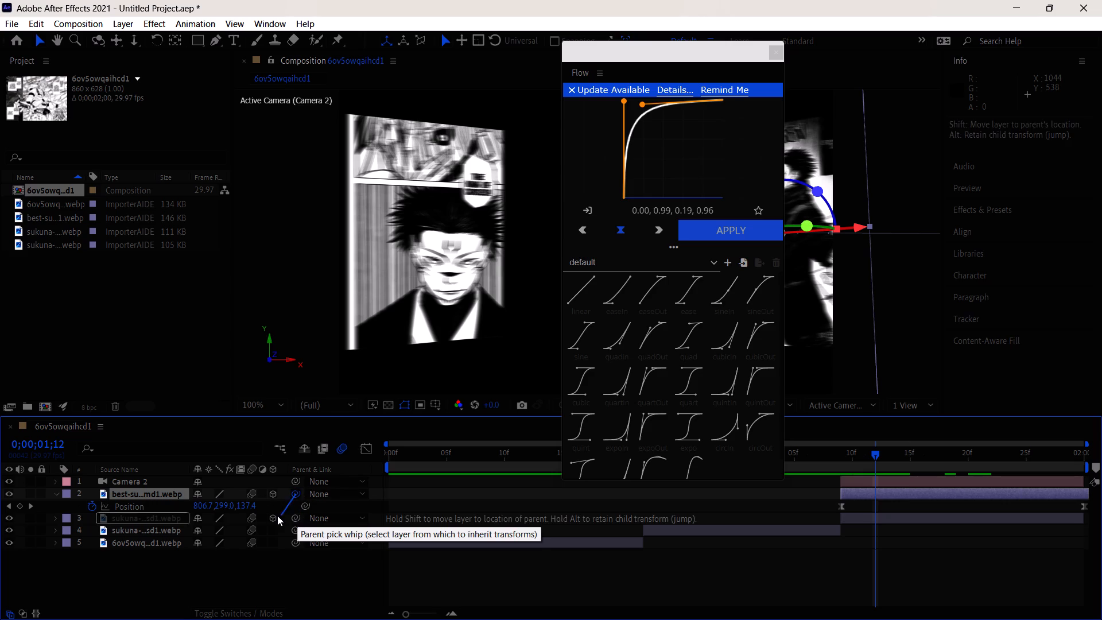
drag(277, 516, 143, 481)
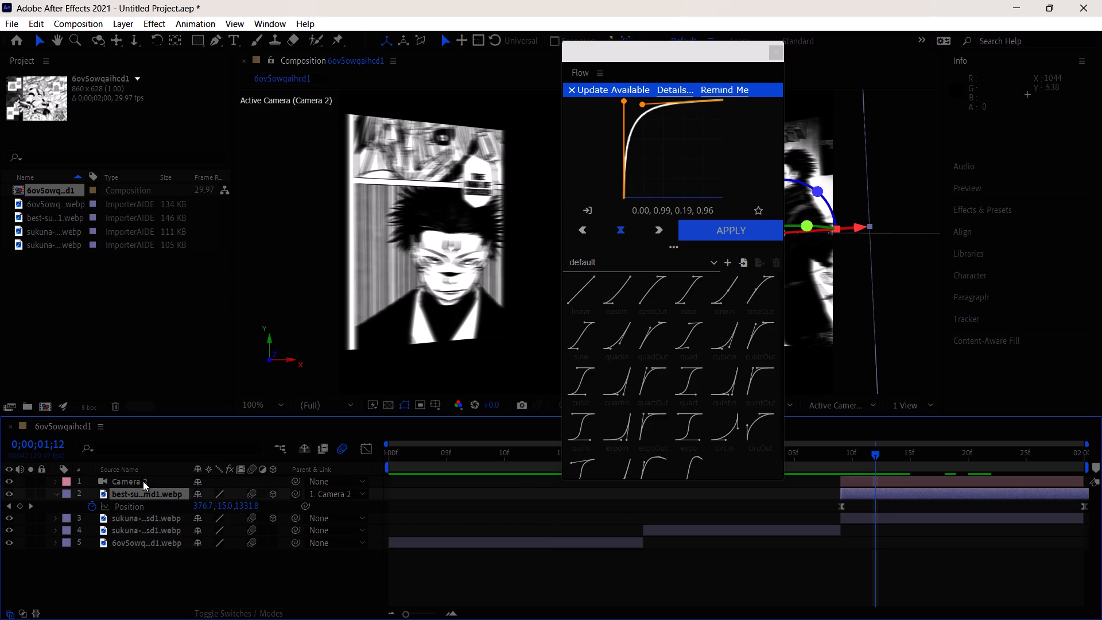
Parent the Sukuna portrait panel layer to Camera 2 and shift the Flow window slightly.
click(136, 520)
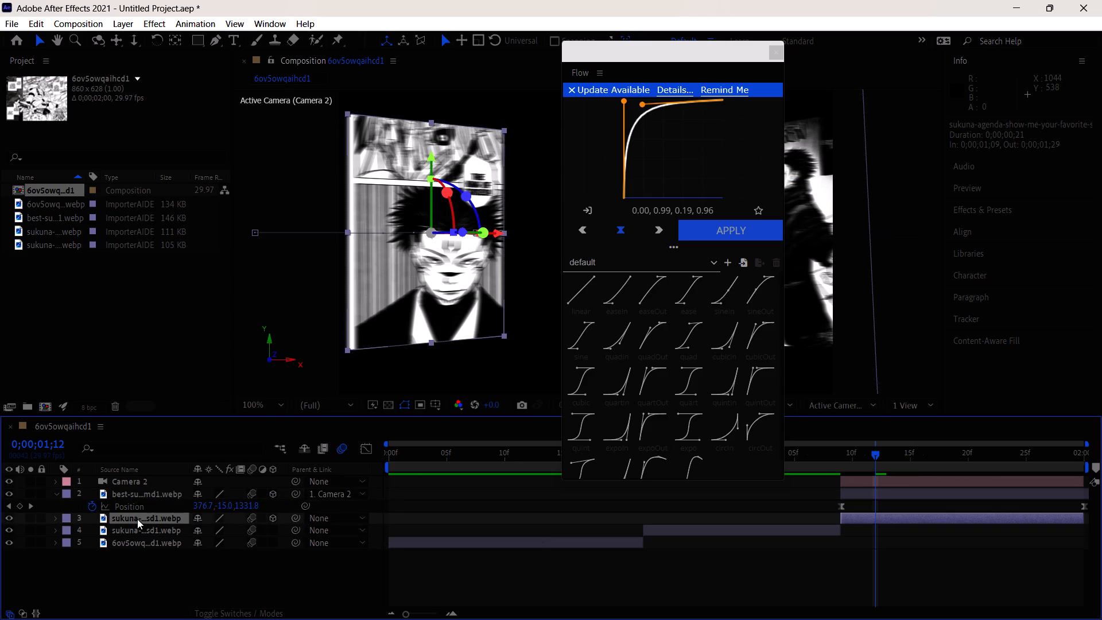
drag(294, 518, 170, 485)
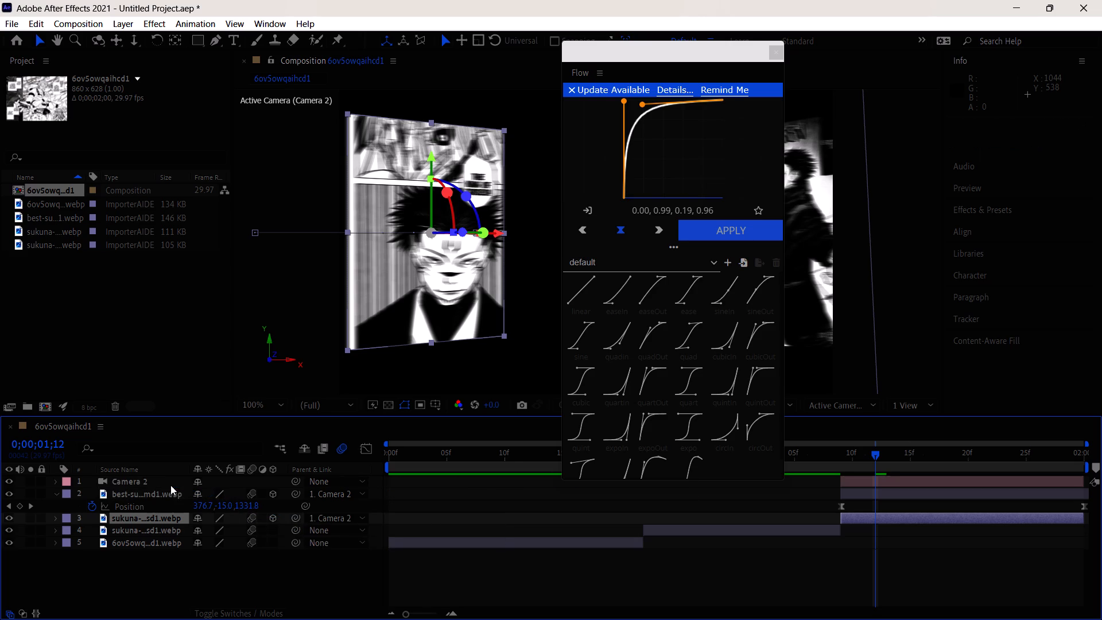
drag(705, 51, 676, 46)
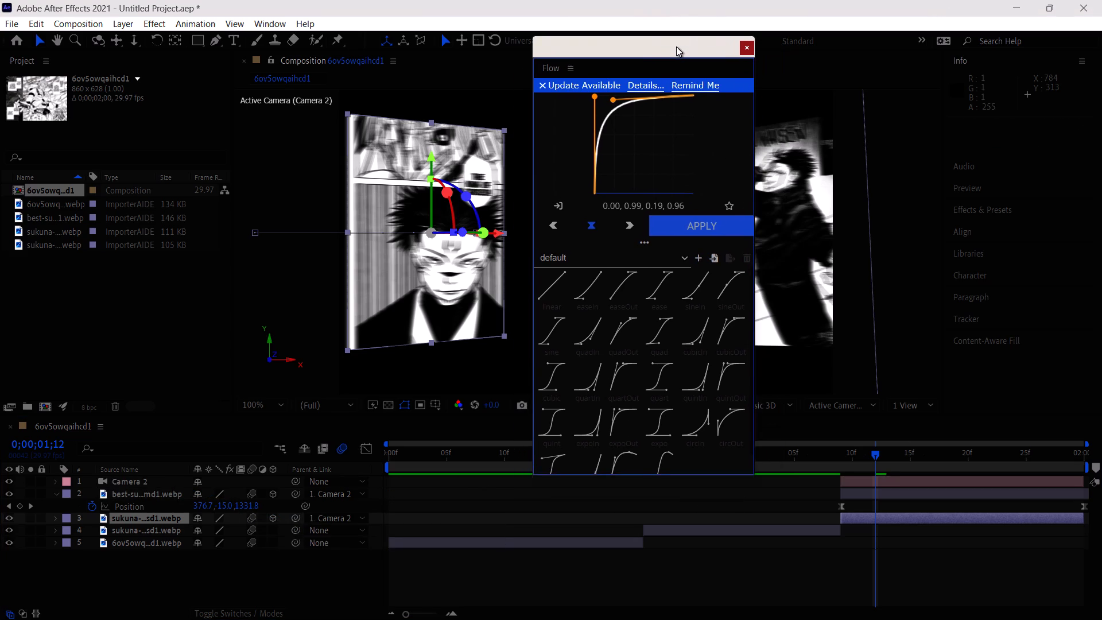
drag(676, 46, 677, 44)
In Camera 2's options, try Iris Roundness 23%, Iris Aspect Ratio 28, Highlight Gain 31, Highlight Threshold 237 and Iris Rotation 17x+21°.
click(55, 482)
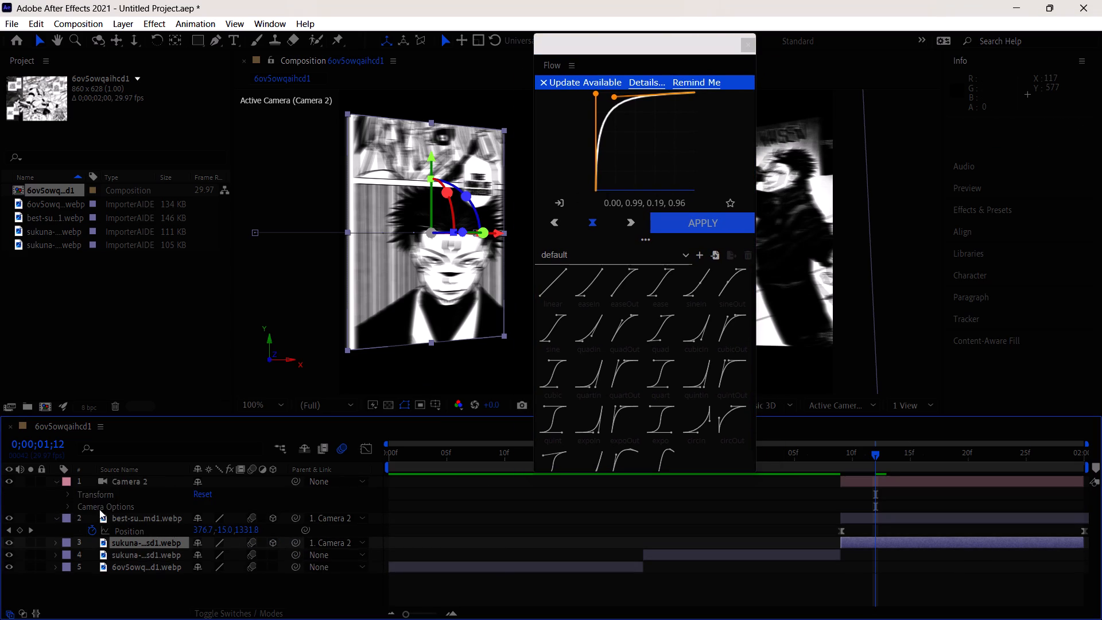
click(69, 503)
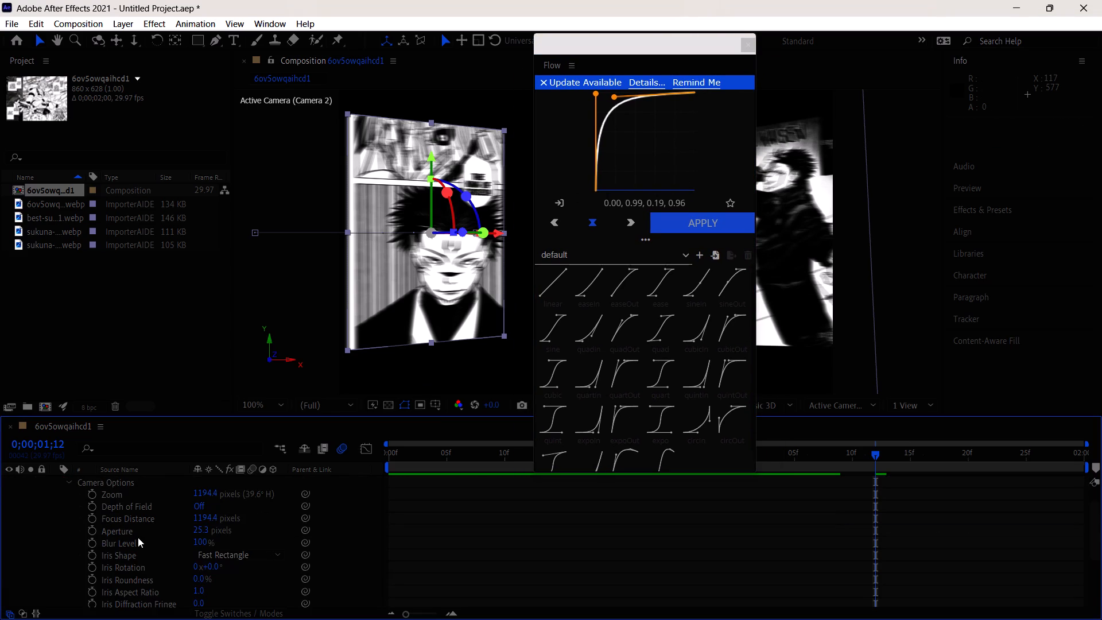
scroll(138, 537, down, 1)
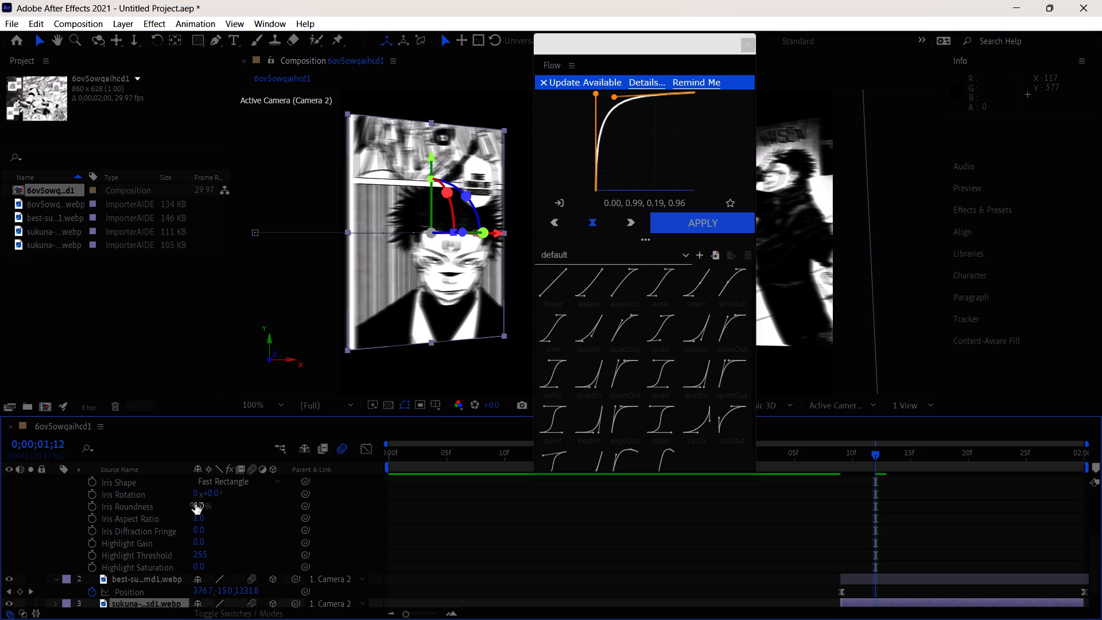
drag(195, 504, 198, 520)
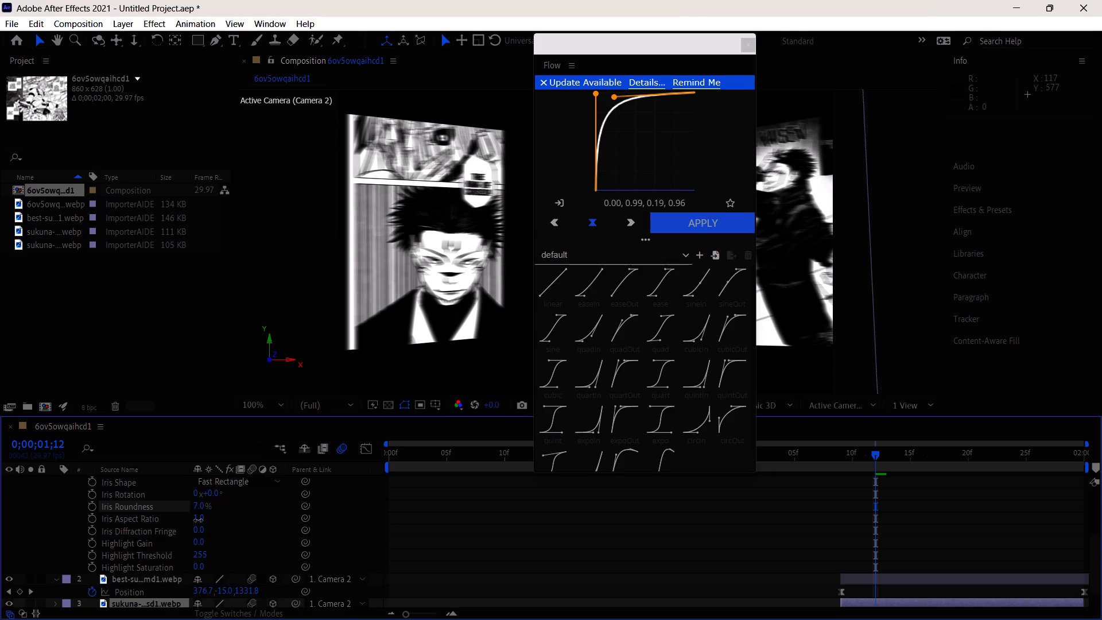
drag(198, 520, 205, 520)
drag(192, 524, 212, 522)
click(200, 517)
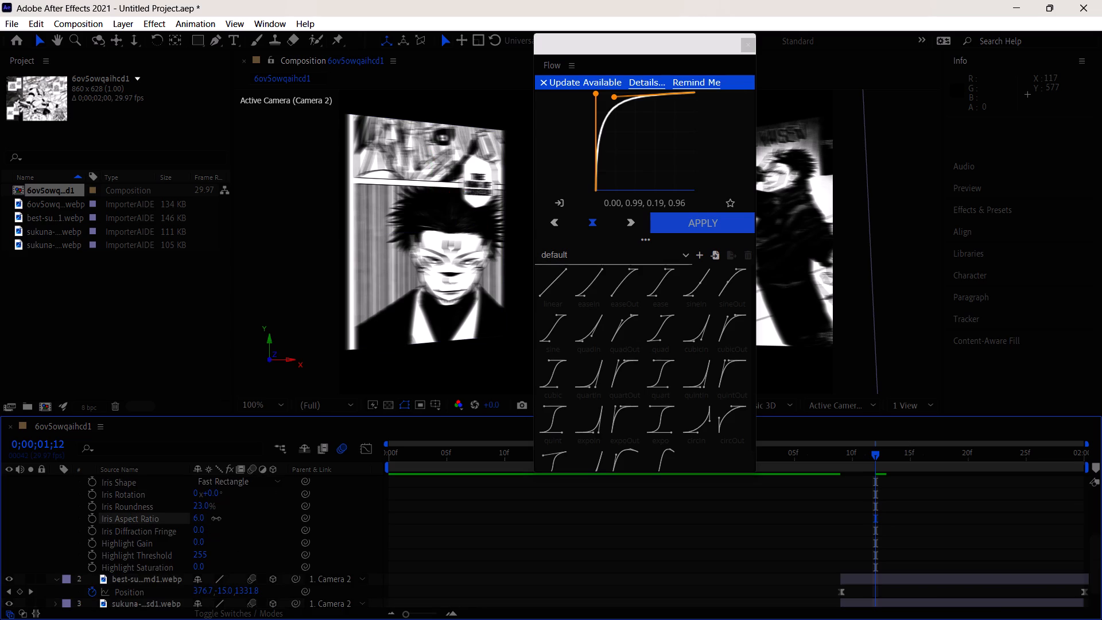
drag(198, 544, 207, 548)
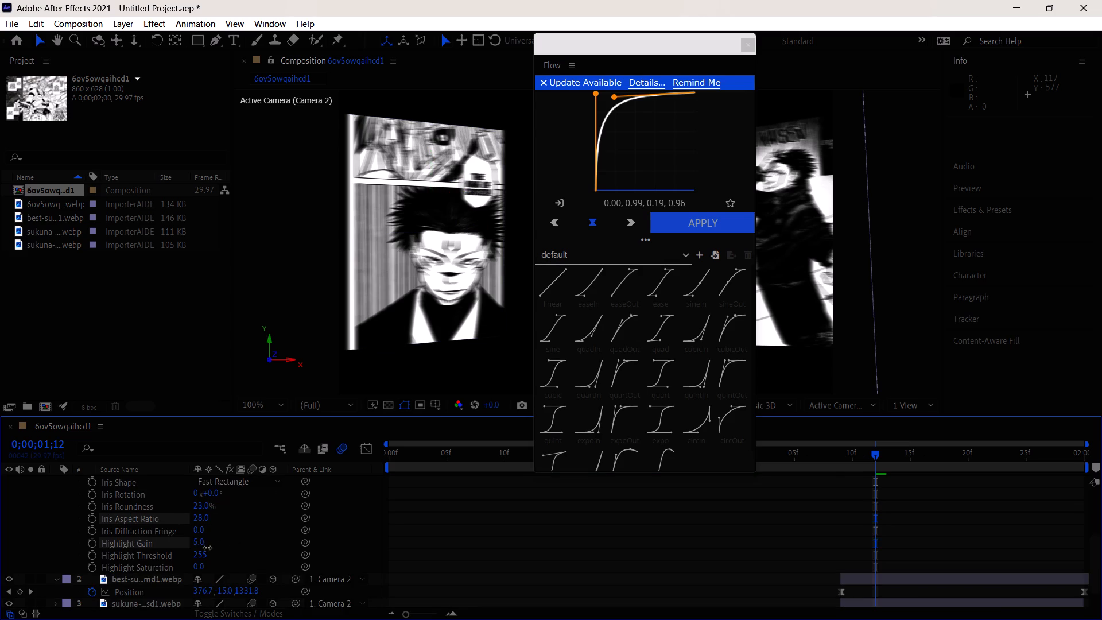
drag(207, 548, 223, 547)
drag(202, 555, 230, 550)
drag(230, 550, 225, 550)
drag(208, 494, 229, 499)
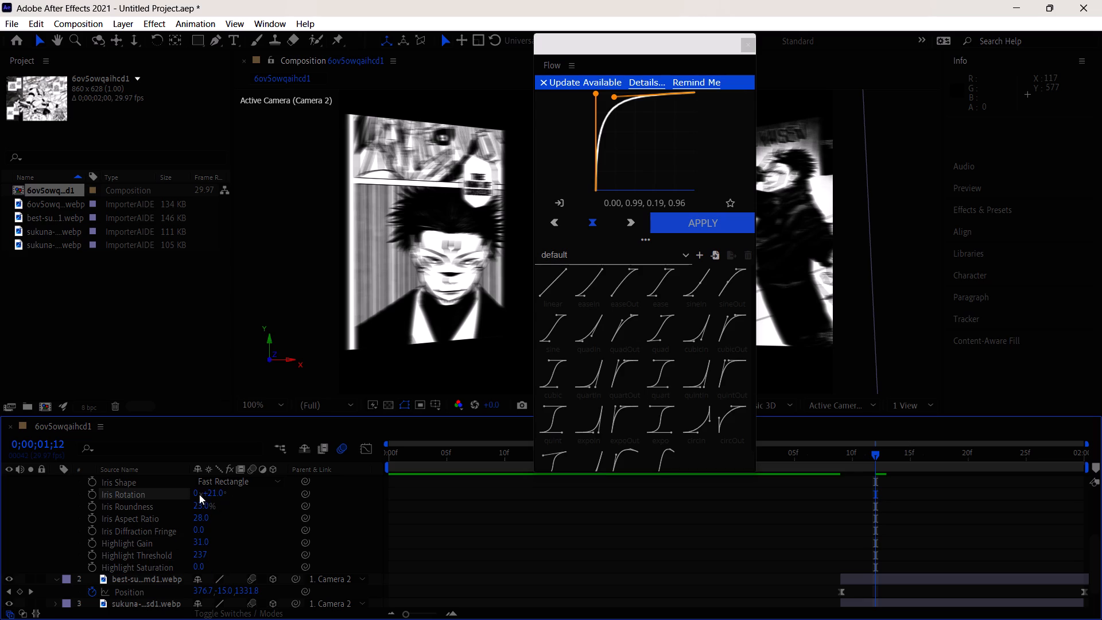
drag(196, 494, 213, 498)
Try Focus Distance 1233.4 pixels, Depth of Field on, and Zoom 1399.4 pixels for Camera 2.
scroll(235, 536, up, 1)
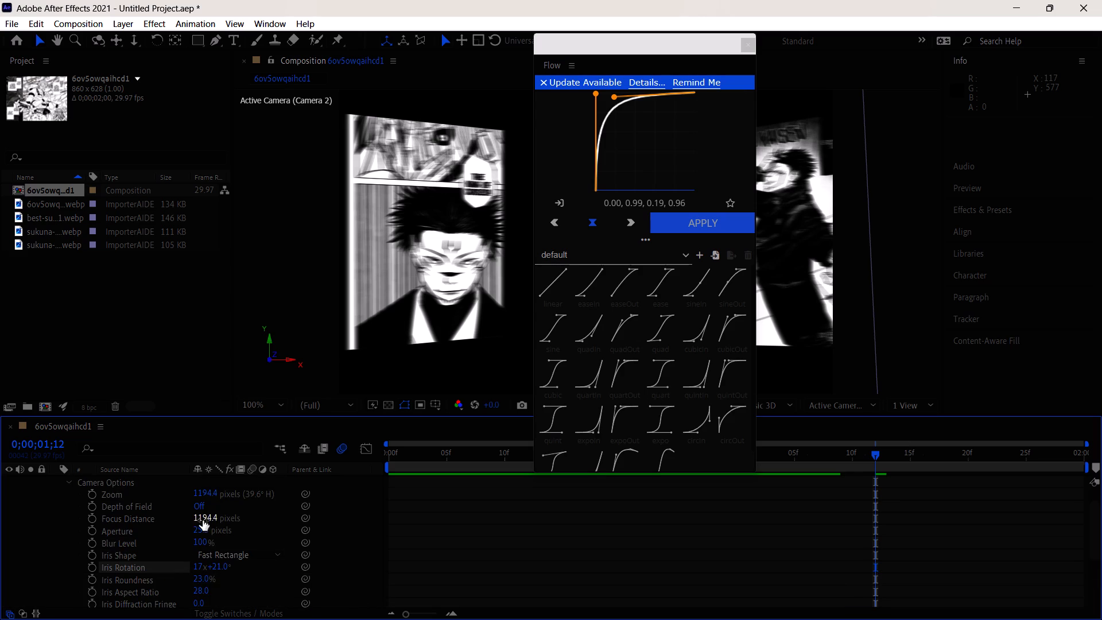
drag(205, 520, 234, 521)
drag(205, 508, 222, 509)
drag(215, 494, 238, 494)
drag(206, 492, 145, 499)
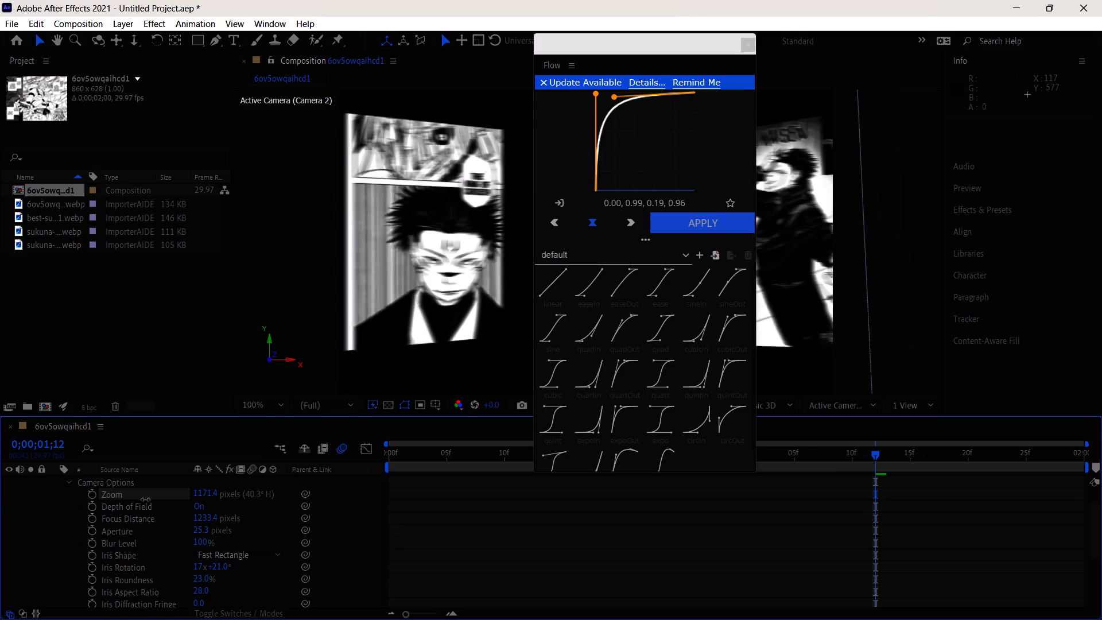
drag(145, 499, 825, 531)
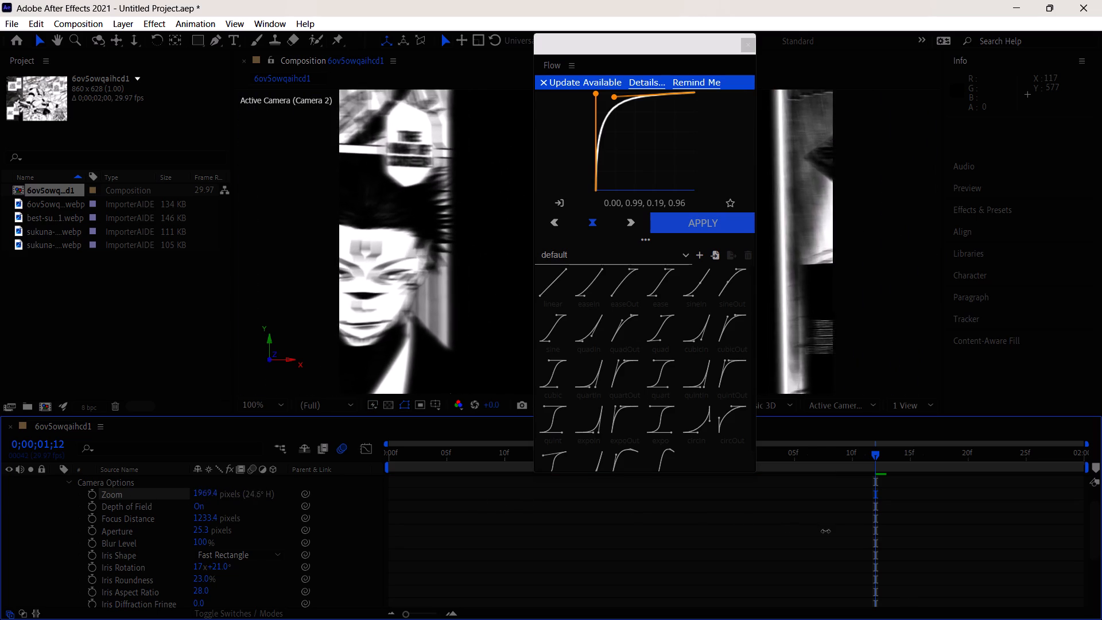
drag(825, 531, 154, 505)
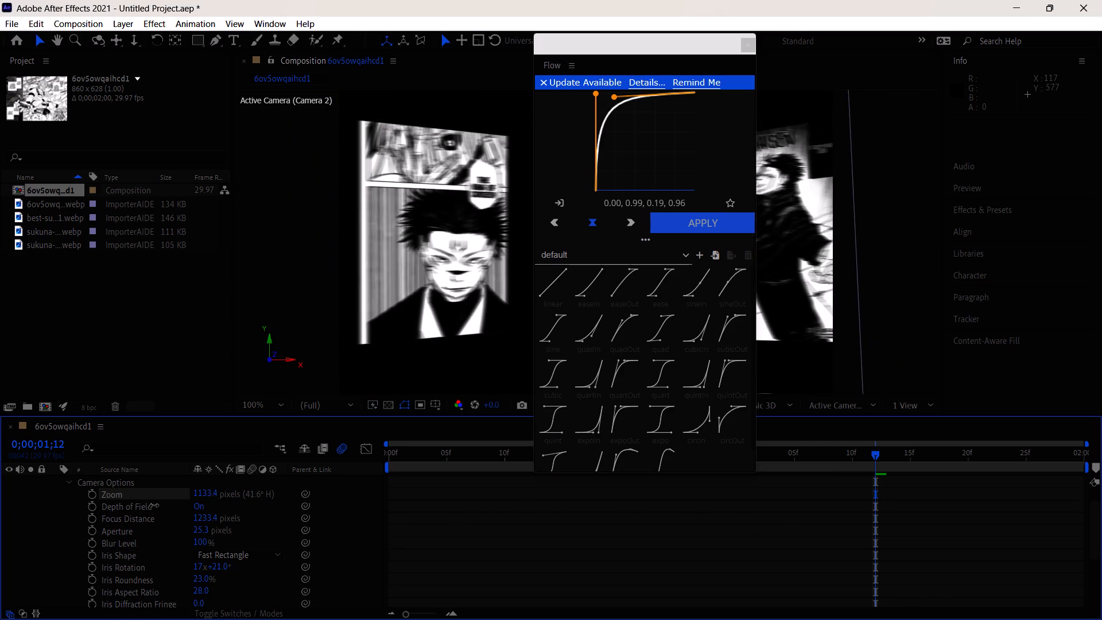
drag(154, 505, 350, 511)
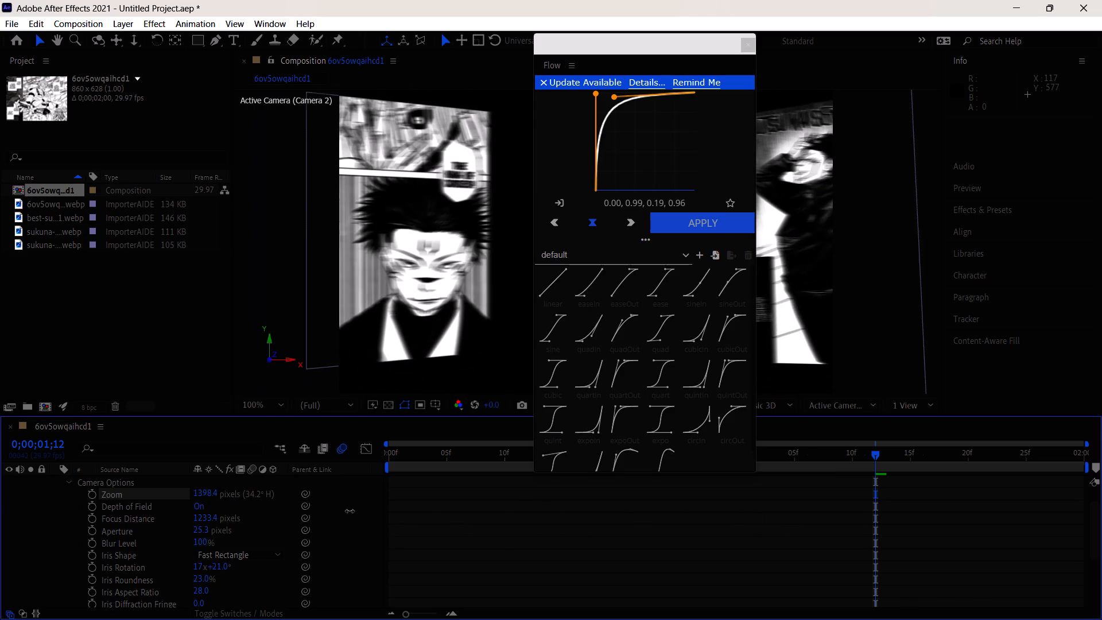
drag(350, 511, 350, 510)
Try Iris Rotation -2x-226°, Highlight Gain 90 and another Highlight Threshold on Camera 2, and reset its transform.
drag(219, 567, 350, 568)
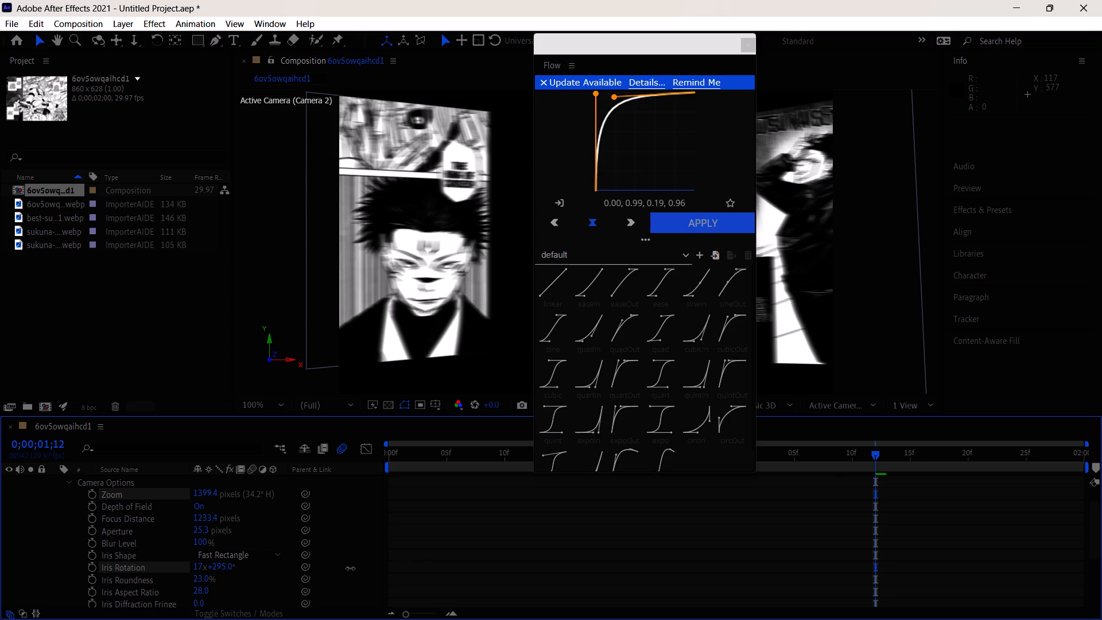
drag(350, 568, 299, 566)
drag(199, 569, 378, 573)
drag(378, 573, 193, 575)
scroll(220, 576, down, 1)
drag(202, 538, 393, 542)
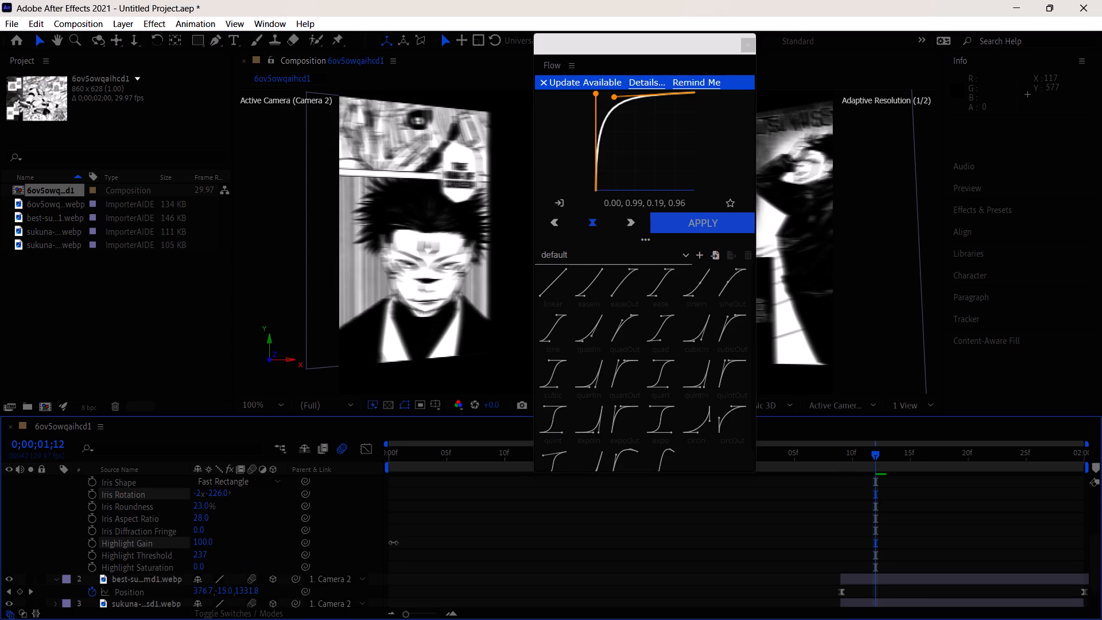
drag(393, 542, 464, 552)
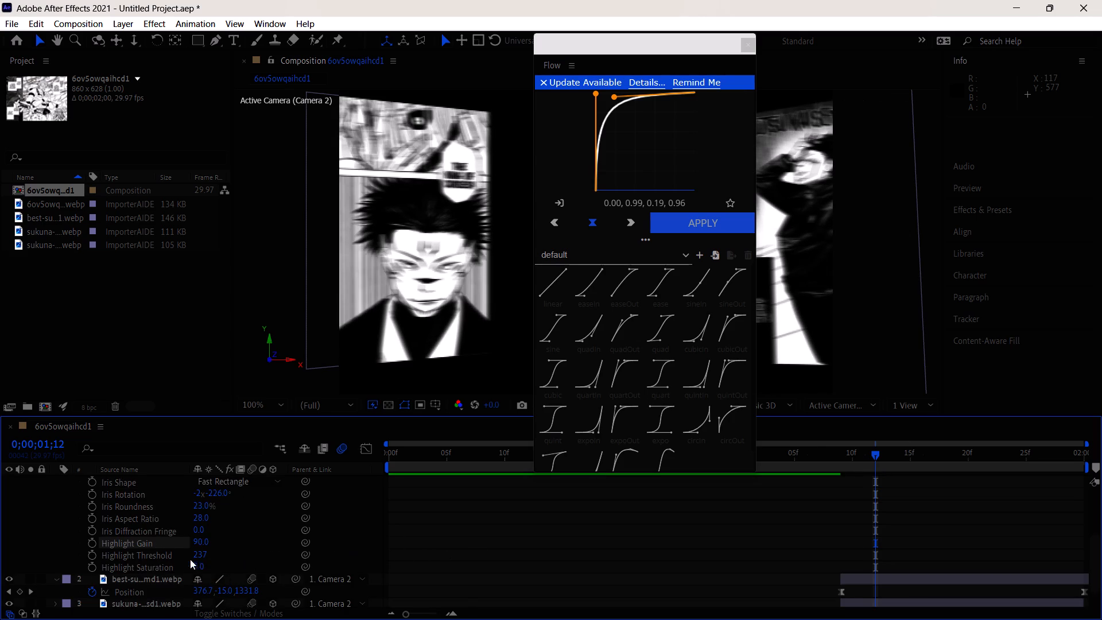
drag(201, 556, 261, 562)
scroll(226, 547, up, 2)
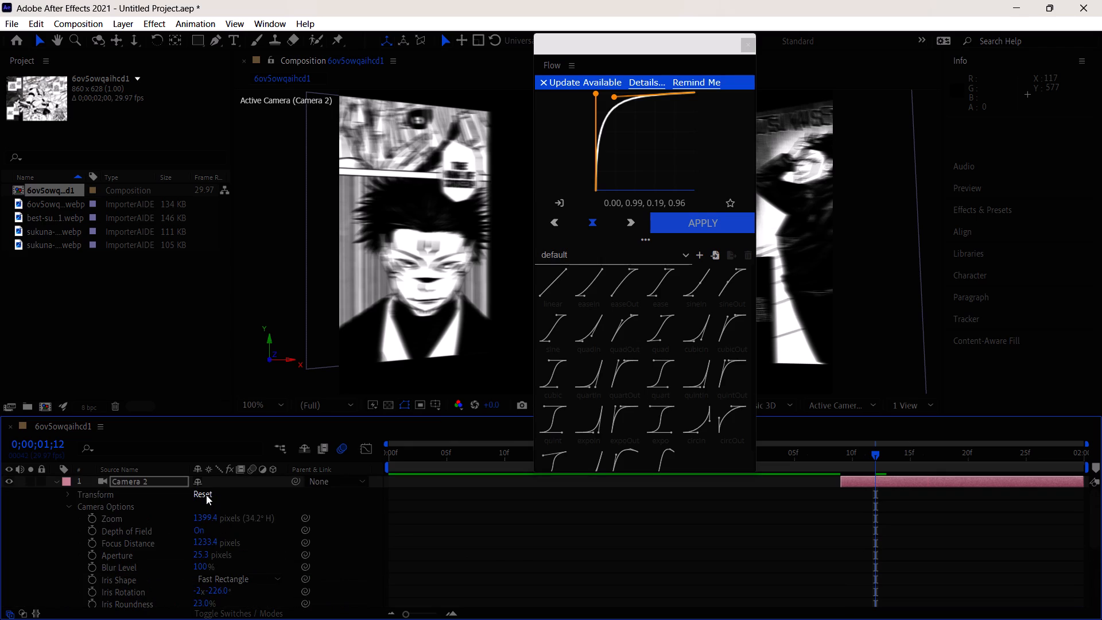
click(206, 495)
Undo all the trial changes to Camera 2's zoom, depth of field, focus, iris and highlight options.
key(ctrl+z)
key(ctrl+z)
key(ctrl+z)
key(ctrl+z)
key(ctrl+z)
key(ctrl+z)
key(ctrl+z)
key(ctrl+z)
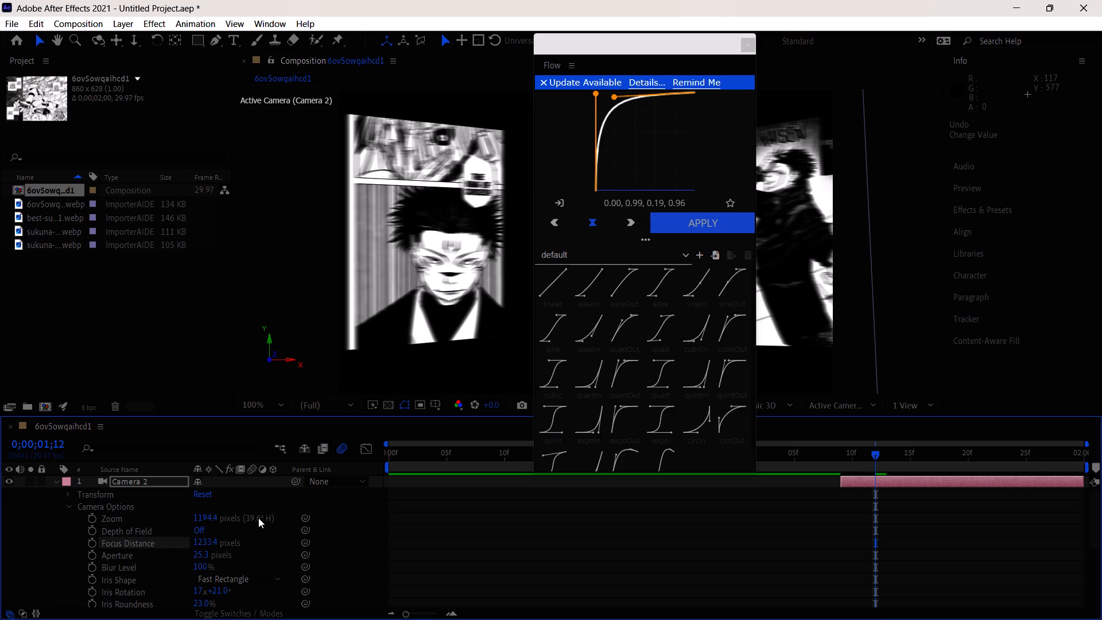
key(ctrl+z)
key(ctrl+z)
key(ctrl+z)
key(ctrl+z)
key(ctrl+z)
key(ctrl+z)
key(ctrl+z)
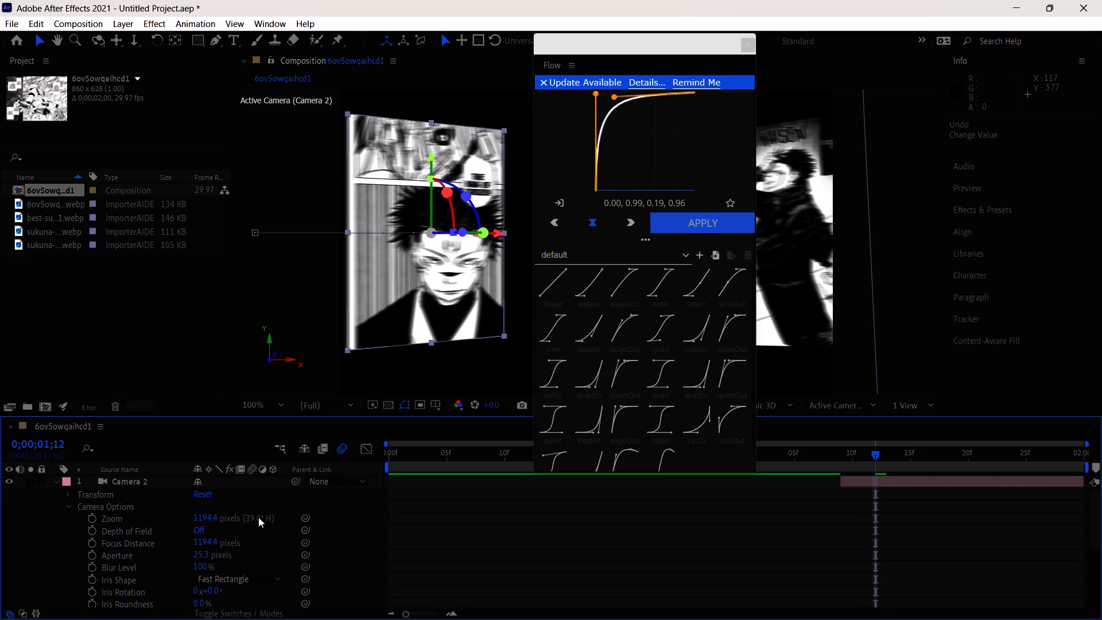
Check the camera options, collapse them, and set Camera 2's X Rotation to -30° in its transform properties.
scroll(257, 526, down, 1)
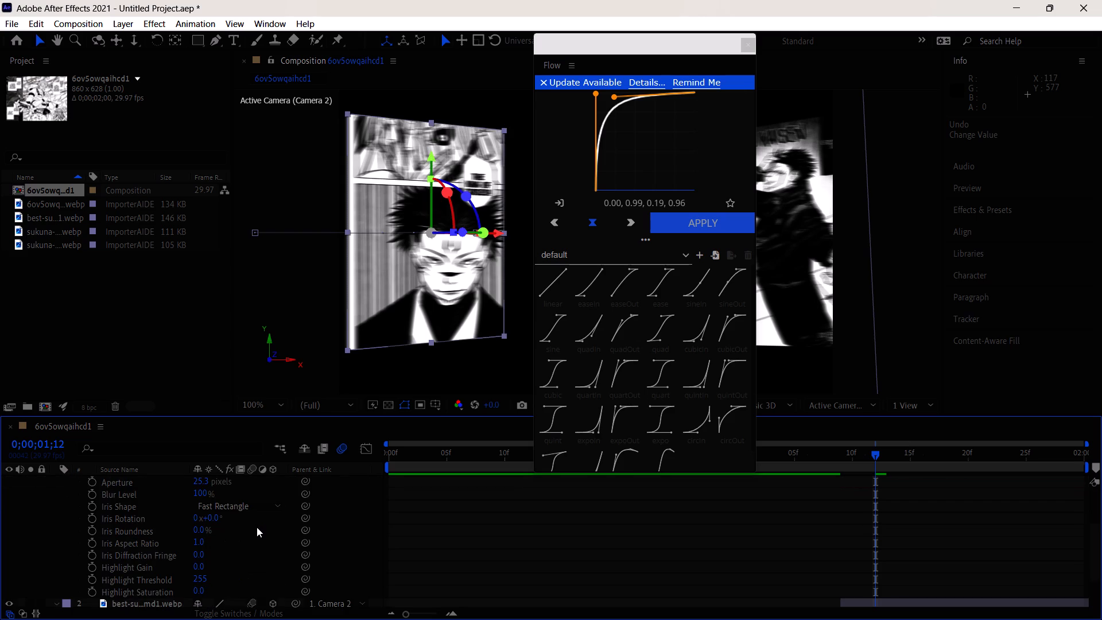
scroll(257, 527, up, 1)
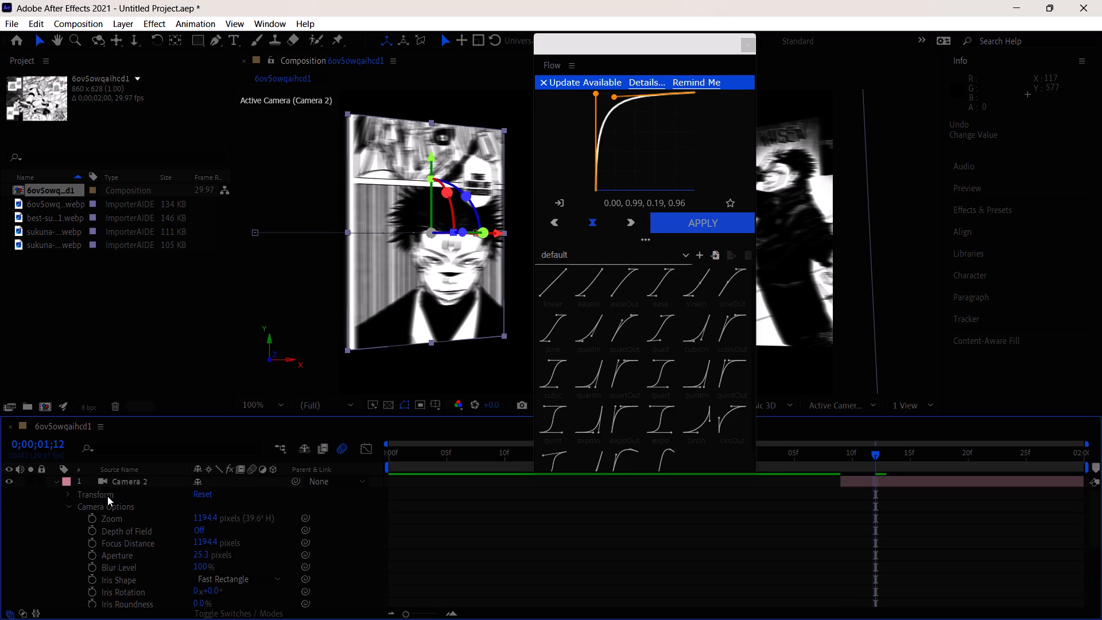
click(68, 505)
click(68, 495)
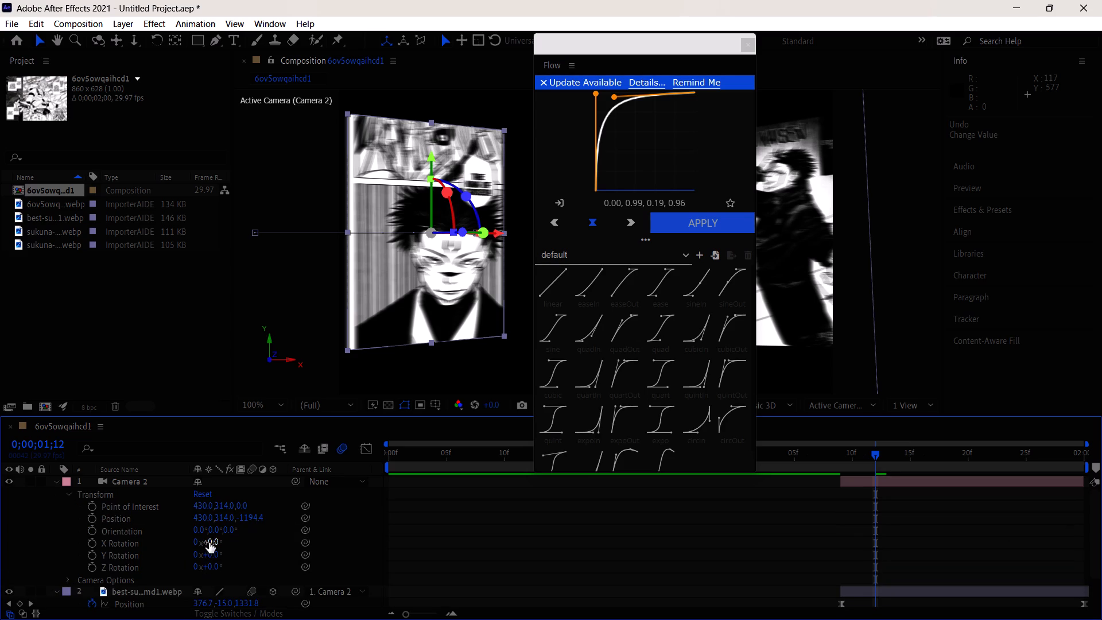
drag(209, 542, 223, 545)
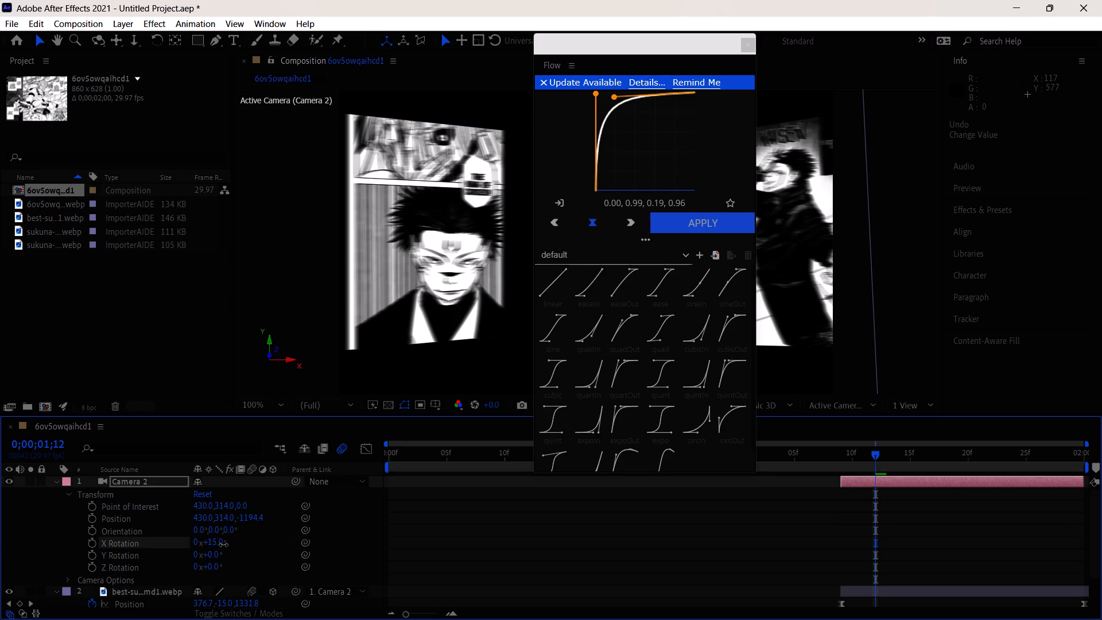
drag(223, 545, 195, 549)
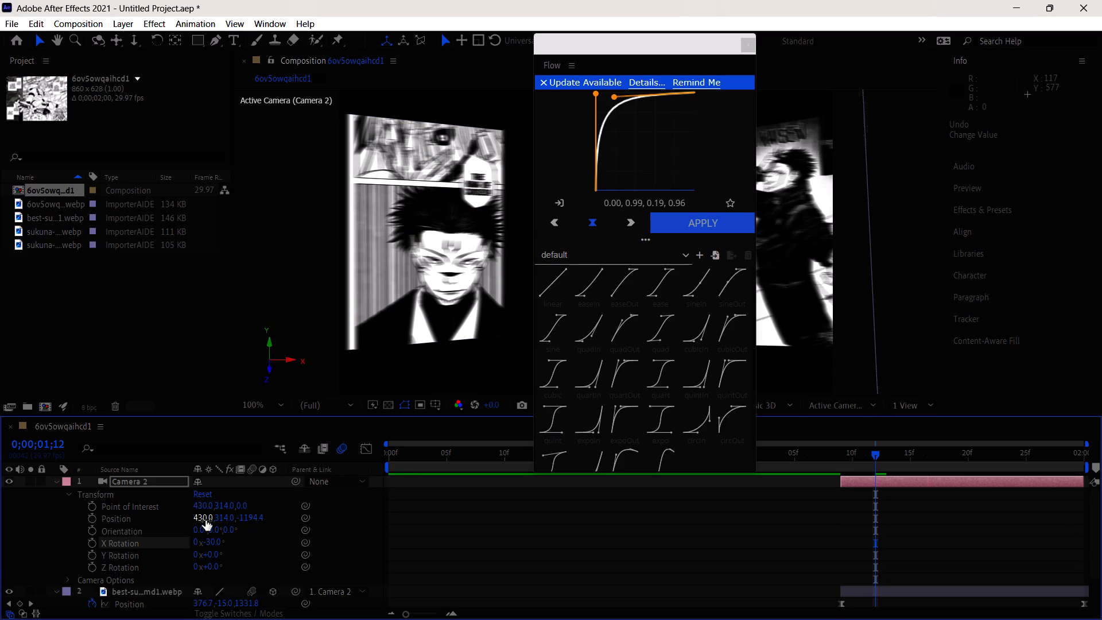
Set Camera 2's Position to 405, 250, -1194.4 and its Point of Interest to 415, 299, 8.
drag(205, 520, 249, 523)
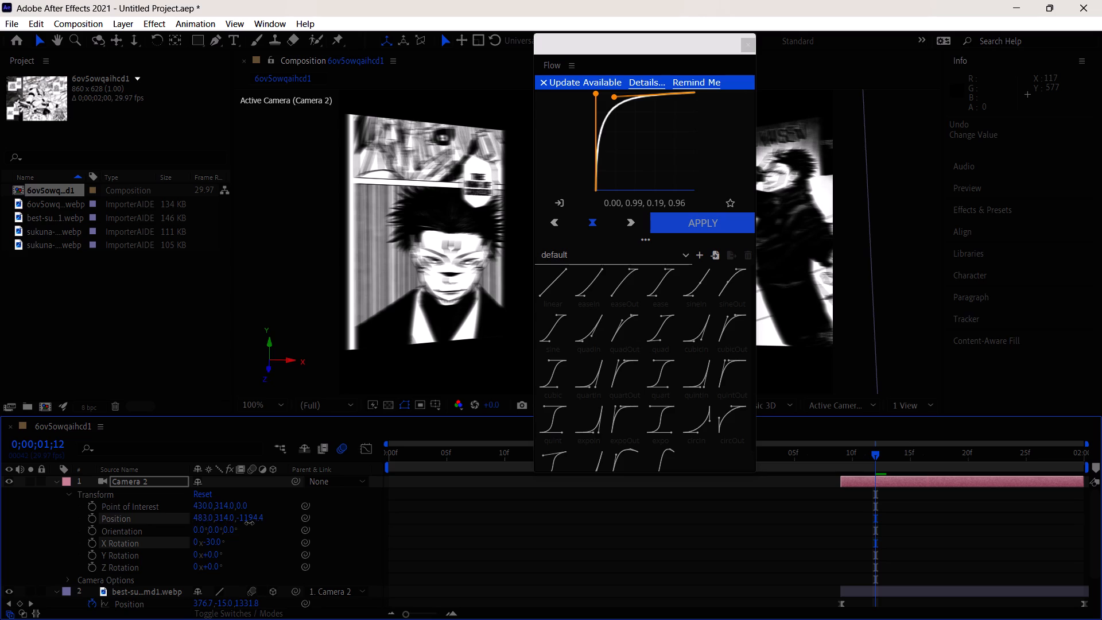
drag(249, 523, 196, 529)
drag(220, 520, 137, 527)
drag(137, 527, 168, 525)
drag(199, 509, 200, 517)
drag(227, 507, 231, 507)
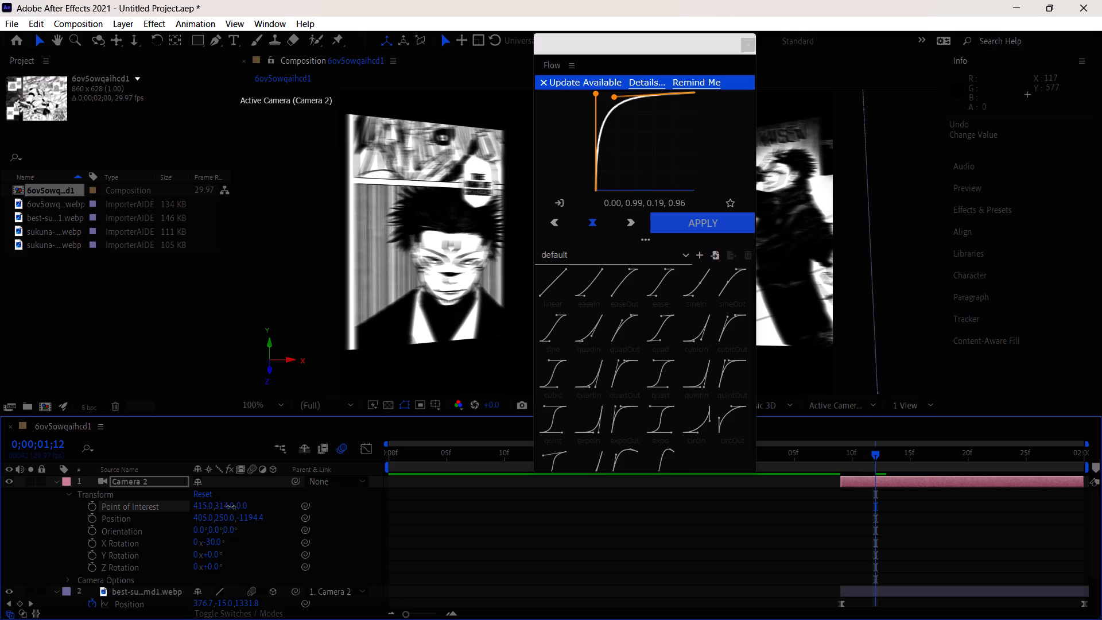
drag(231, 507, 214, 509)
drag(242, 507, 261, 517)
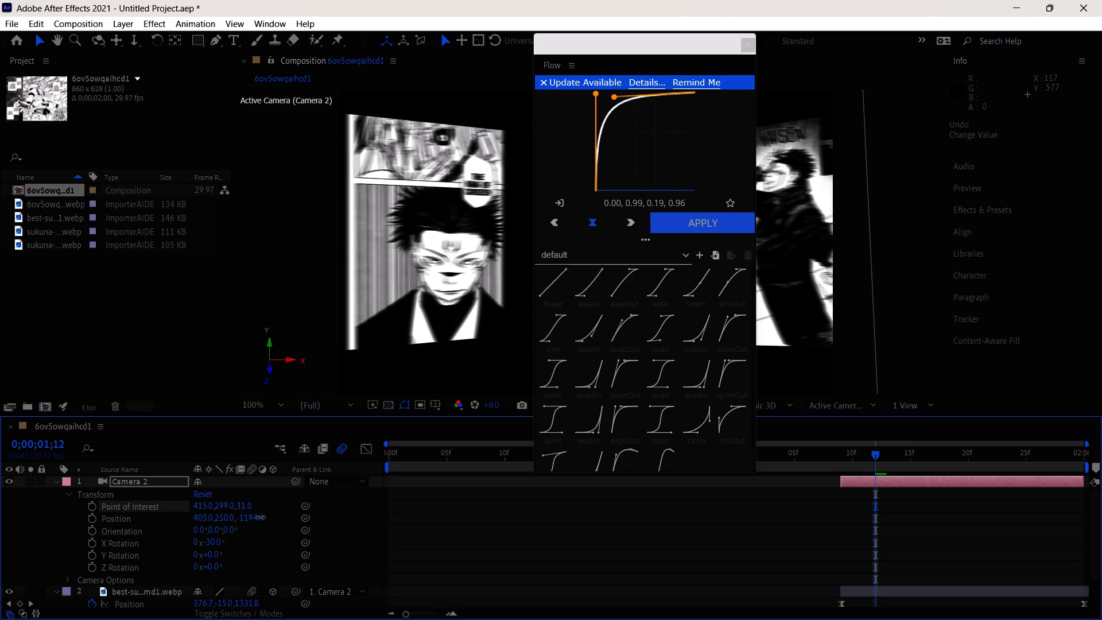
drag(261, 517, 259, 519)
Set Camera 2's X Rotation to -7x-34°.
drag(197, 543, 222, 544)
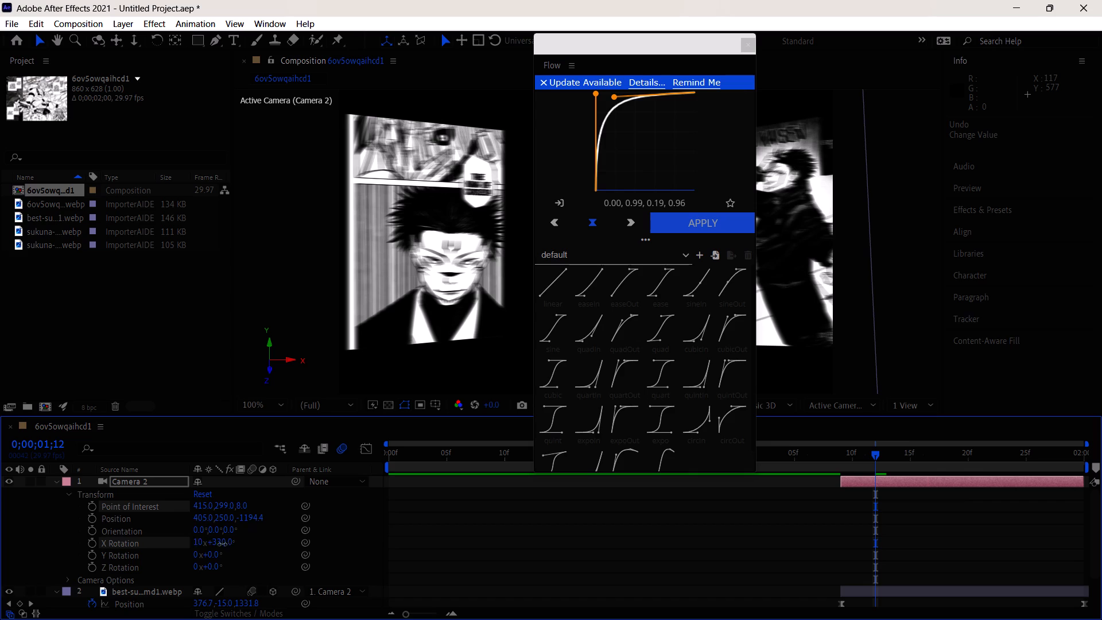
drag(222, 544, 197, 548)
drag(222, 542, 224, 548)
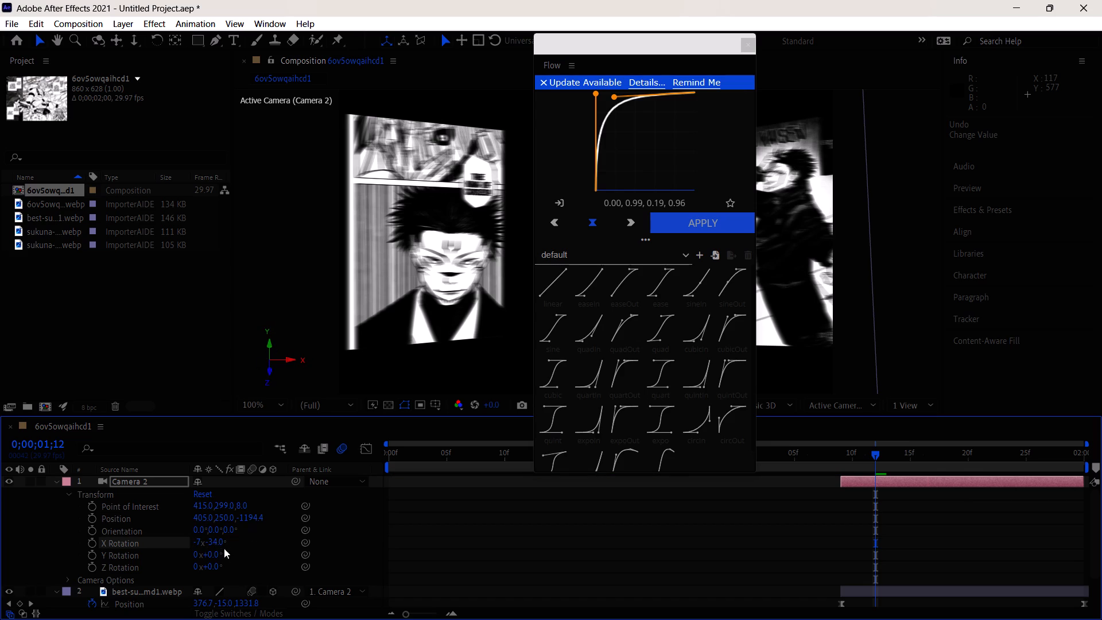
Shorten the floating Flow window and move it clear of the manga panels in the composition view.
drag(668, 50, 764, 61)
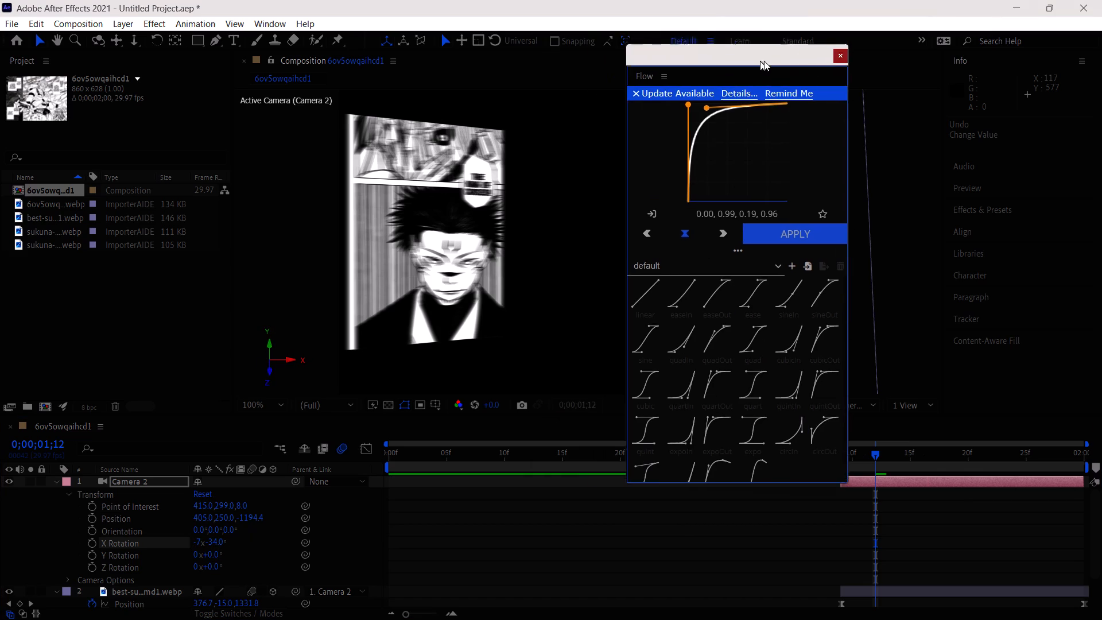
drag(764, 61, 902, 56)
drag(911, 481, 911, 480)
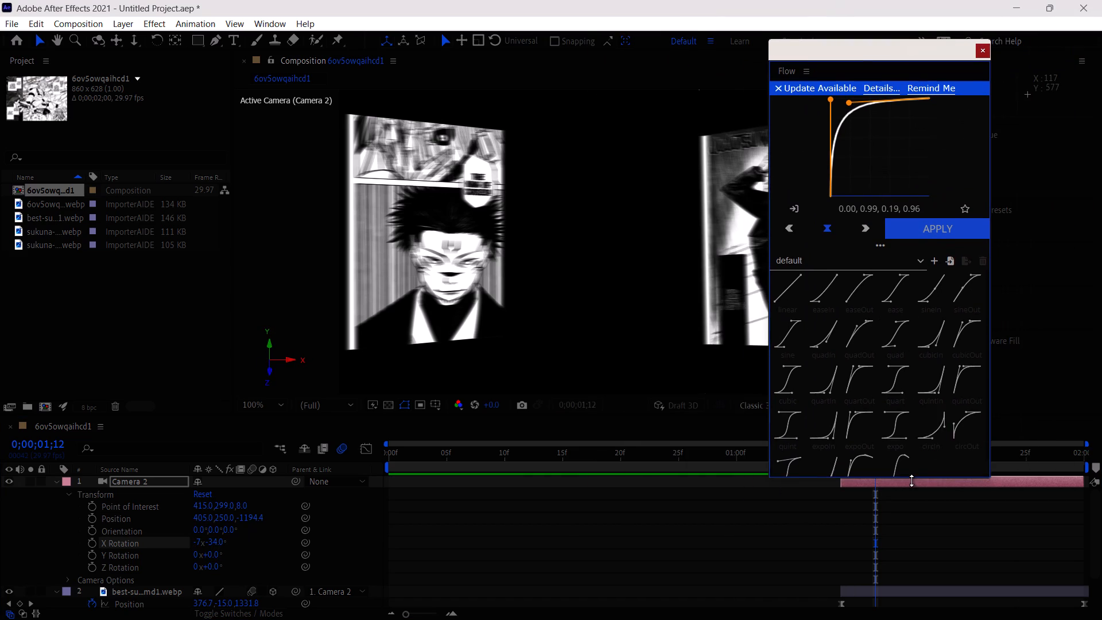
drag(911, 480, 914, 407)
drag(869, 56, 942, 37)
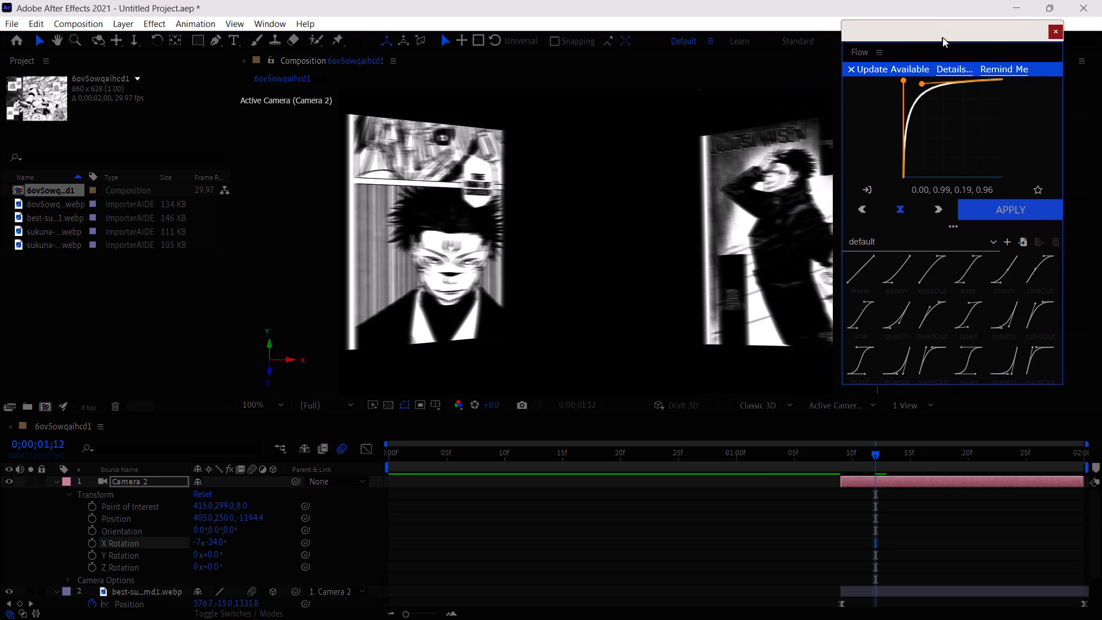
drag(942, 37, 984, 55)
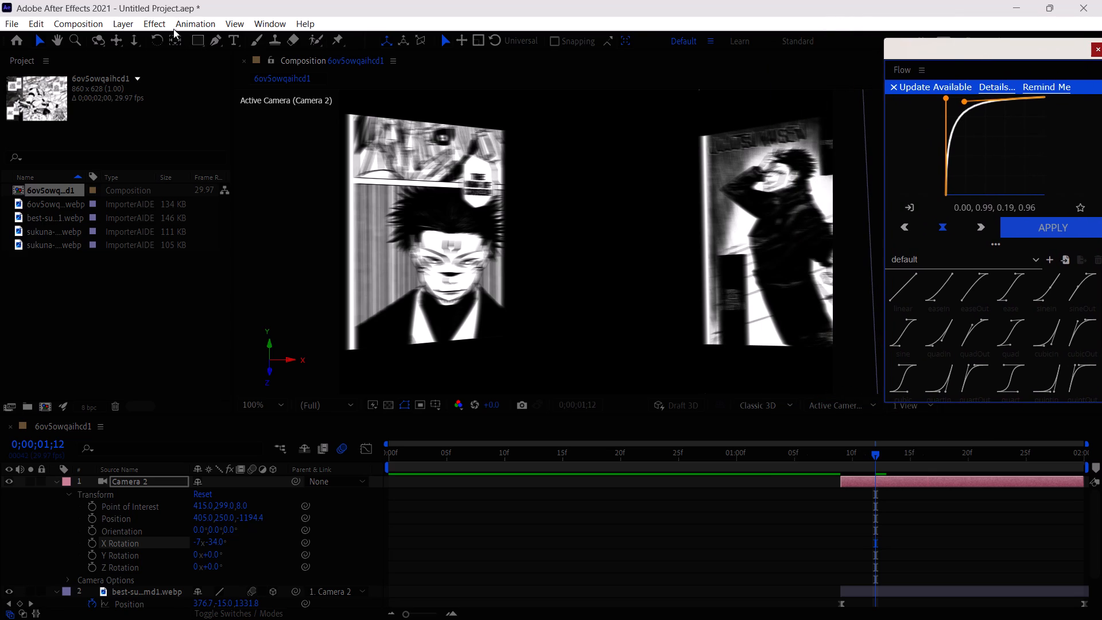
Look at the scene from Custom View 3, and return the viewer to the Camera 2 view.
click(237, 25)
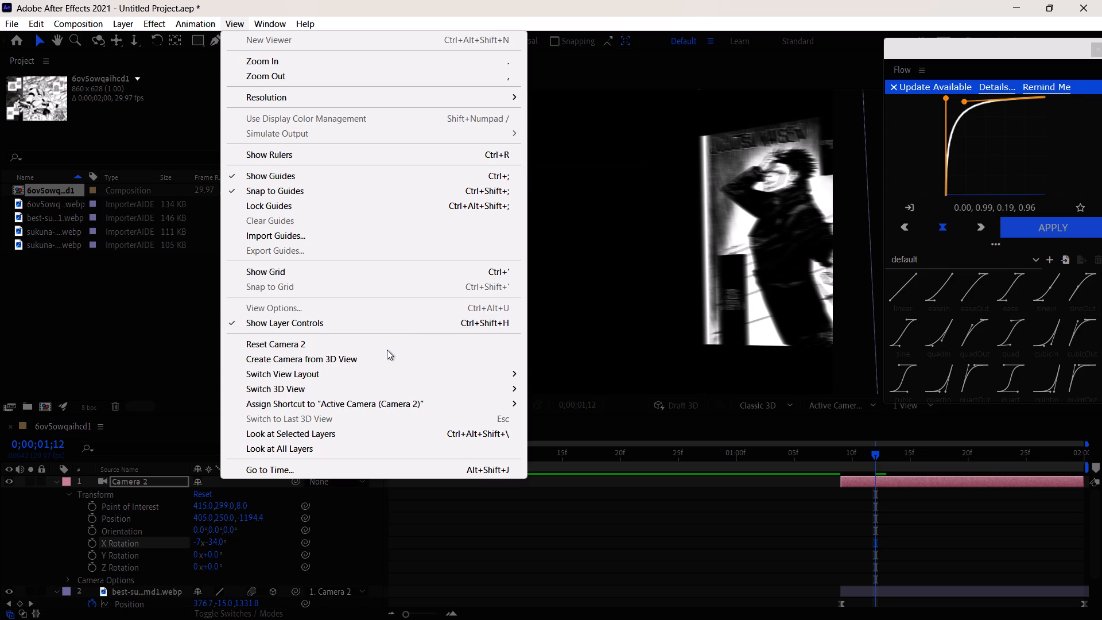
click(98, 338)
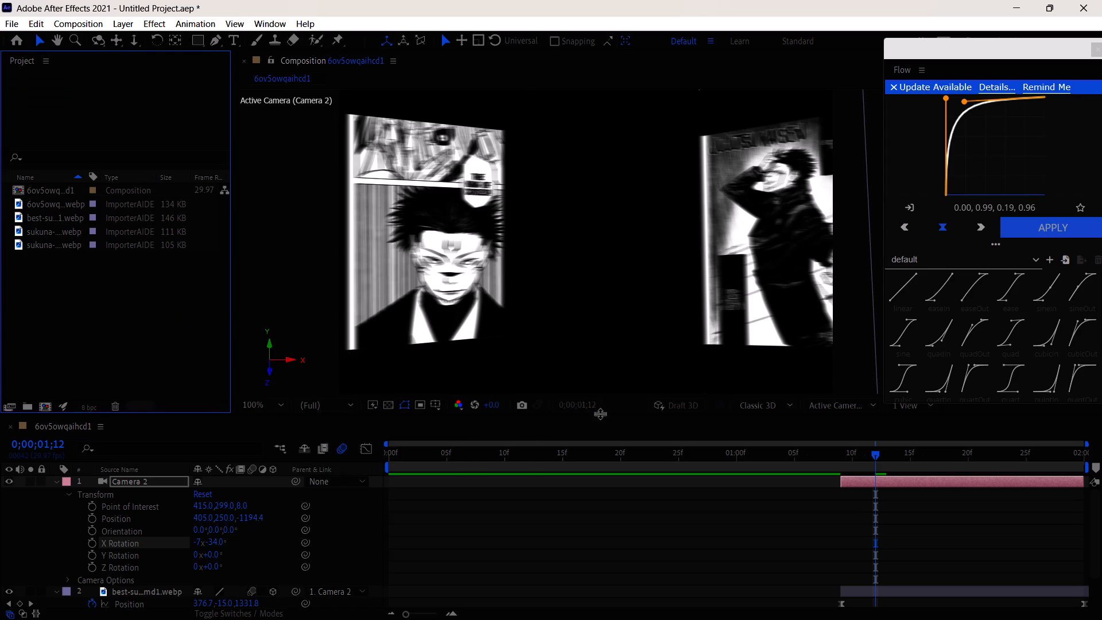
click(833, 410)
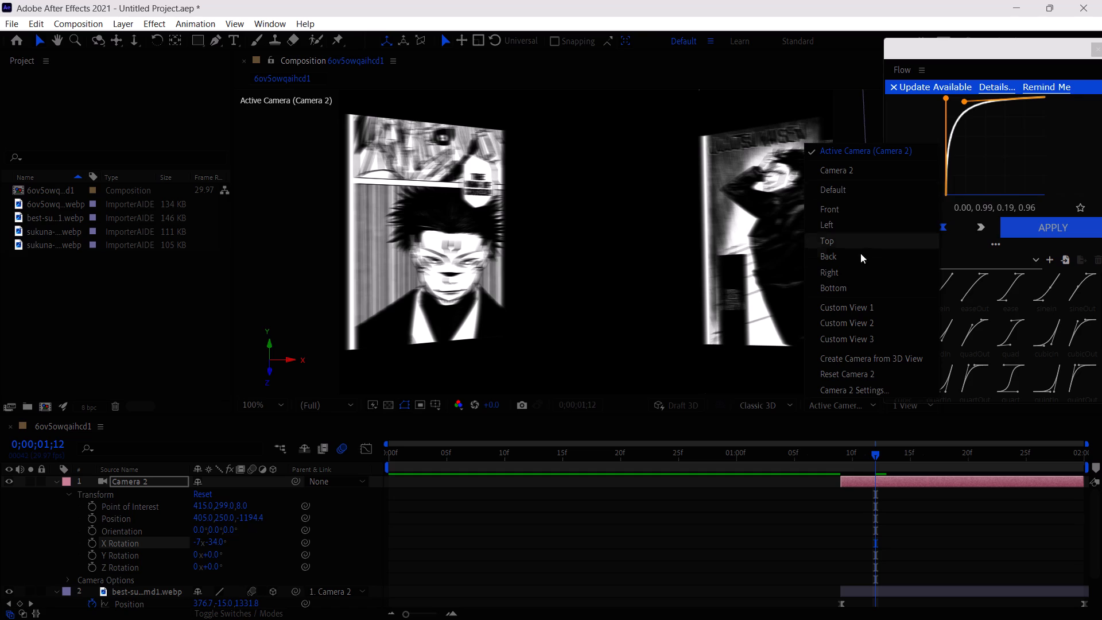
click(878, 332)
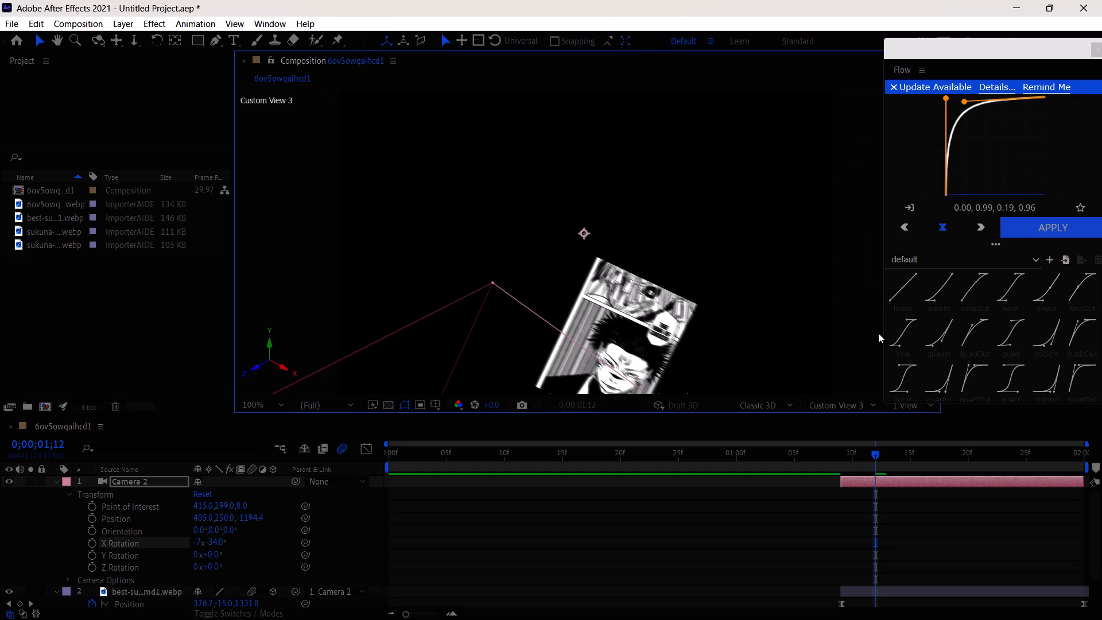
scroll(714, 348, down, 1)
scroll(714, 348, up, 1)
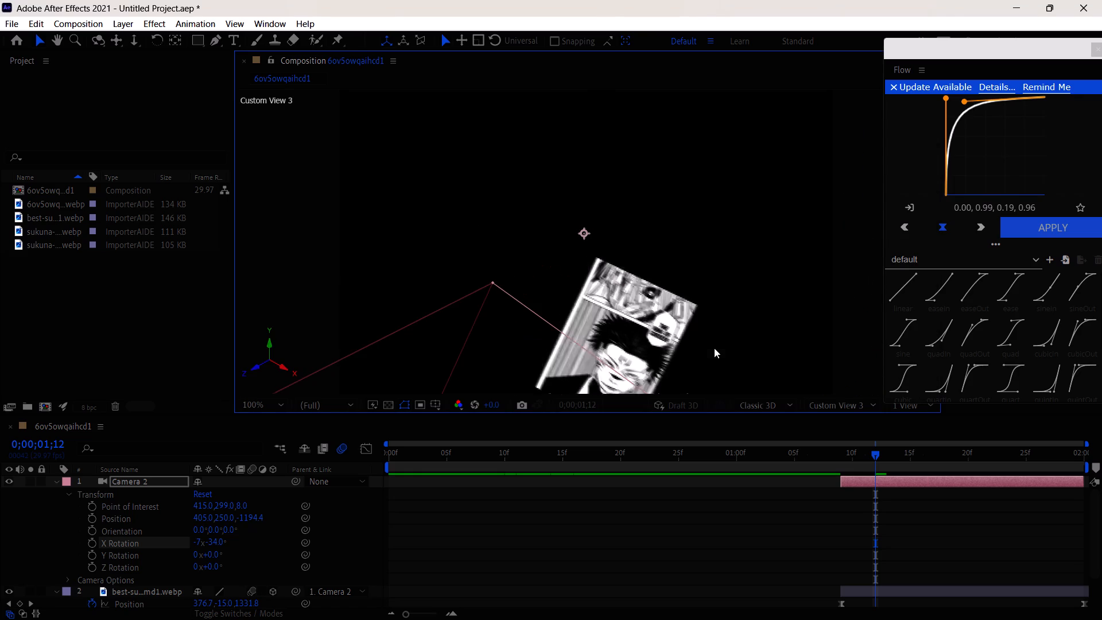
click(833, 400)
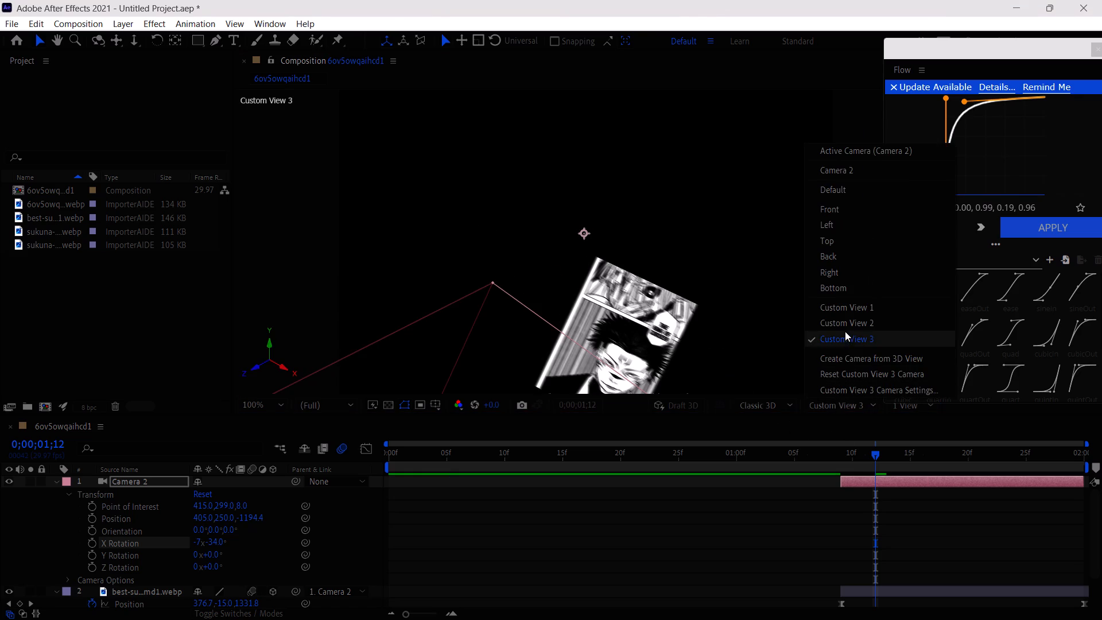
click(860, 161)
click(864, 169)
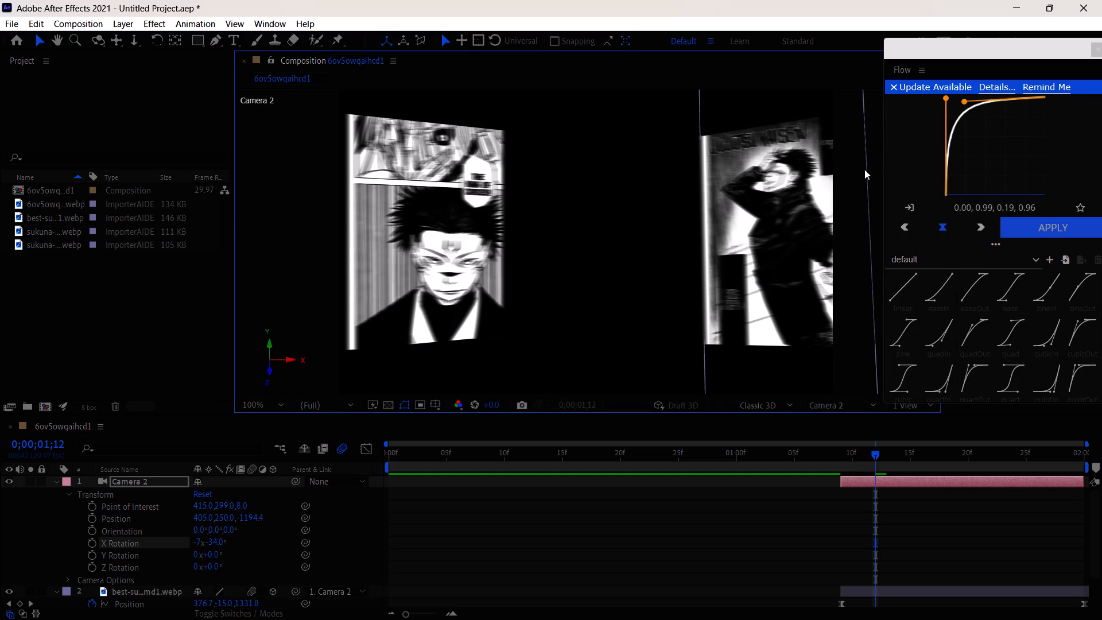
Split the composition viewer into 4 Views and fit the scene, with the Camera 2 view at 50% zoom.
click(923, 409)
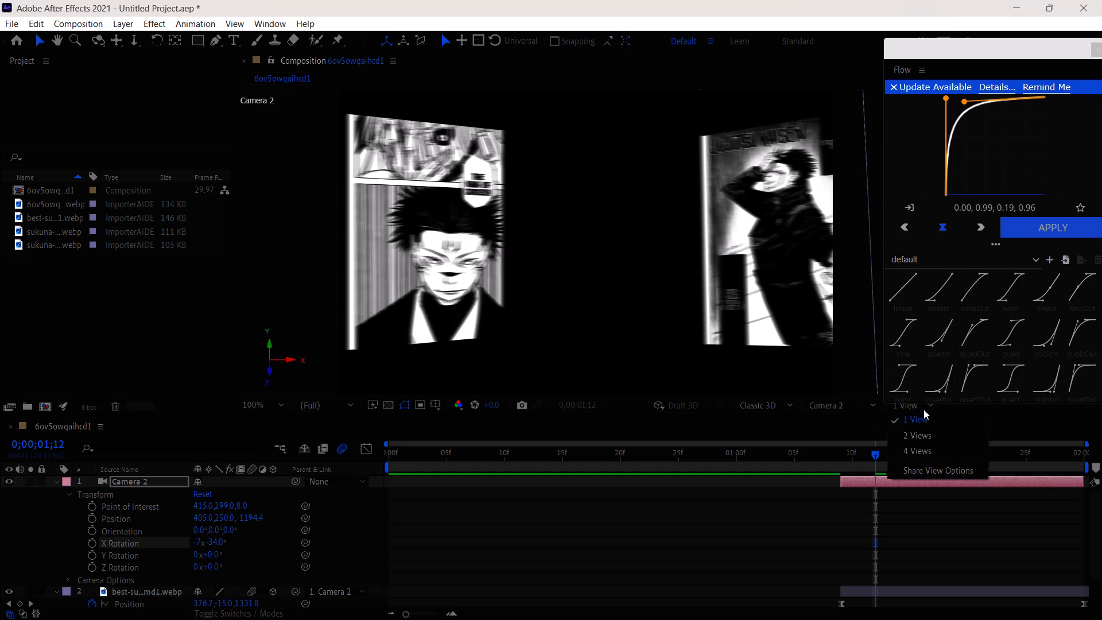
click(927, 451)
scroll(688, 340, down, 1)
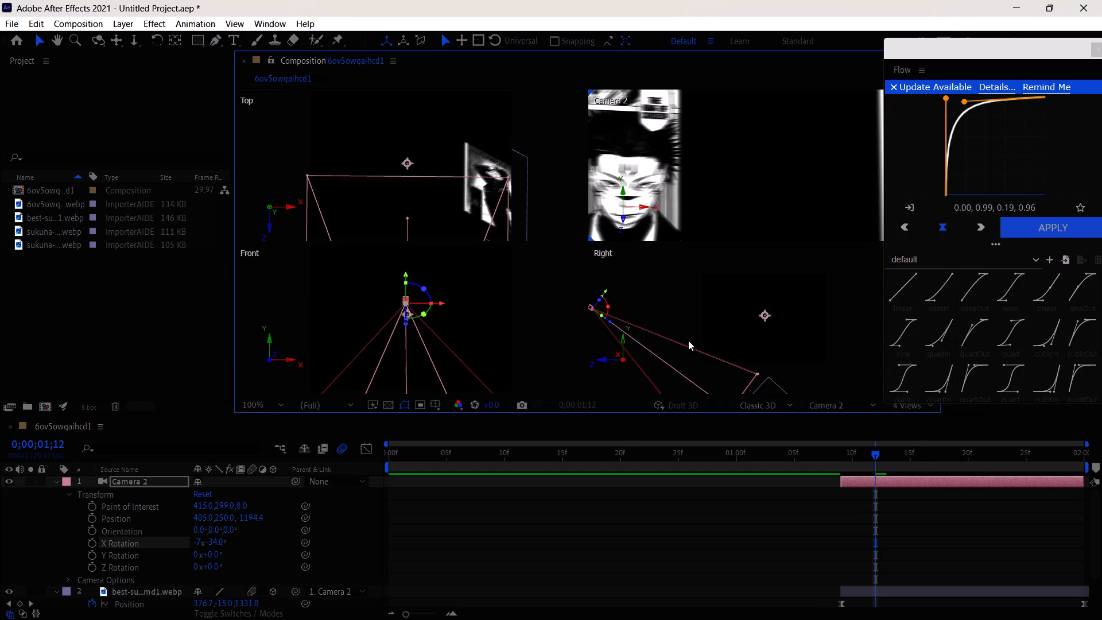
scroll(410, 336, down, 1)
scroll(390, 203, down, 1)
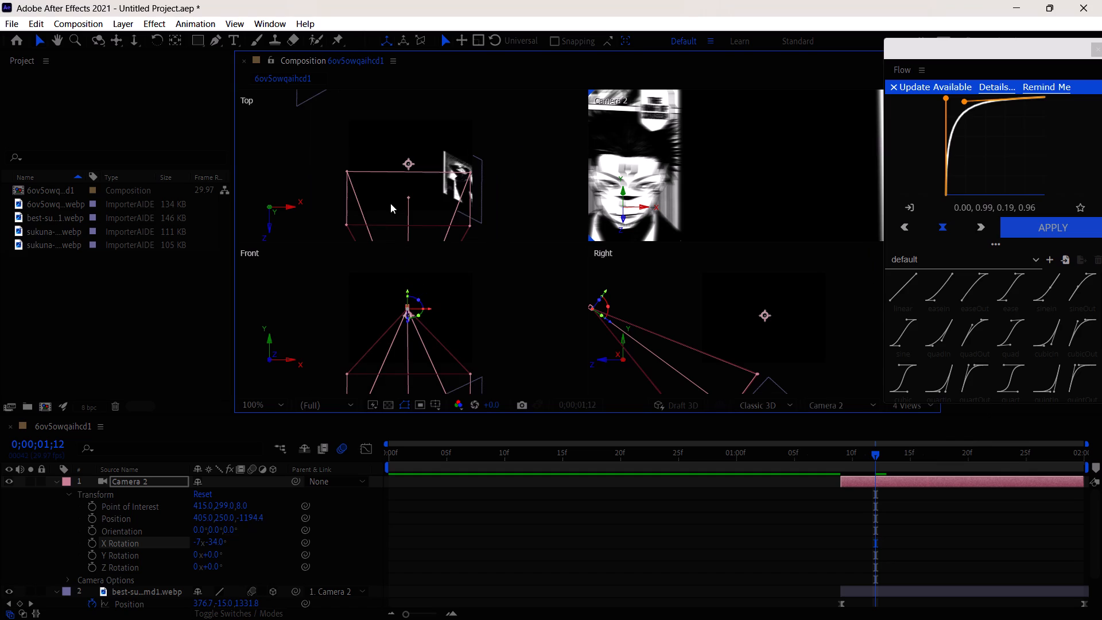
scroll(774, 208, down, 2)
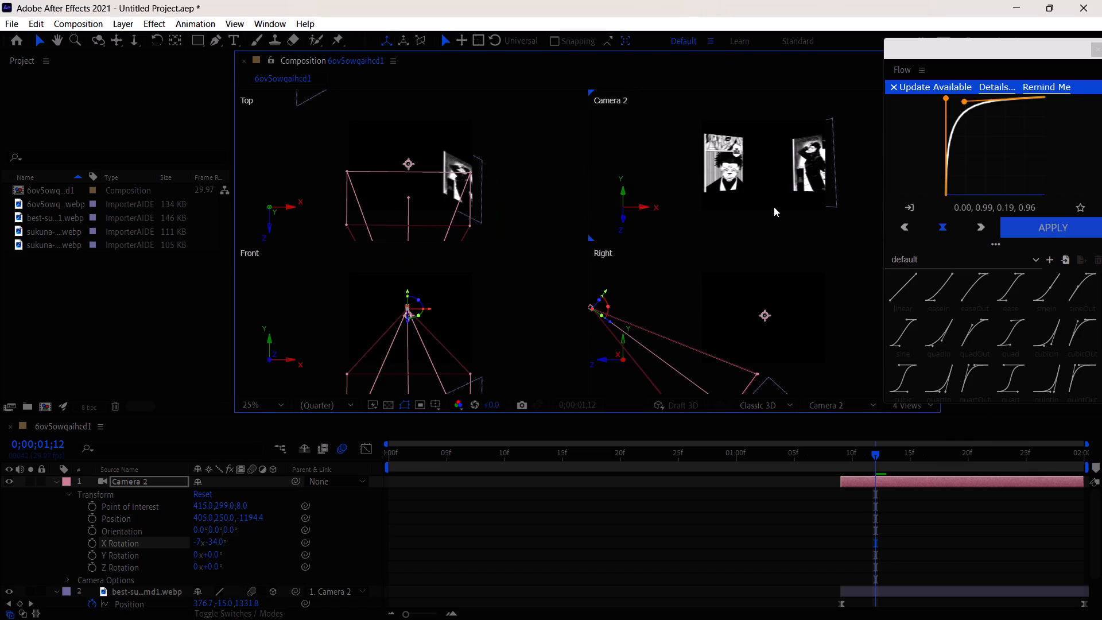
scroll(774, 207, up, 1)
Move the Flow window away from the four views so that it sits over the project files.
drag(1014, 42, 429, 222)
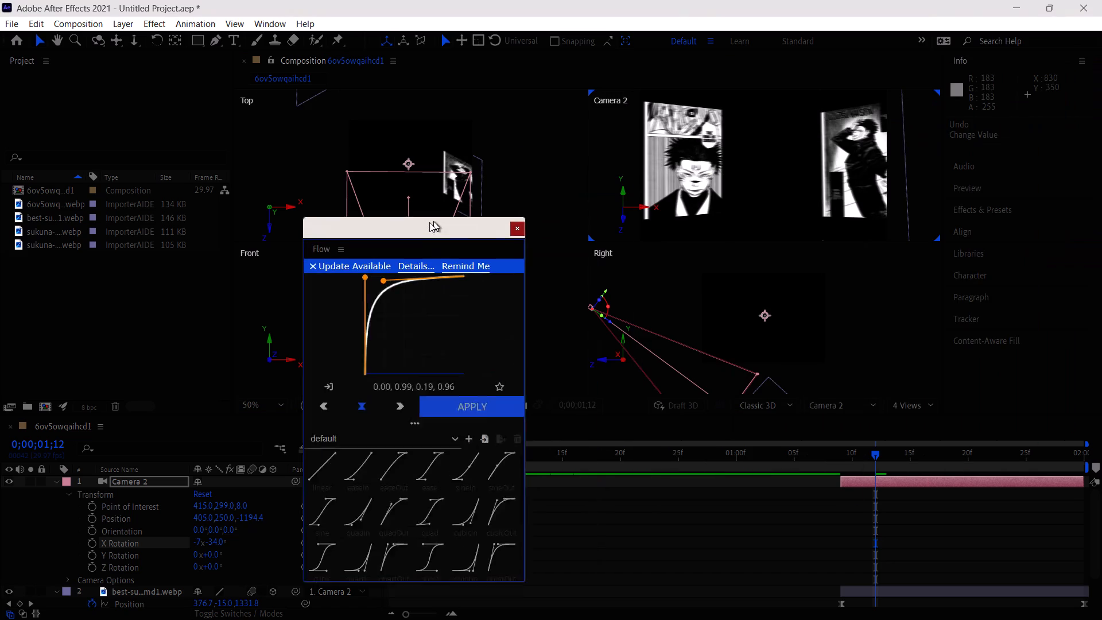
drag(429, 222, 114, 45)
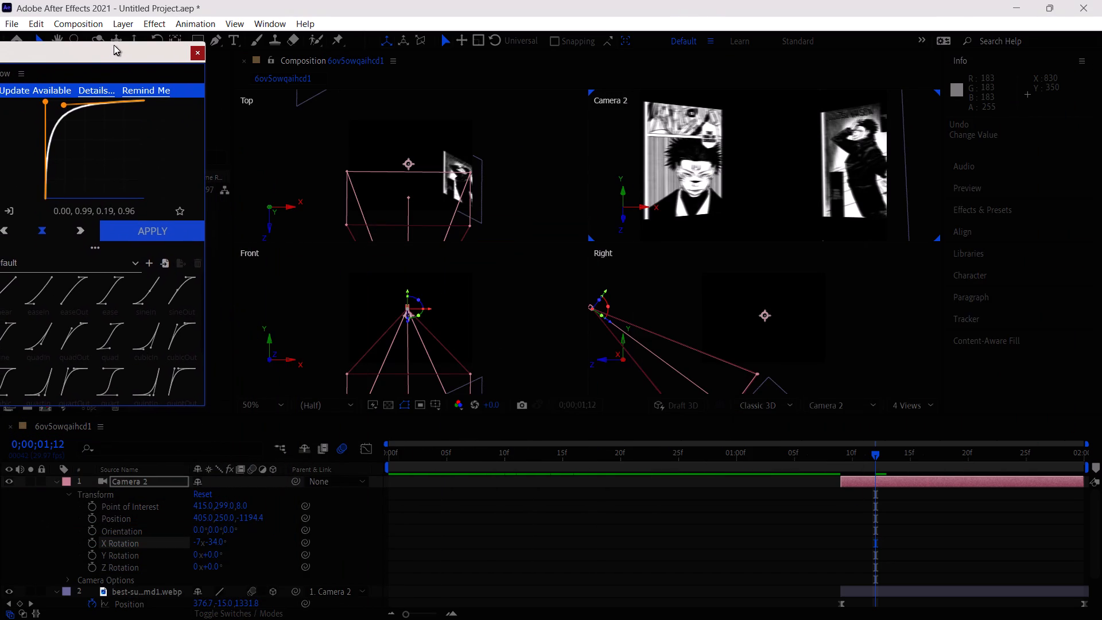
drag(114, 45, 139, 42)
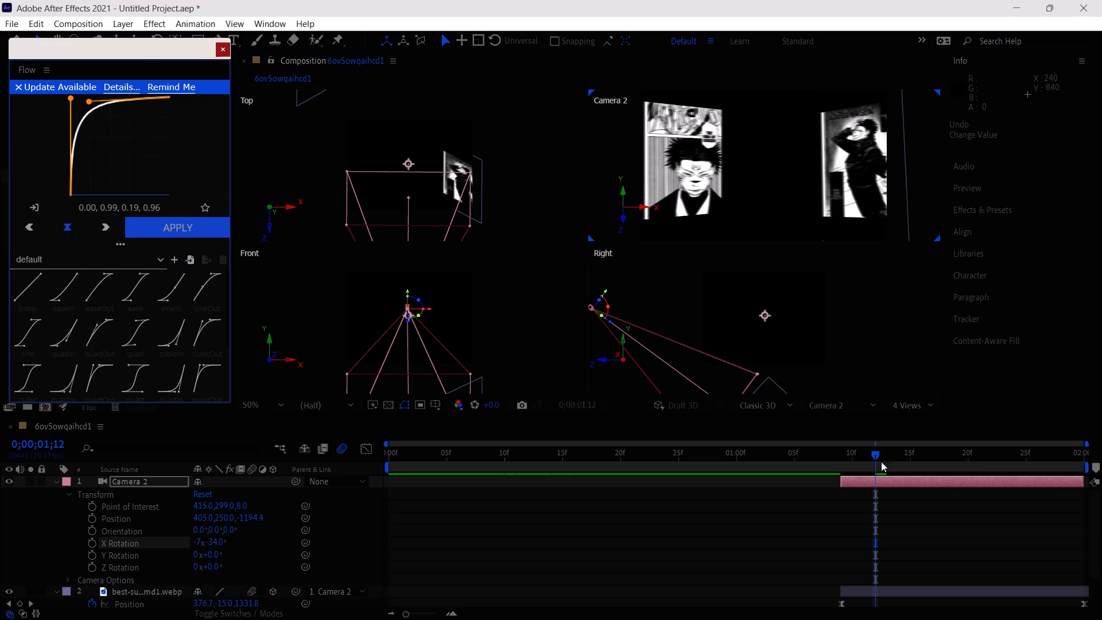
Move the current time to 0;00;01;14 and set the Camera 2 view's preview resolution to Full.
drag(879, 454, 912, 468)
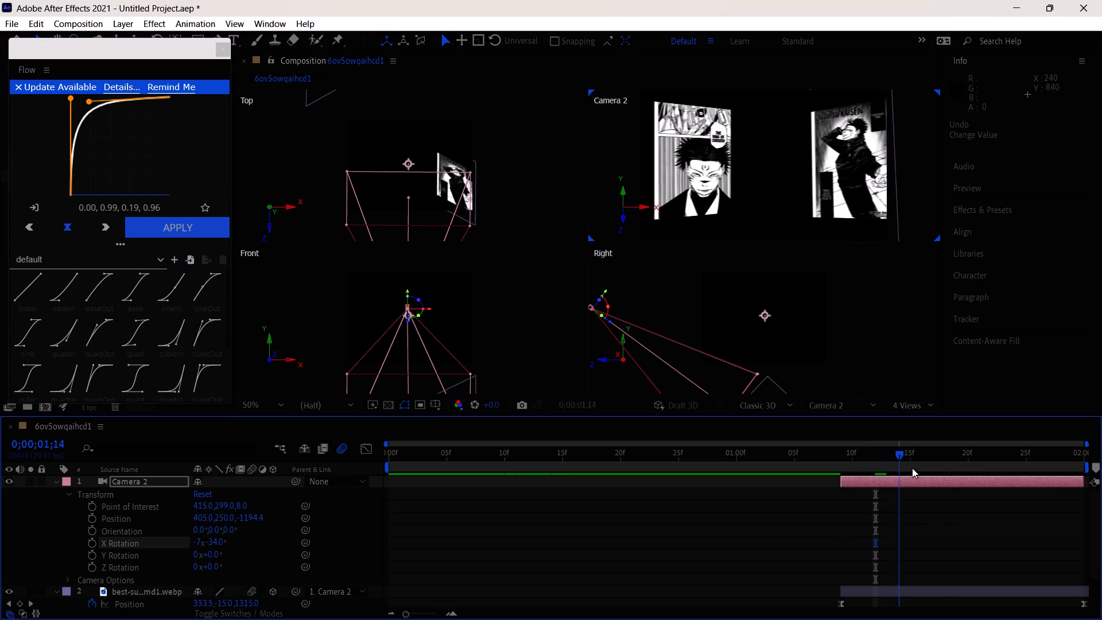
drag(912, 468, 907, 468)
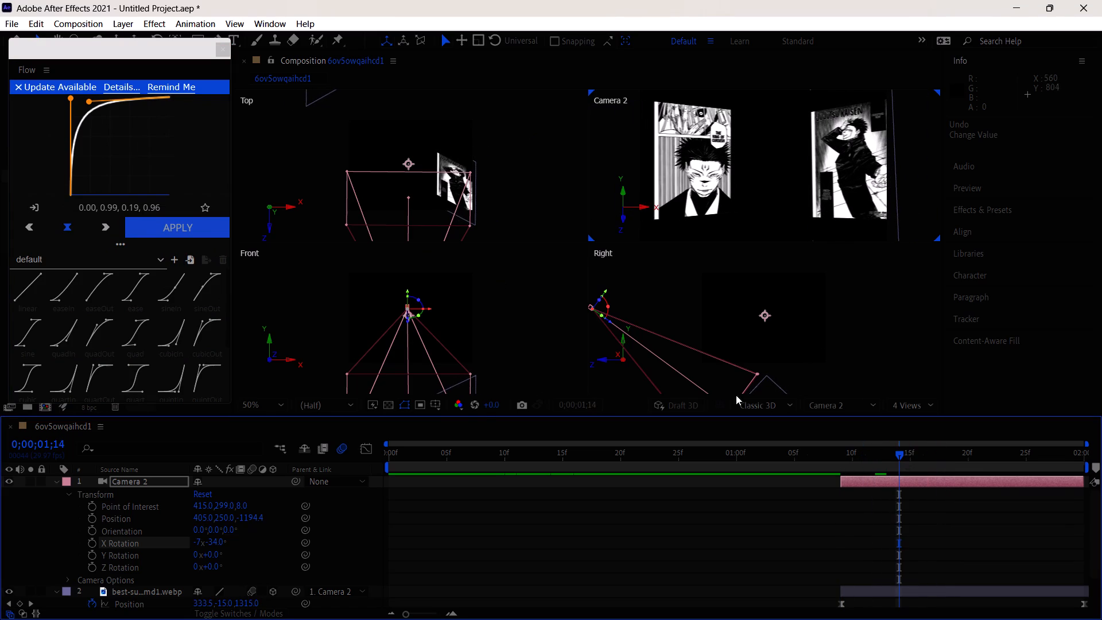
click(346, 401)
click(335, 436)
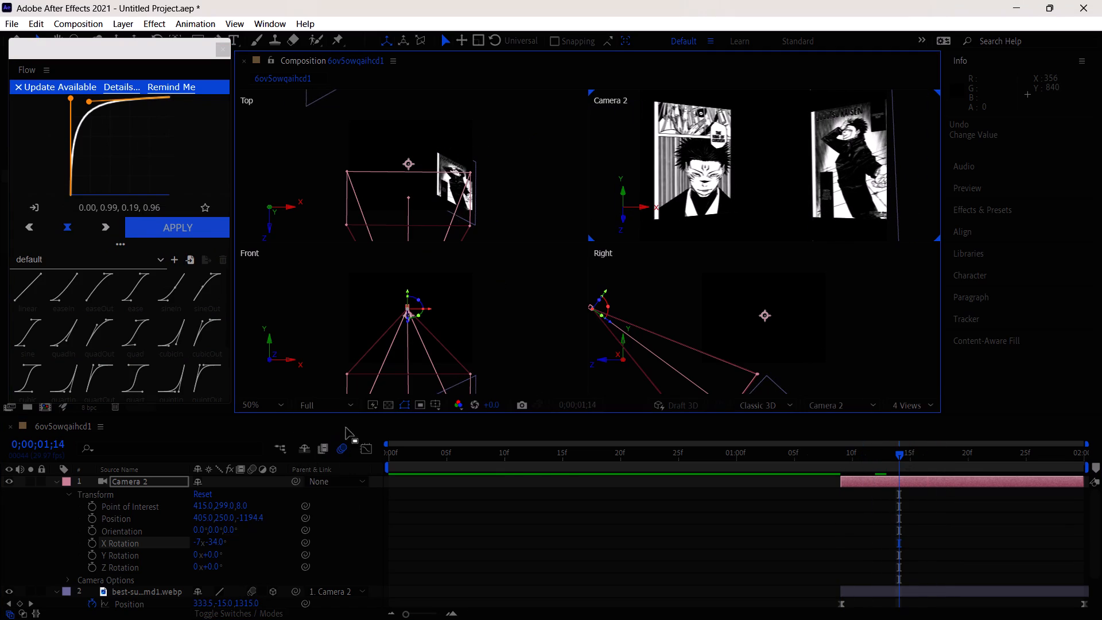
scroll(814, 304, up, 1)
scroll(814, 304, down, 1)
Set Camera 2's Point of Interest to 290, 9, 8.
drag(203, 509, 239, 505)
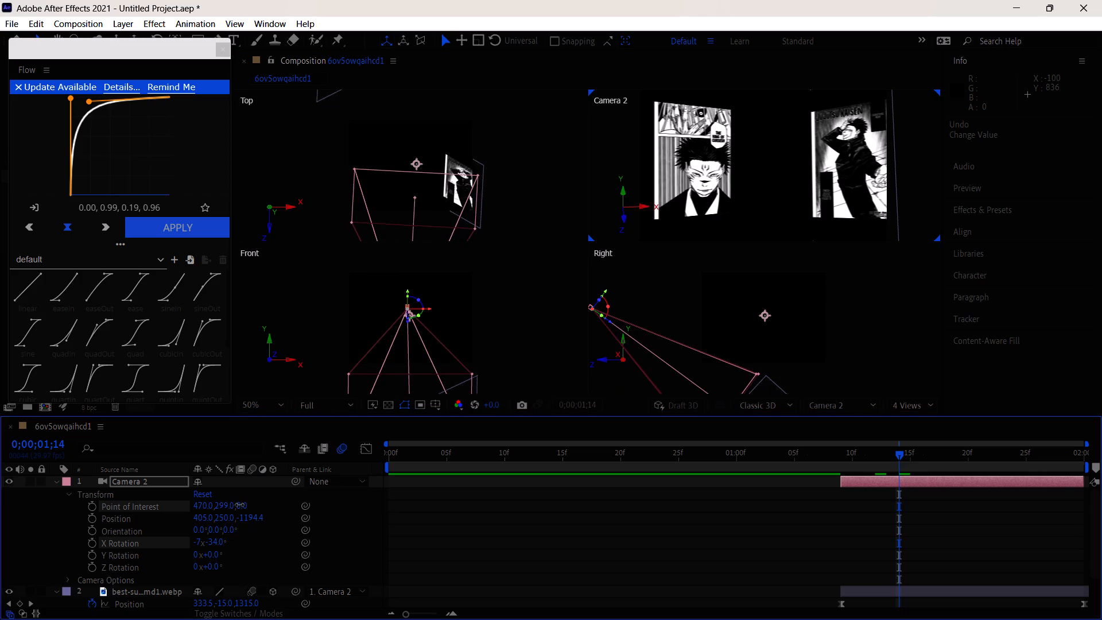
drag(239, 505, 109, 503)
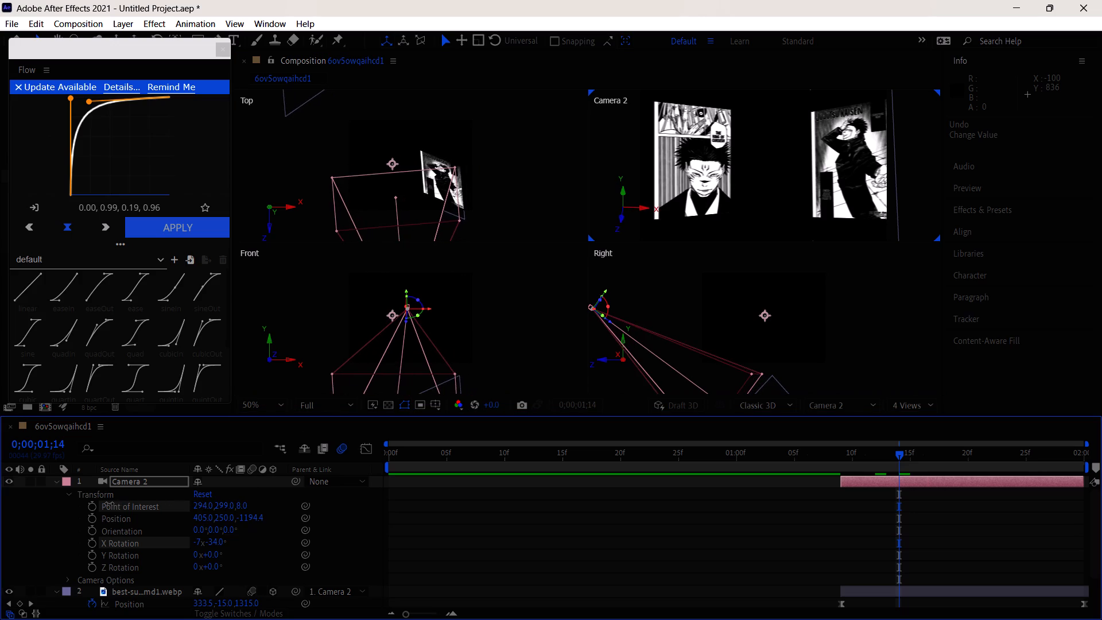
drag(109, 503, 107, 503)
drag(224, 503, 180, 505)
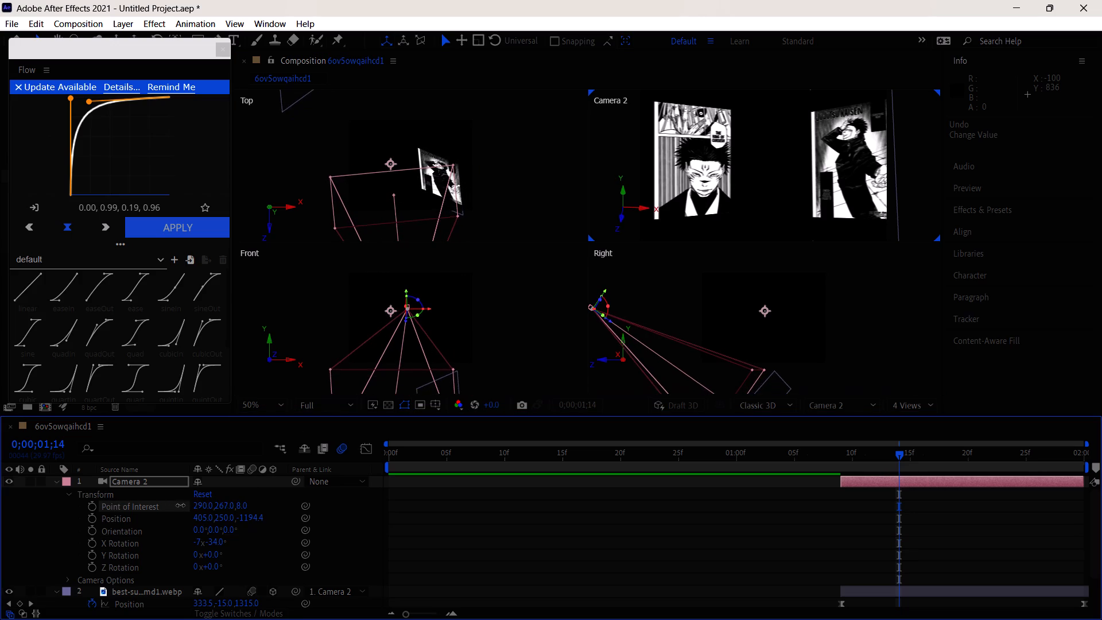
drag(180, 505, 0, 517)
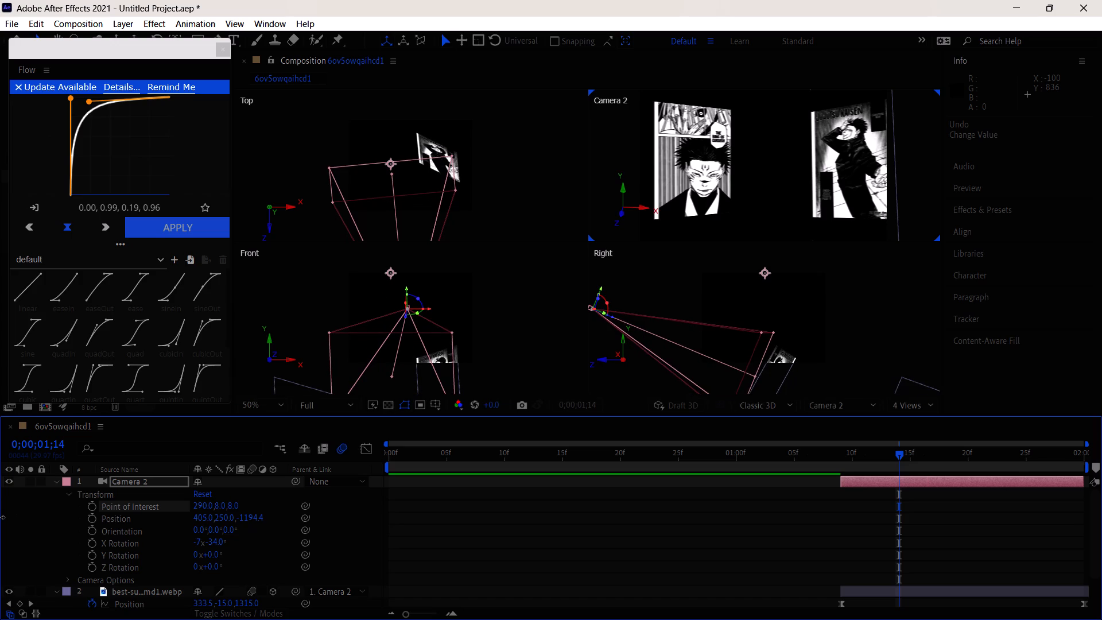
drag(0, 517, 0, 518)
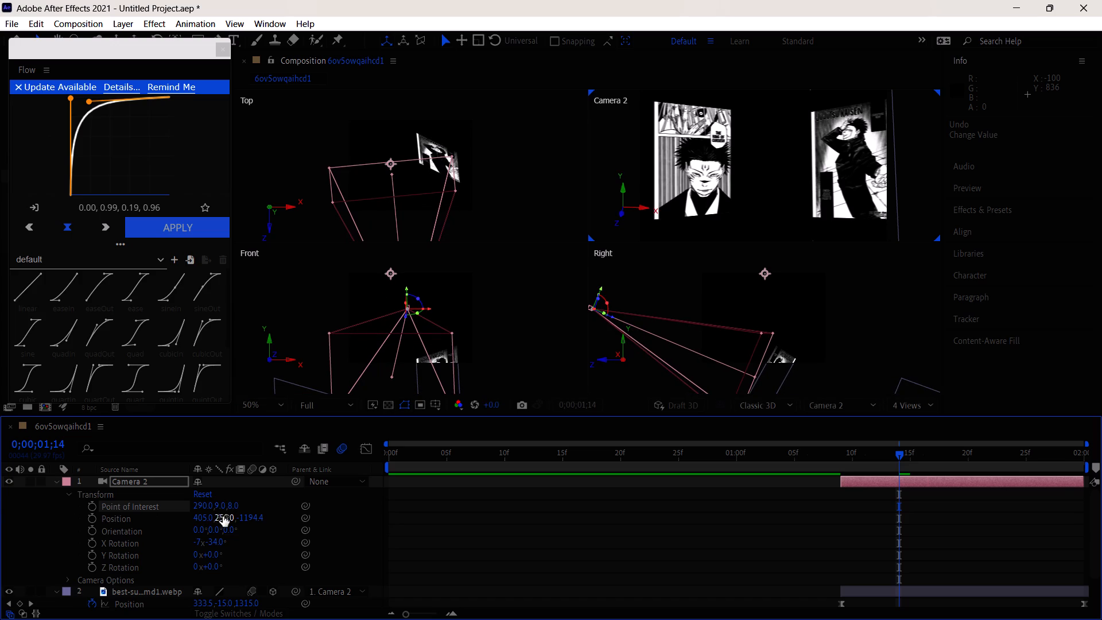
Set the Y value of Camera 2's Position to 632.
drag(223, 516, 357, 514)
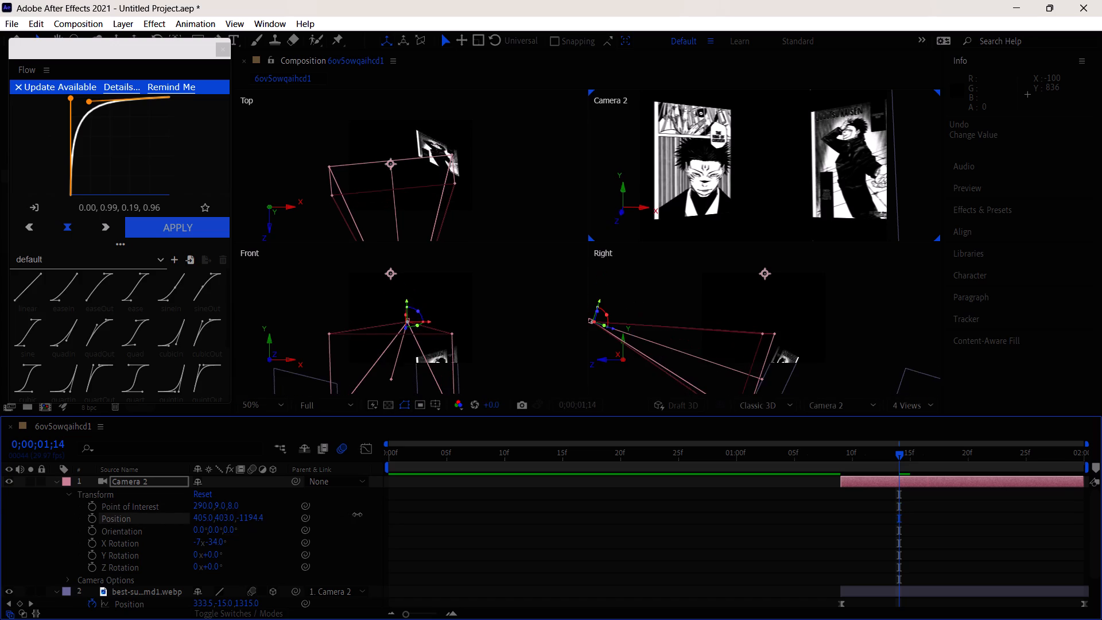
drag(357, 514, 514, 499)
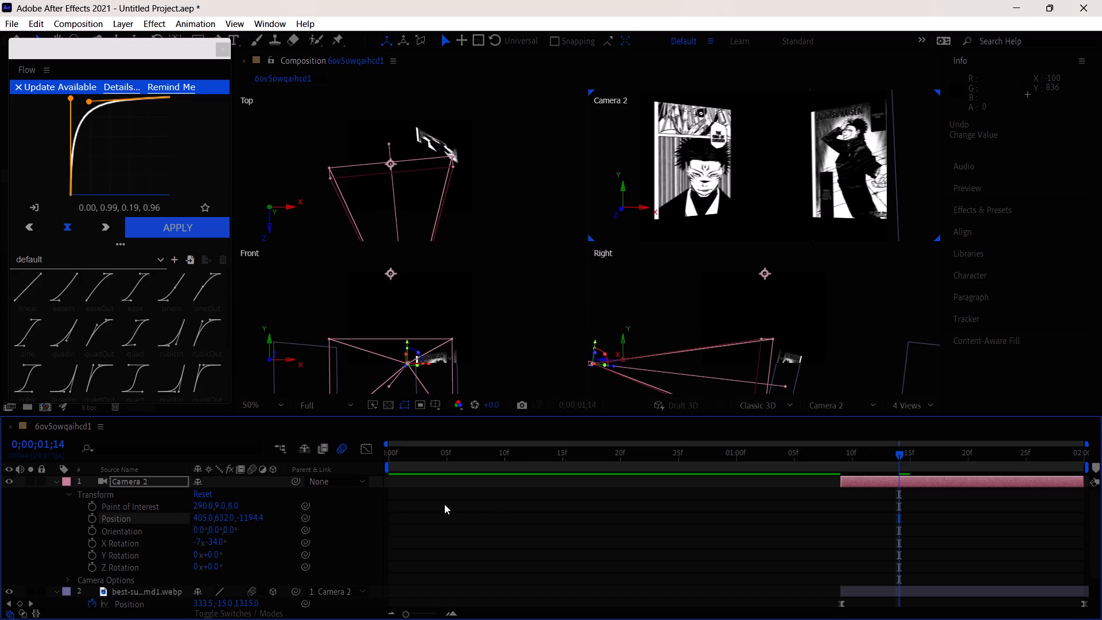
Set the Z value of Camera 2's Position to -1252.4.
drag(244, 517, 205, 520)
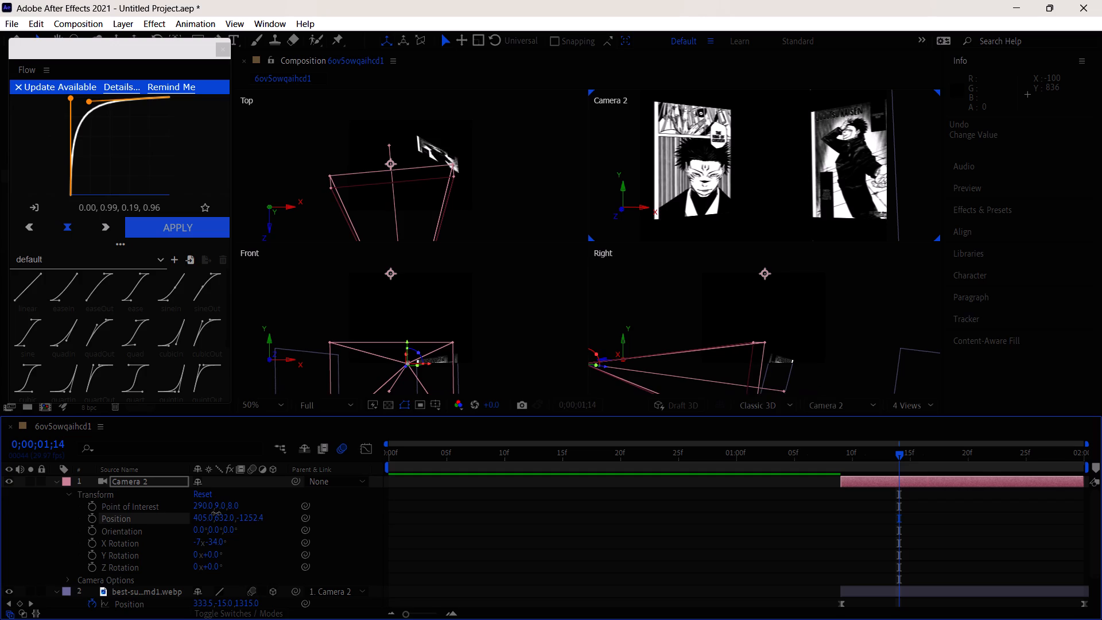
Set the Y value of Camera 2's Point of Interest to -489.
drag(227, 504, 214, 506)
drag(223, 507, 249, 507)
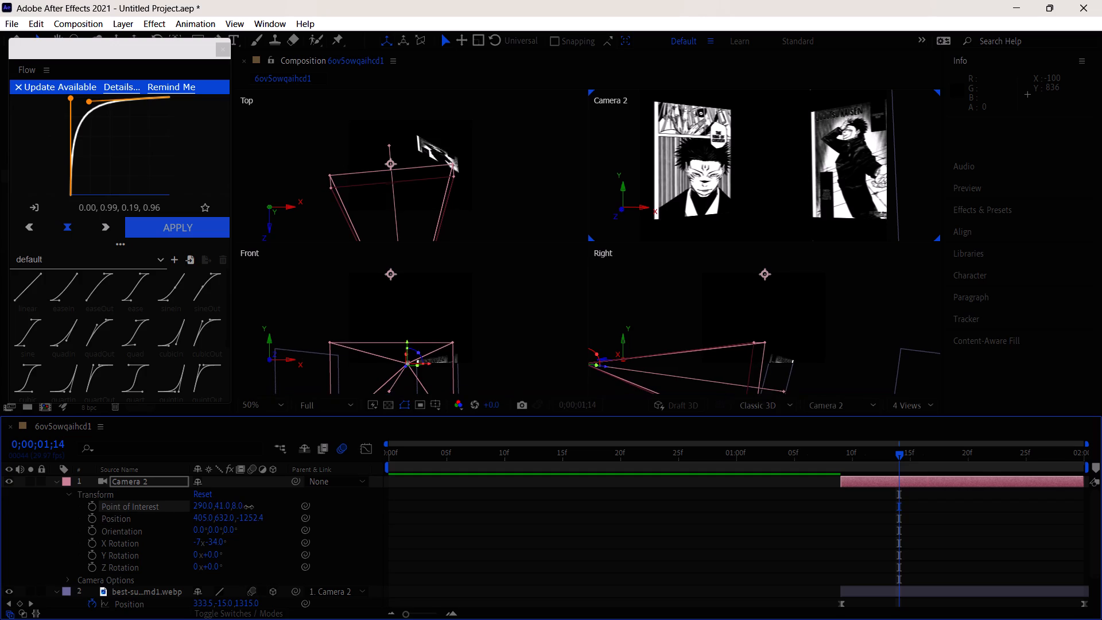
drag(249, 507, 105, 522)
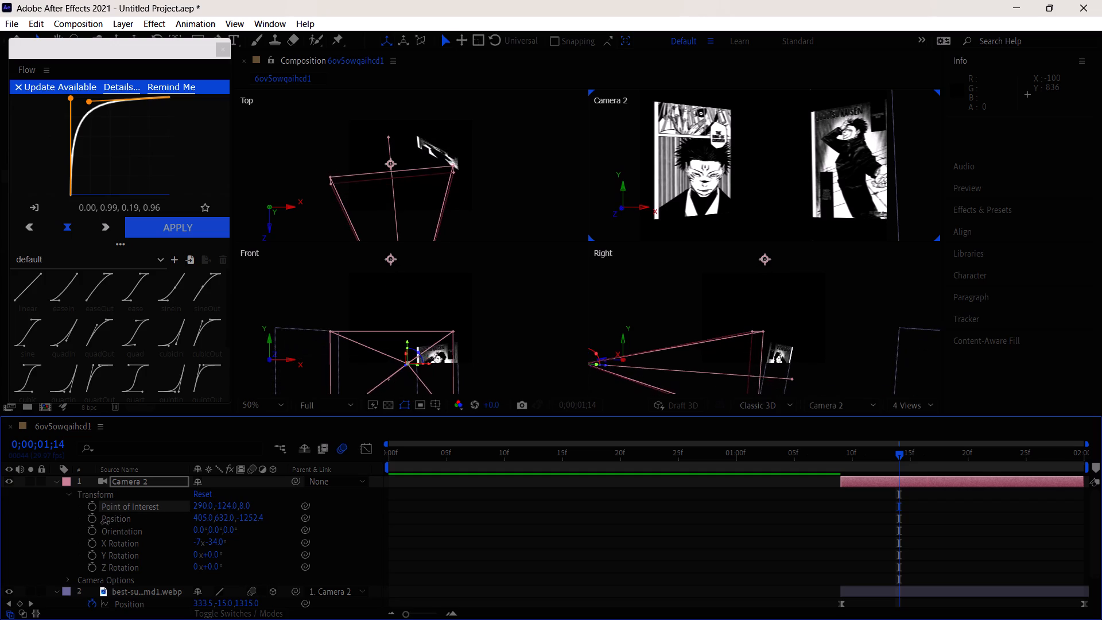
drag(105, 522, 0, 534)
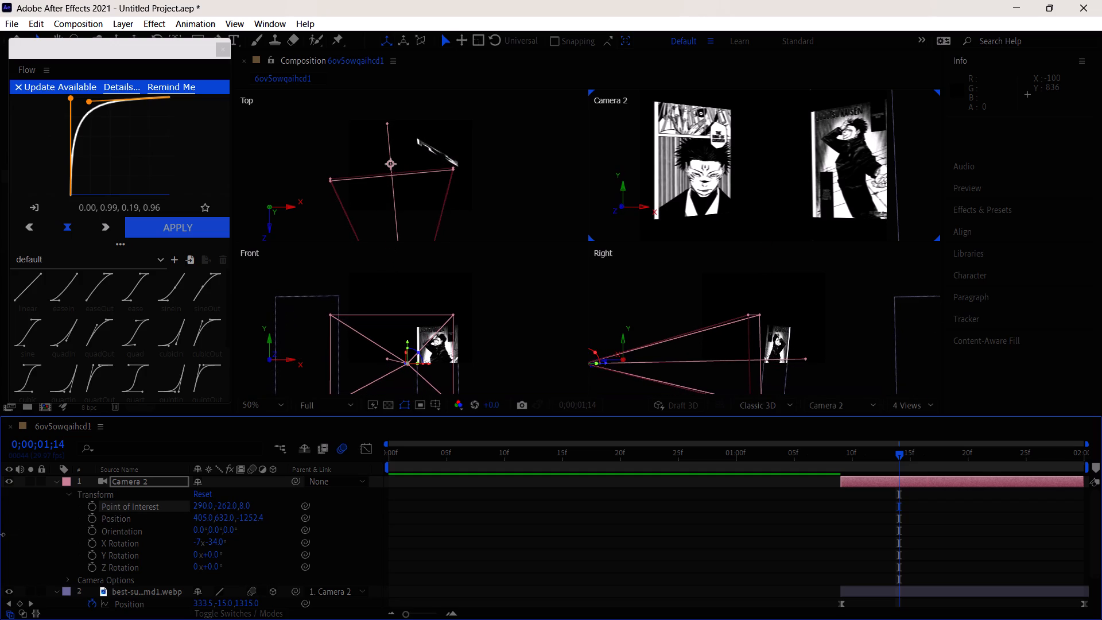
drag(0, 534, 1, 534)
drag(224, 507, 117, 513)
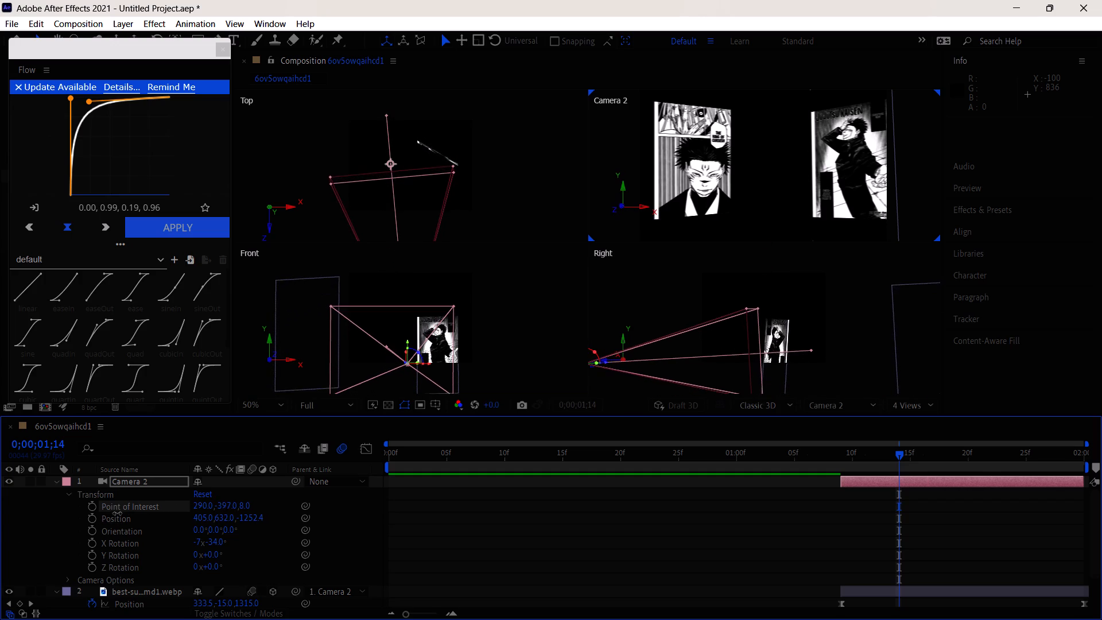
drag(117, 513, 50, 518)
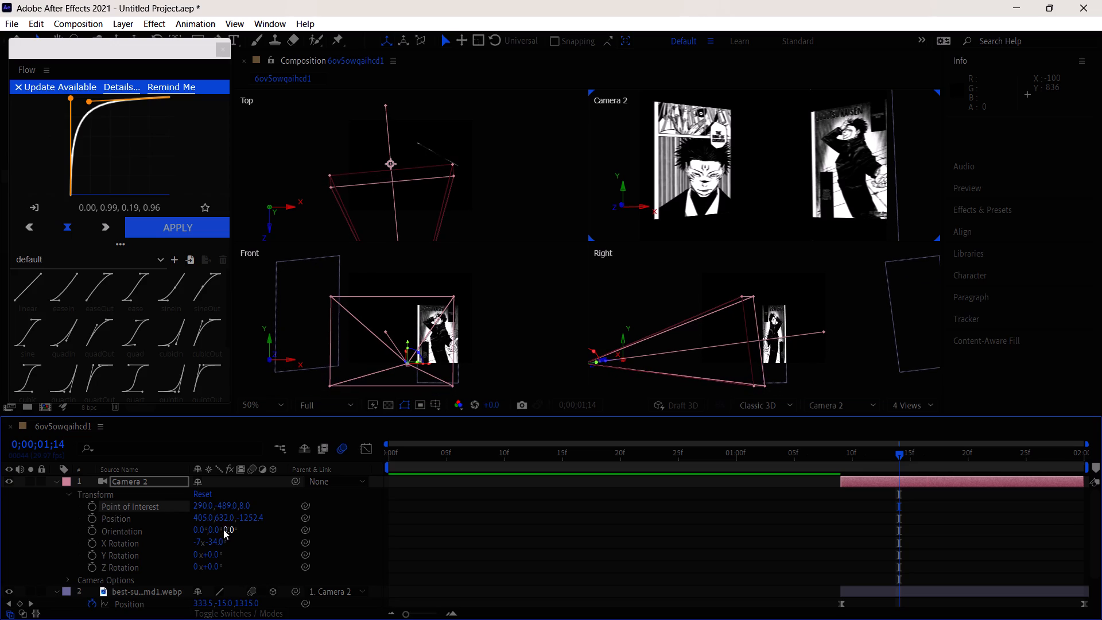
Set Camera 2's X Rotation to -7x-29°.
drag(220, 544, 201, 543)
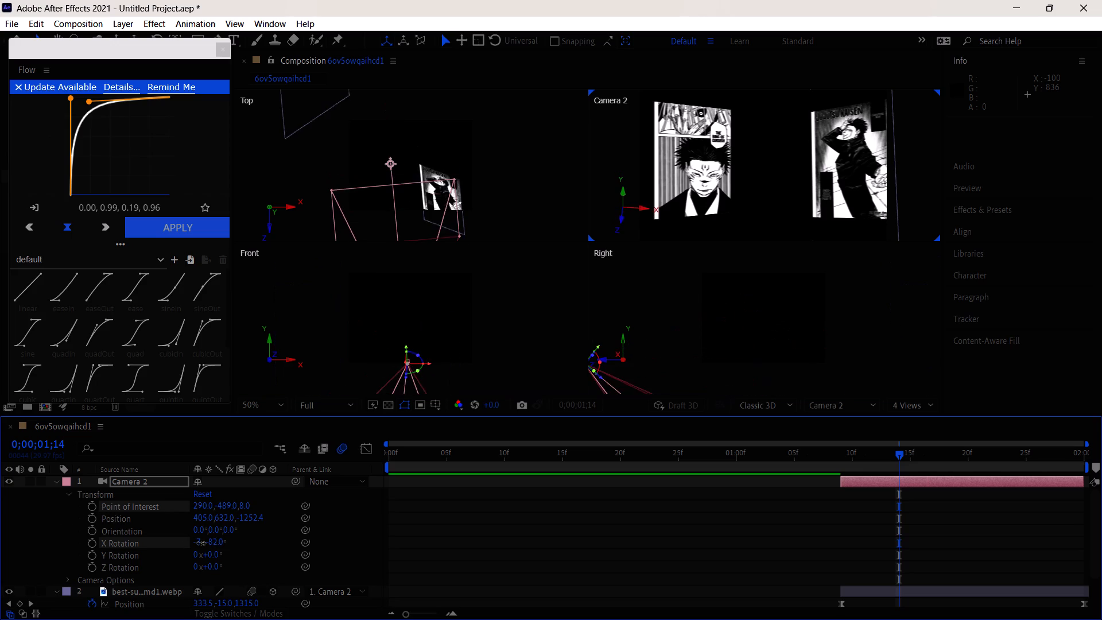
drag(201, 543, 224, 499)
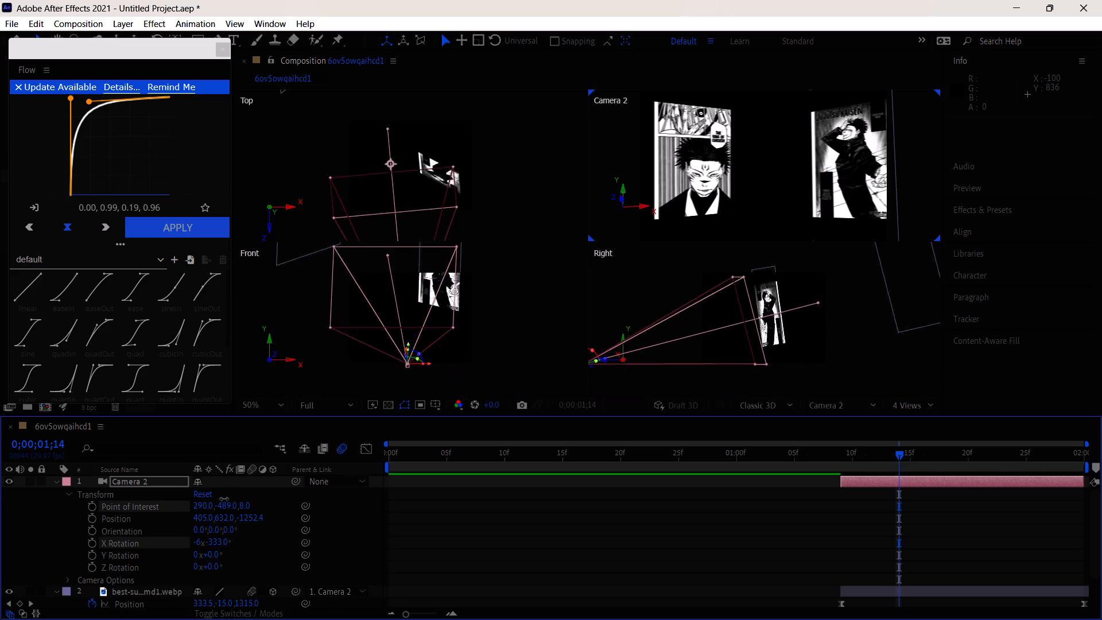
drag(224, 499, 201, 498)
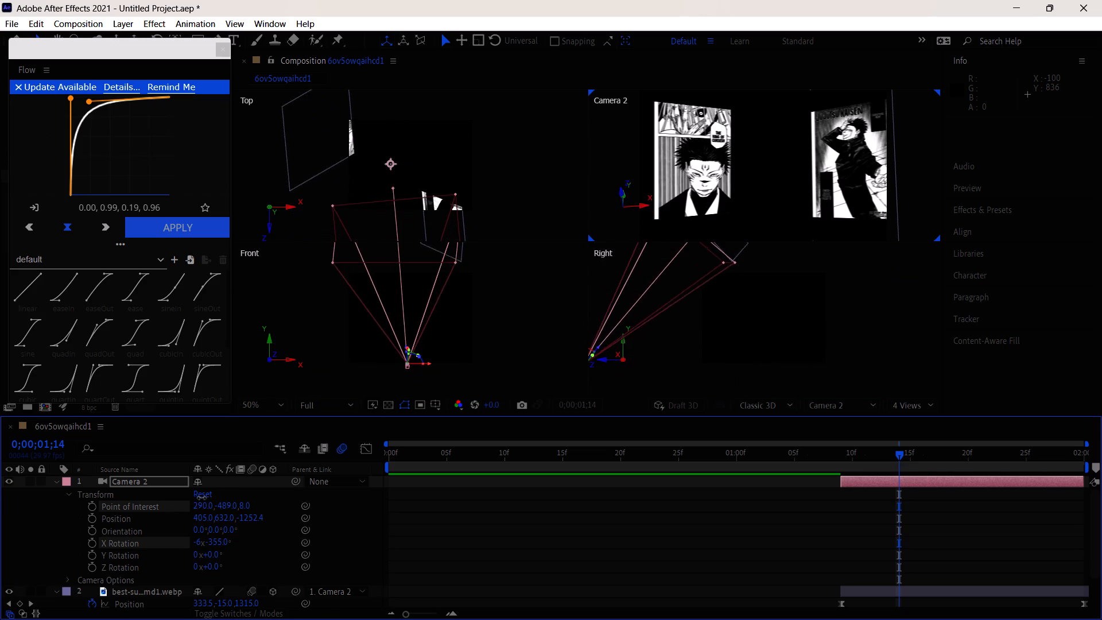
drag(201, 498, 199, 526)
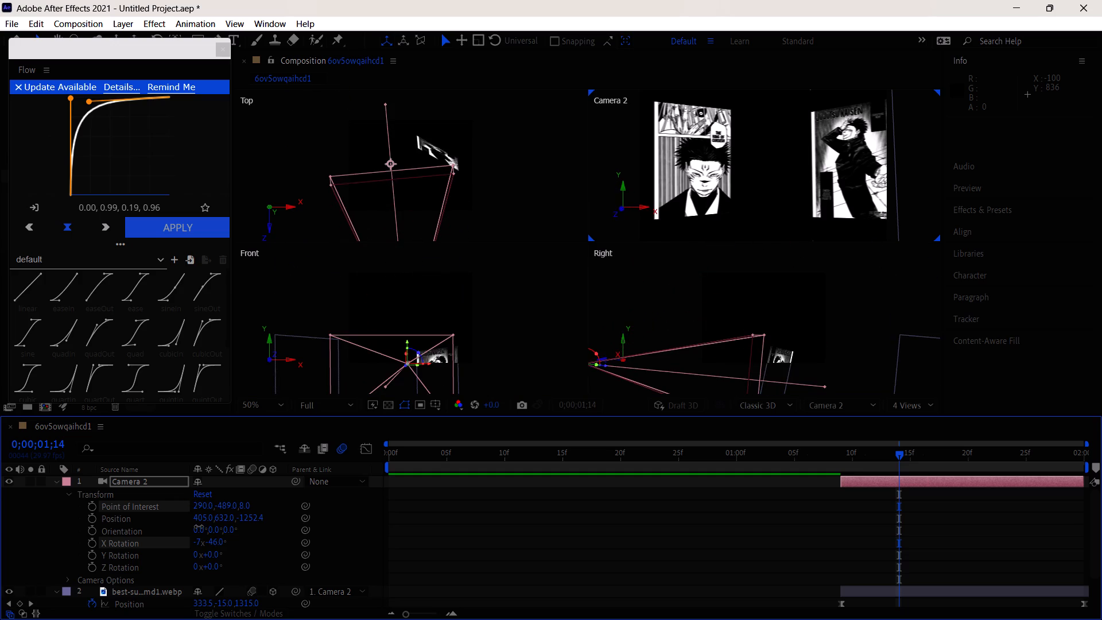
drag(199, 526, 204, 526)
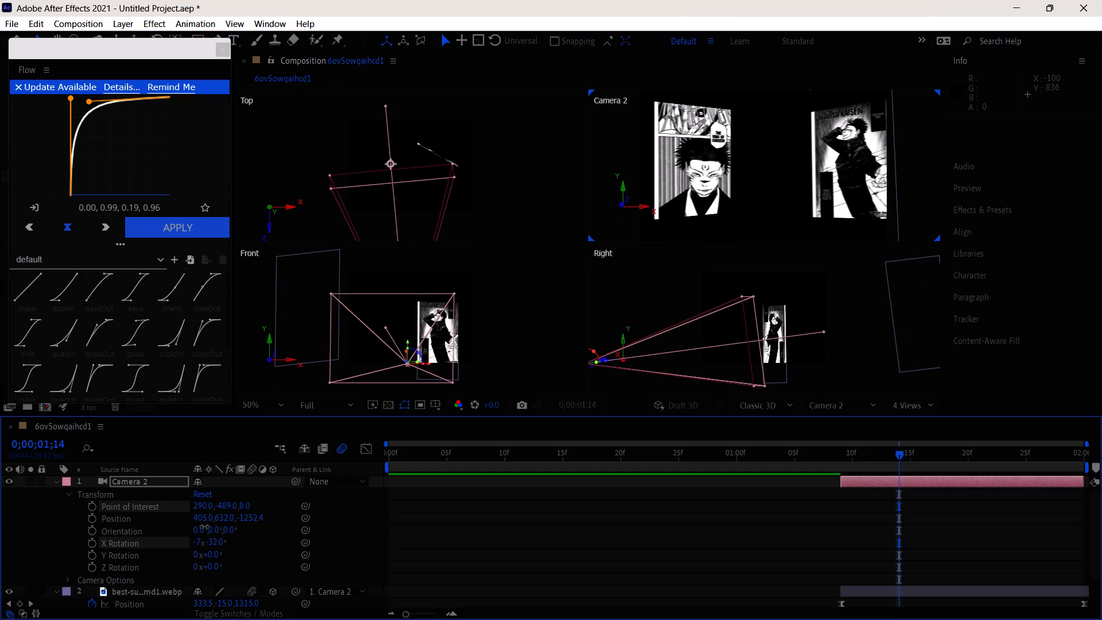
drag(204, 526, 206, 525)
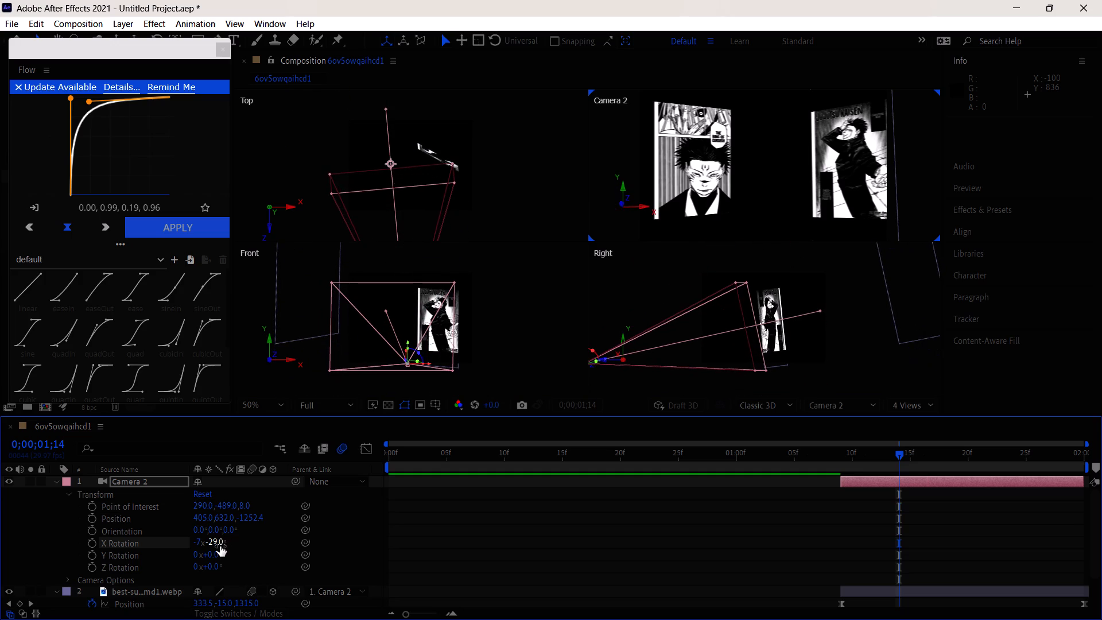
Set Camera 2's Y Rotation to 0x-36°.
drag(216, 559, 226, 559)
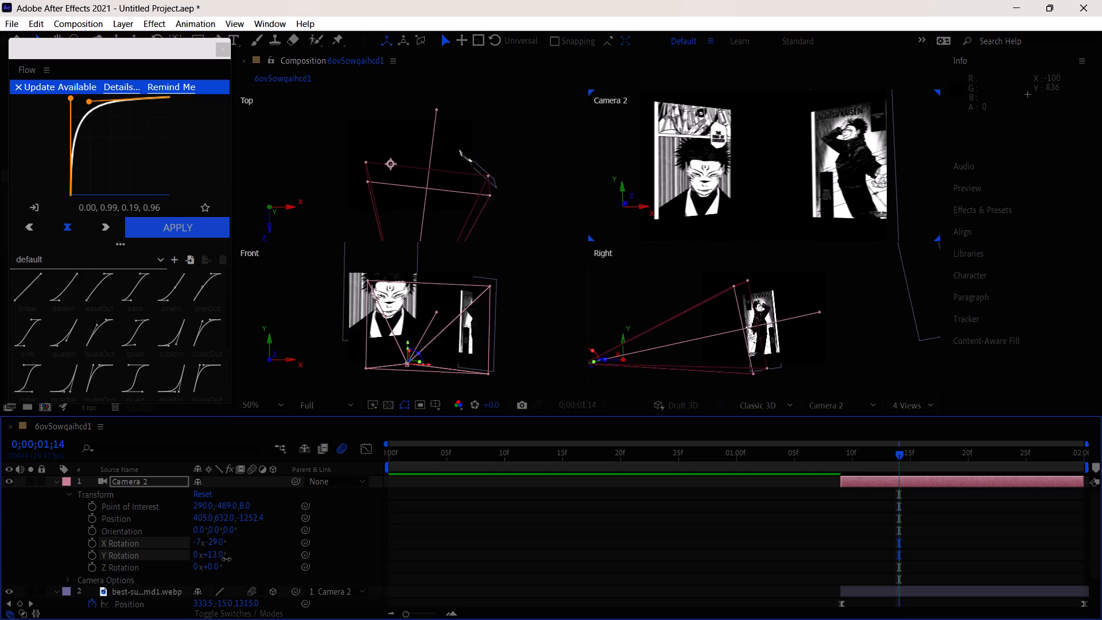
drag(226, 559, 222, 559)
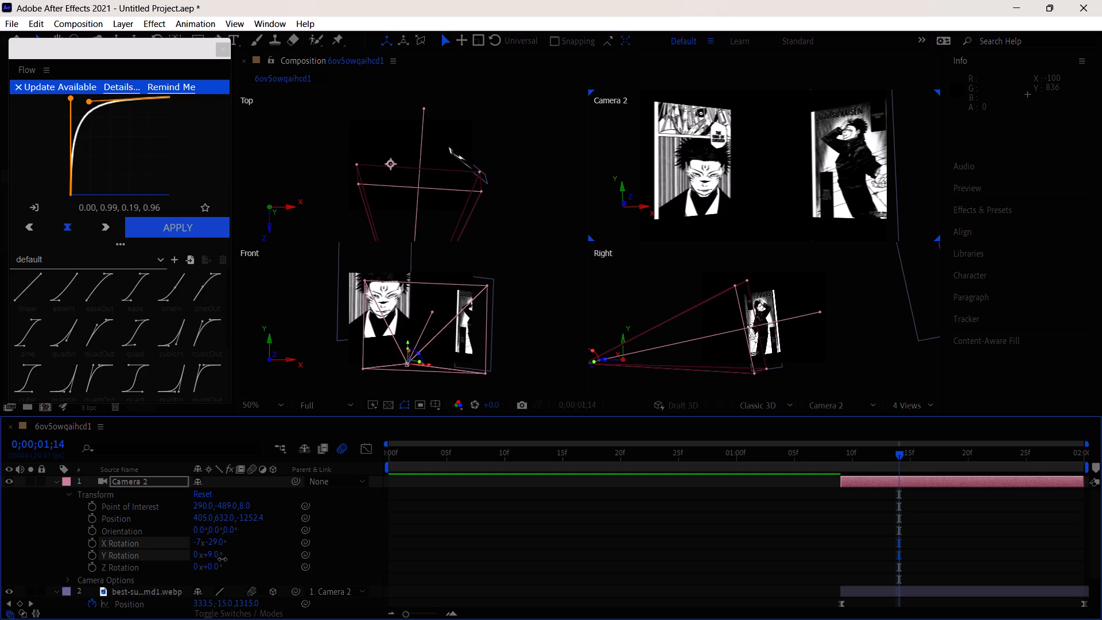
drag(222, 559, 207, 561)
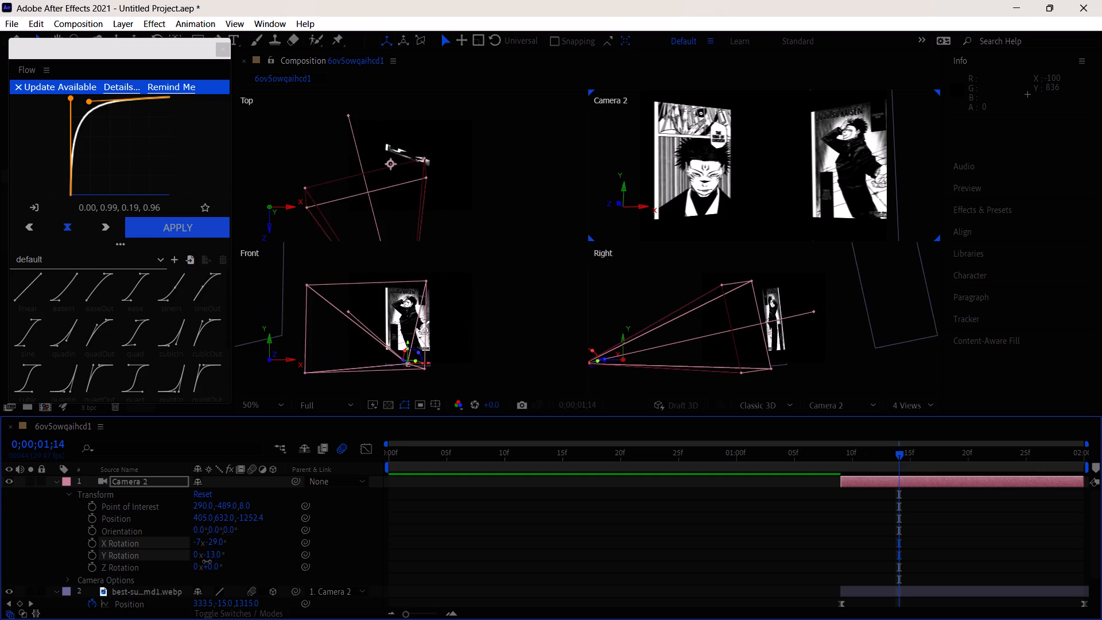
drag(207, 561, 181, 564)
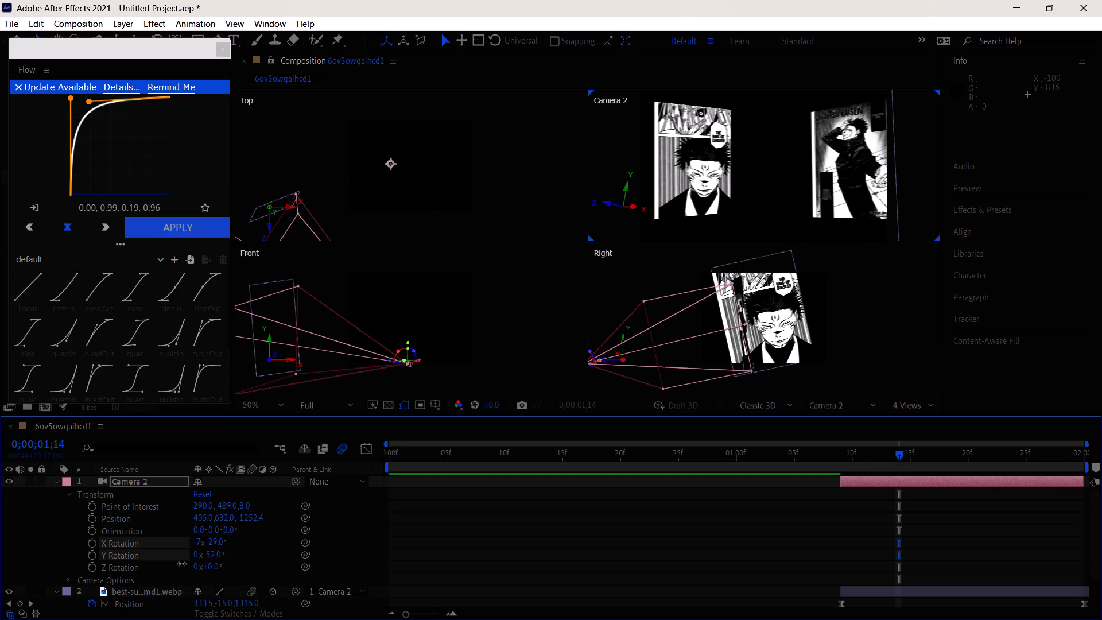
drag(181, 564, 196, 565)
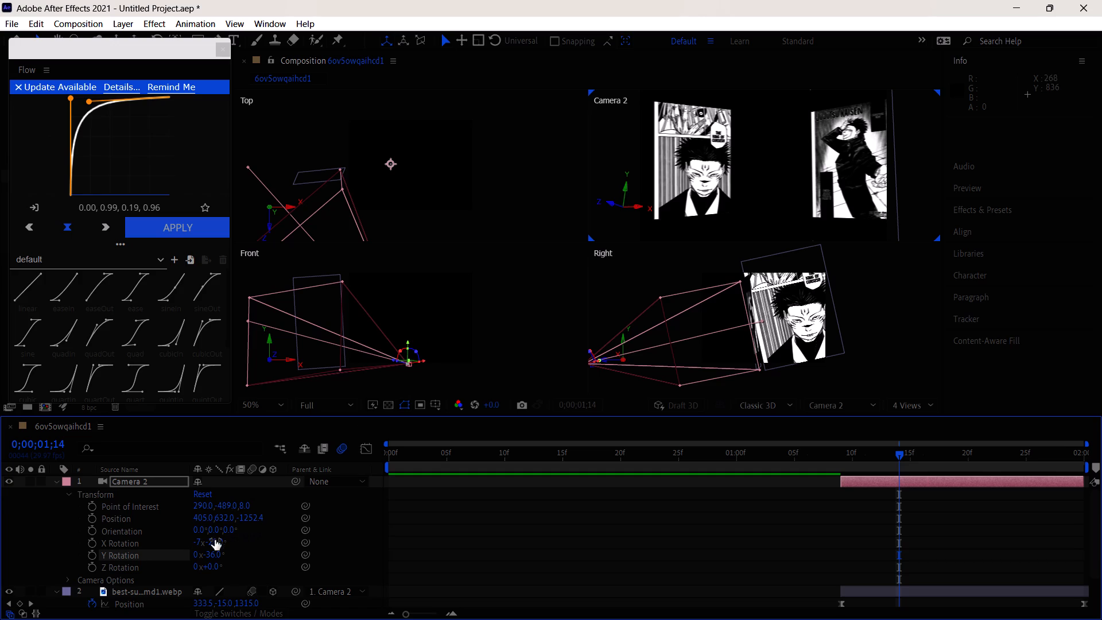
Set Camera 2's Z Rotation to 0x-3° and the Z value of its Orientation to 2°.
click(217, 567)
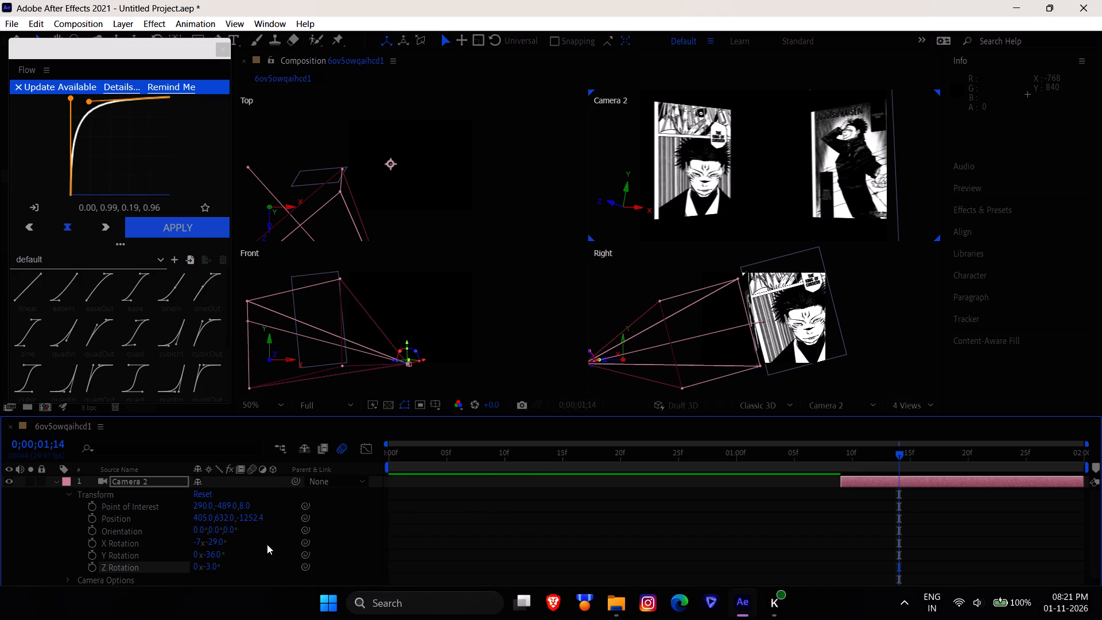
click(228, 532)
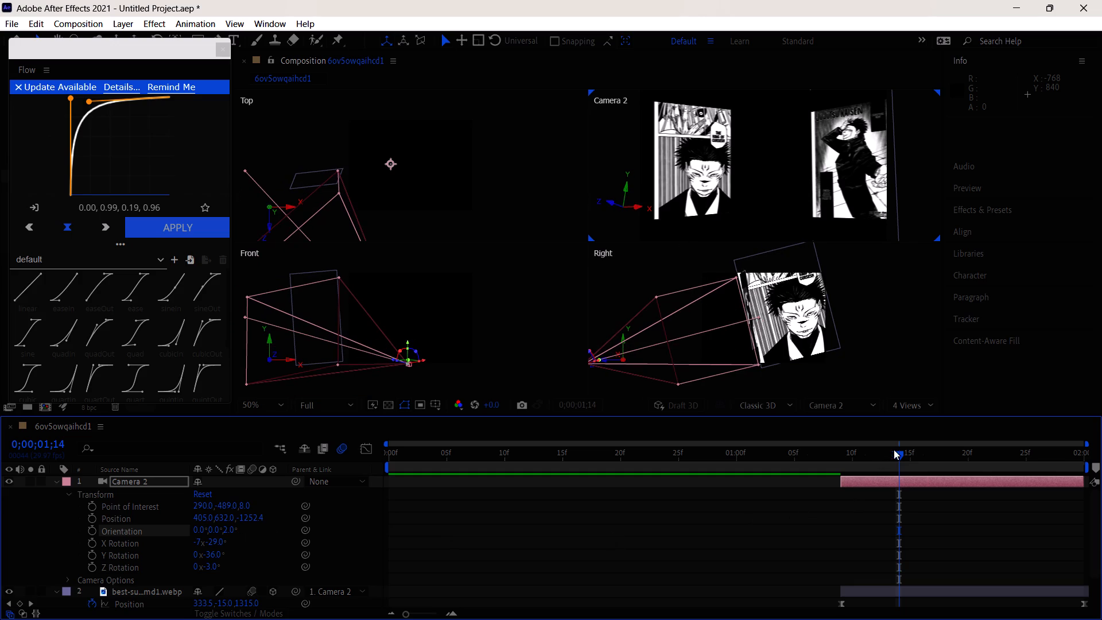
Scrub through the last two panels' slide-in and leave the current time at 0;00;01;20.
drag(905, 451, 810, 469)
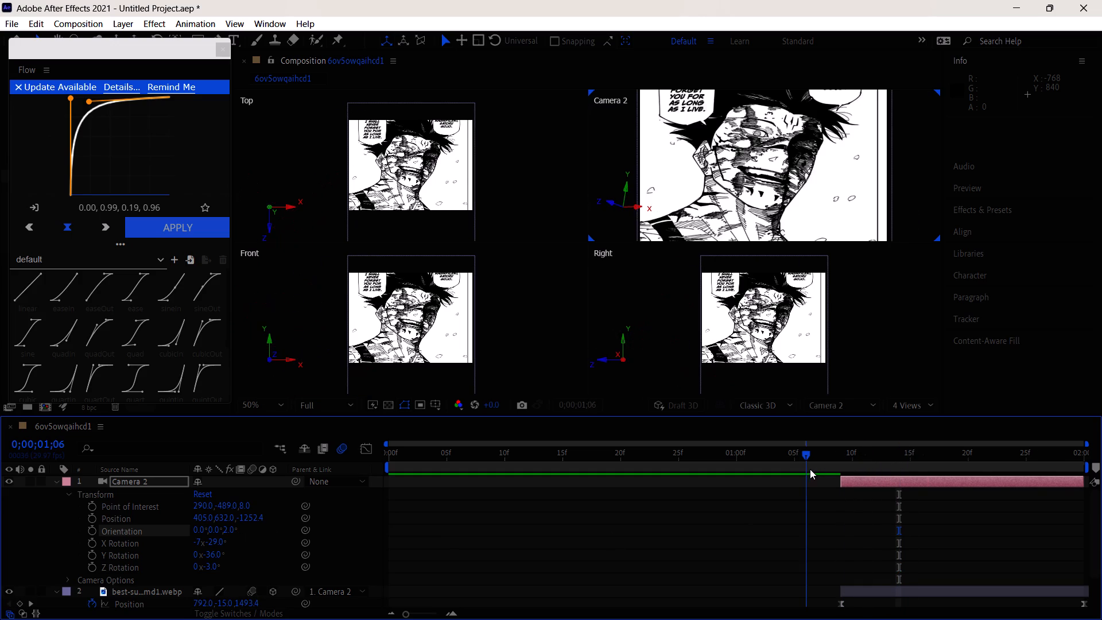
drag(810, 469, 956, 478)
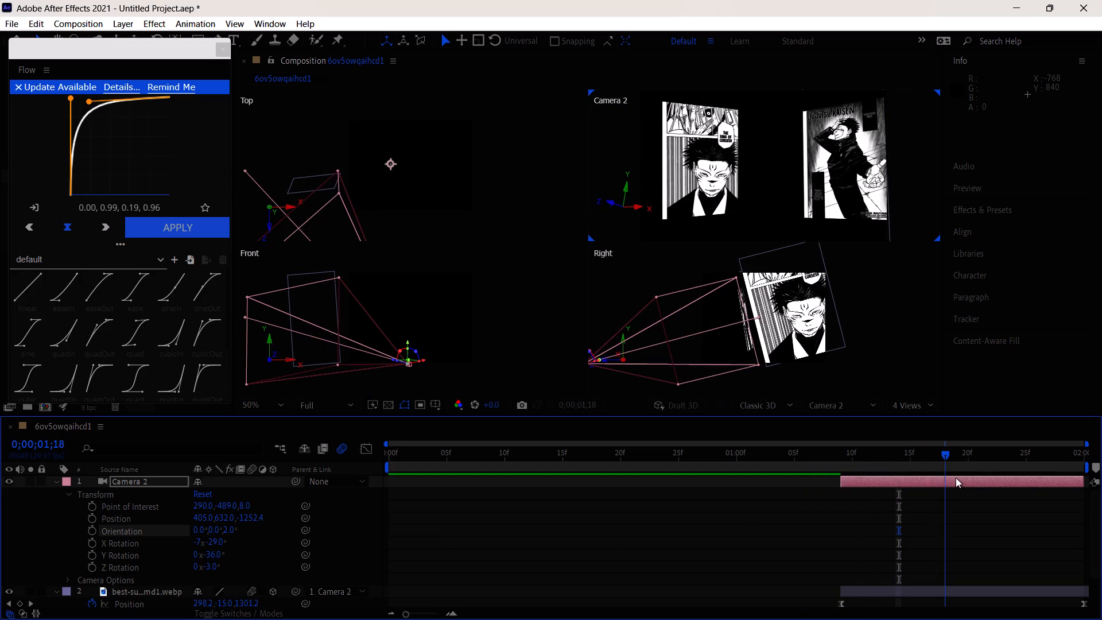
drag(956, 478, 1008, 489)
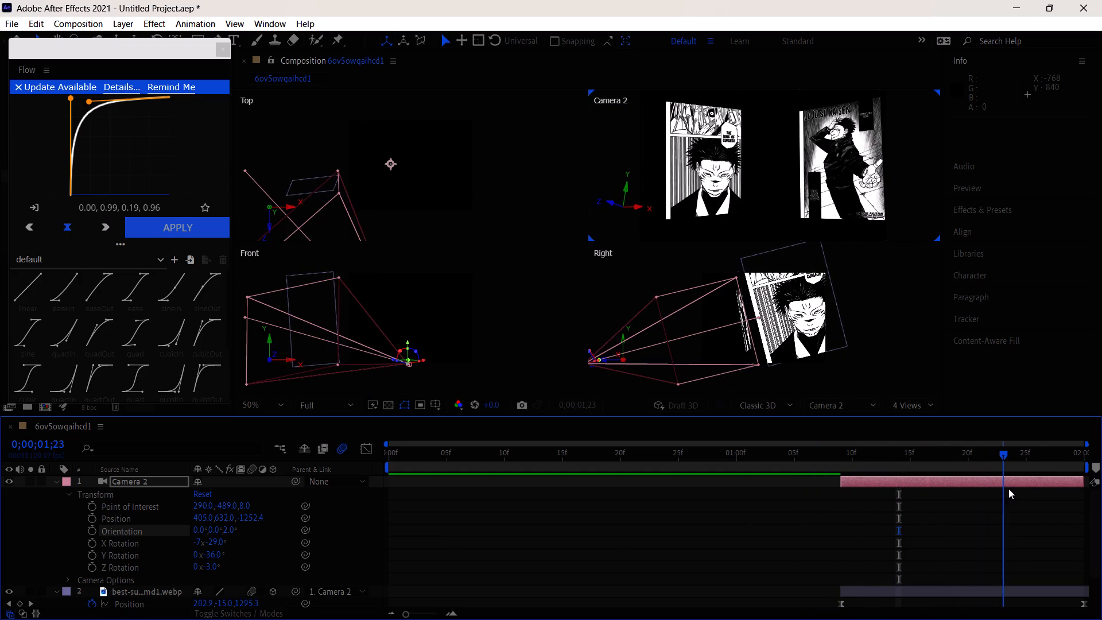
drag(1008, 489, 965, 499)
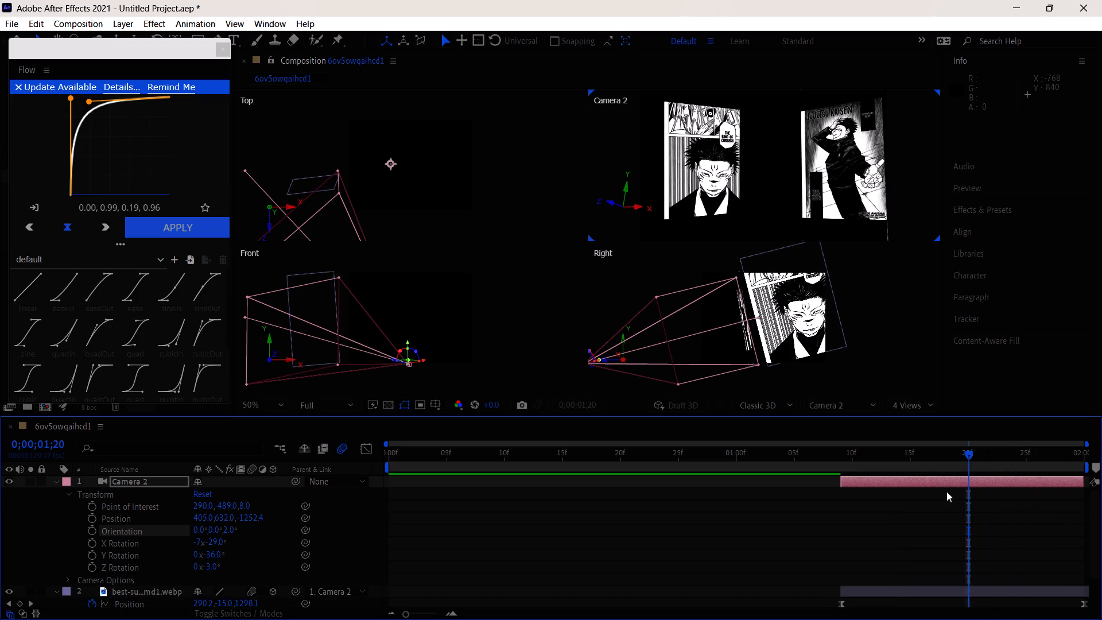
Set Camera 2's Angle of View to 60° in its camera settings.
click(853, 411)
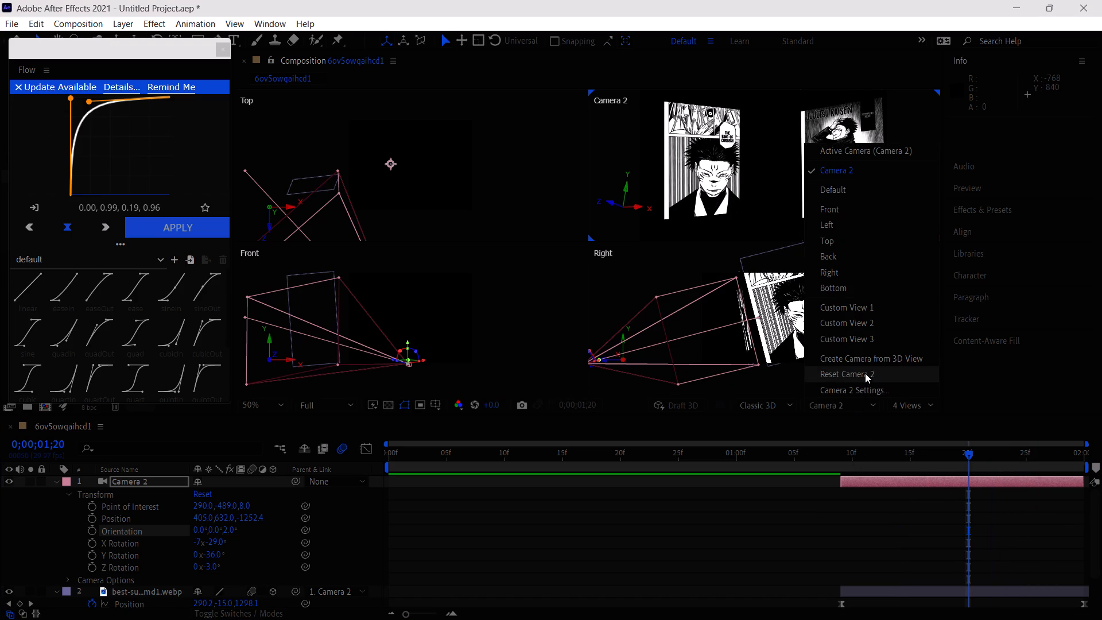
click(887, 392)
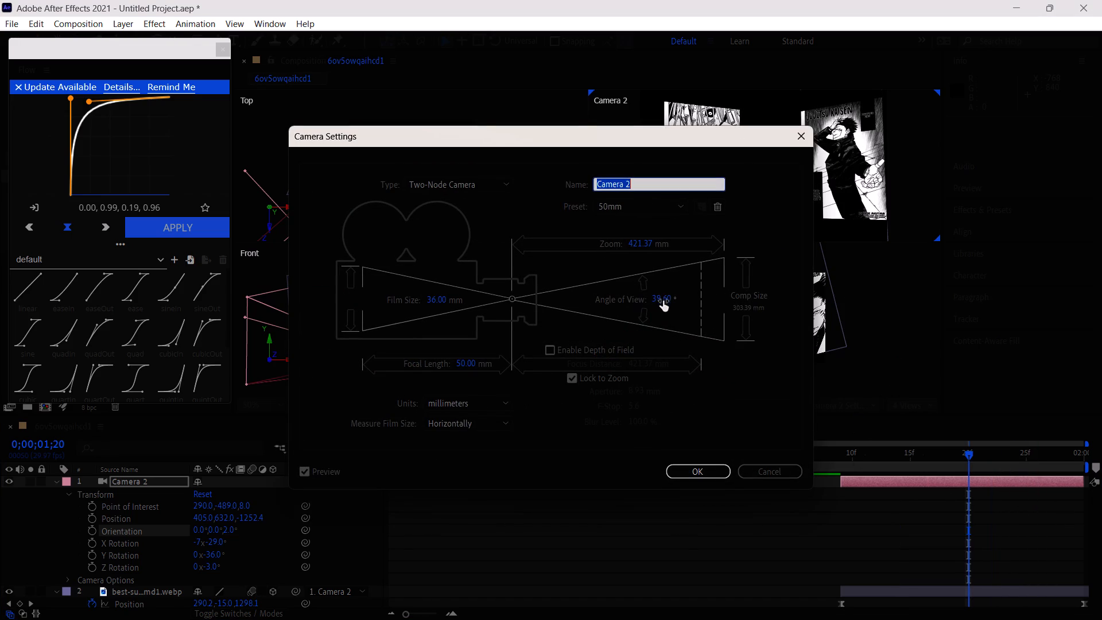
drag(666, 303, 665, 306)
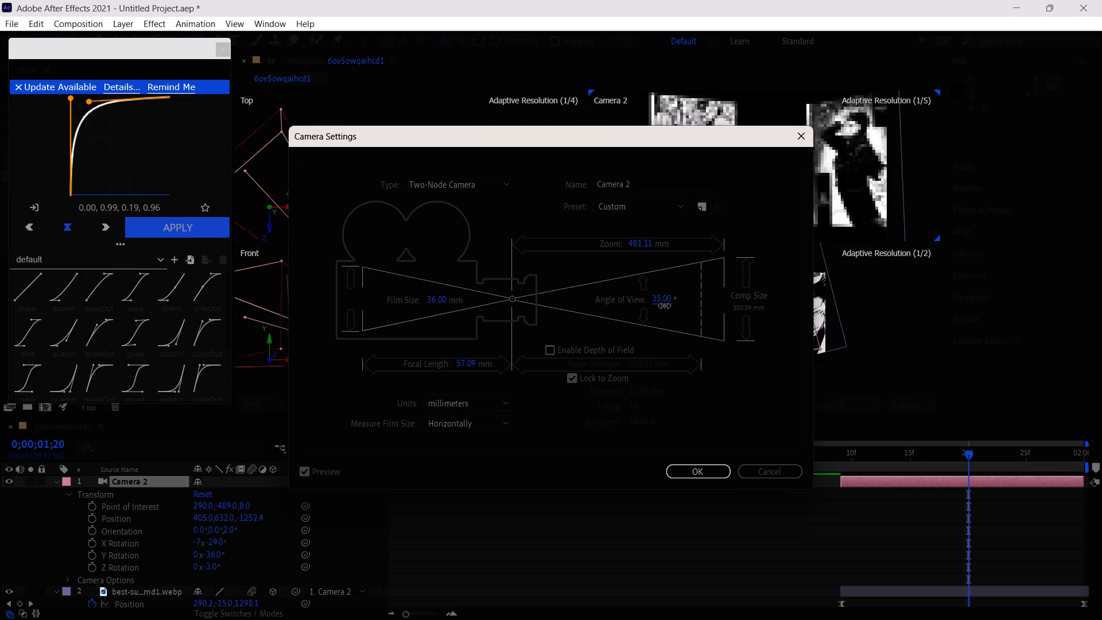
drag(665, 306, 681, 311)
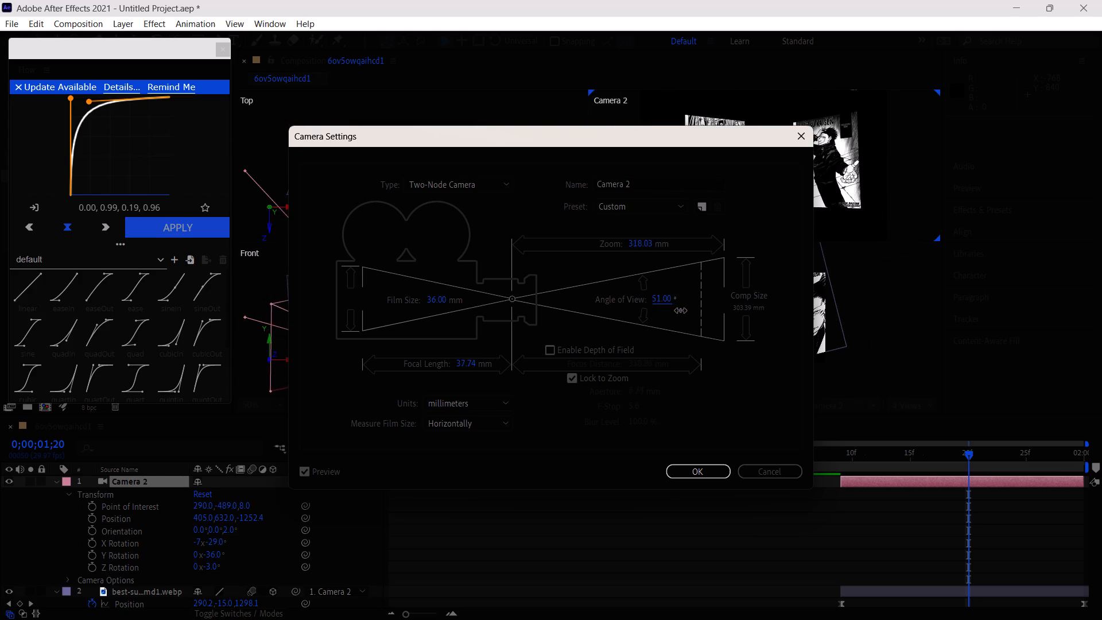
drag(681, 311, 688, 312)
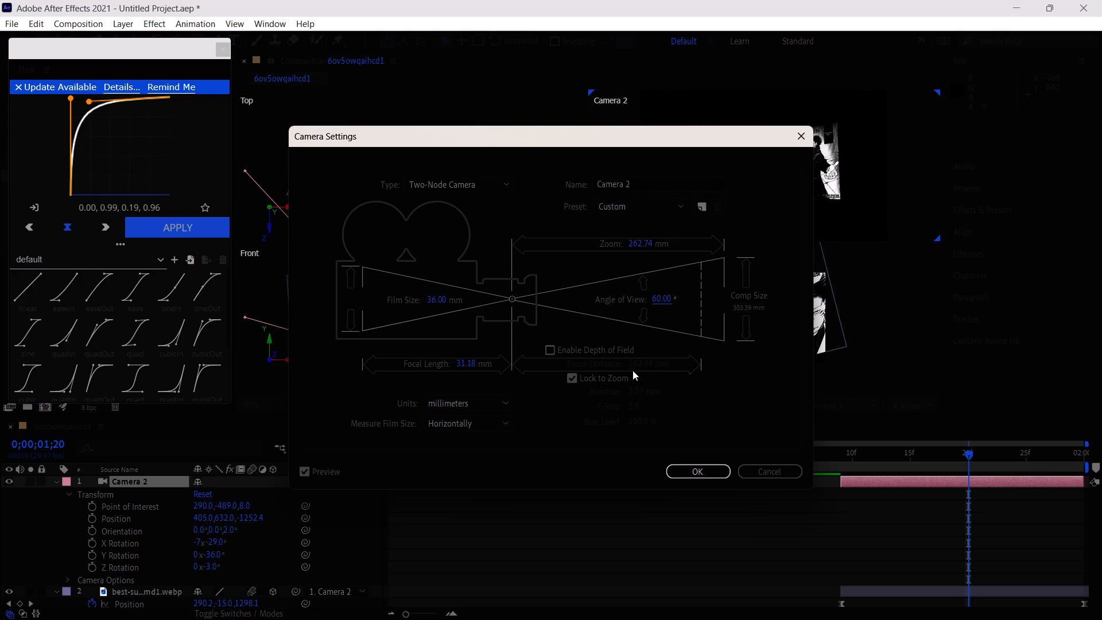
click(688, 464)
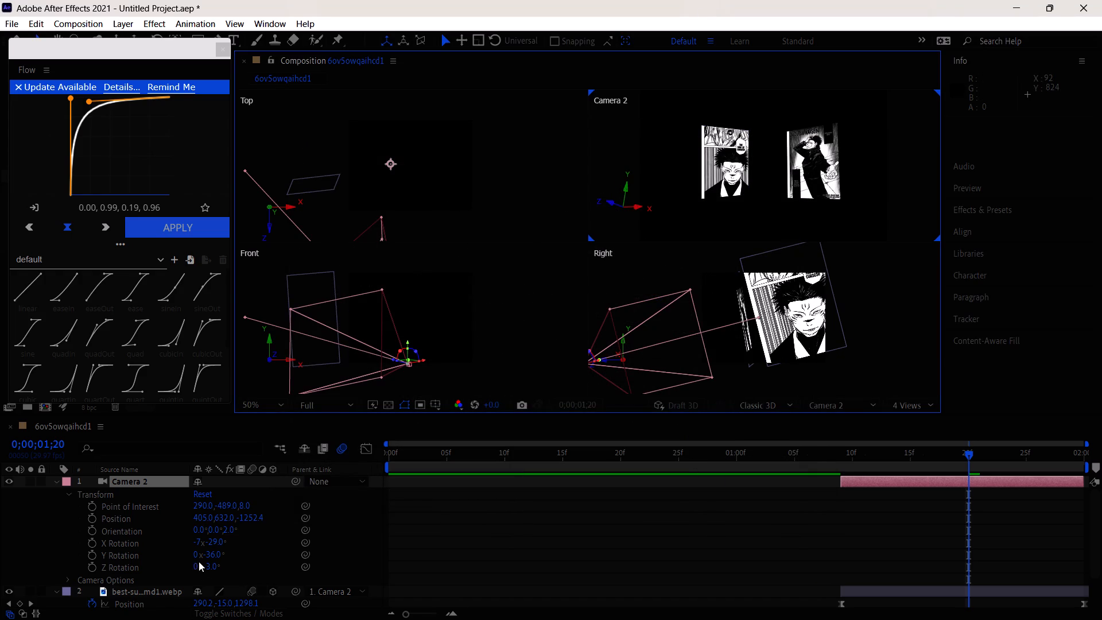
Set Camera 2's Y Rotation to 46x+8°.
drag(198, 553, 188, 556)
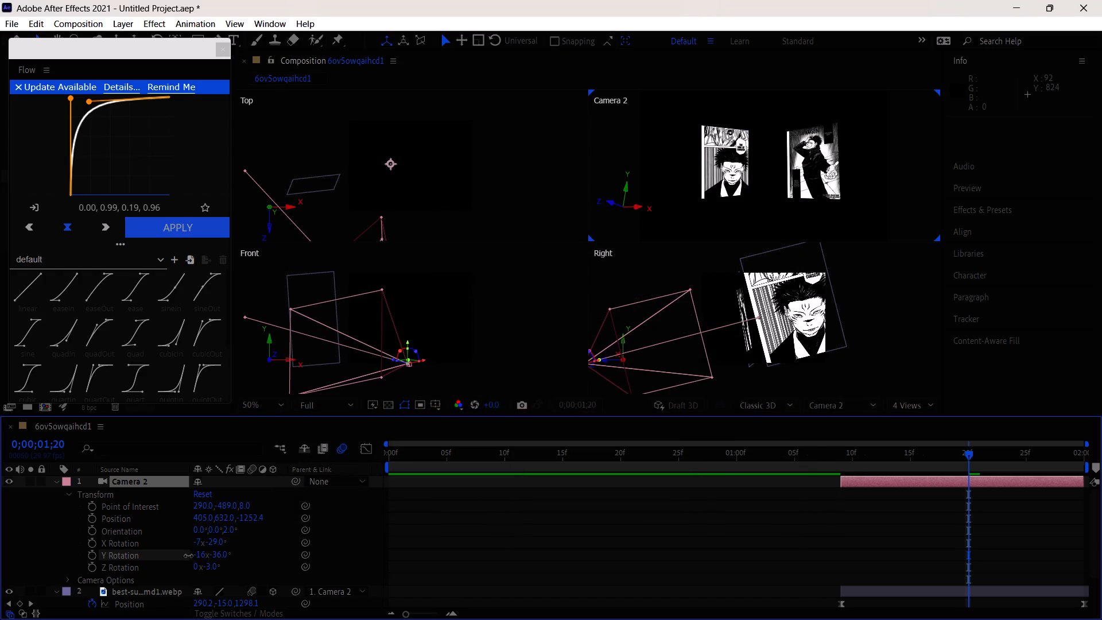
drag(188, 556, 235, 557)
drag(223, 555, 238, 556)
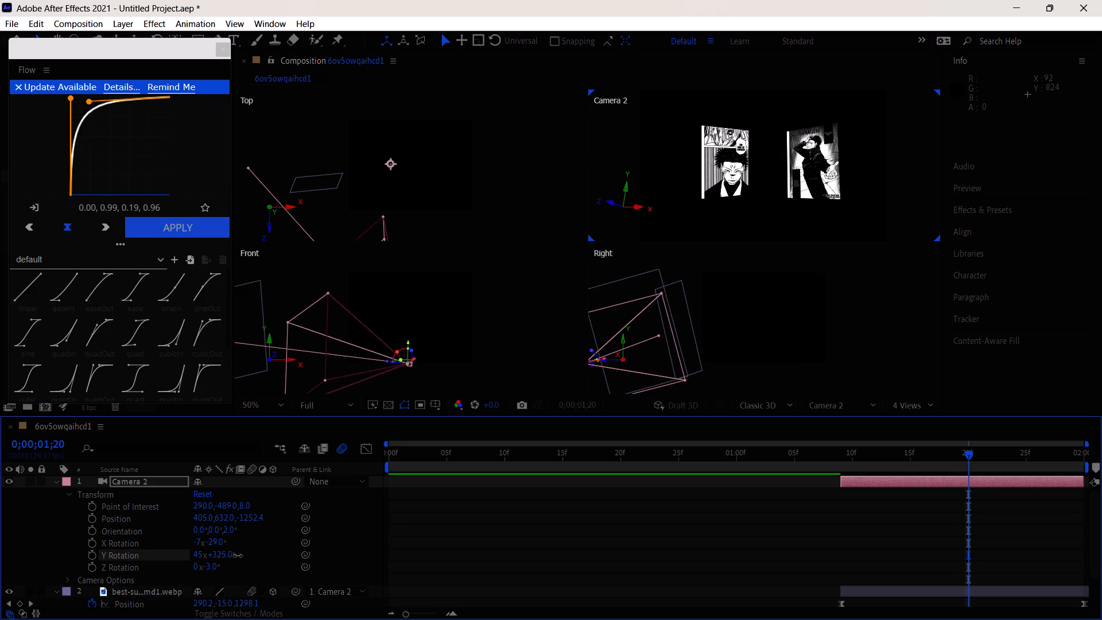
drag(238, 556, 253, 555)
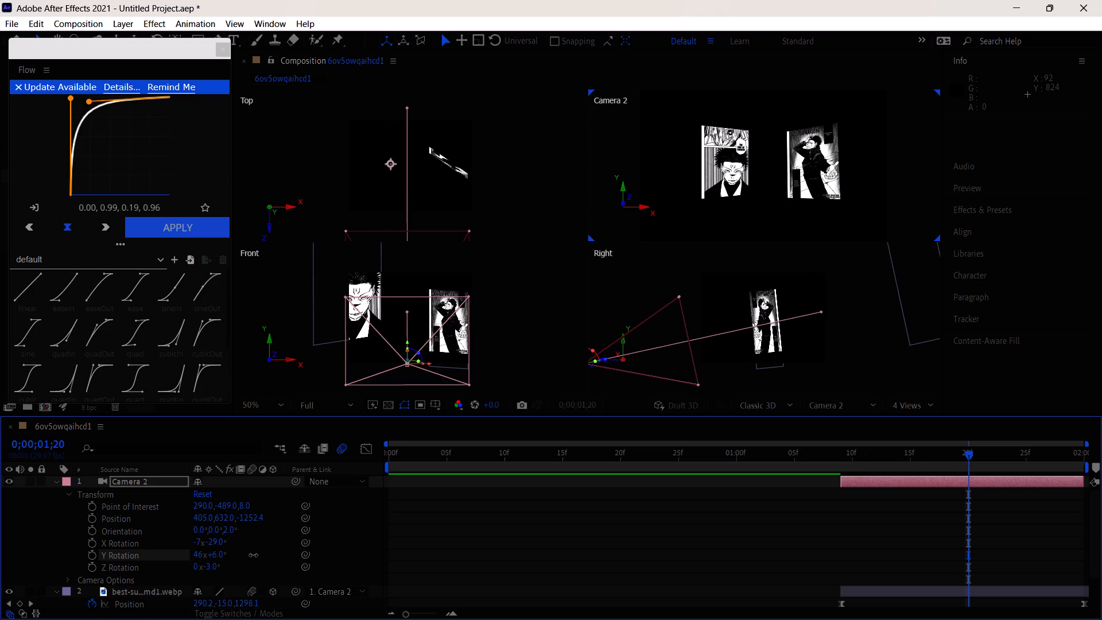
drag(253, 555, 255, 555)
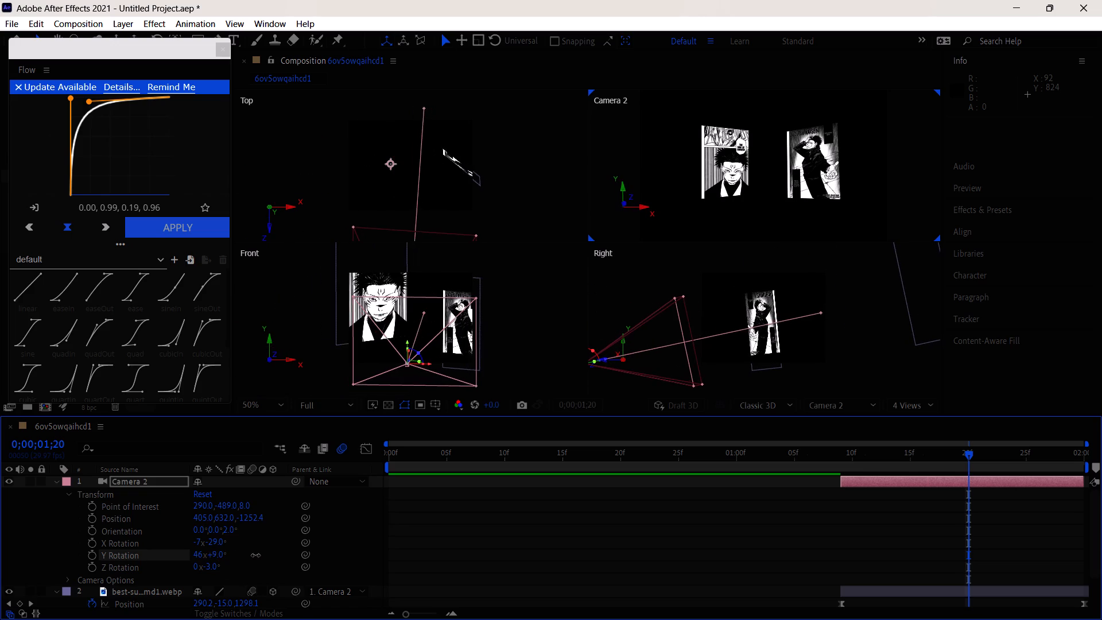
drag(255, 555, 255, 555)
Rotate the Sukuna face panel to an orientation of about 2.8°, 327.3°, 359.9° and move it slightly away from the standing panel.
scroll(479, 369, up, 1)
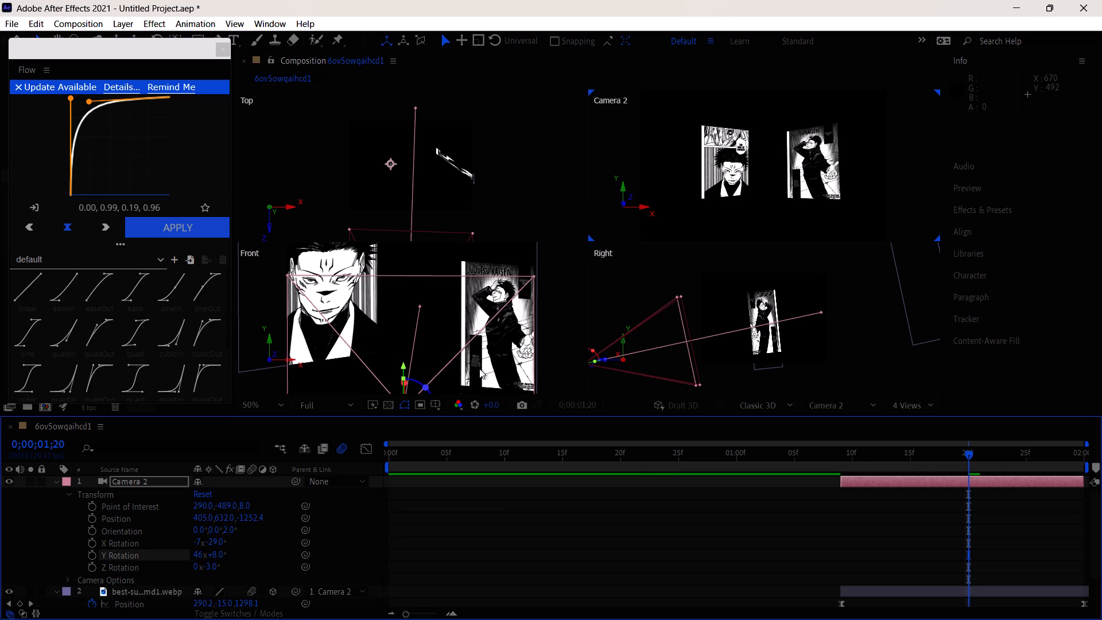
scroll(463, 208, up, 1)
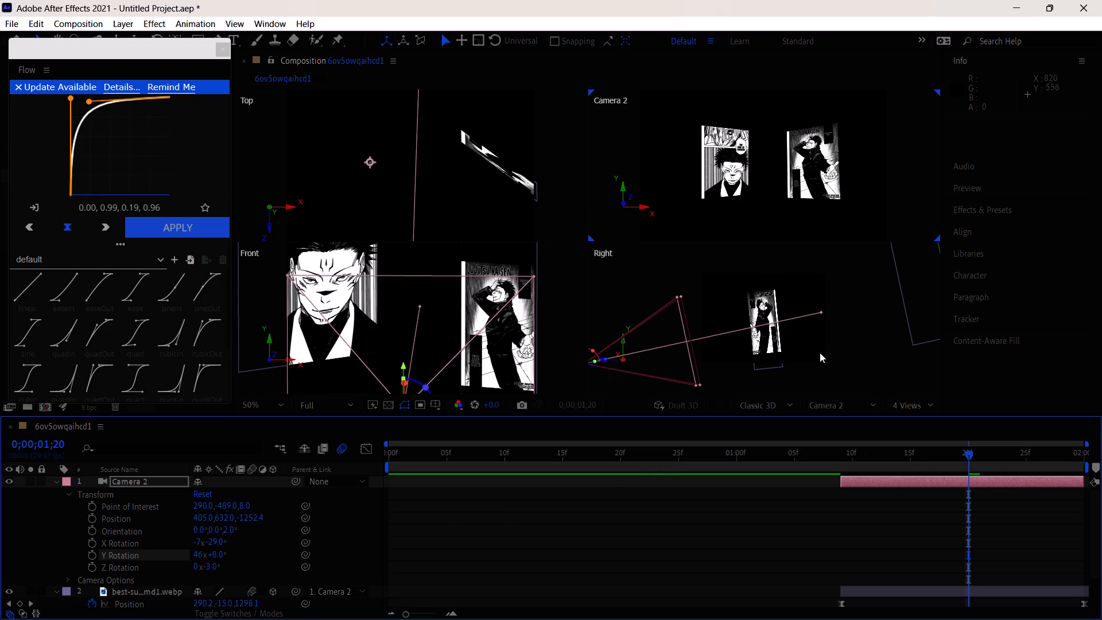
scroll(820, 352, up, 1)
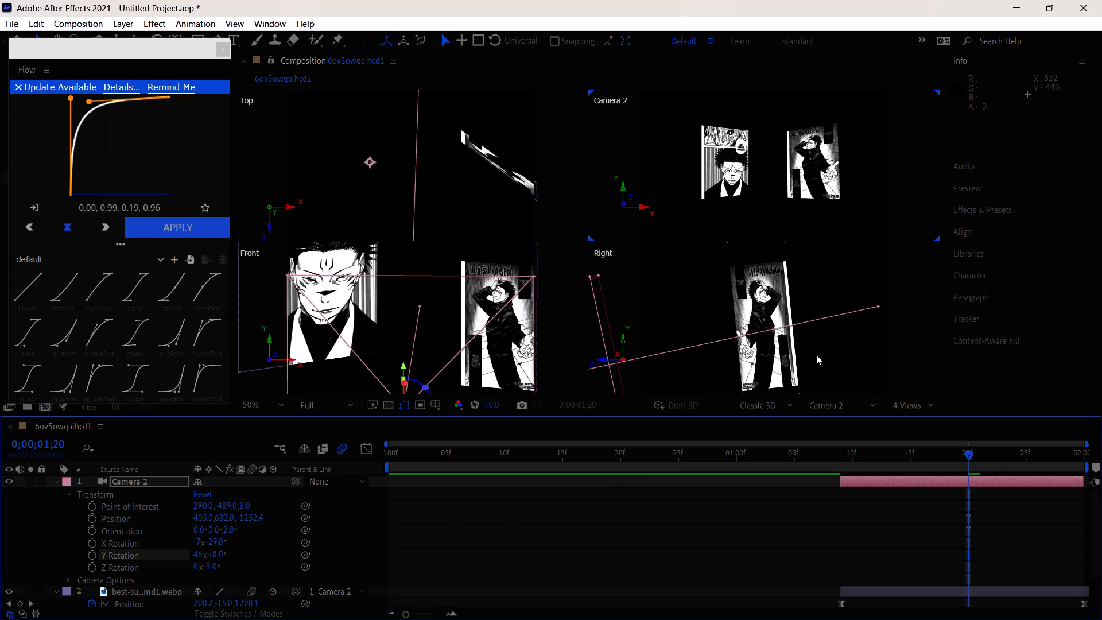
click(707, 170)
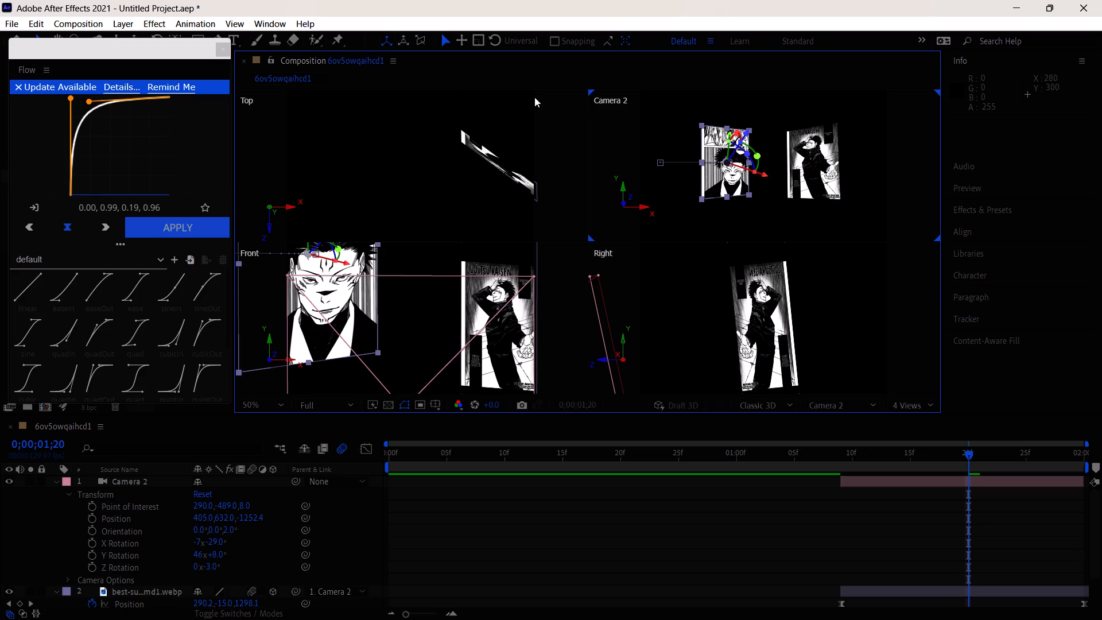
drag(174, 48, 323, 114)
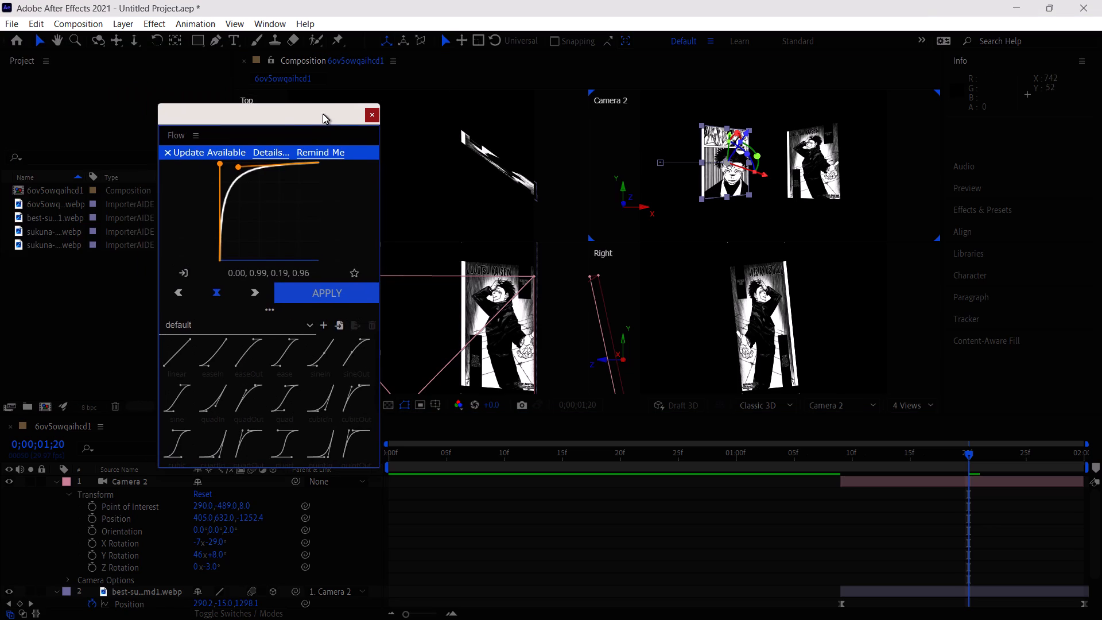
drag(323, 114, 319, 113)
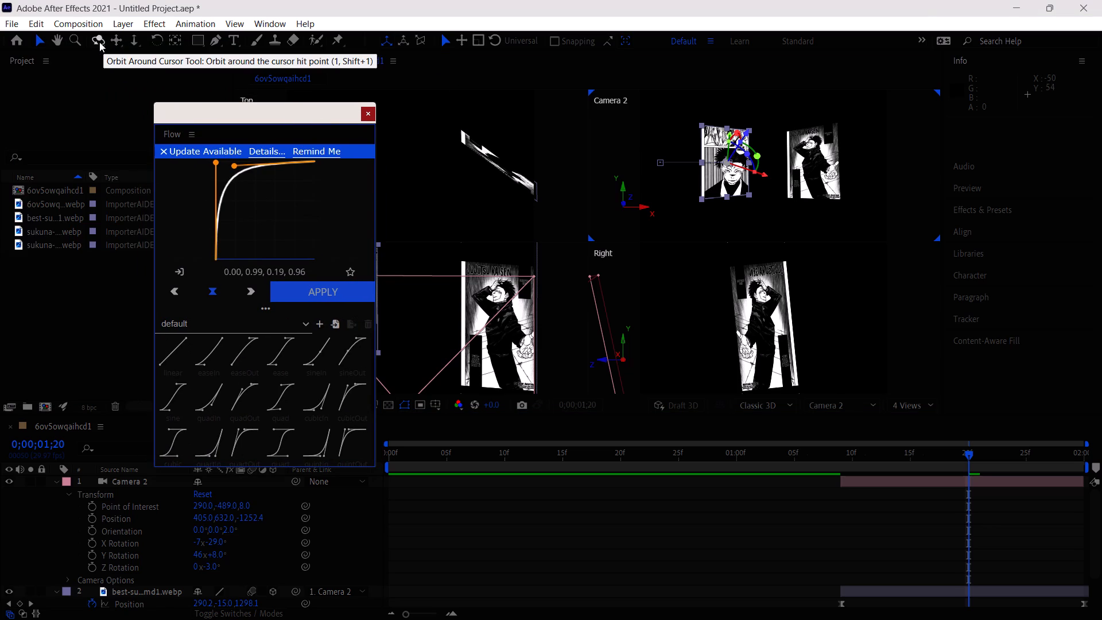
click(154, 47)
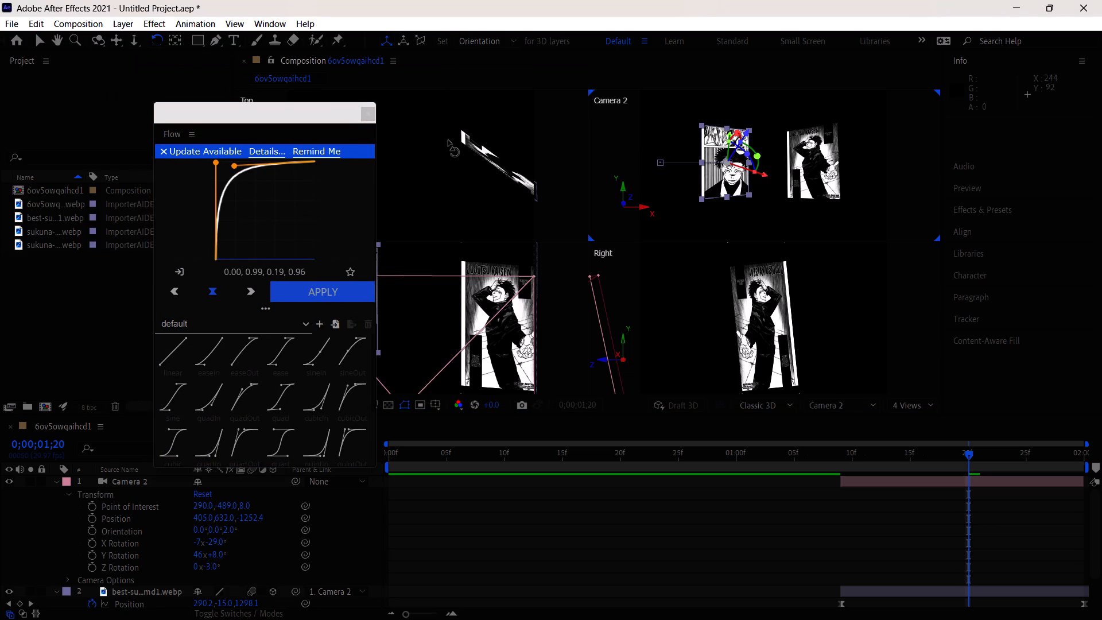
click(716, 181)
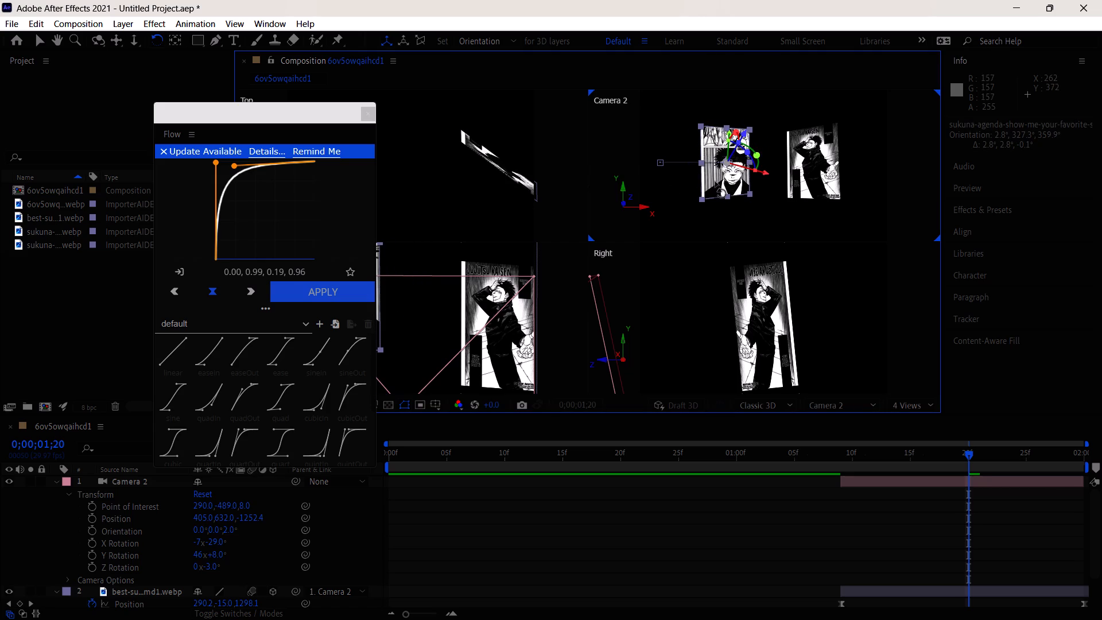
drag(724, 161, 707, 164)
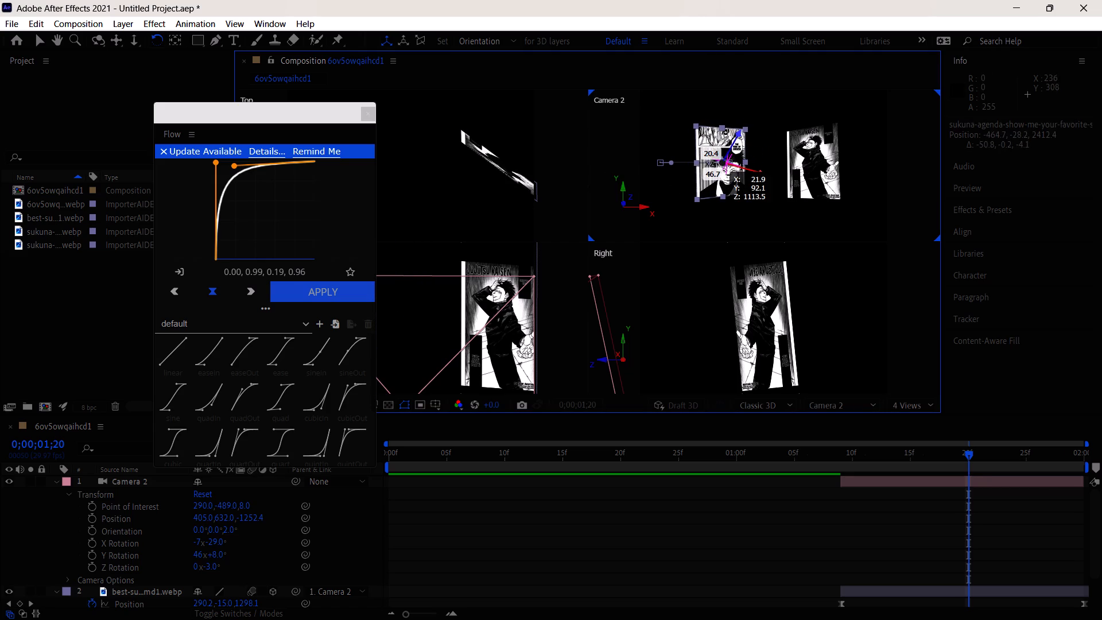
drag(707, 164, 705, 171)
Rotate the standing Sukuna panel to an orientation of about 356.2°, 56.2°, 2.8° and move it to about 319.9, -12.4, 1302.6.
click(813, 167)
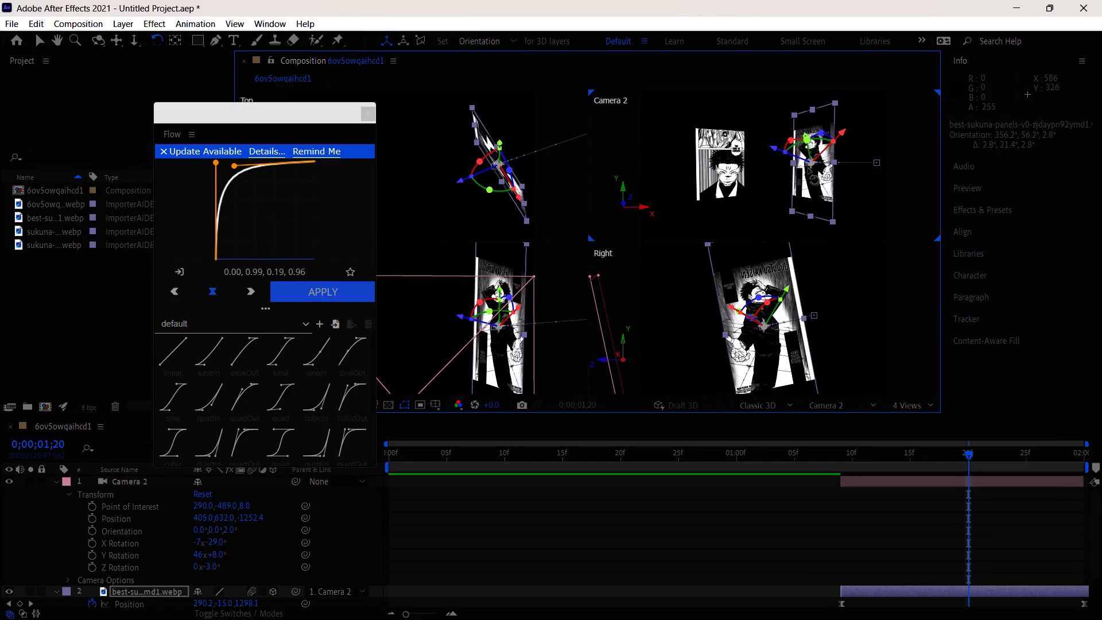
drag(813, 164, 822, 164)
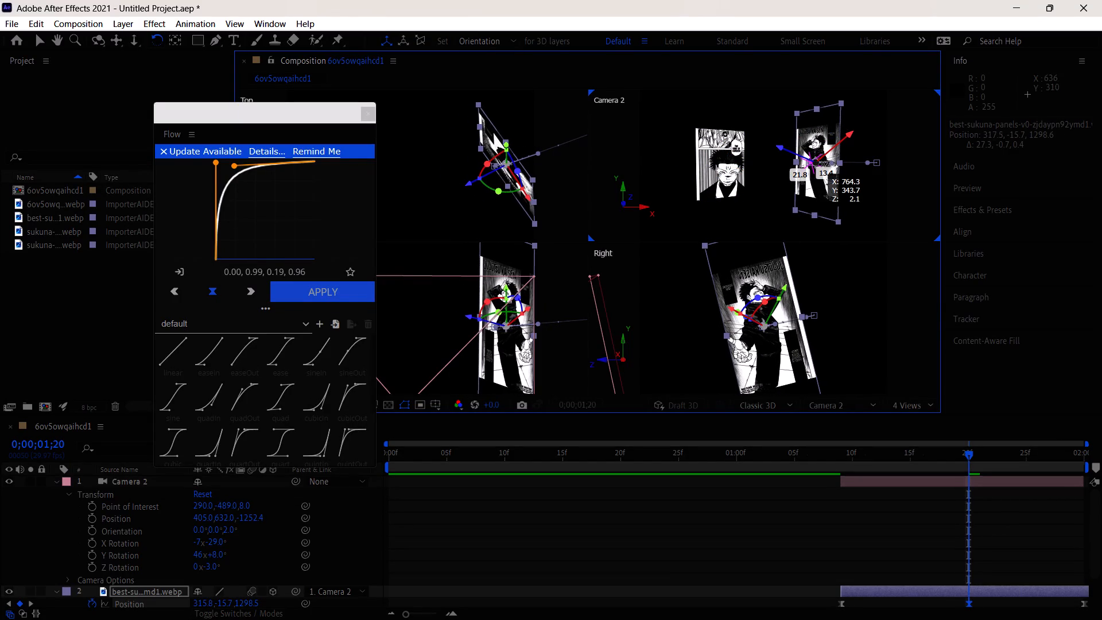
drag(822, 164, 823, 165)
drag(271, 116, 145, 84)
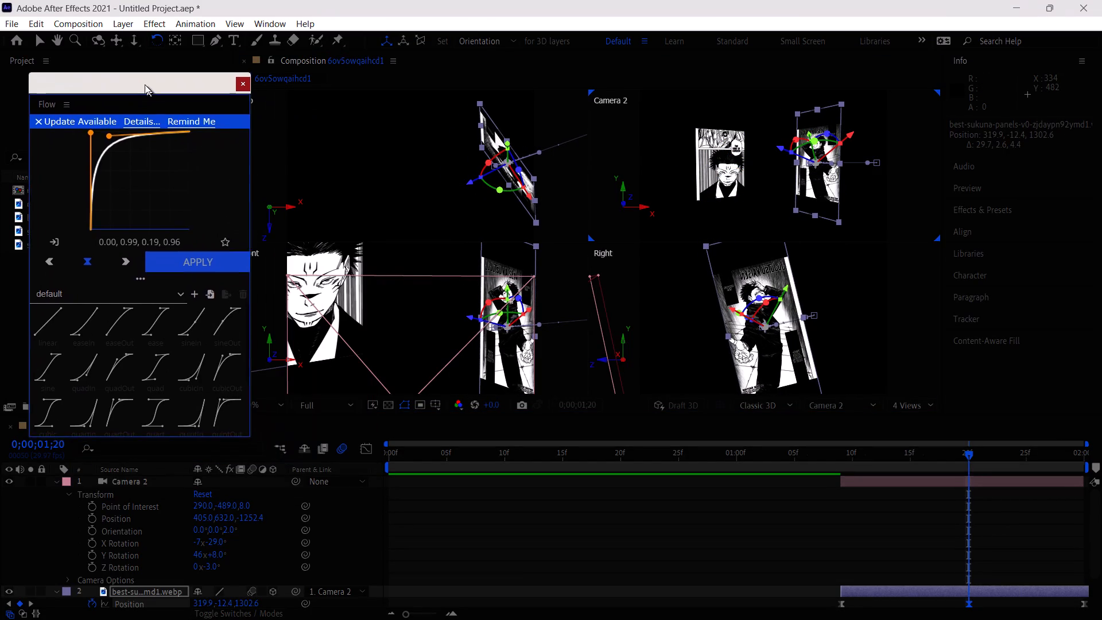
drag(145, 84, 121, 68)
click(157, 39)
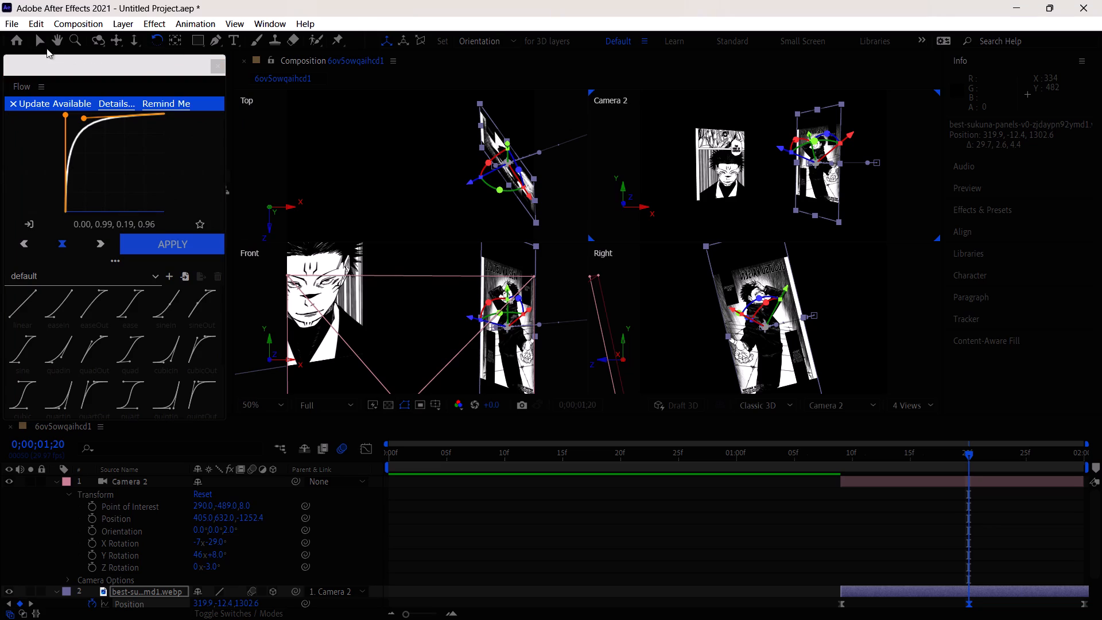
click(38, 45)
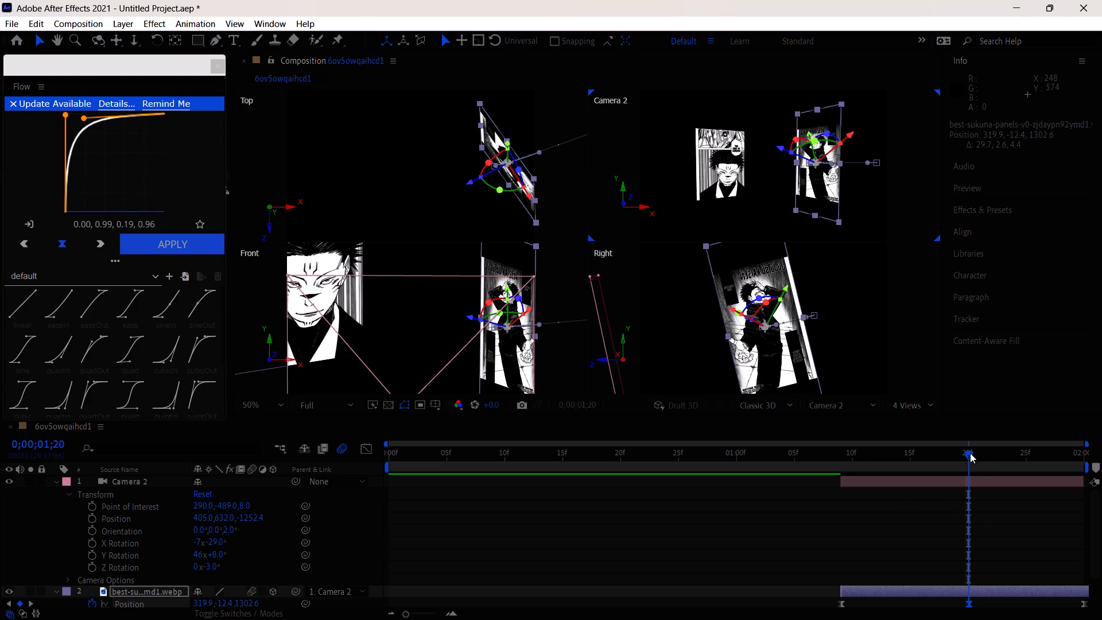
Scrub through the last two panels' slide-in and leave the current time at 0;00;01;16.
drag(969, 453, 821, 473)
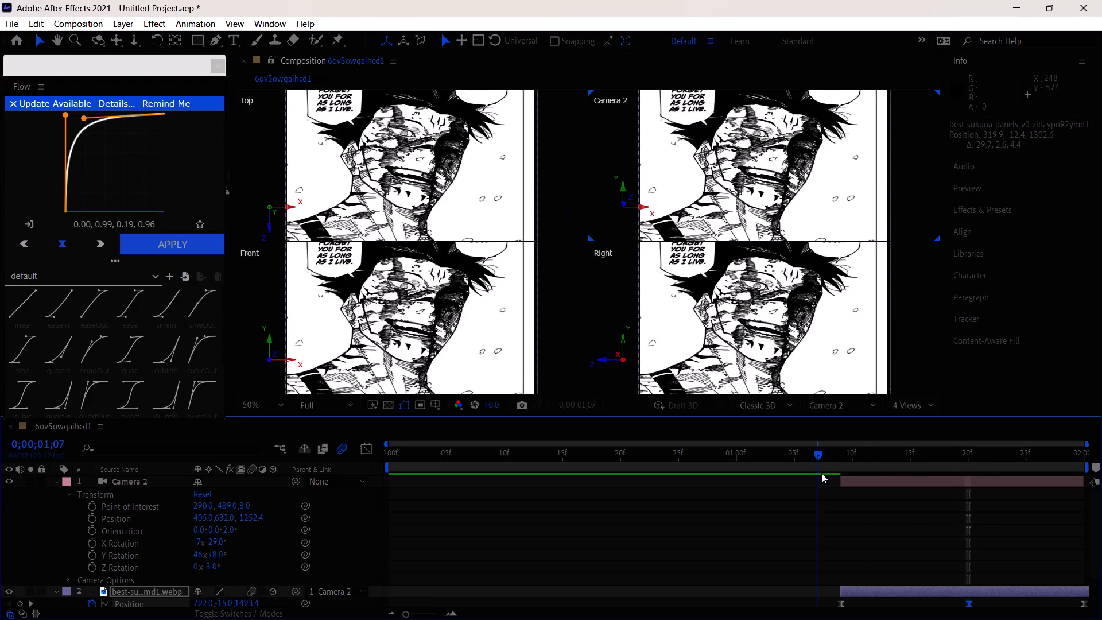
drag(821, 473, 849, 476)
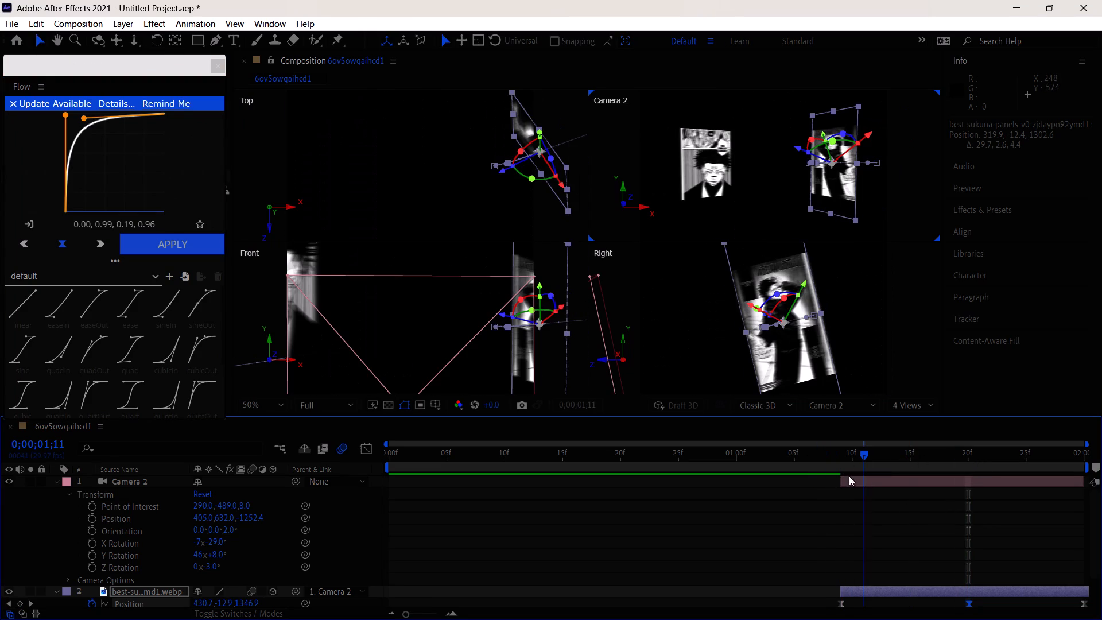
drag(849, 476, 851, 480)
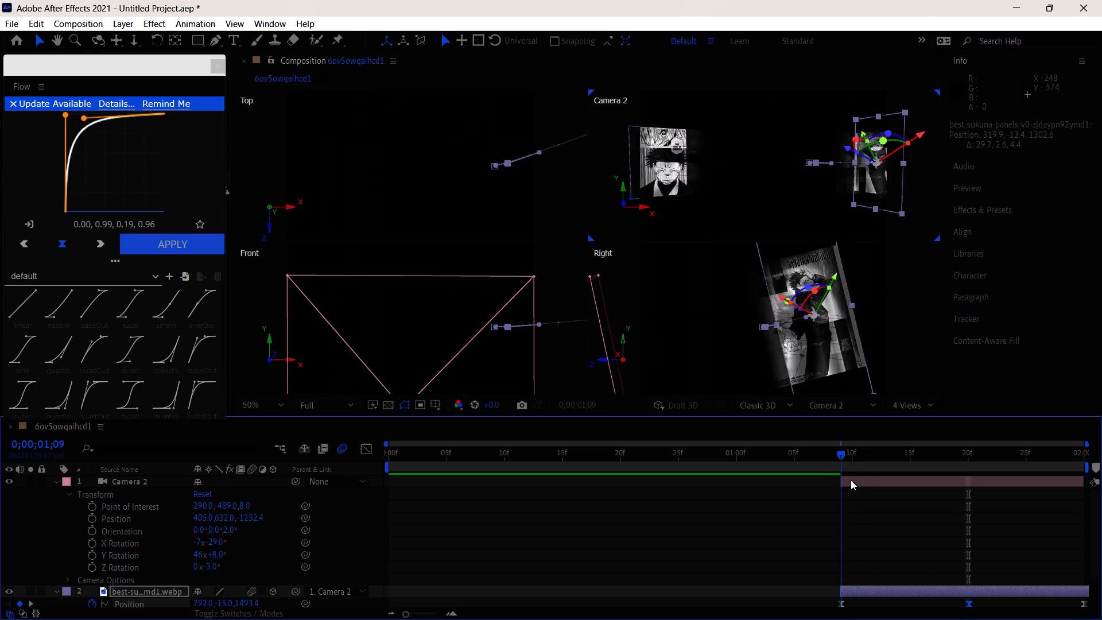
drag(851, 480, 908, 481)
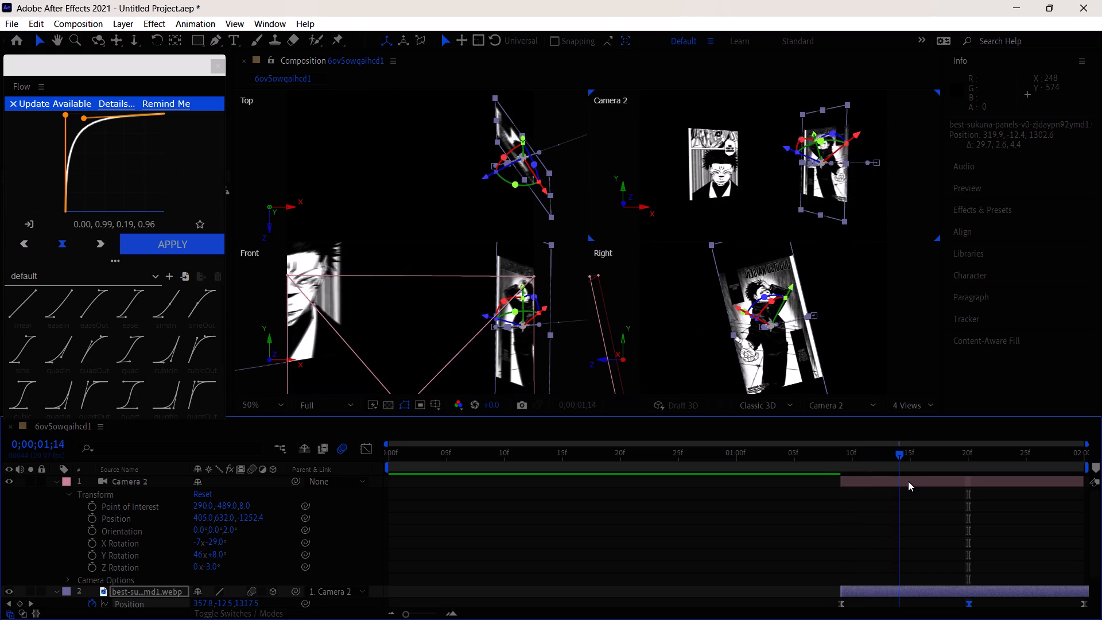
drag(908, 481, 921, 483)
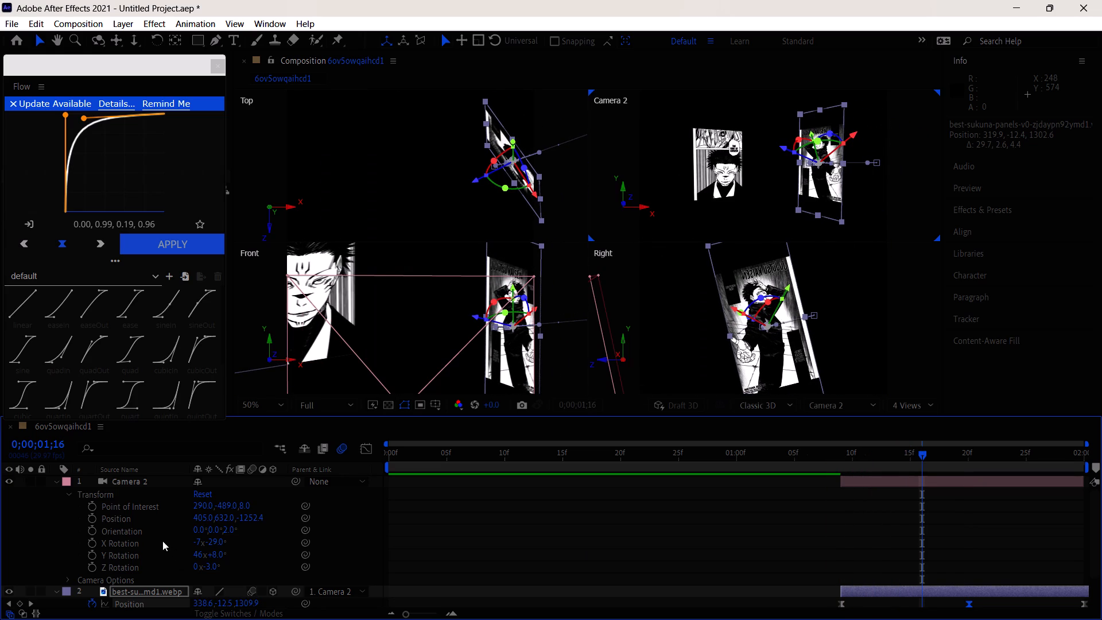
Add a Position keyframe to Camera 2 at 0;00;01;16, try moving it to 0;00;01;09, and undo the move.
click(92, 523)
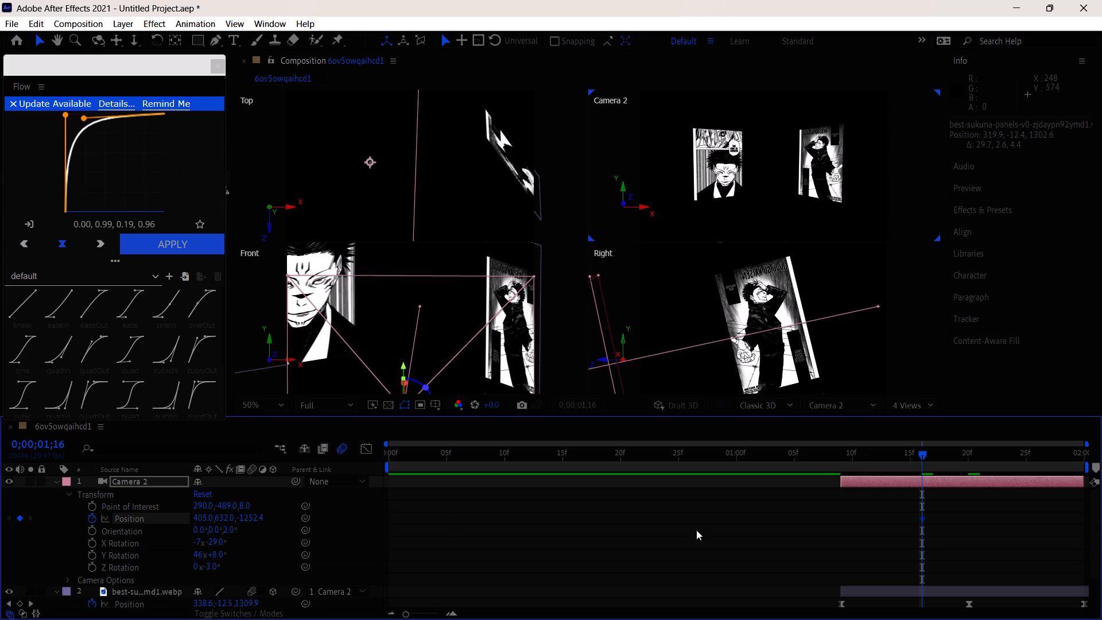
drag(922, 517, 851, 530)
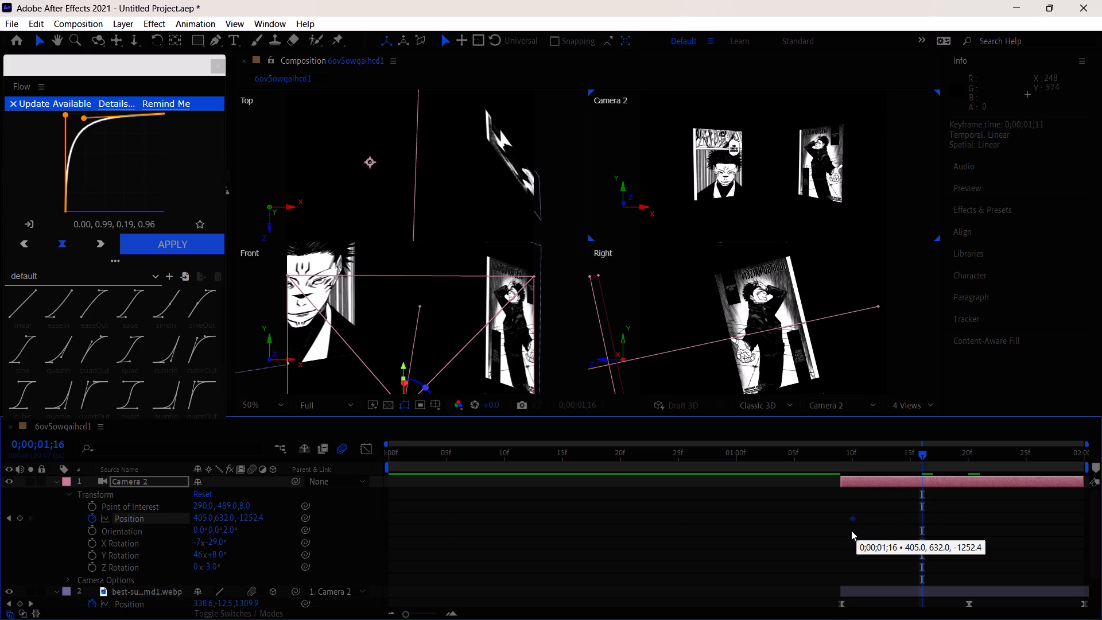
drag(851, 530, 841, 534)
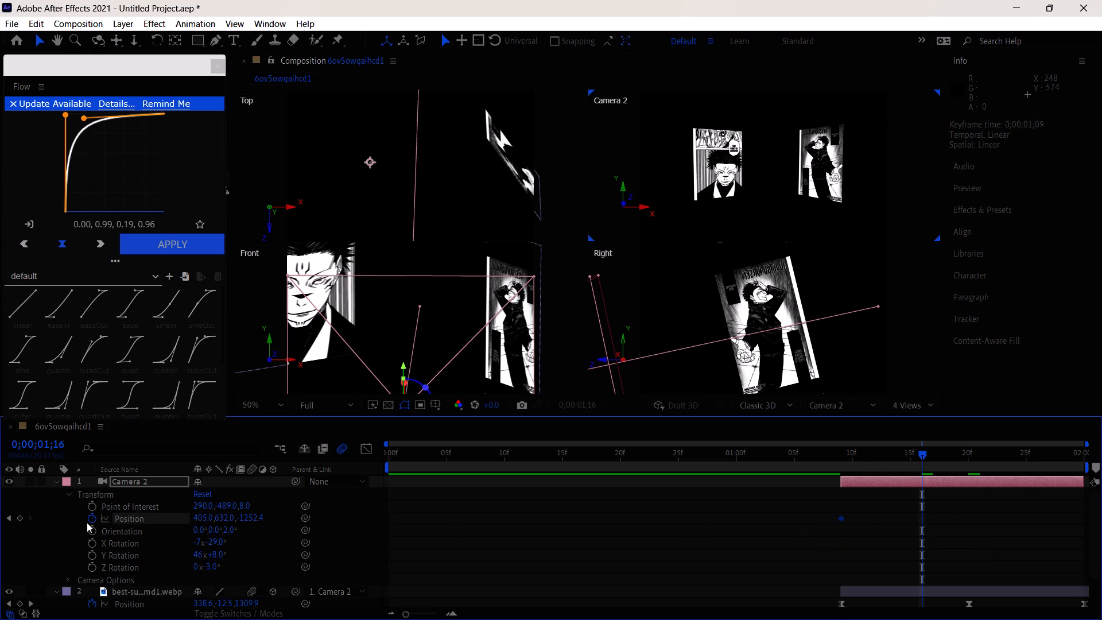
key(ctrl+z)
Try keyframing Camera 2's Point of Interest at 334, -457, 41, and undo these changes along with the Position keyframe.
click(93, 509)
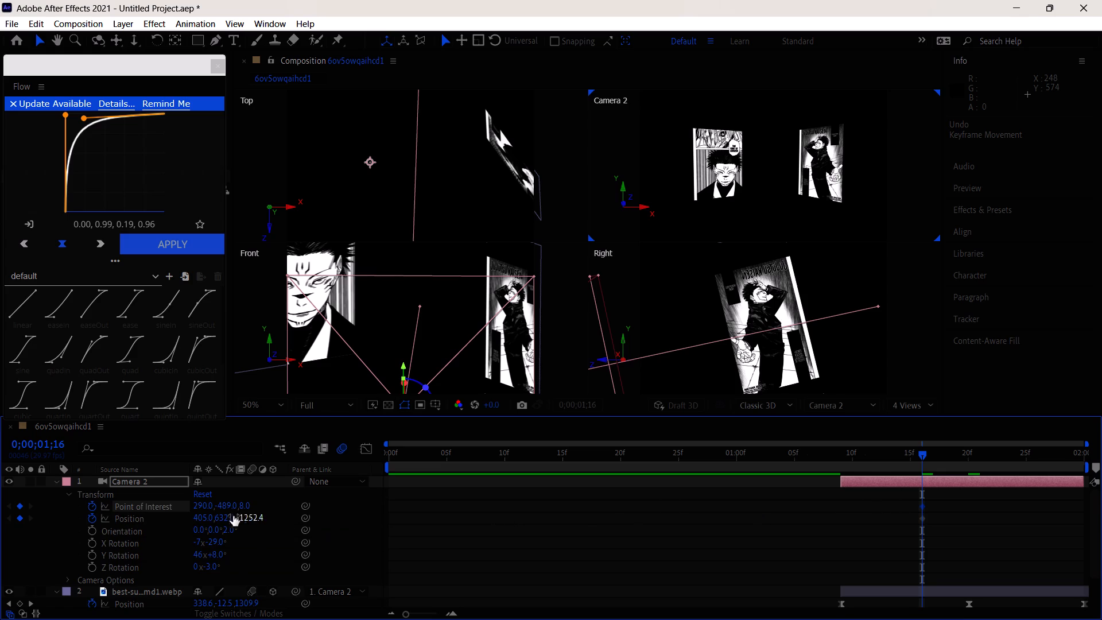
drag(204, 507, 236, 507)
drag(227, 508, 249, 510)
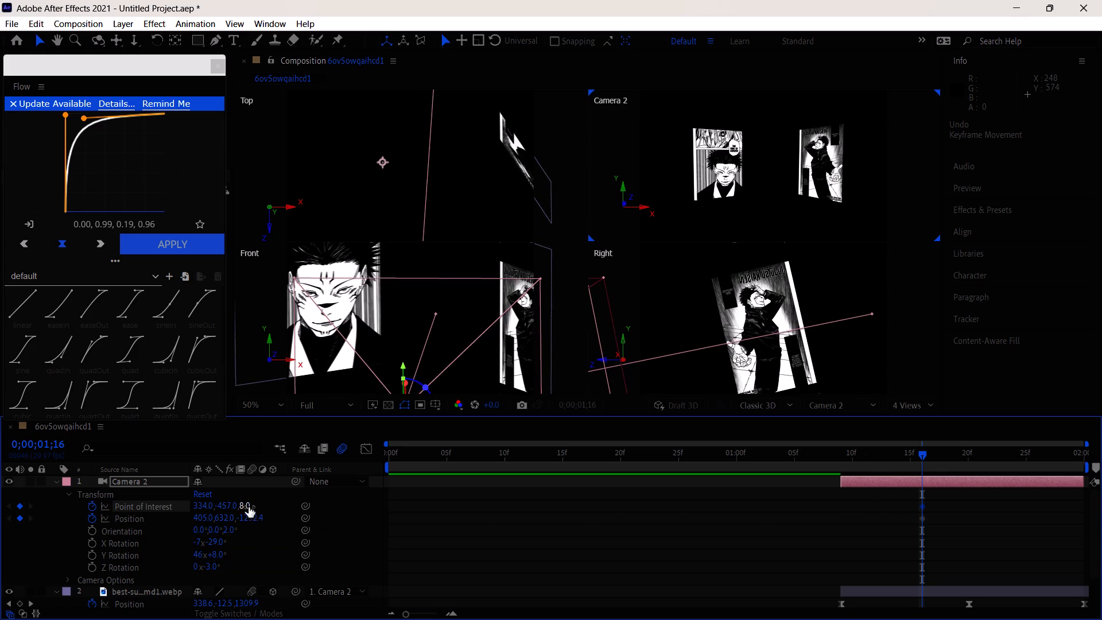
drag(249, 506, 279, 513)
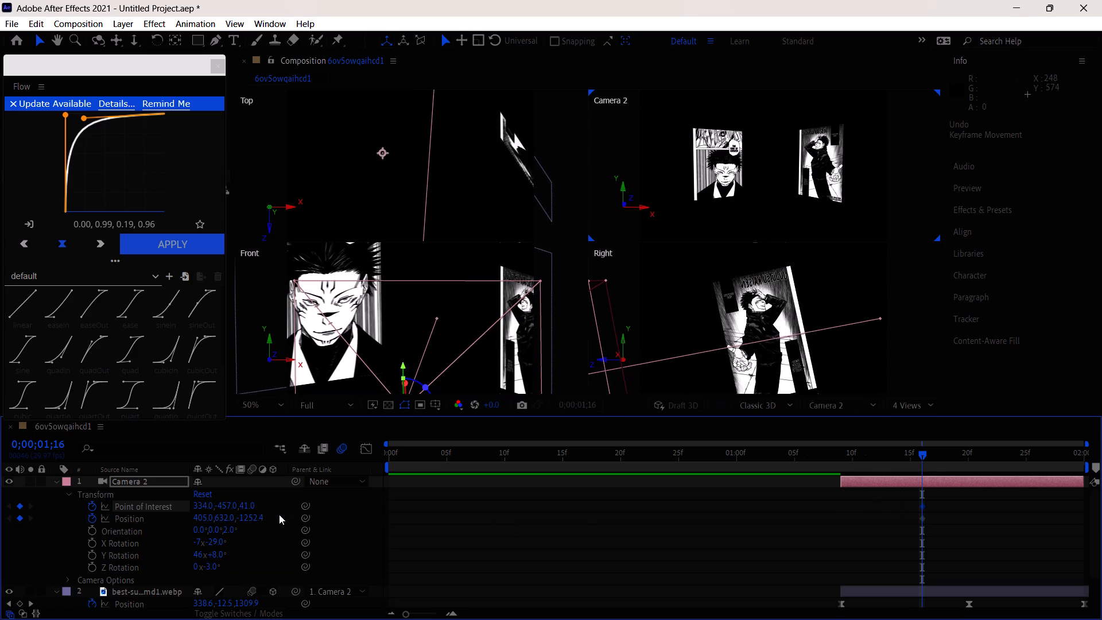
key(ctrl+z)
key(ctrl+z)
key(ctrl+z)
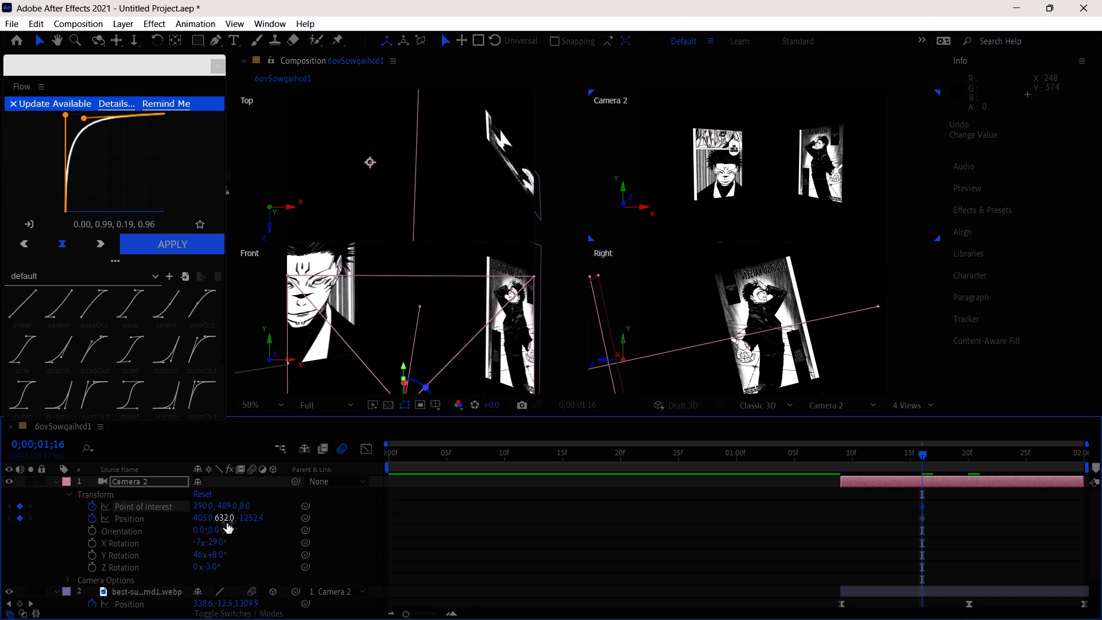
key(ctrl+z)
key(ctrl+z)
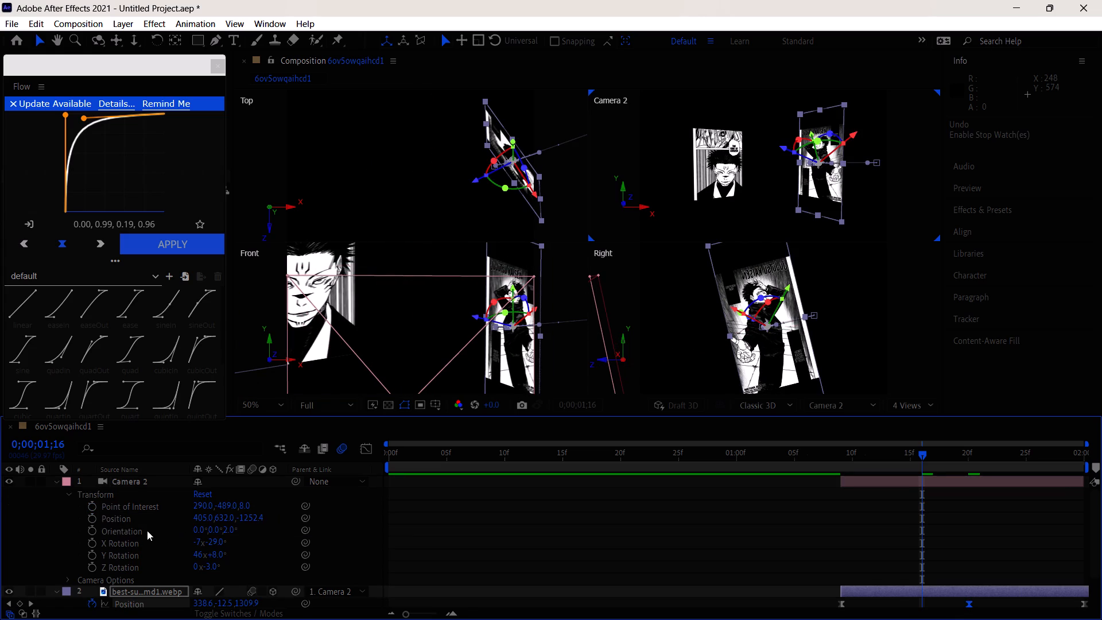
Enable keyframing for Camera 2's Orientation at 0;00;01;16 and adjust its Y value.
click(90, 530)
click(219, 530)
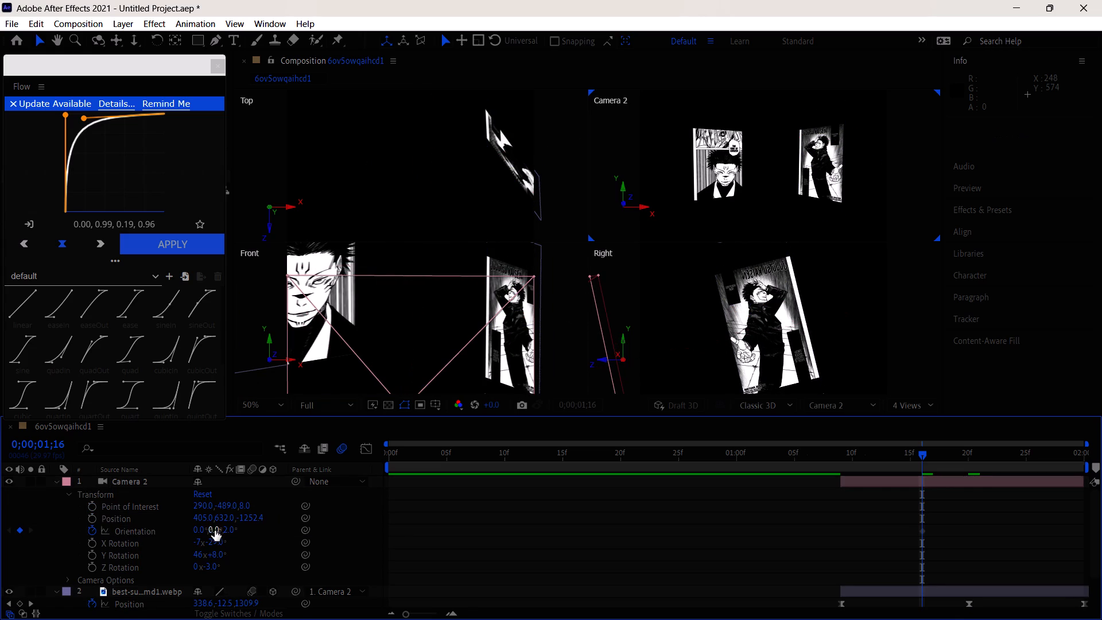
click(211, 530)
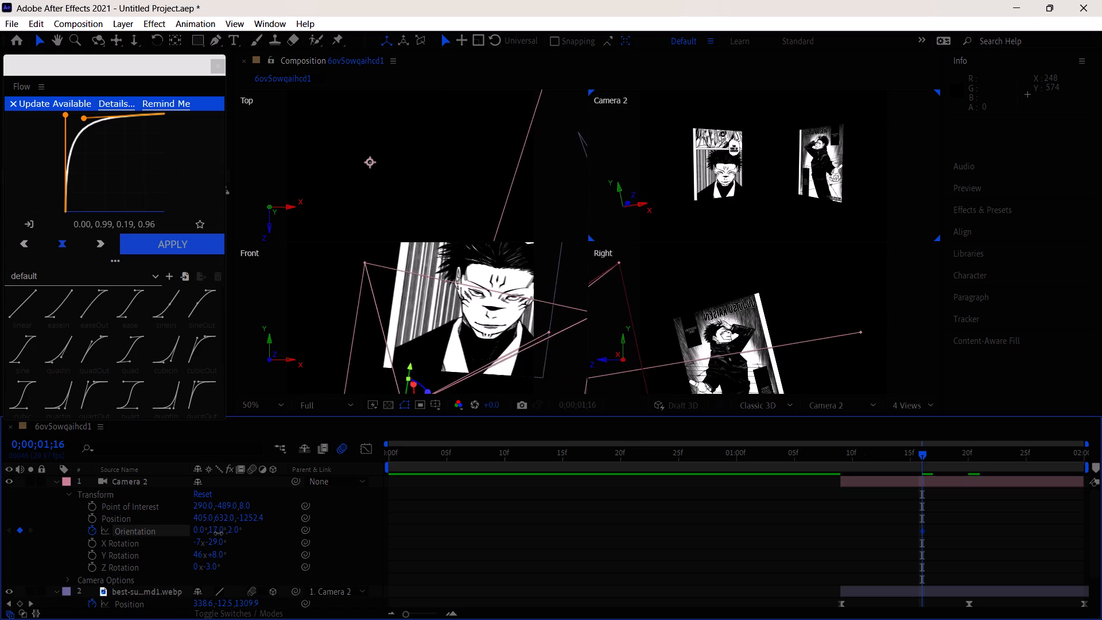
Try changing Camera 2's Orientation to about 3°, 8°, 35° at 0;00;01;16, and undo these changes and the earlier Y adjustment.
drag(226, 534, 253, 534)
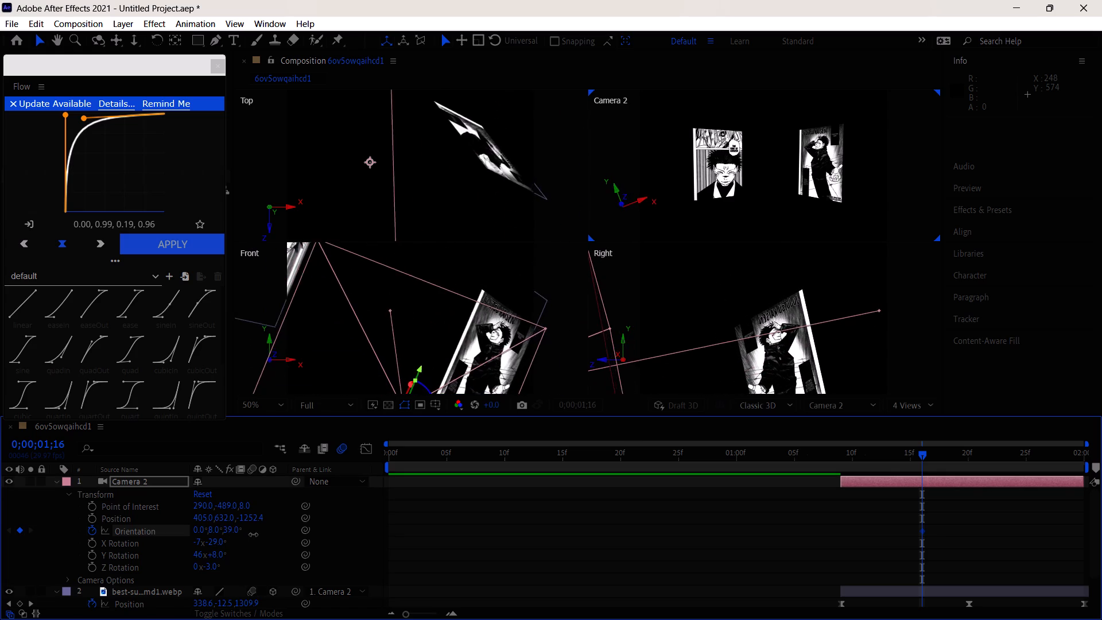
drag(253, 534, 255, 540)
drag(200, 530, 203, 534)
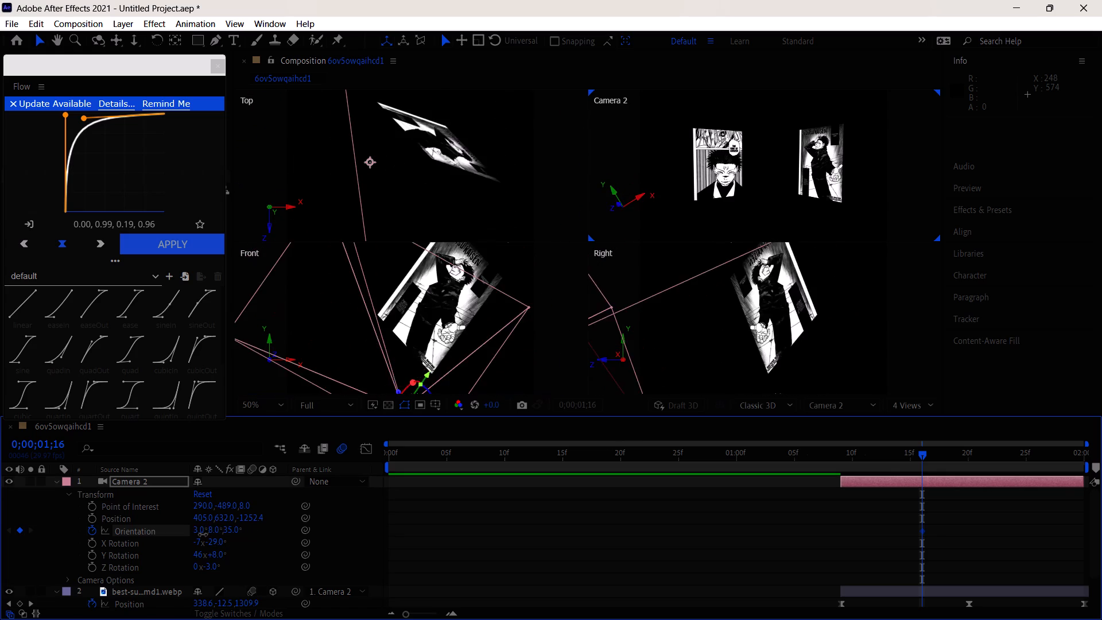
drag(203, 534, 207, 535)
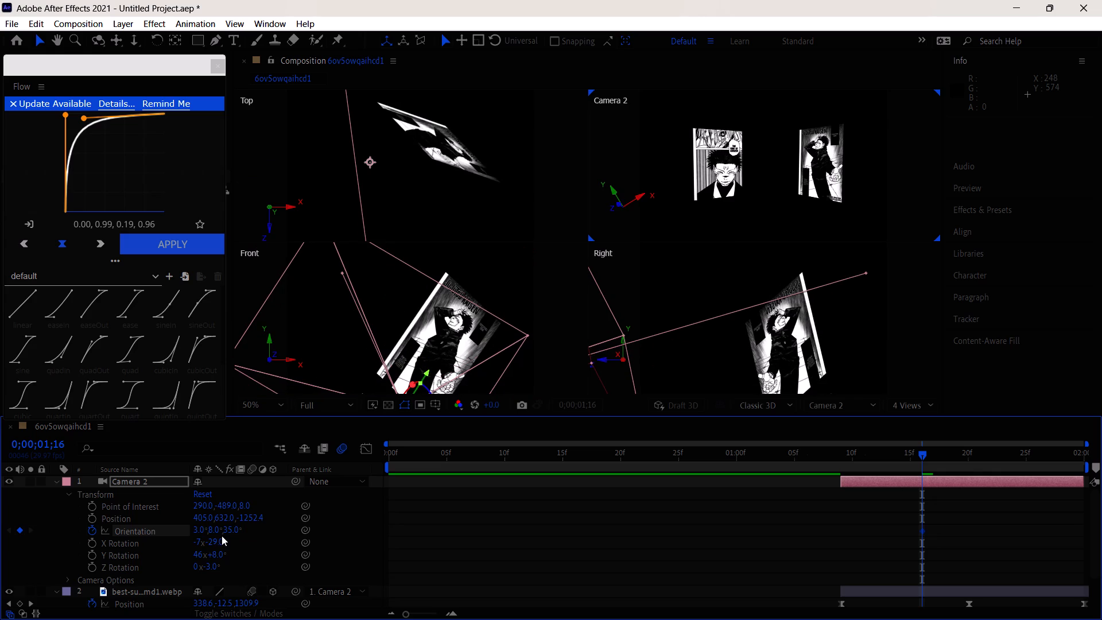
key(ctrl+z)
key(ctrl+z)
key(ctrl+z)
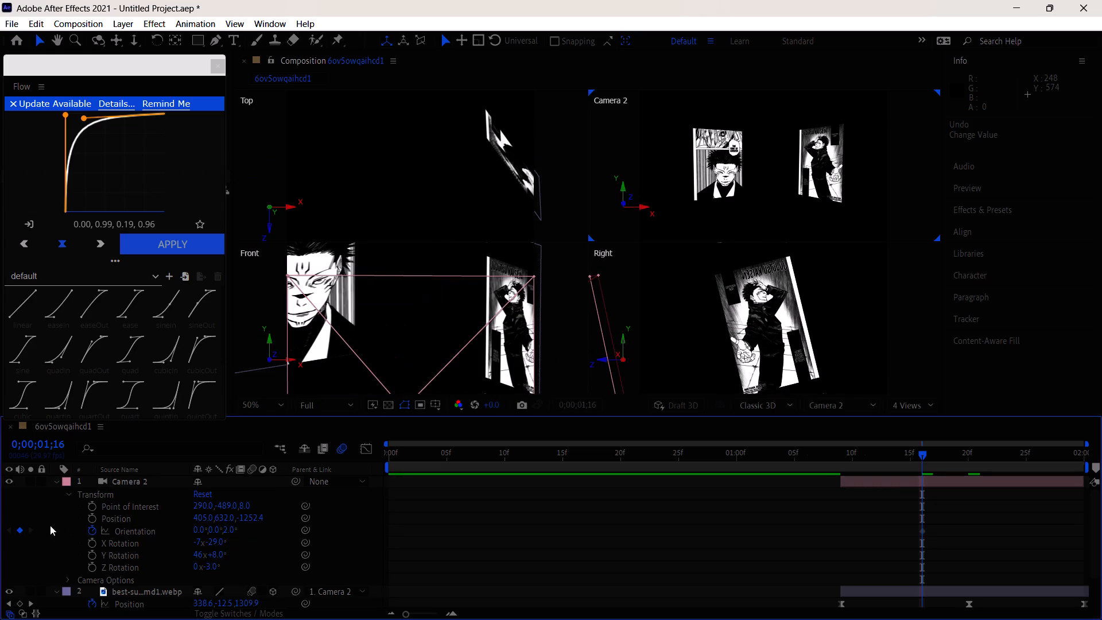
Turn off keyframing for Camera 2's Orientation.
click(94, 533)
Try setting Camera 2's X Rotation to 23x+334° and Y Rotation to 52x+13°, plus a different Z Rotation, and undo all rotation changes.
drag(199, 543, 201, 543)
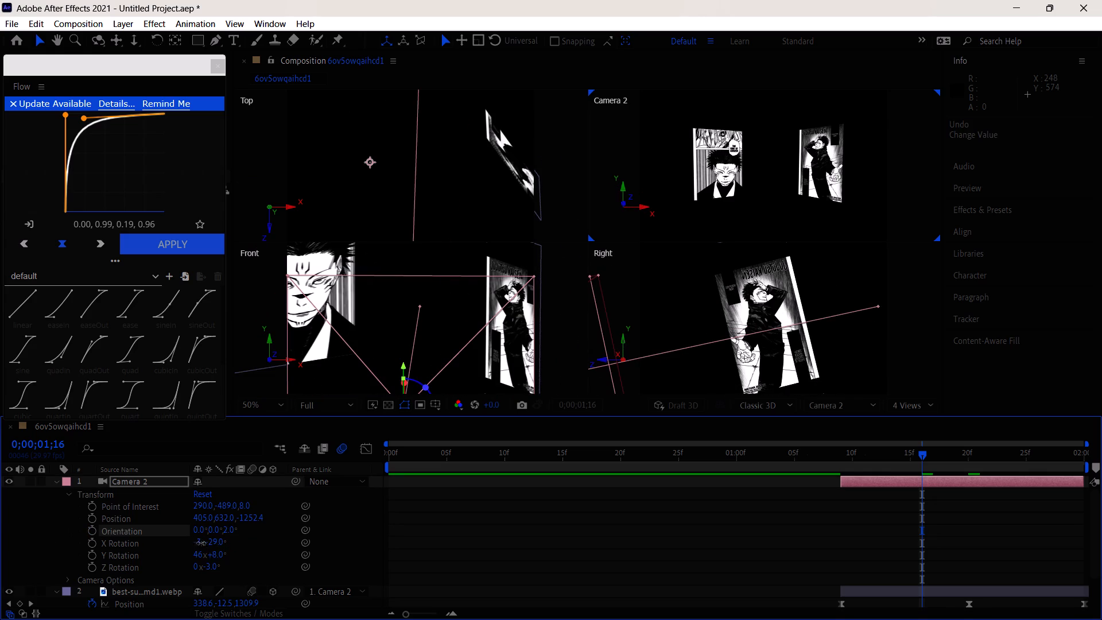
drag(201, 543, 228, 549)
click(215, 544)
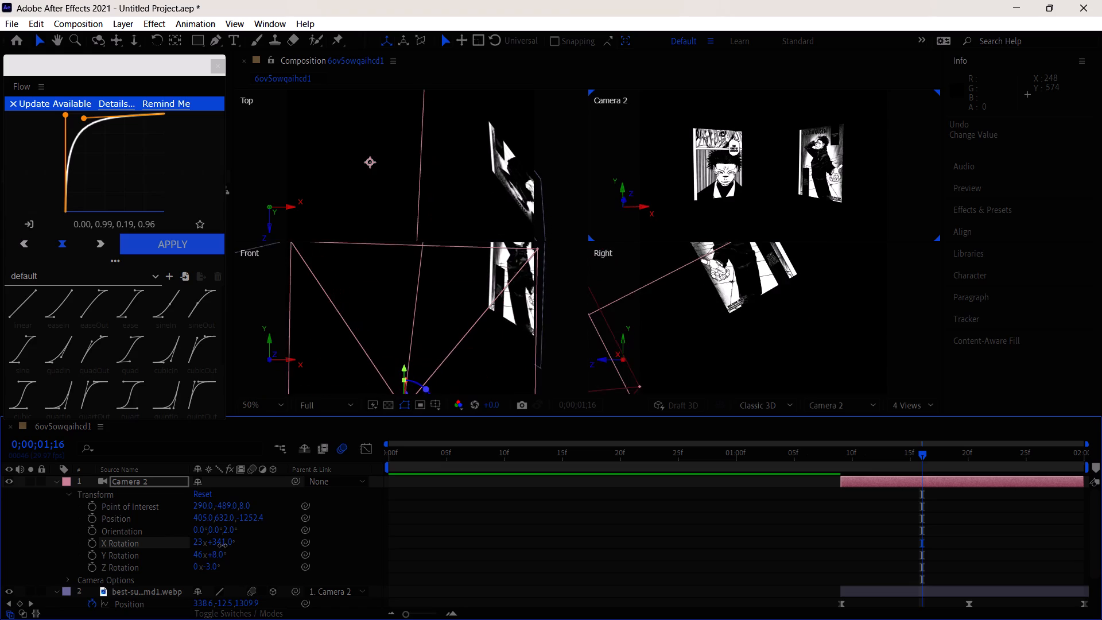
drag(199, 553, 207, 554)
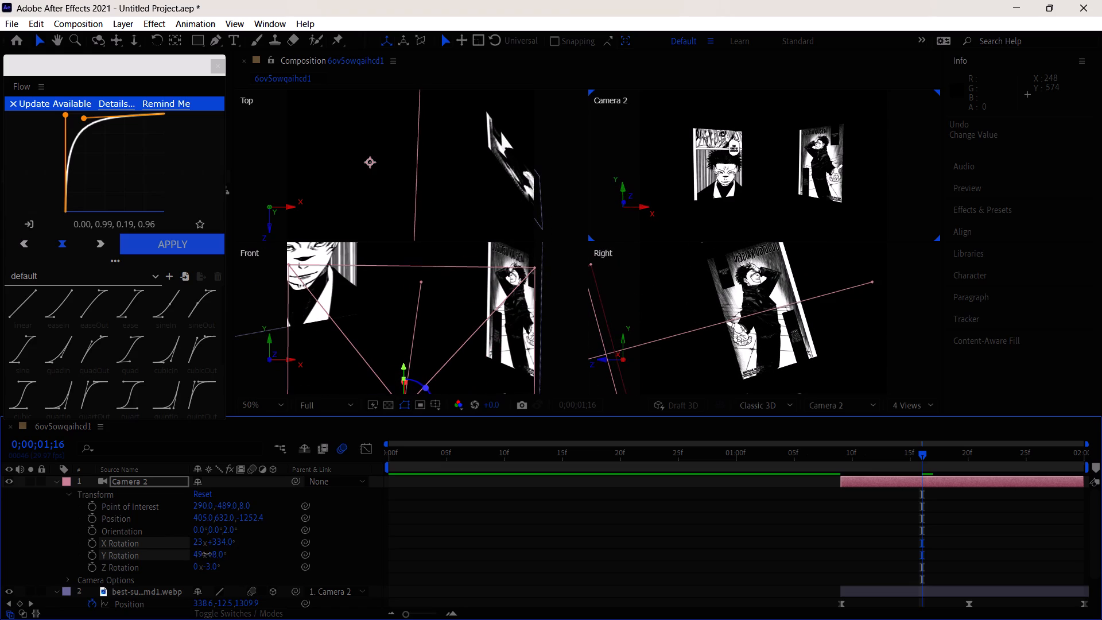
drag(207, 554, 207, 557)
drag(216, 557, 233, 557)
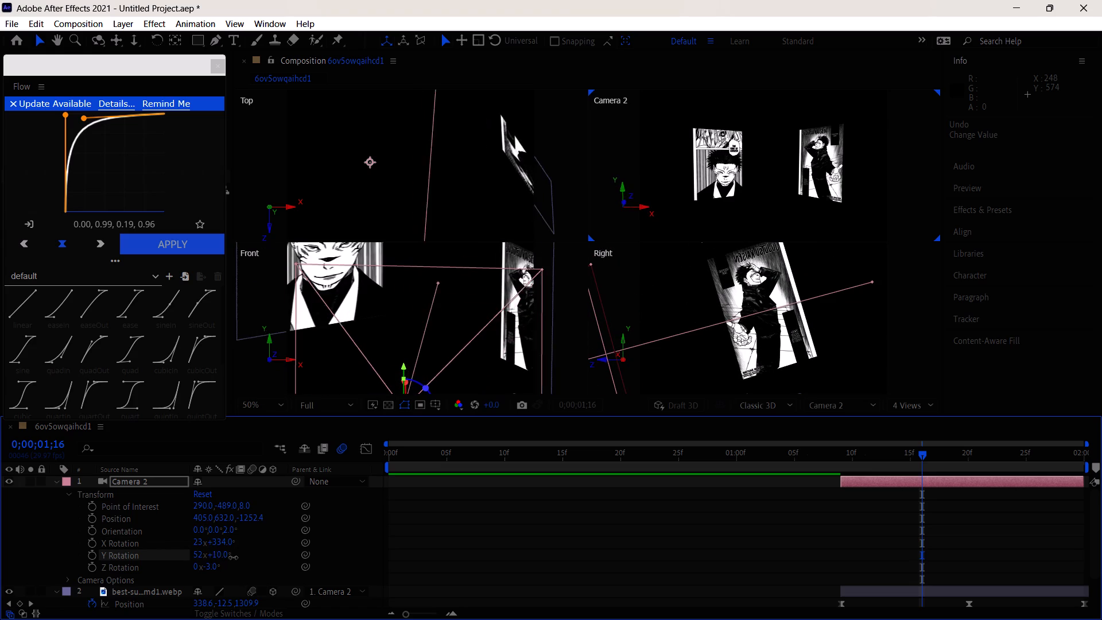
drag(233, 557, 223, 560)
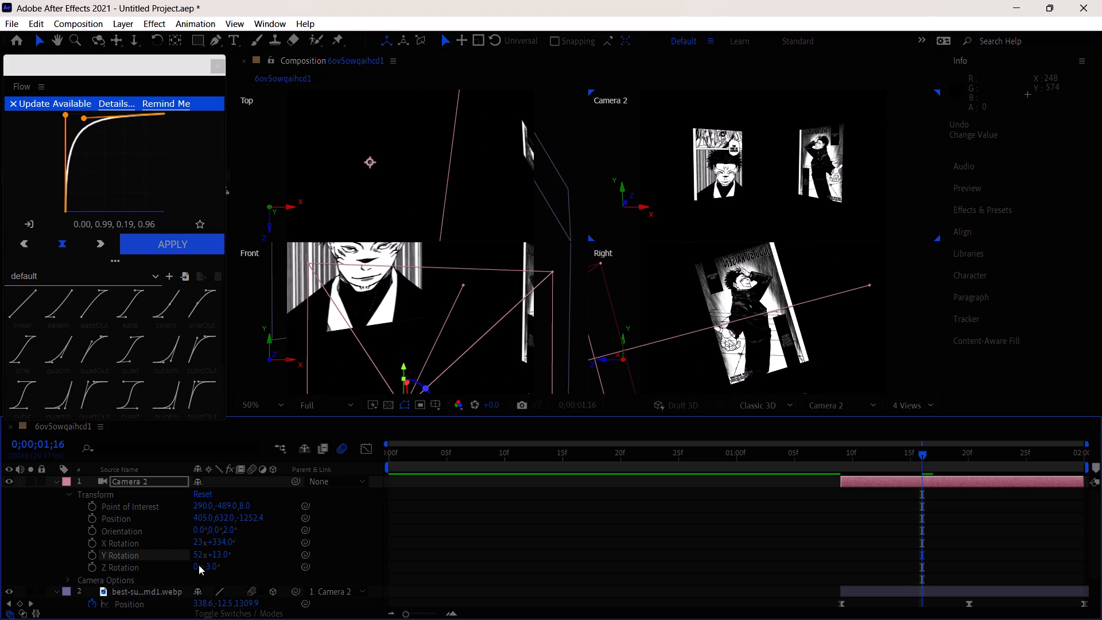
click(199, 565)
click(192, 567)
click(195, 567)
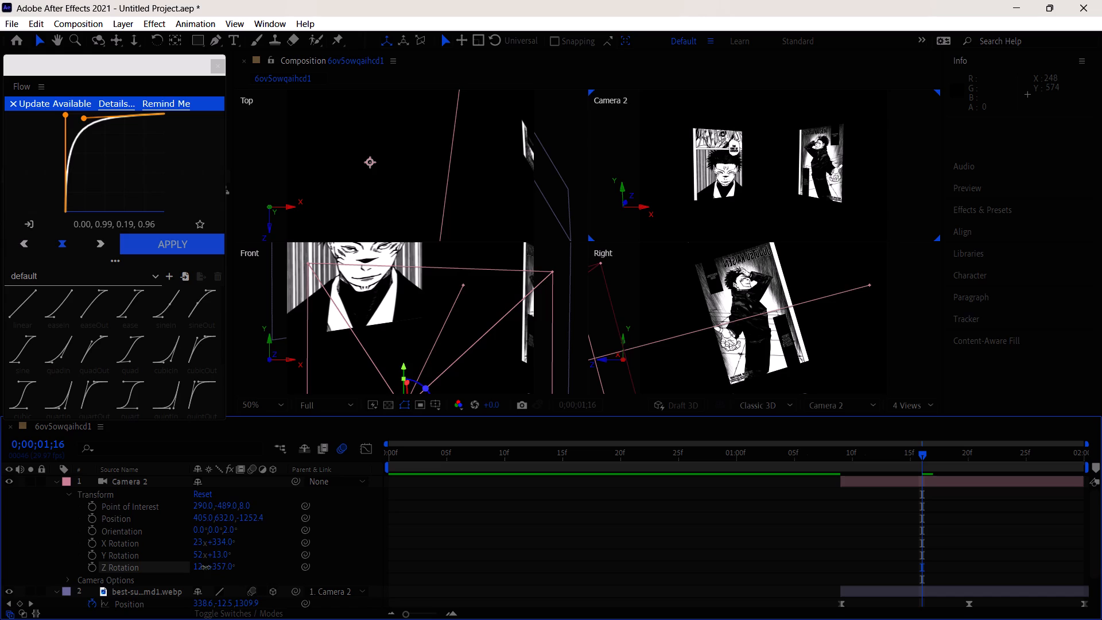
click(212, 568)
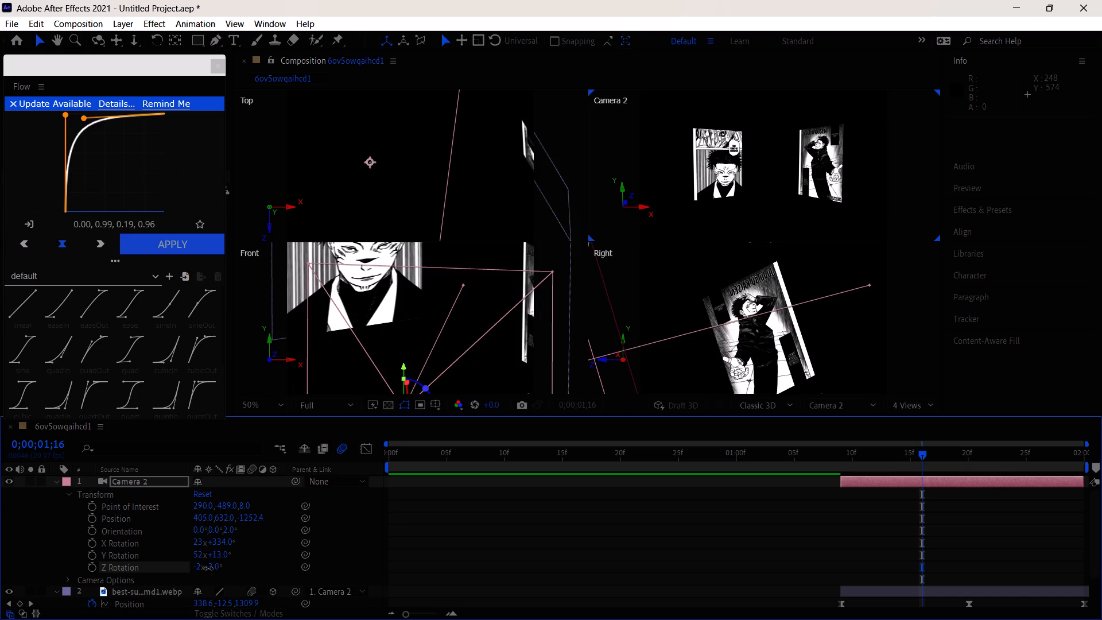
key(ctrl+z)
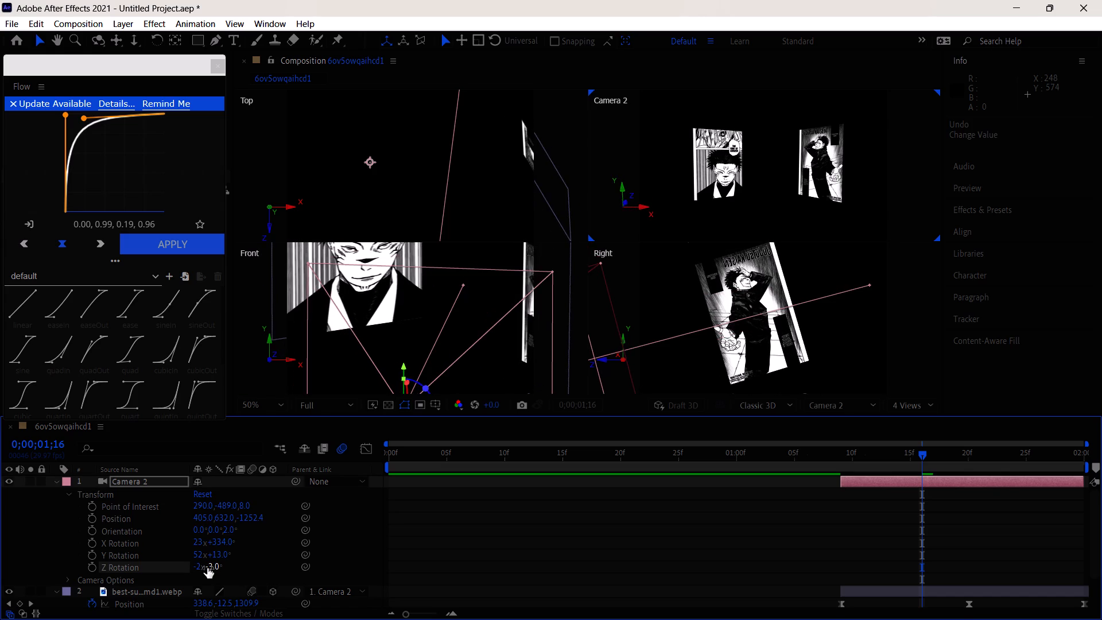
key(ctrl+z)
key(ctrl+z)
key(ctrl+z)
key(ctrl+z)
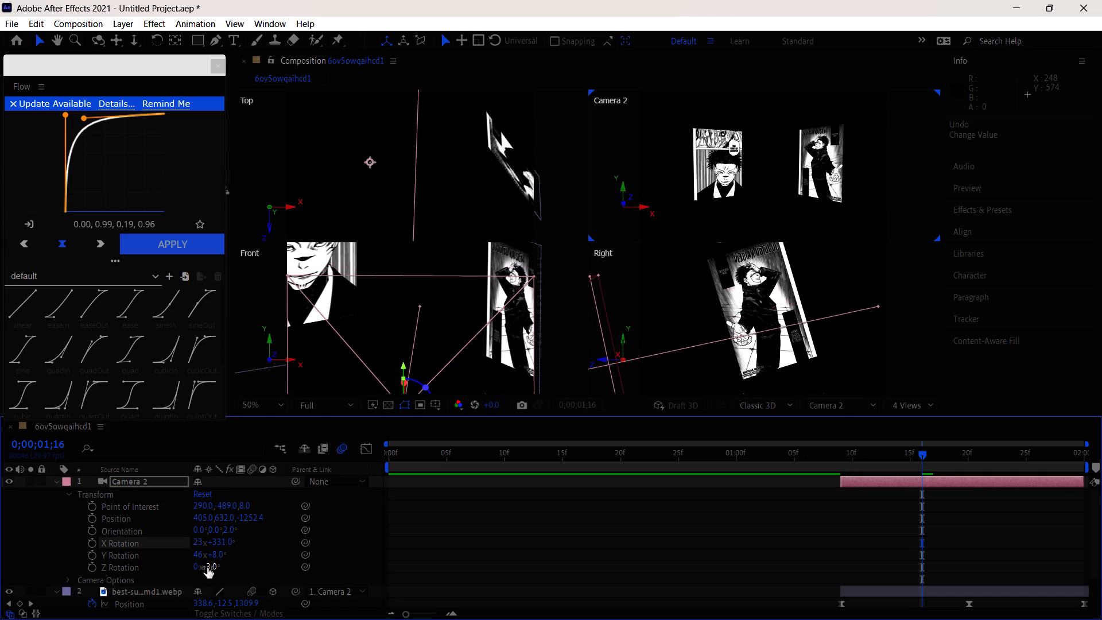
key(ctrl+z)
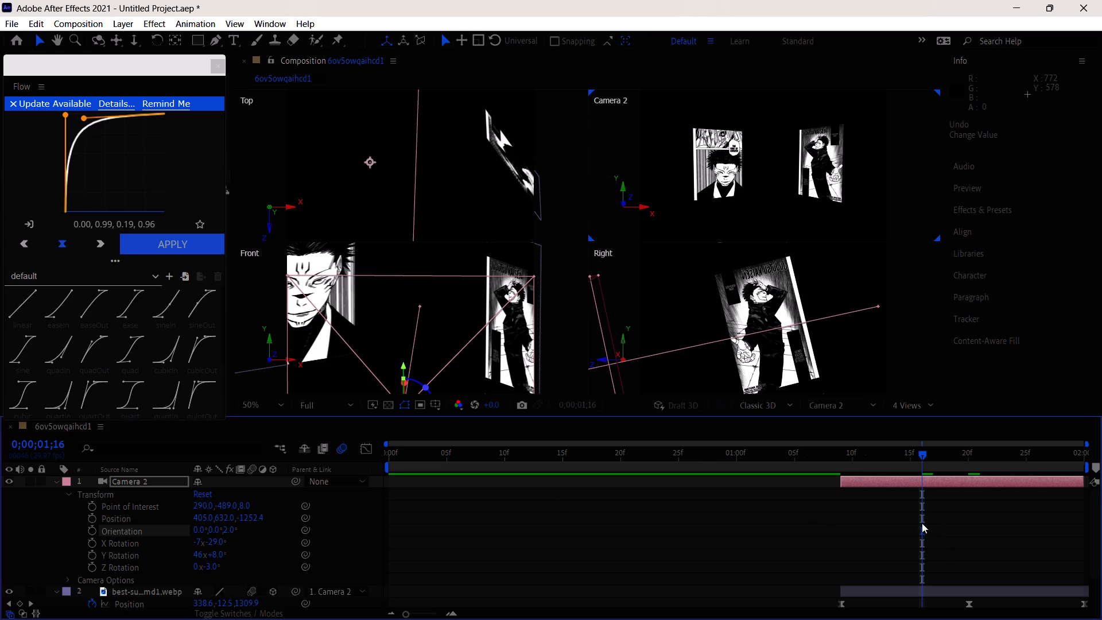
Scrub through the last two panels' slide-in between 0;00;01;09 and 0;00;01;22, stopping at 0;00;01;17.
drag(919, 460, 835, 474)
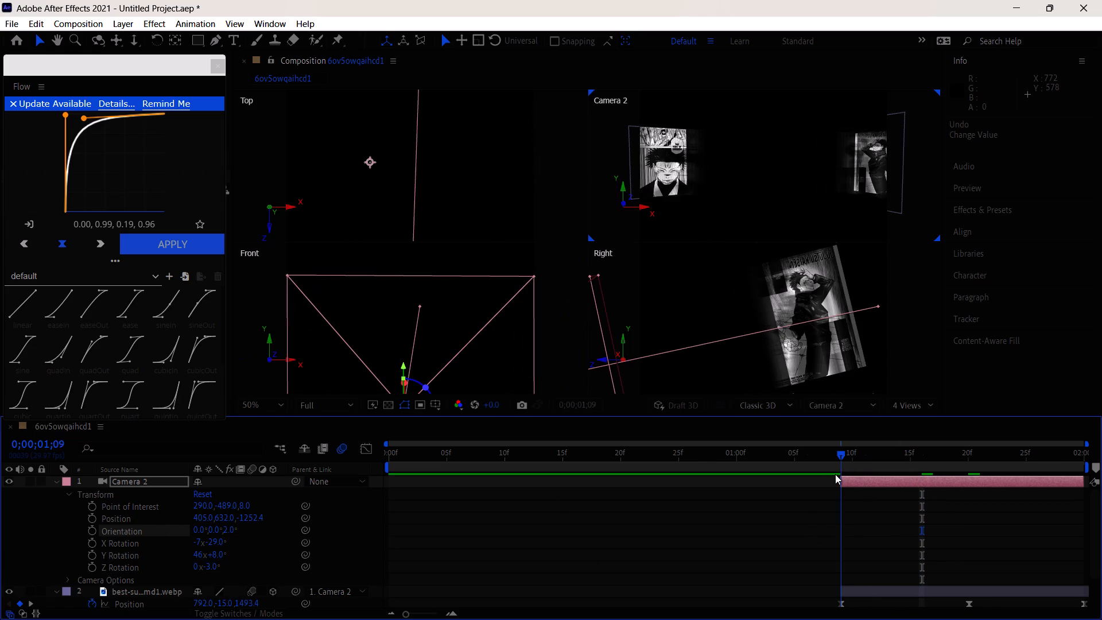
drag(835, 474, 919, 491)
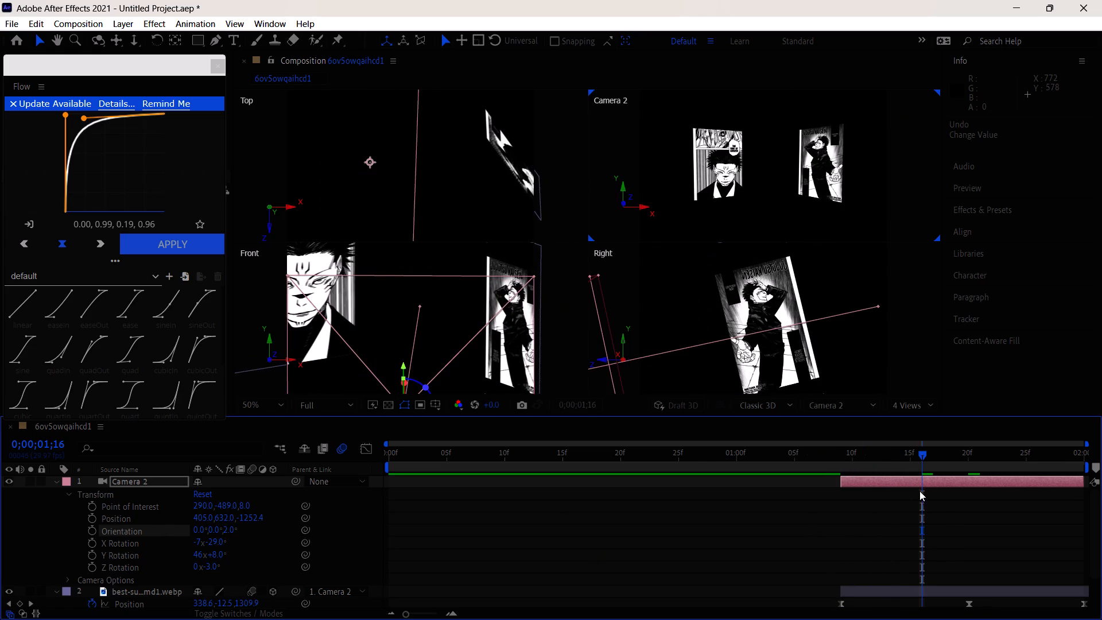
drag(919, 491, 991, 514)
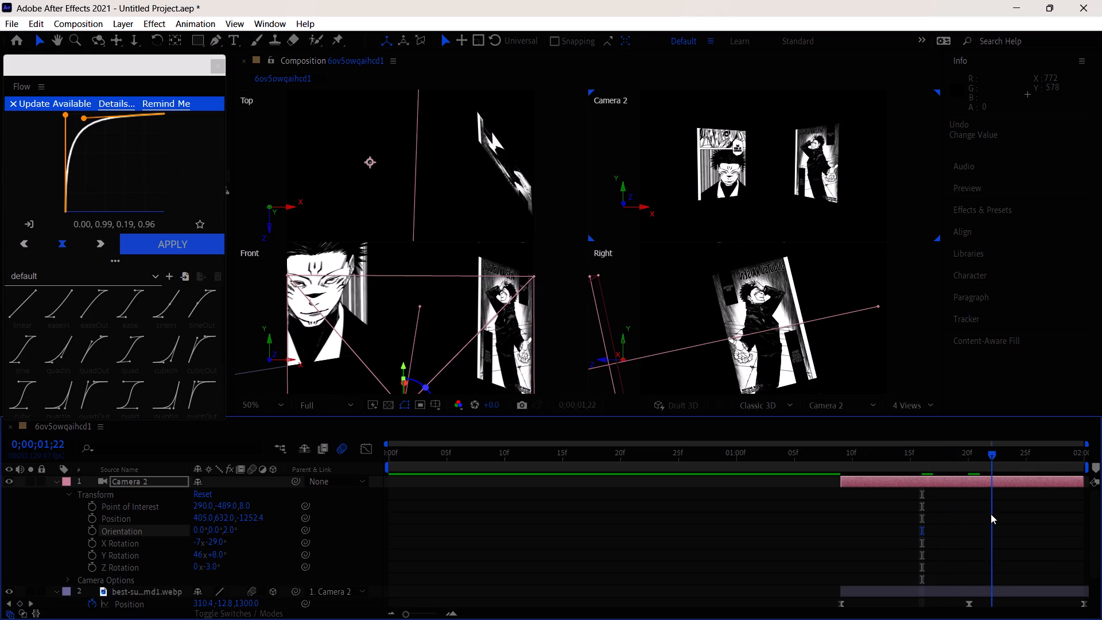
drag(991, 514, 845, 548)
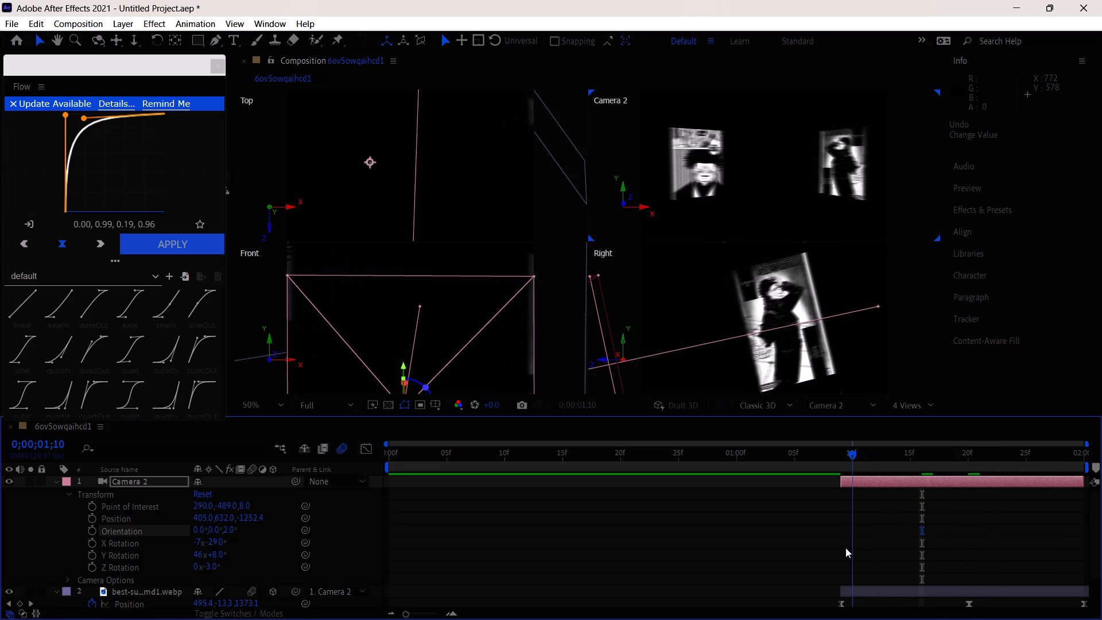
drag(845, 548, 936, 548)
Select the best-sukuna panel in the Top view and rotate it slightly to an Orientation of 359.3°, 53.1°, 2.3°.
click(513, 175)
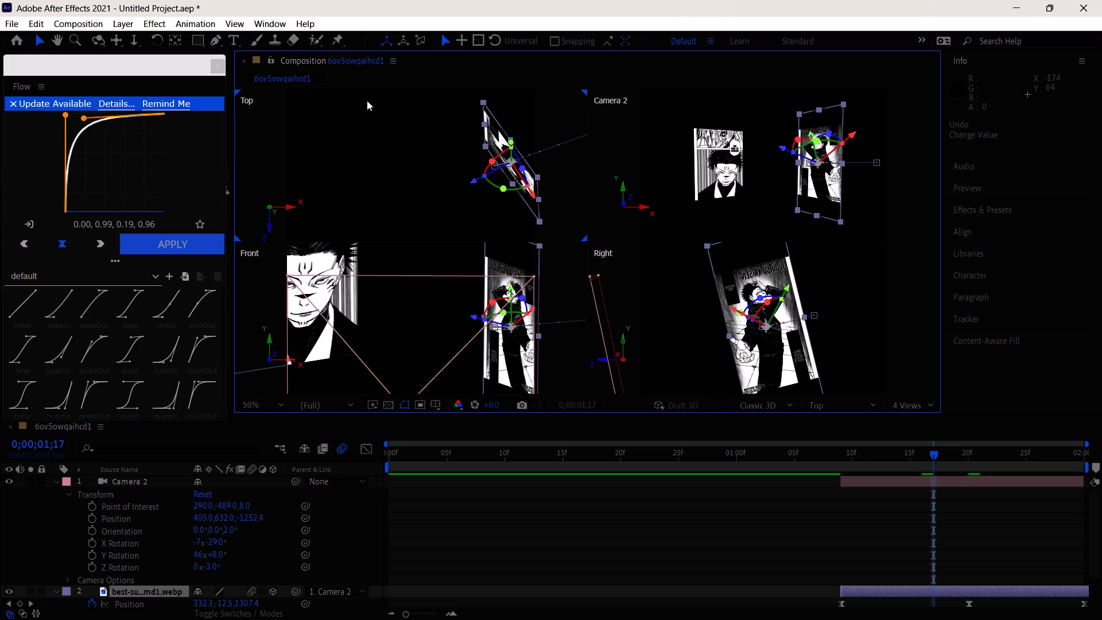
click(494, 155)
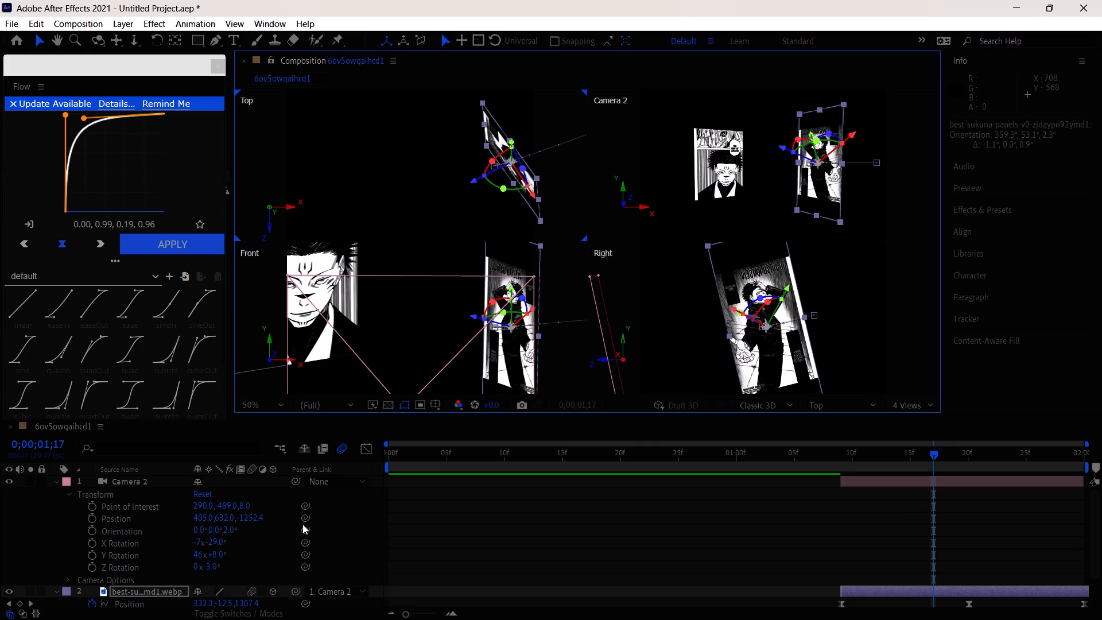
Collapse Camera 2's Transform properties and scrub through the slide-in from 0;00;01;10 to 0;00;01;26.
click(64, 492)
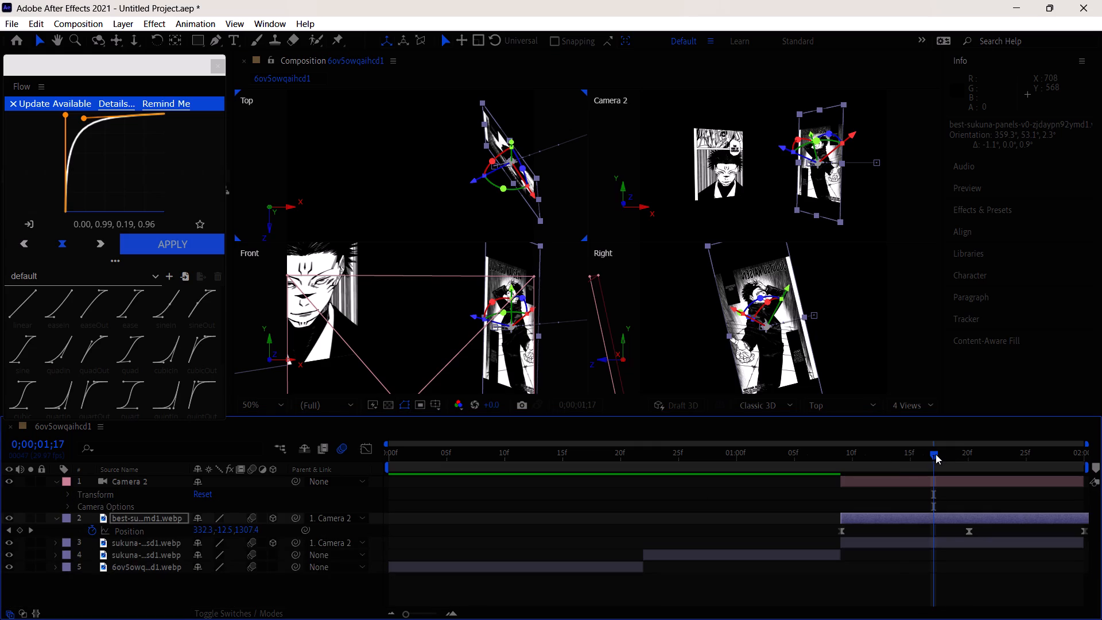
drag(936, 454, 851, 473)
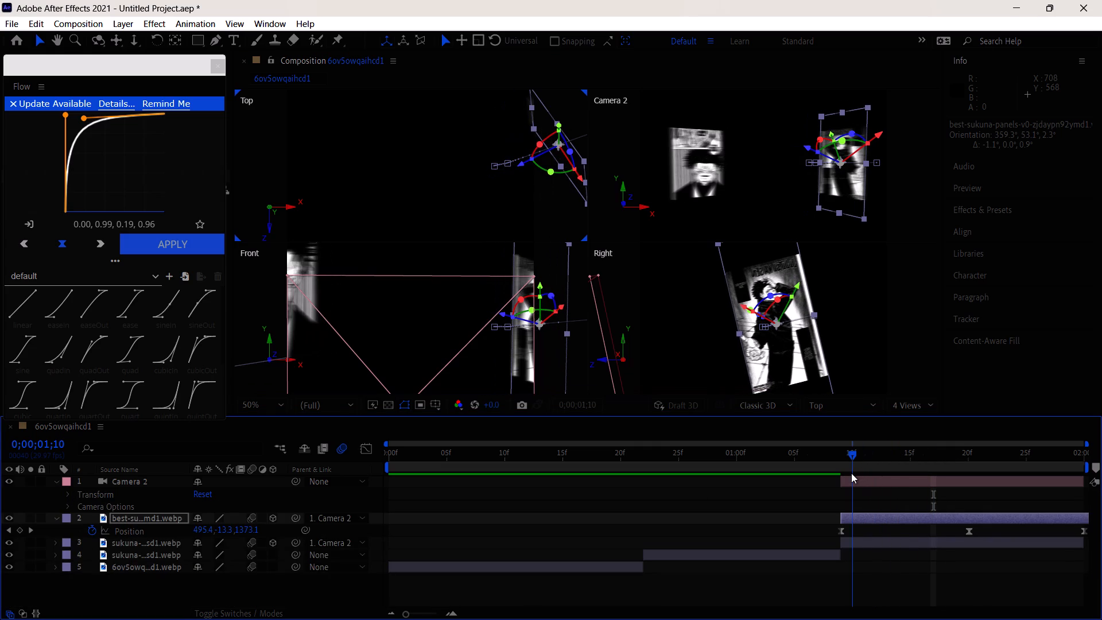
drag(851, 473, 860, 471)
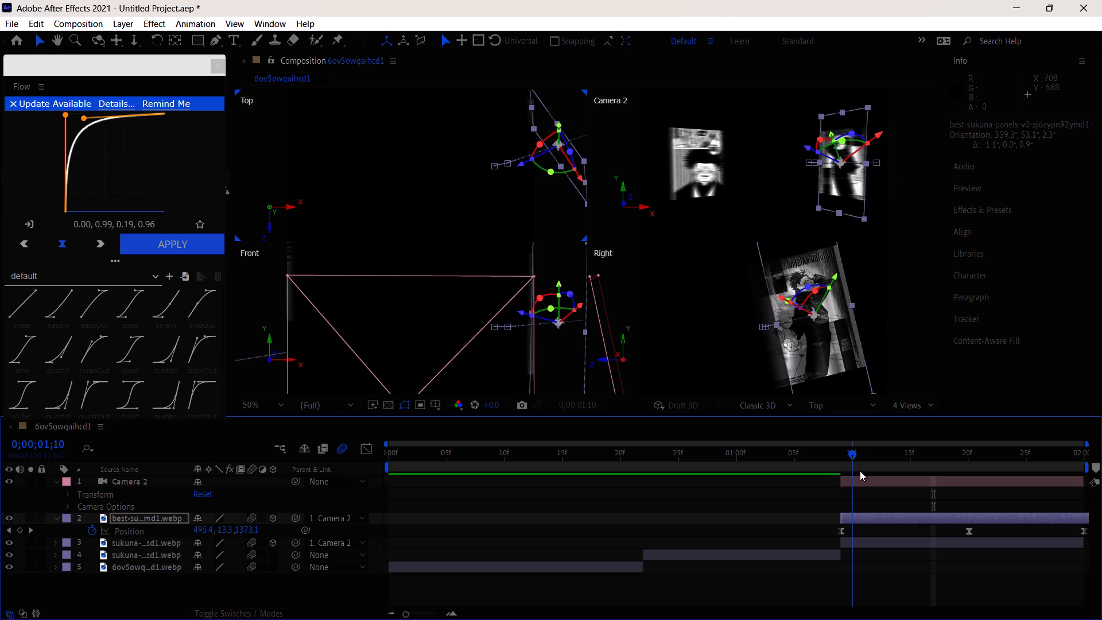
drag(860, 471, 919, 470)
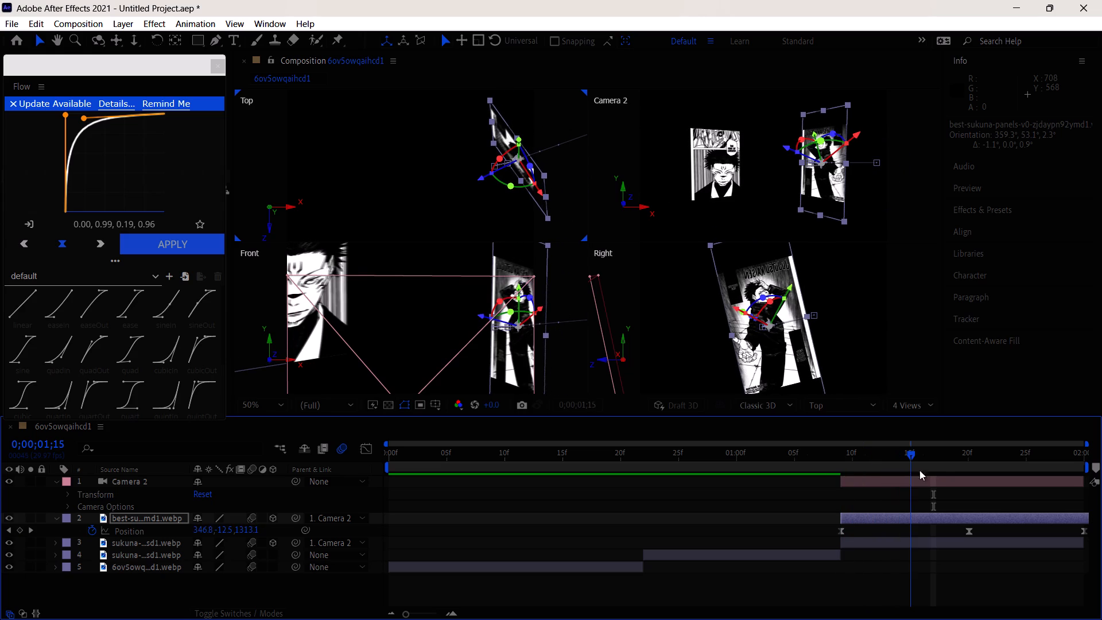
drag(919, 470, 1042, 475)
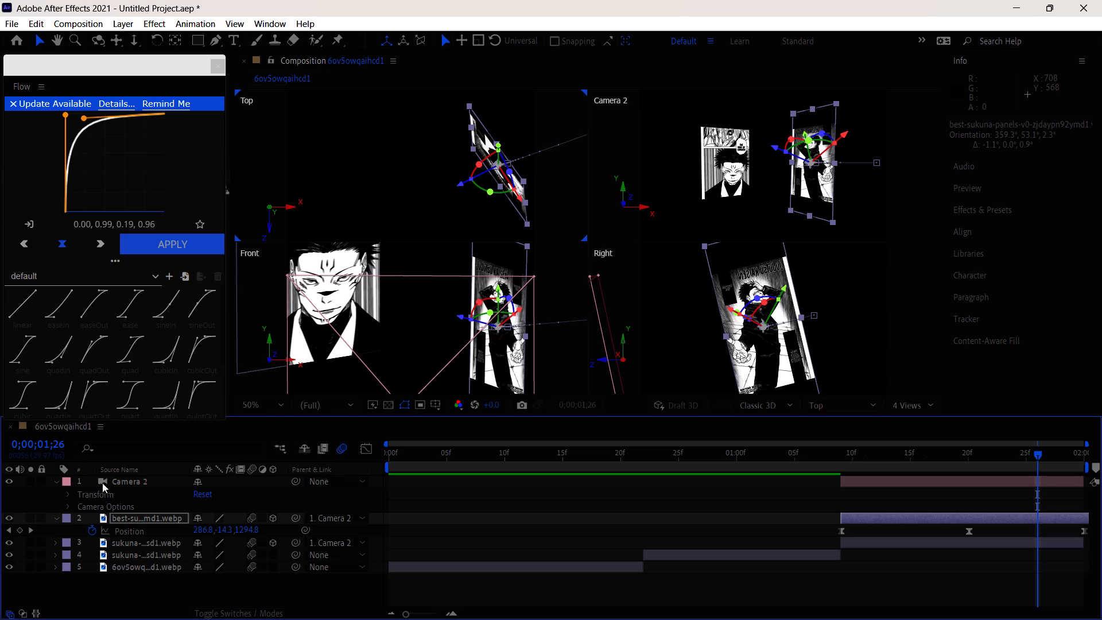
Expand Camera 2's Camera Options and set its Zoom to 732.8 pixels.
click(71, 502)
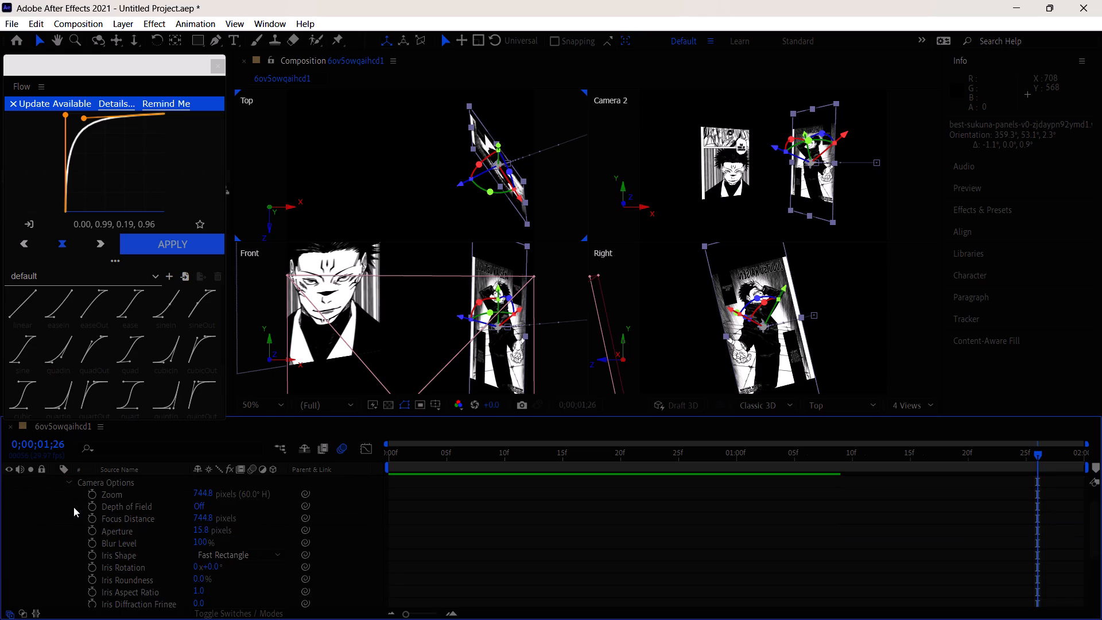
drag(206, 495, 240, 498)
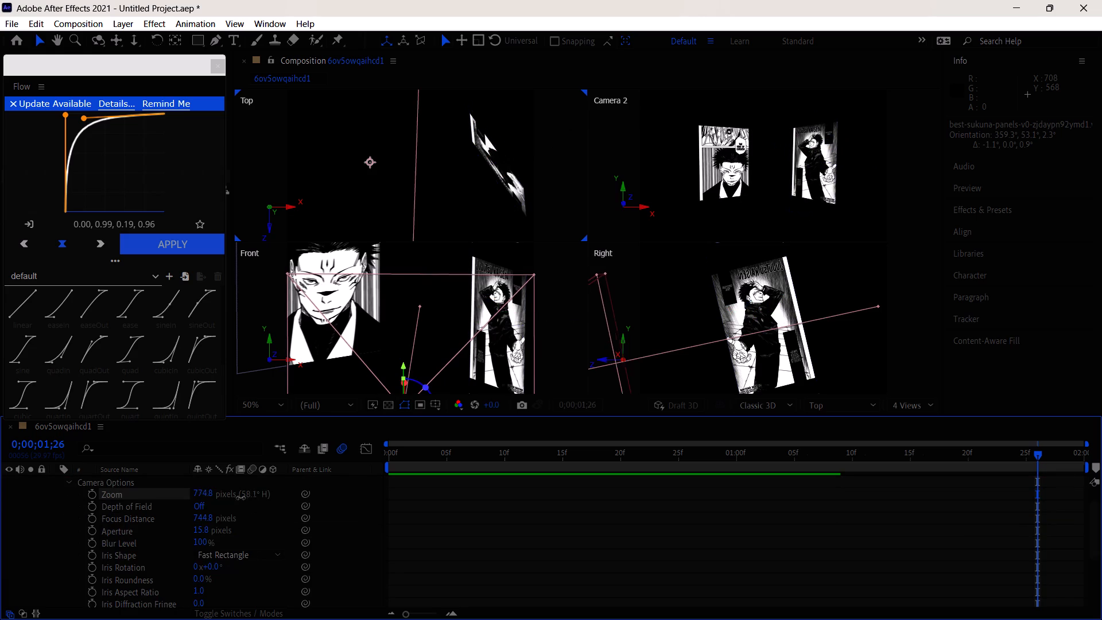
drag(240, 498, 224, 511)
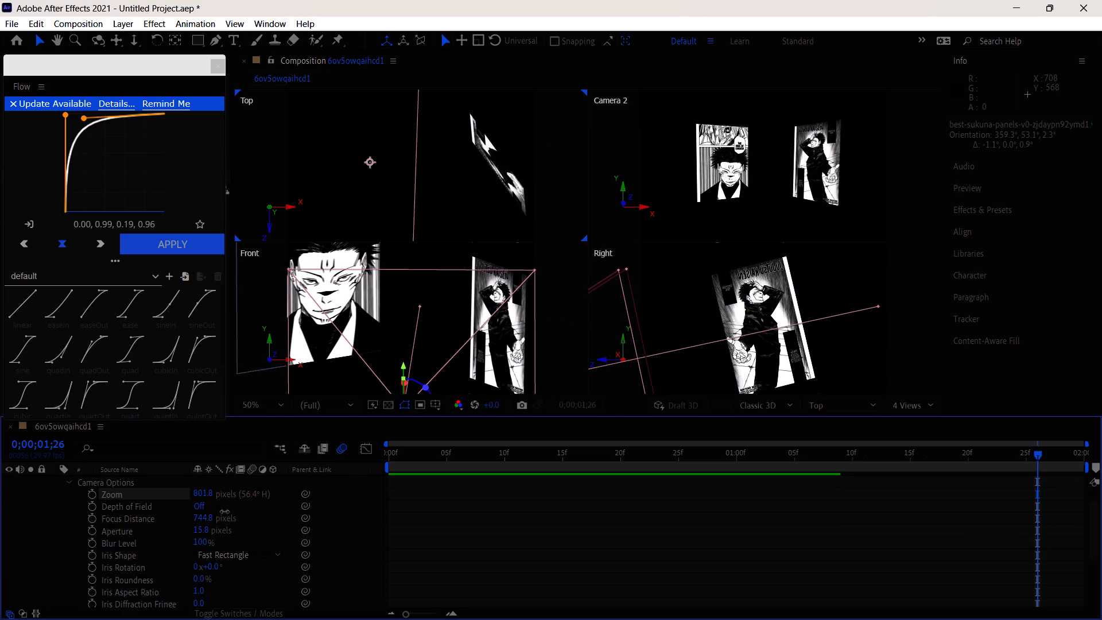
drag(224, 511, 214, 511)
scroll(980, 510, down, 1)
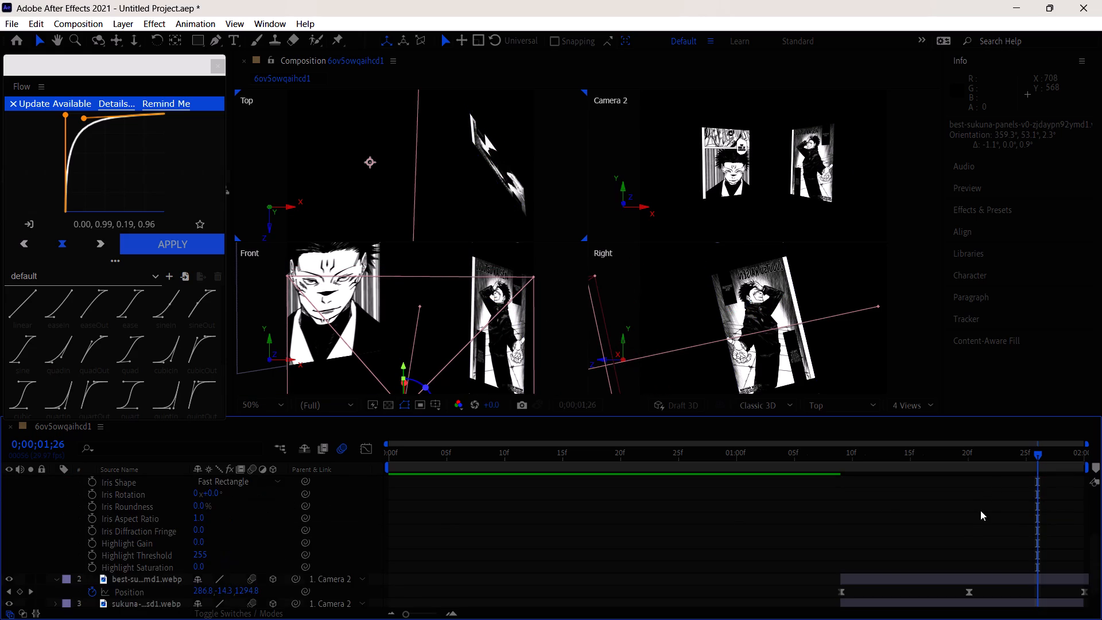
scroll(980, 510, up, 1)
Enable keyframing for Camera 2's Zoom at 0;00;01;09, keeping 732.8 pixels as the first keyframe.
drag(1041, 456, 844, 485)
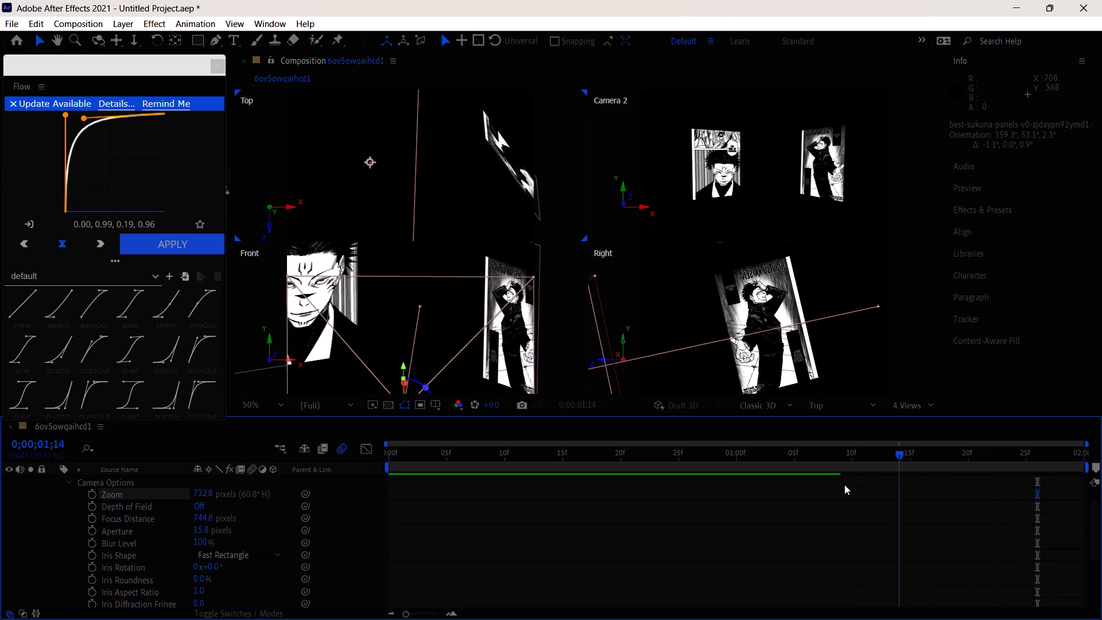
drag(844, 485, 843, 487)
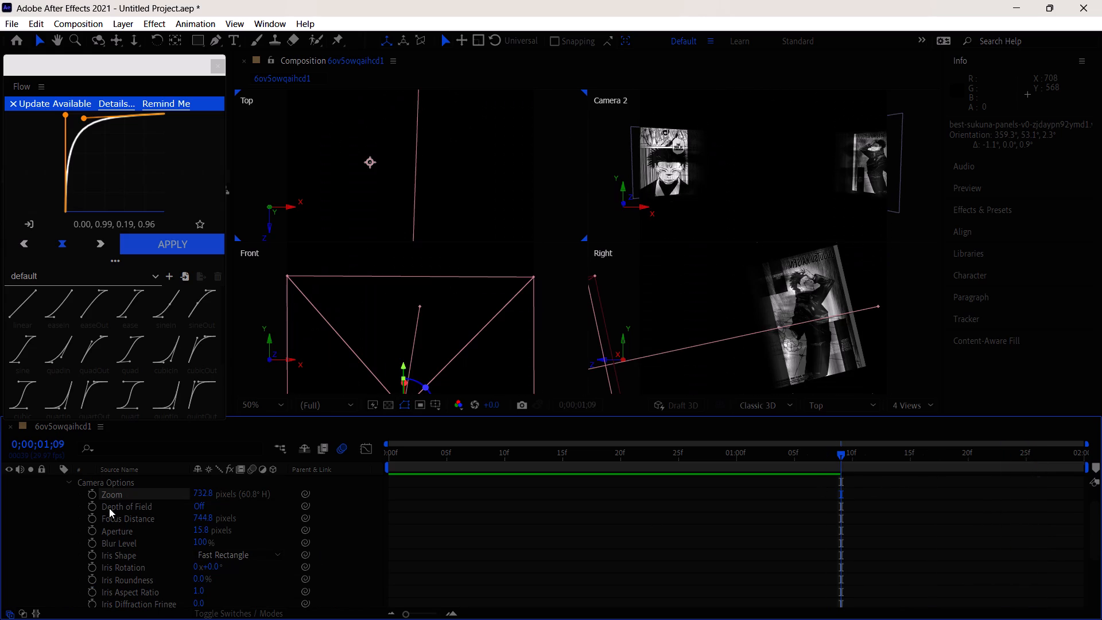
click(89, 499)
Add a second Zoom keyframe for Camera 2 at 0;00;01;26 with a value of 1054.8 pixels.
drag(844, 451, 1053, 440)
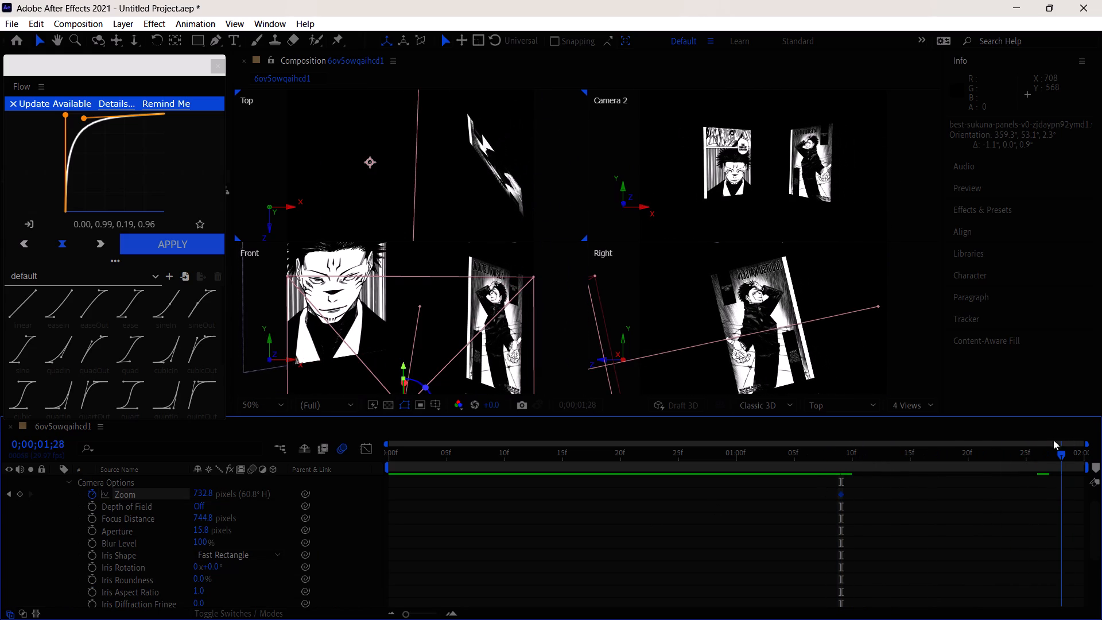
drag(1053, 440, 1038, 447)
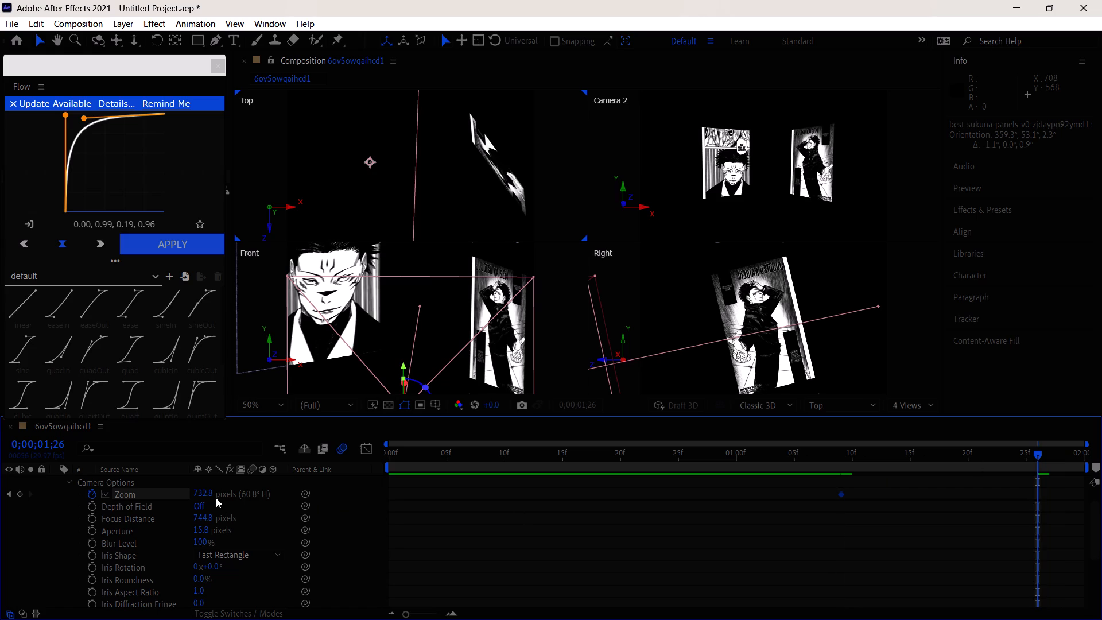
drag(207, 495, 447, 536)
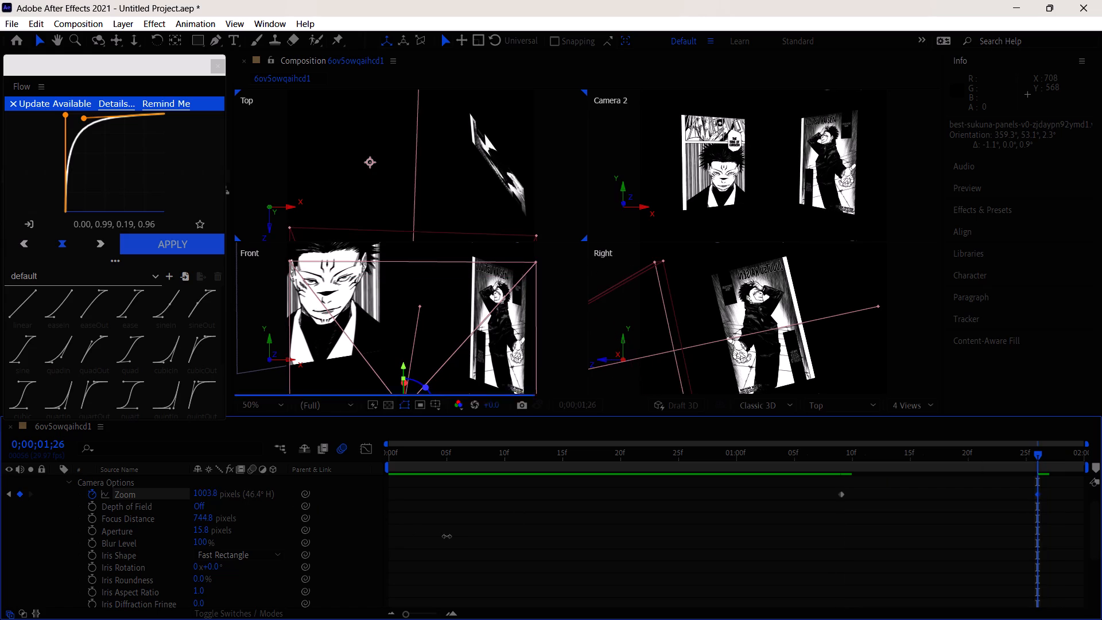
drag(447, 536, 478, 537)
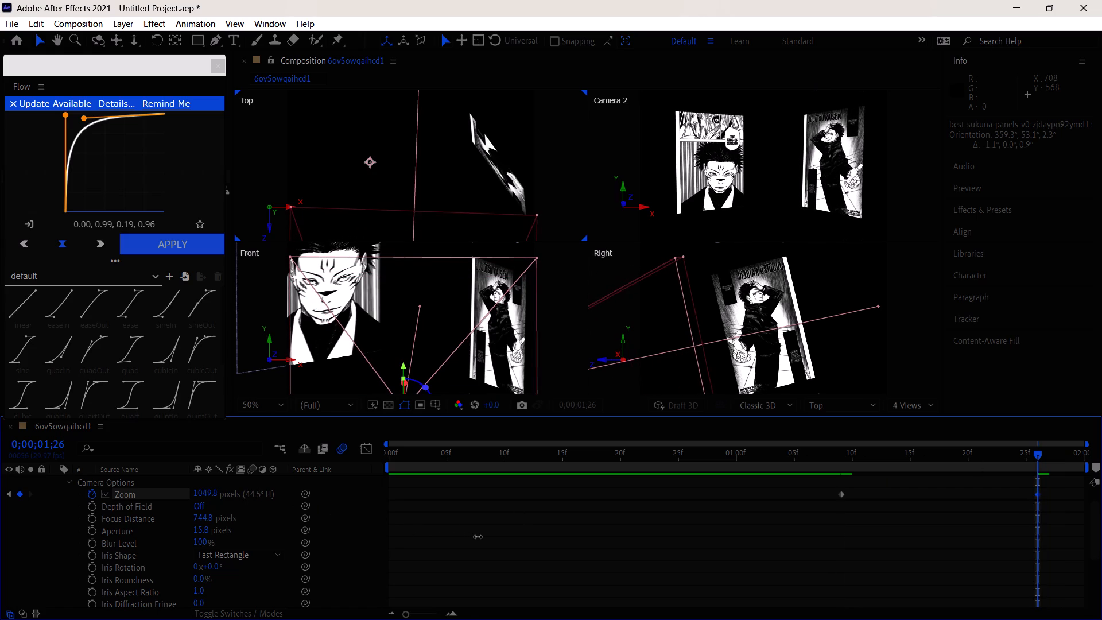
drag(478, 537, 479, 537)
Select both of Camera 2's Zoom keyframes and apply the Flow easing curve 0.00, 0.99, 0.19, 0.96.
drag(836, 497, 853, 486)
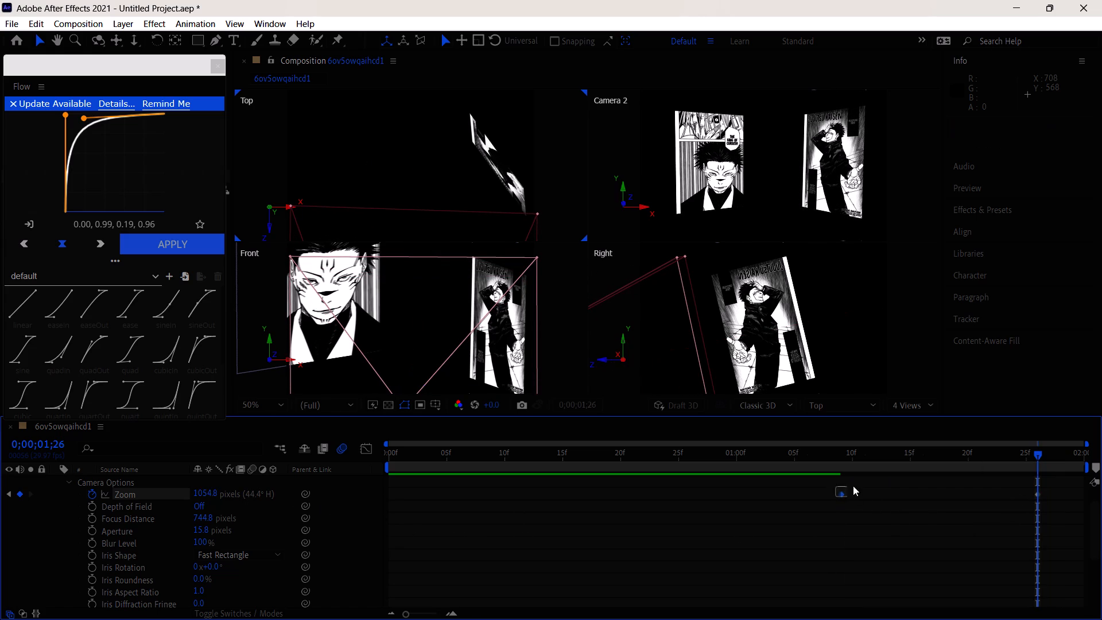
drag(853, 486, 1066, 480)
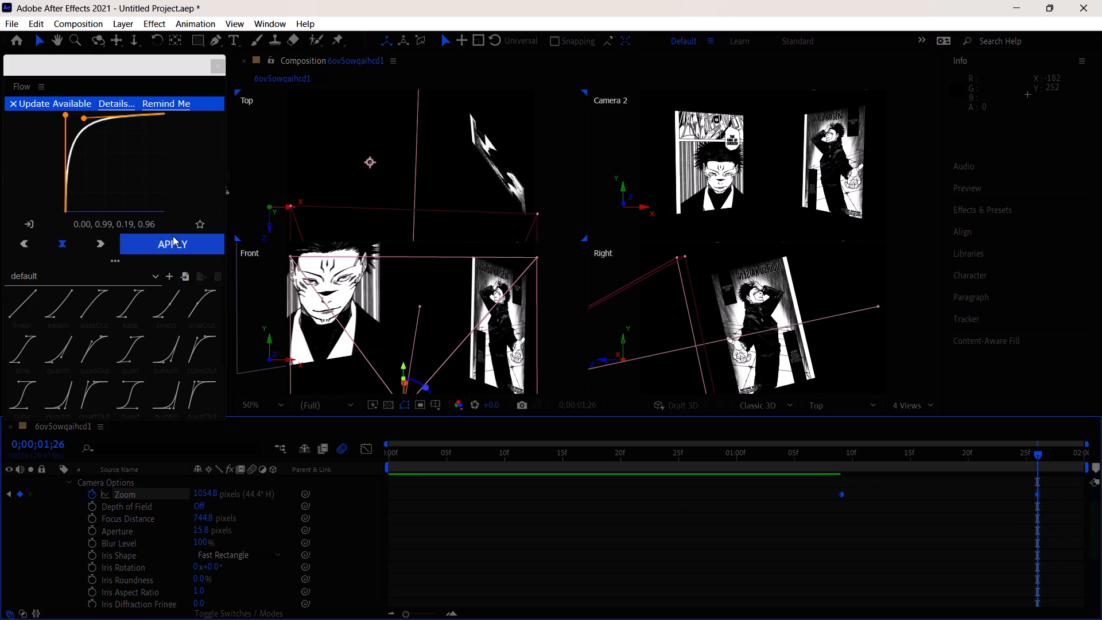
click(192, 248)
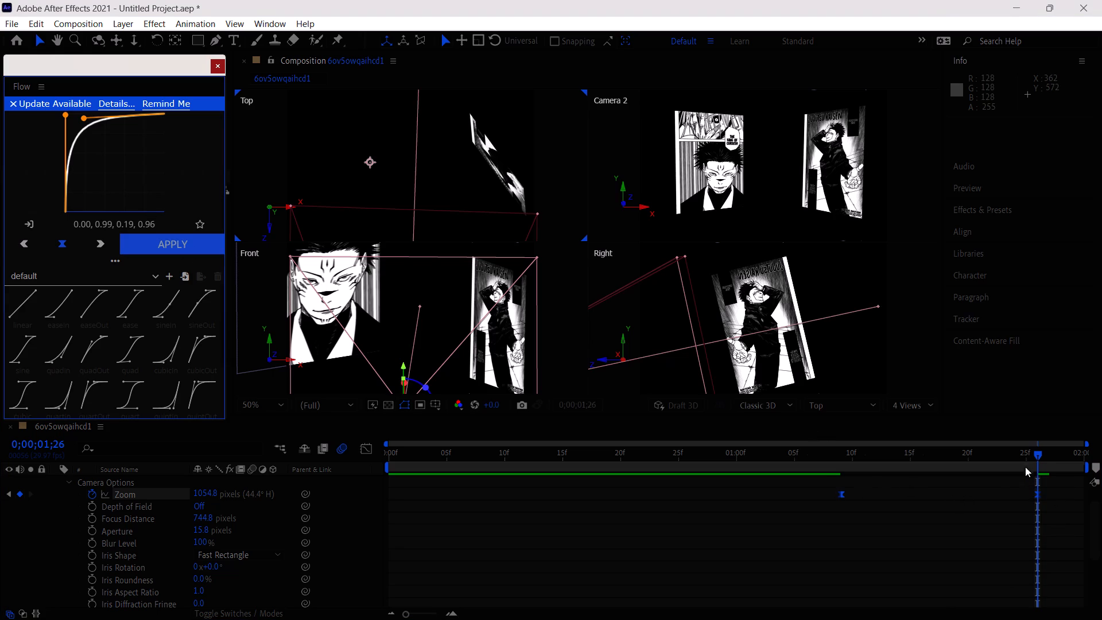
Play the composition from the start and scrub between 0;00;01;09 and 0;00;01;24 to check the eased camera zoom.
drag(1039, 456, 352, 510)
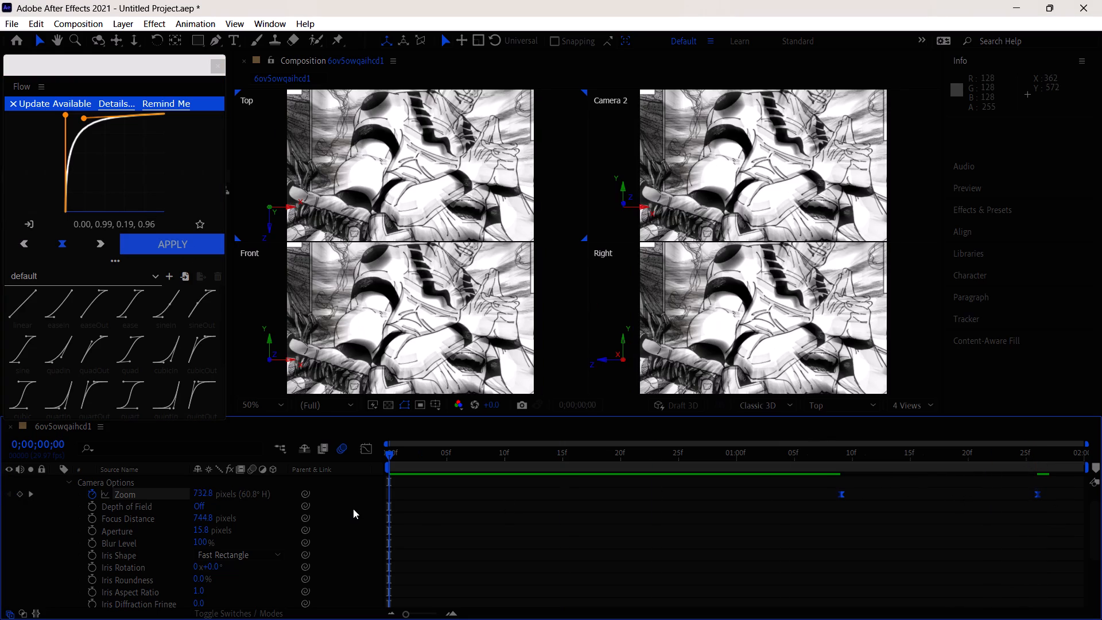
key(space)
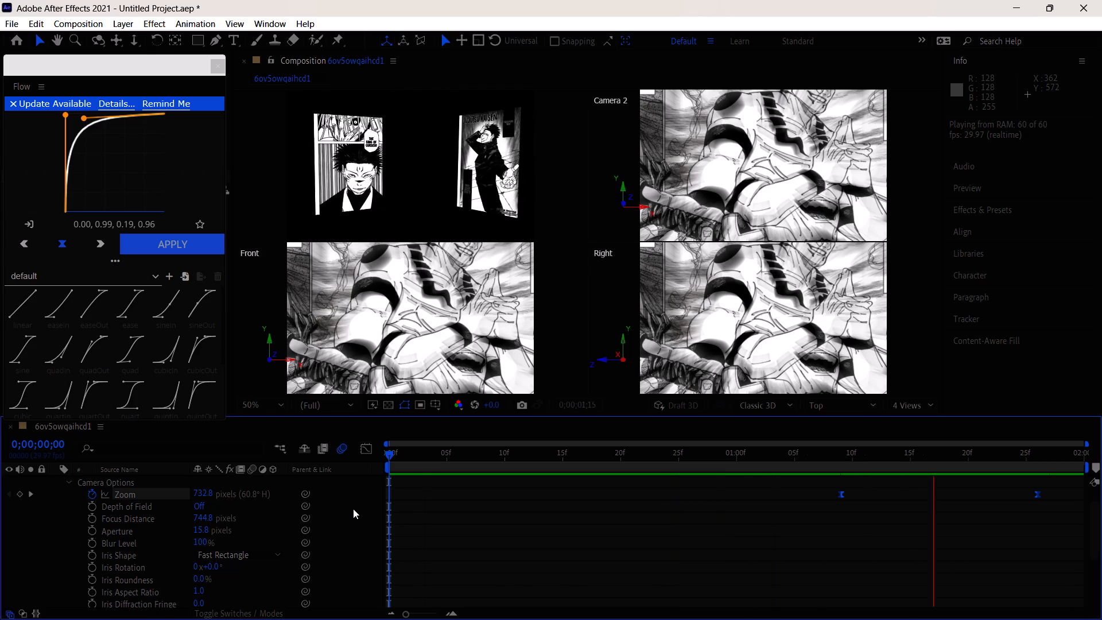
drag(912, 448, 831, 468)
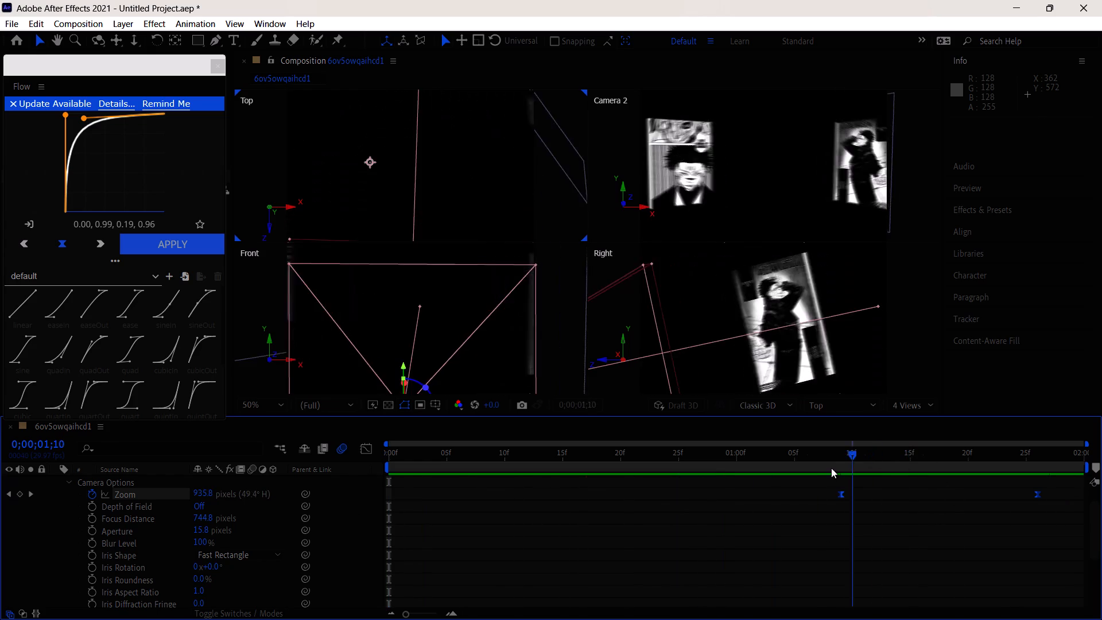
drag(831, 468, 906, 479)
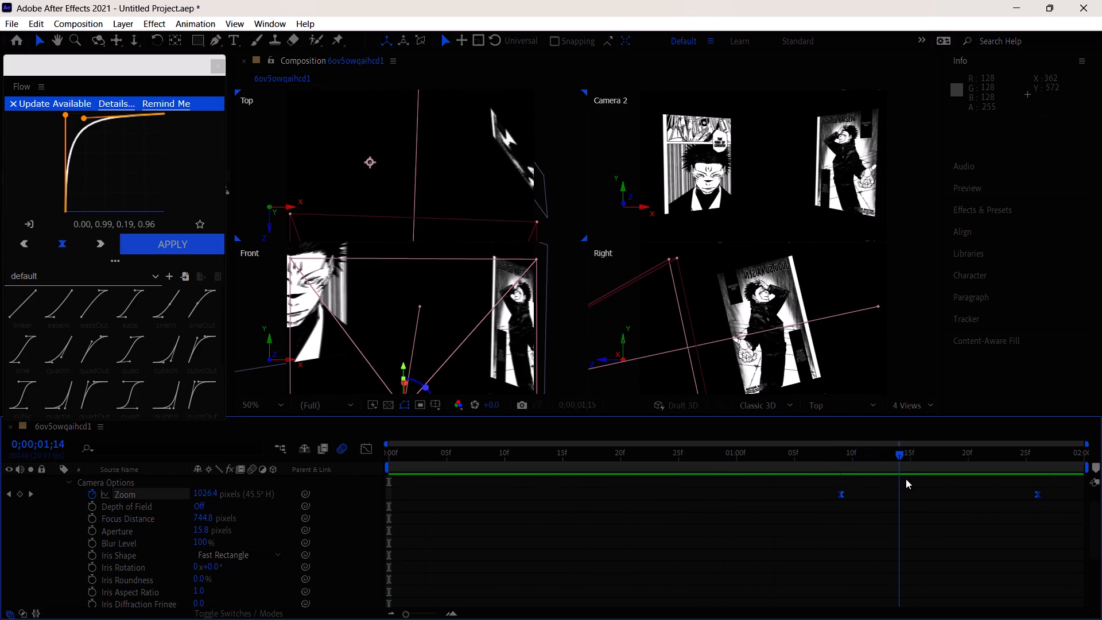
drag(906, 479, 1023, 506)
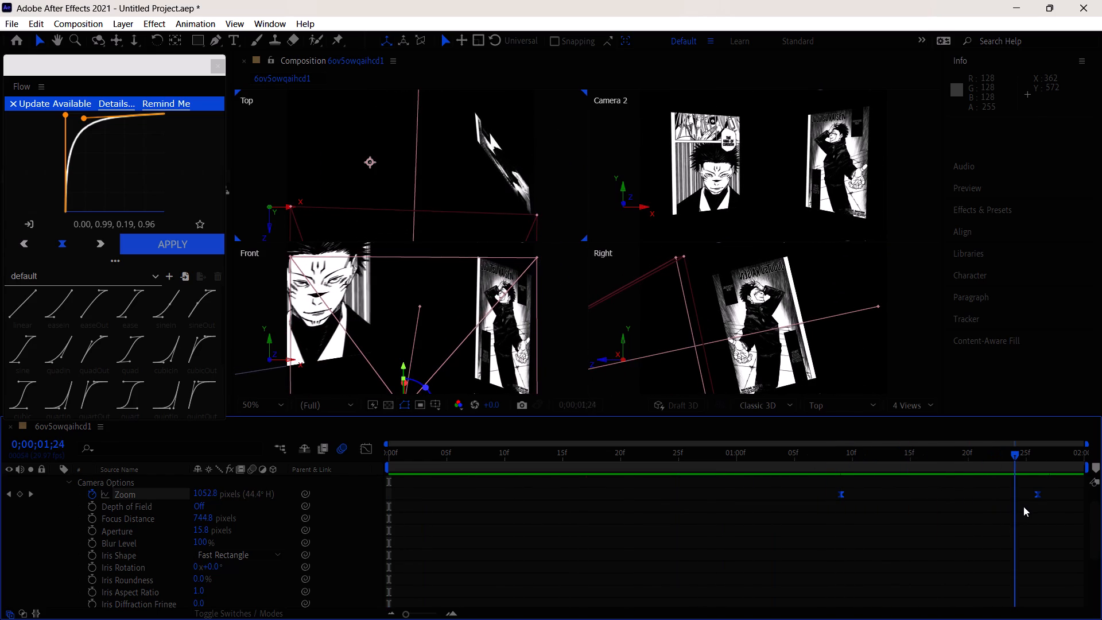
drag(1023, 506, 867, 520)
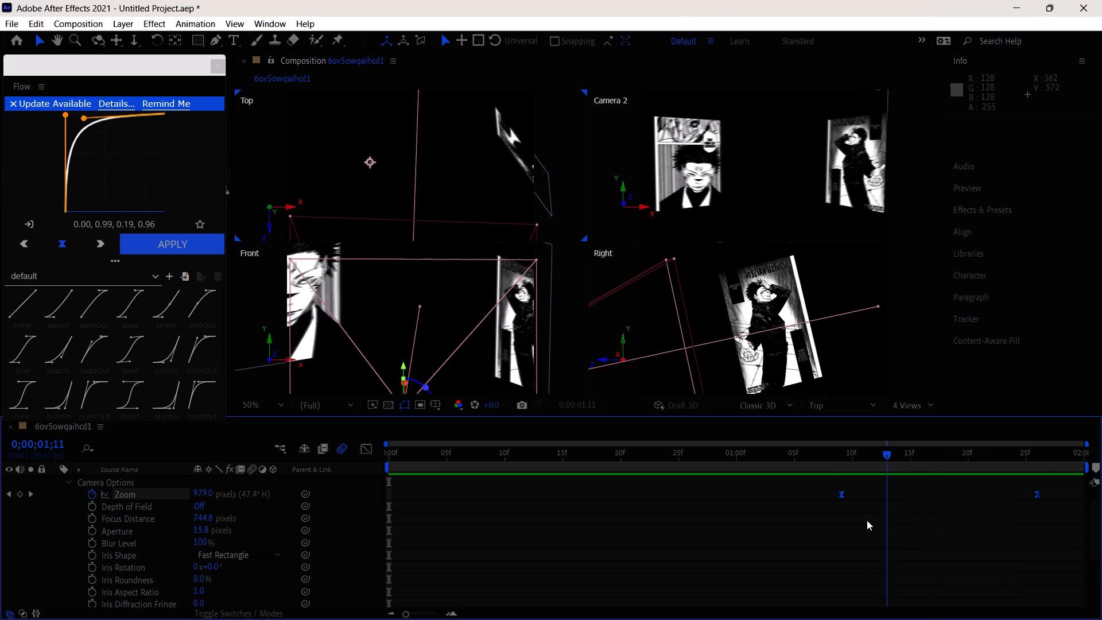
drag(867, 520, 842, 525)
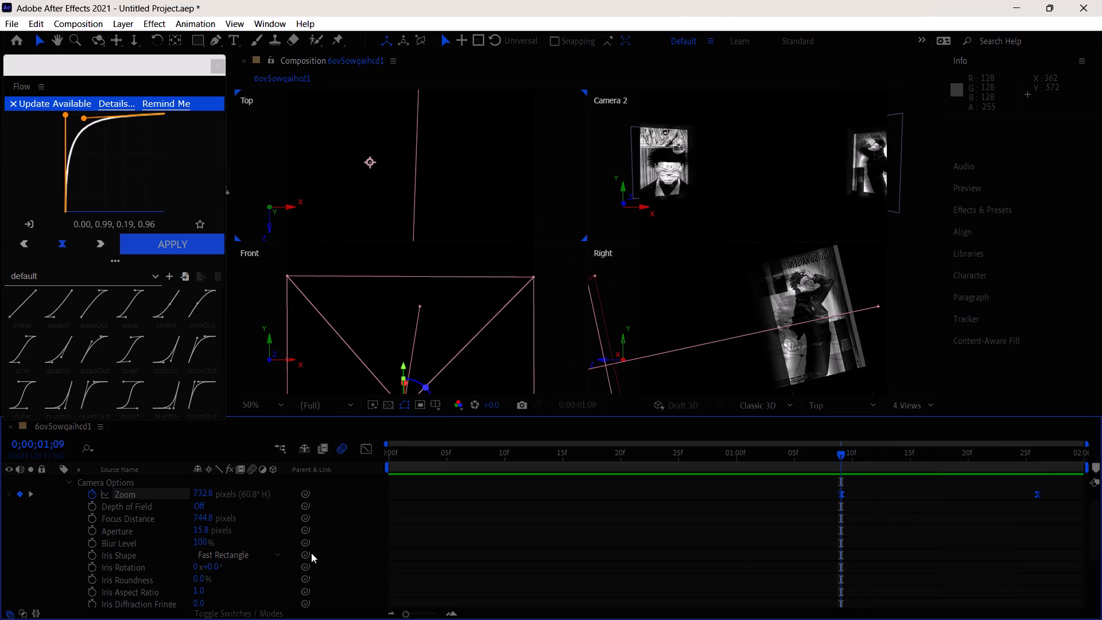
Reverse the Flow curve to 0.81, 0.04, 1.00, 0.01 and apply it to Camera 2's two Zoom keyframes.
right_drag(136, 180, 135, 173)
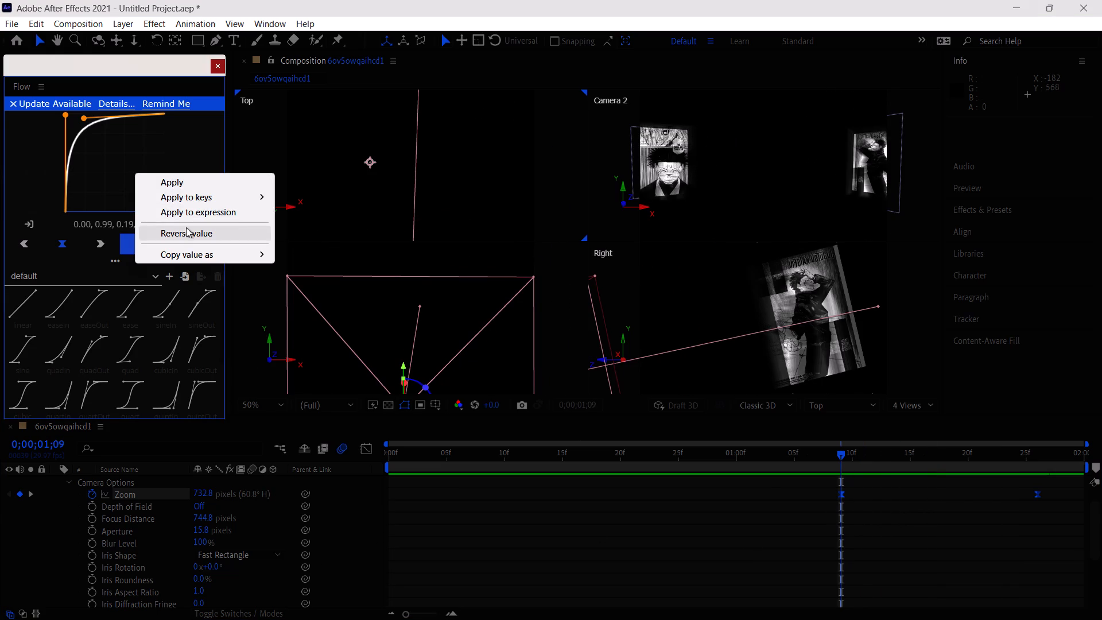
click(187, 228)
click(186, 243)
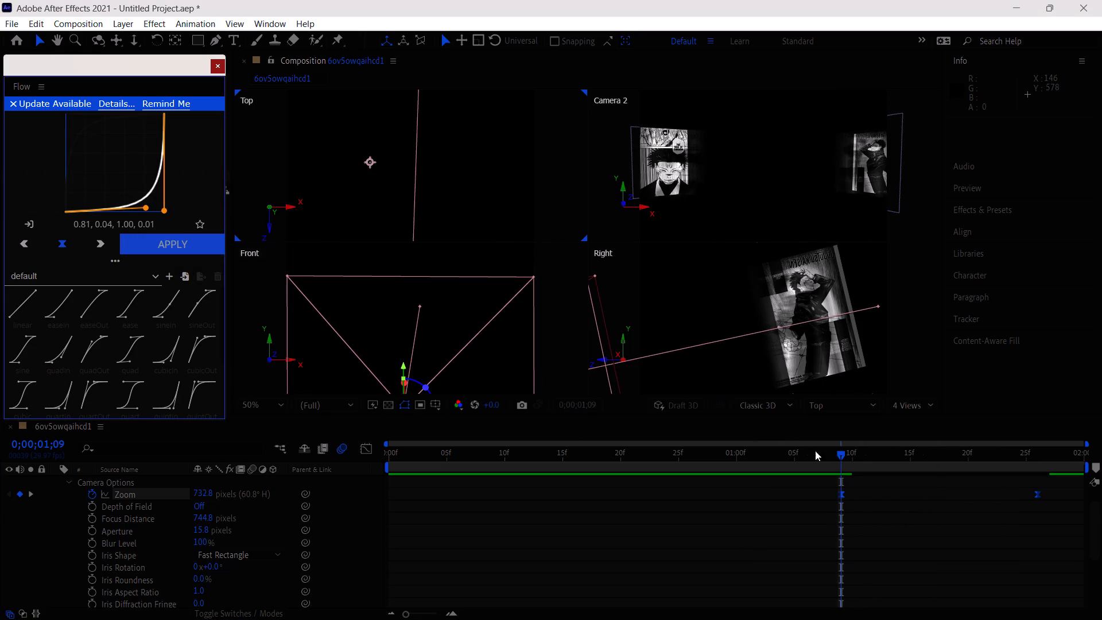
Play the composition from 0;00;00;23 and scrub from 0;00;01;13 to 0;00;01;27 to check the reversed zoom easing.
drag(841, 454, 655, 475)
key(space)
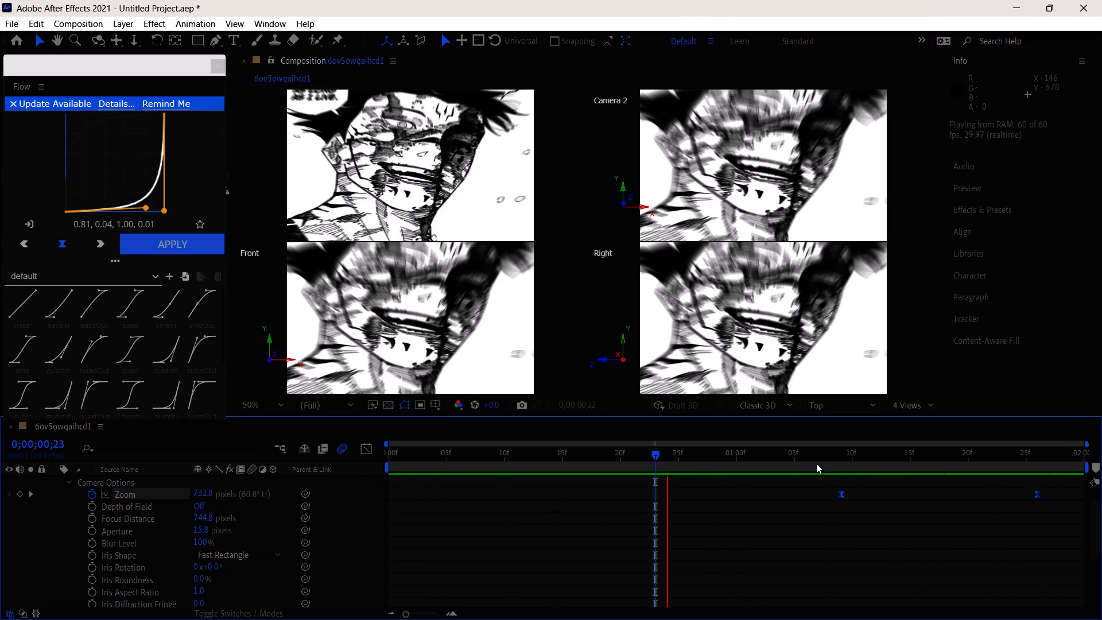
drag(816, 463, 887, 463)
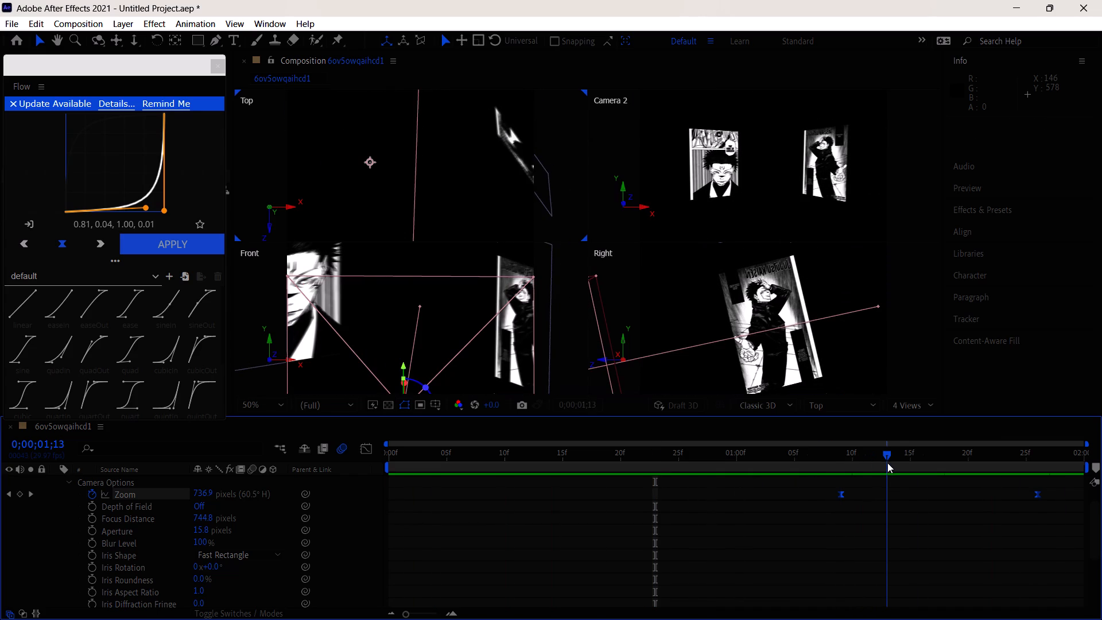
drag(887, 463, 992, 483)
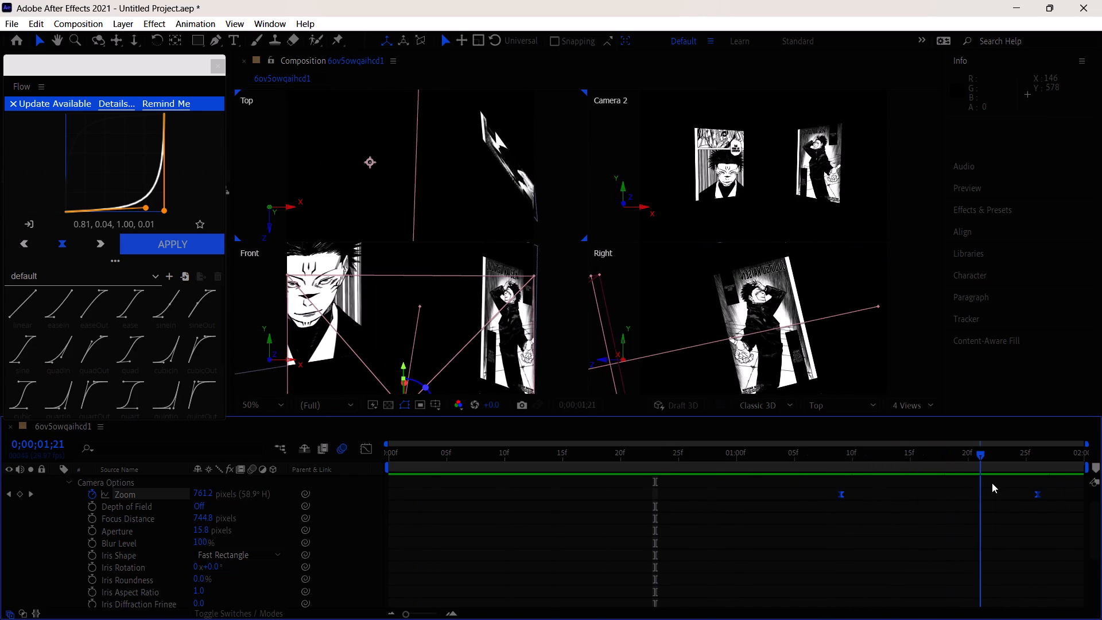
drag(992, 483, 1053, 503)
Move only Camera 2's second Zoom keyframe earlier to 0;00;01;21, undoing a shift of both keyframes.
drag(1038, 497, 1015, 497)
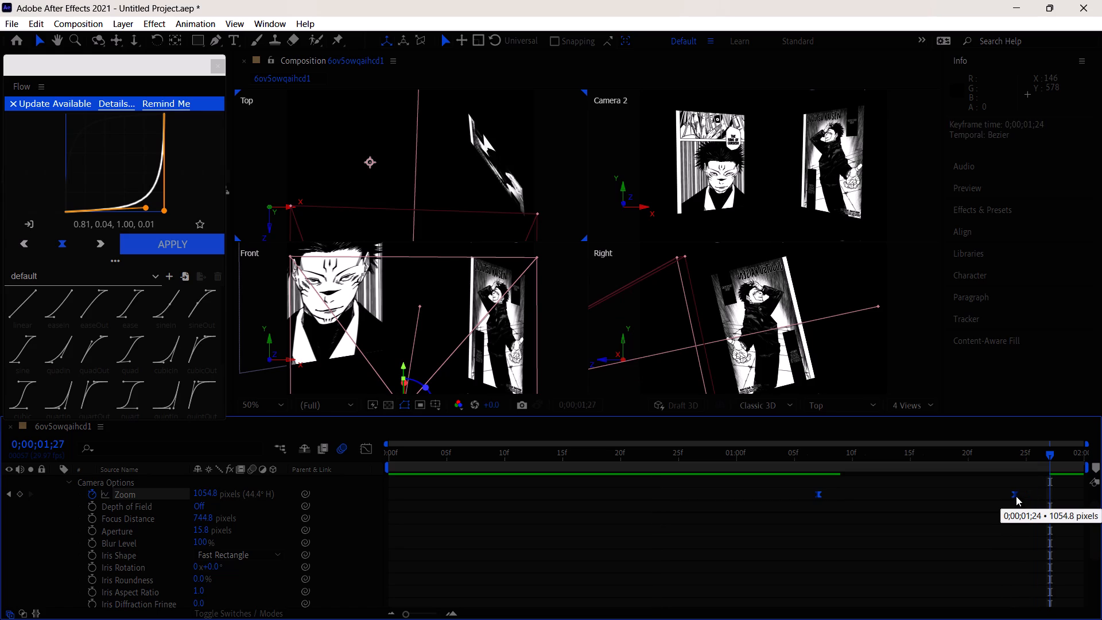
key(ctrl+z)
drag(796, 510, 1075, 491)
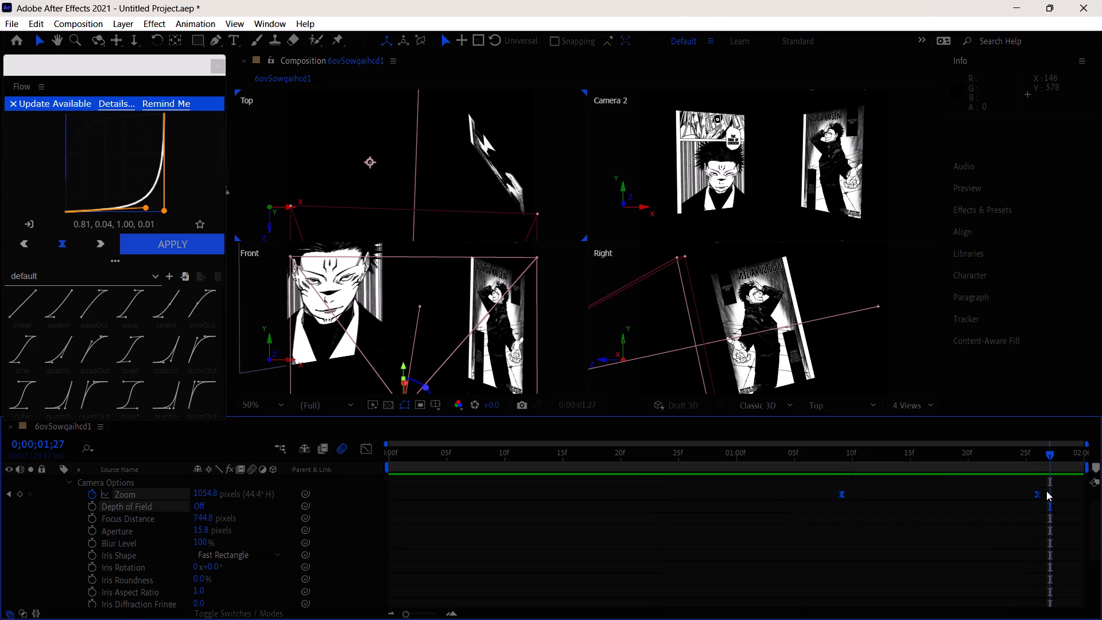
shift+drag(1038, 493, 1023, 499)
click(996, 507)
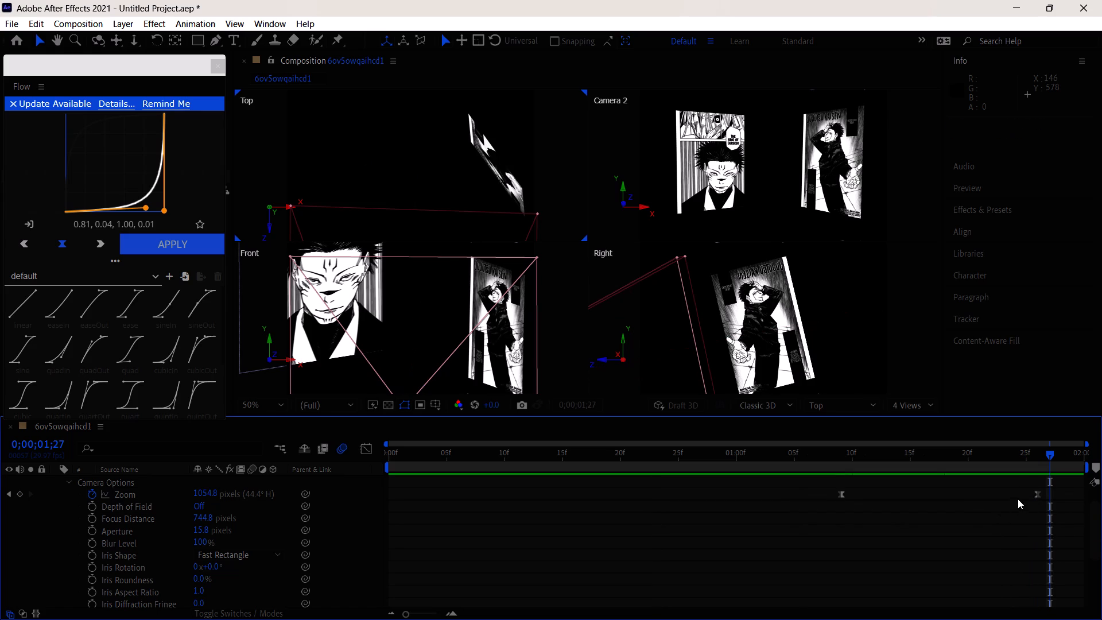
shift+drag(1036, 497, 1010, 499)
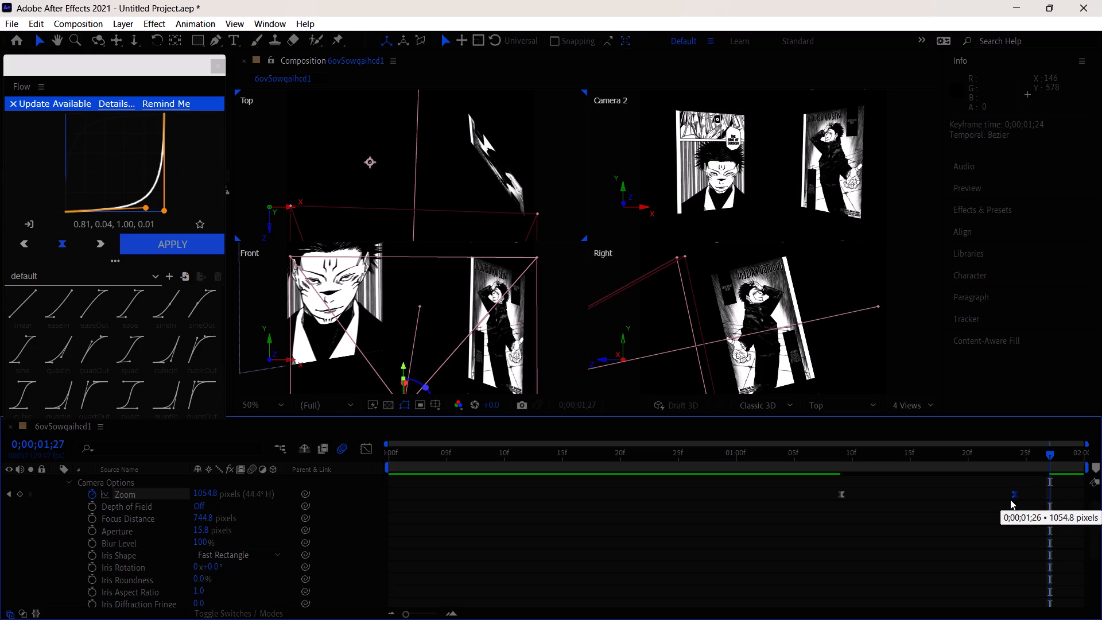
shift+drag(1010, 499, 982, 503)
Play back the composition to check the shortened camera zoom and scrub to 0;00;01;02.
drag(987, 451, 936, 460)
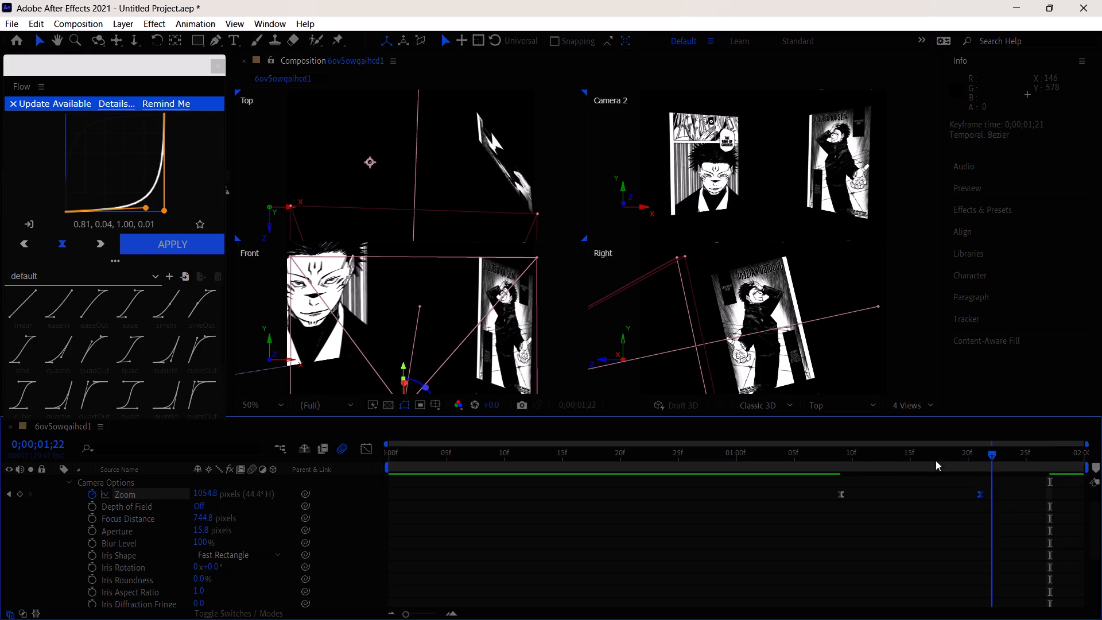
drag(936, 460, 699, 510)
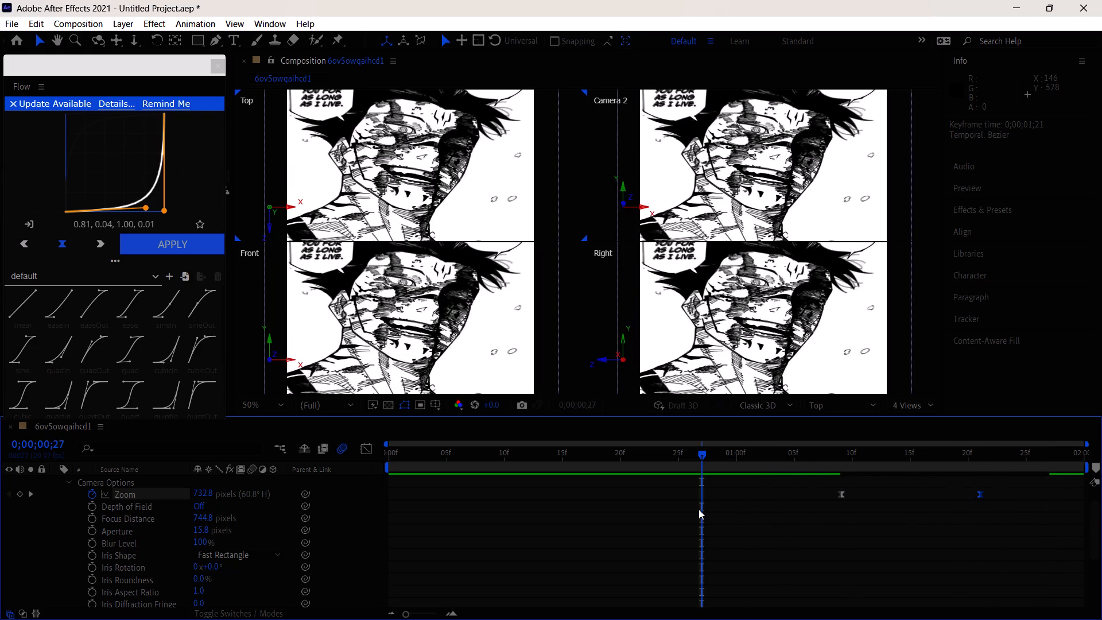
key(space)
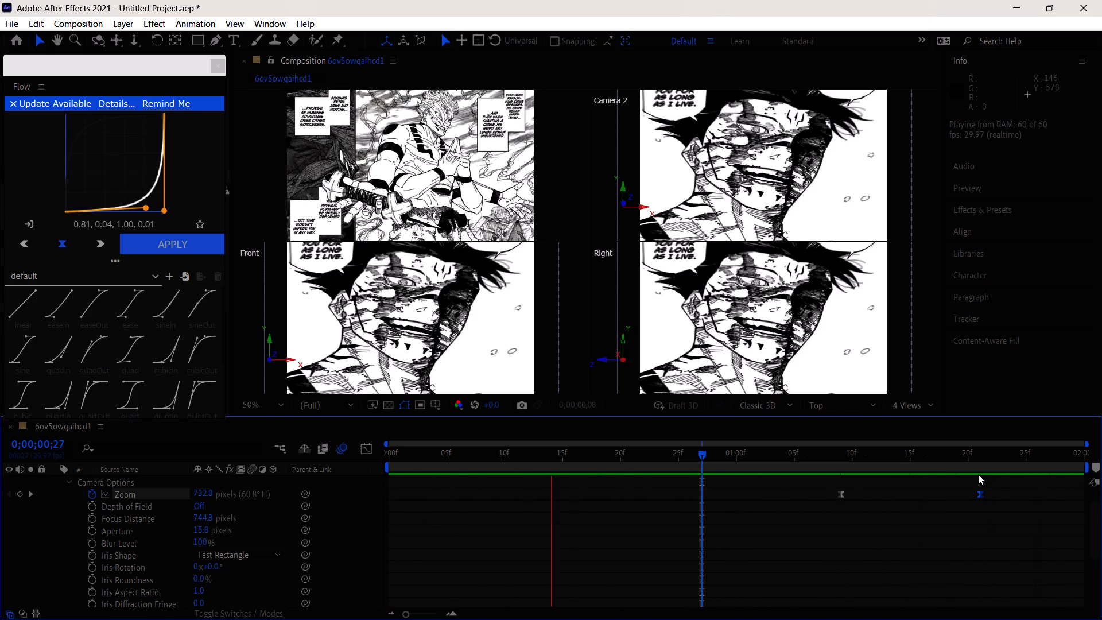
drag(979, 448, 978, 448)
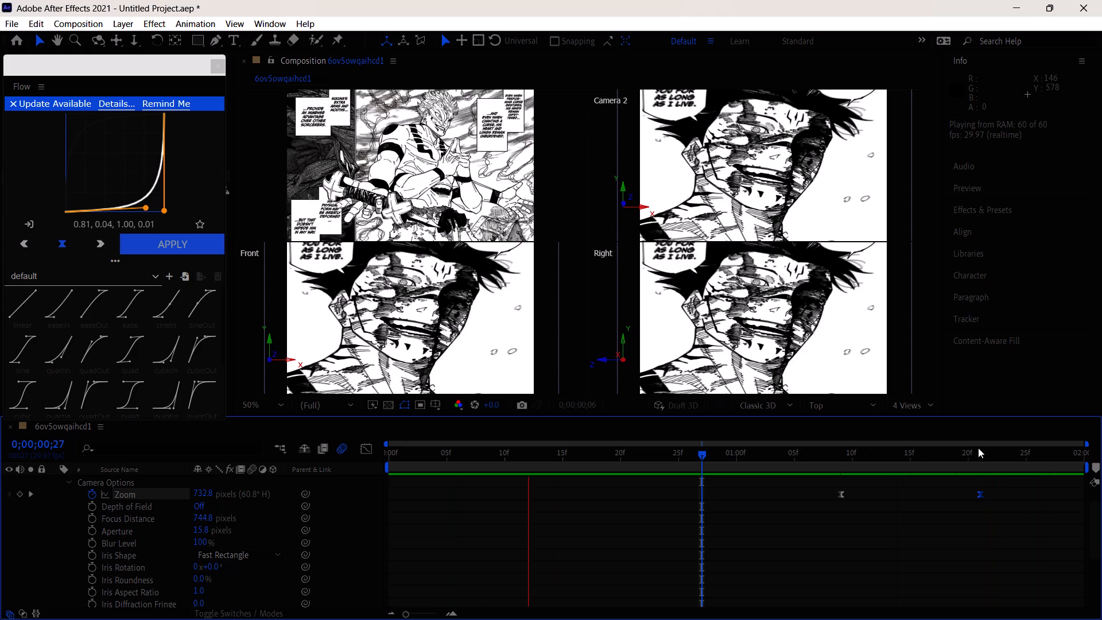
drag(978, 448, 758, 457)
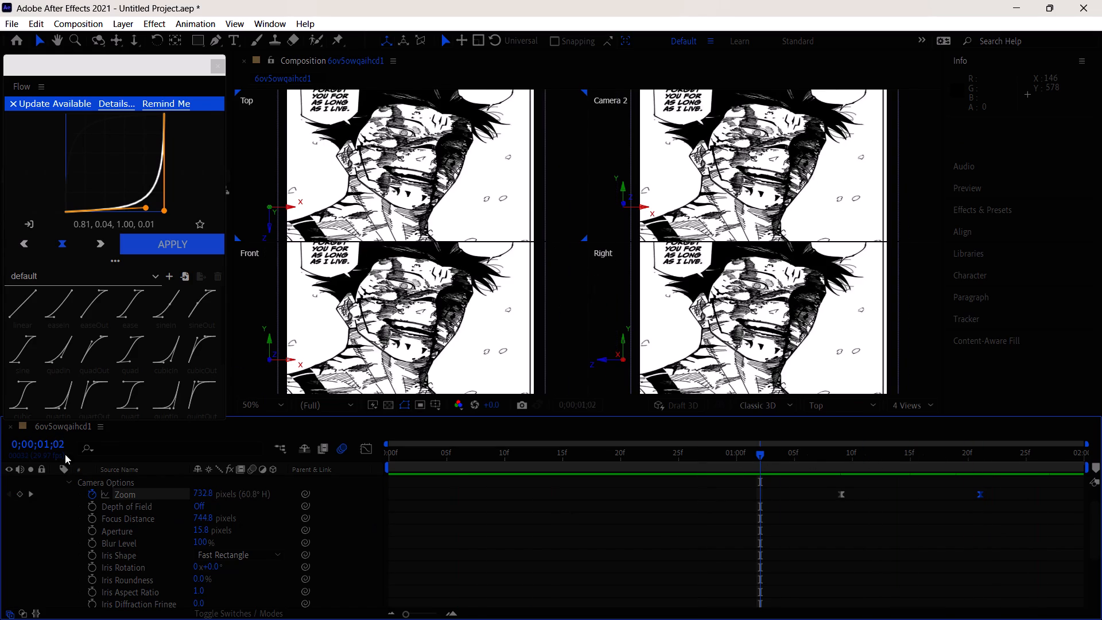
Change the Top view to Default and switch the composition from four views to 1 View.
click(859, 401)
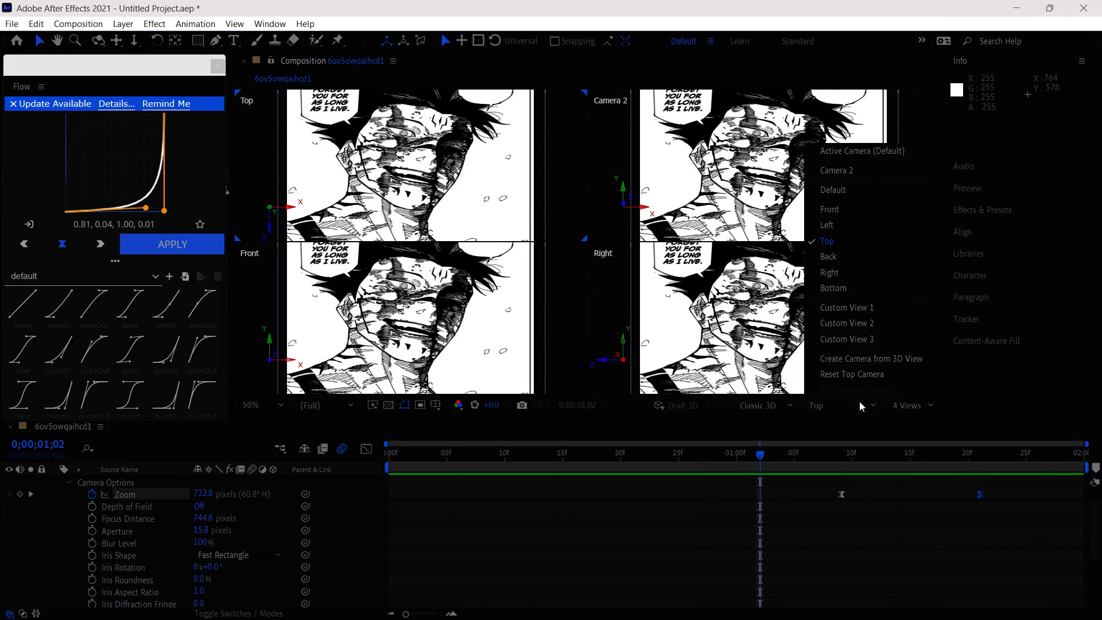
click(852, 192)
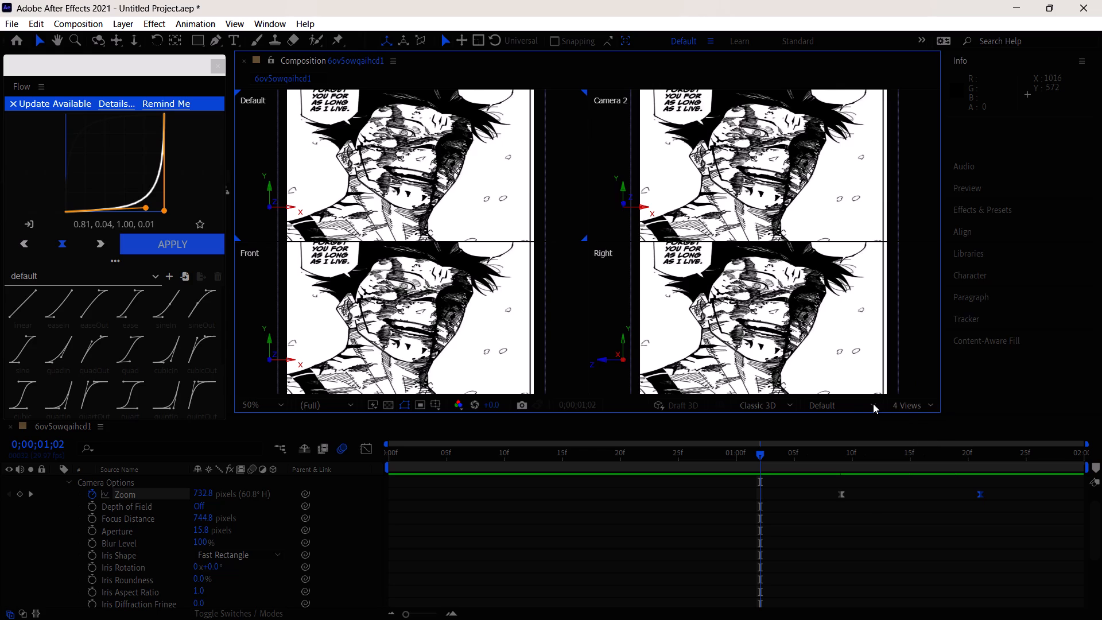
click(905, 406)
click(919, 427)
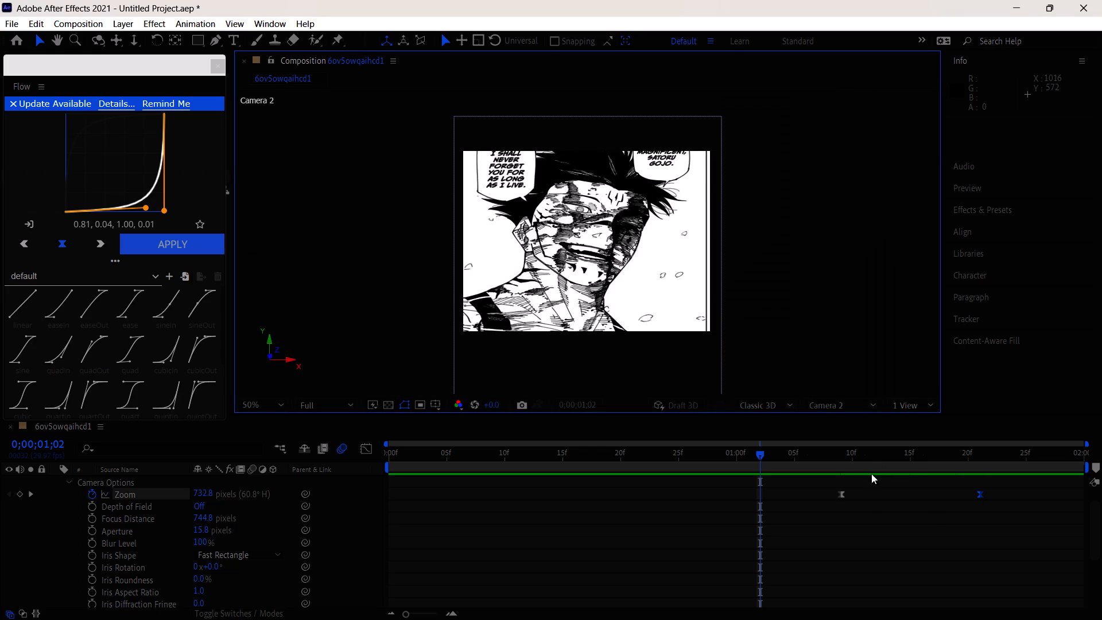
Scrub through the panels' slide-in and zoom up to 0;00;01;27 in the single Camera 2 view.
drag(844, 453, 896, 477)
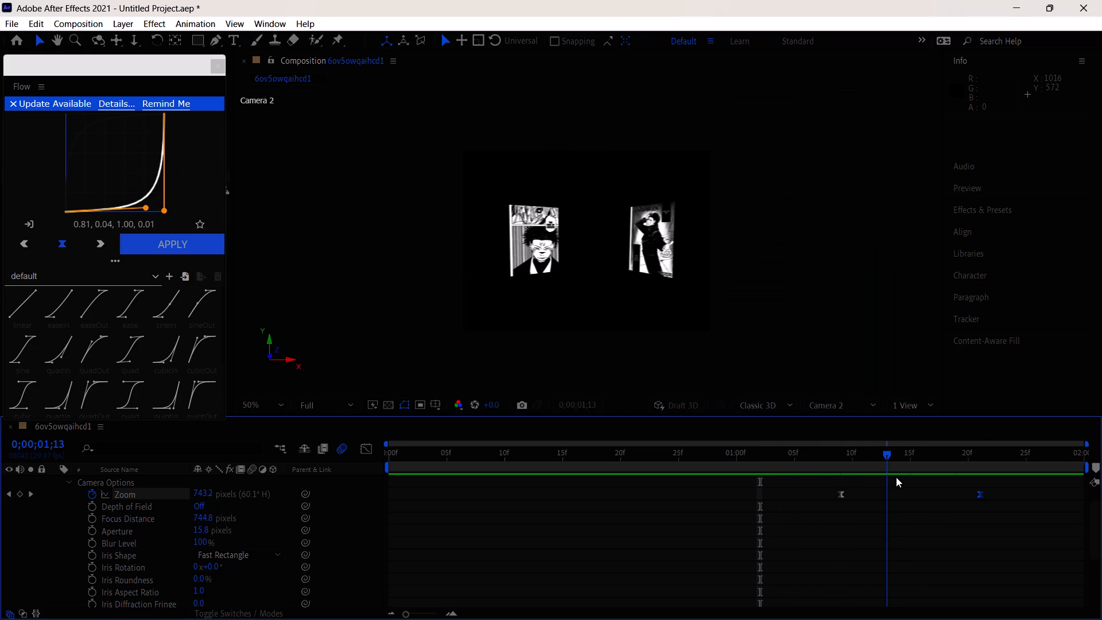
drag(896, 477, 962, 485)
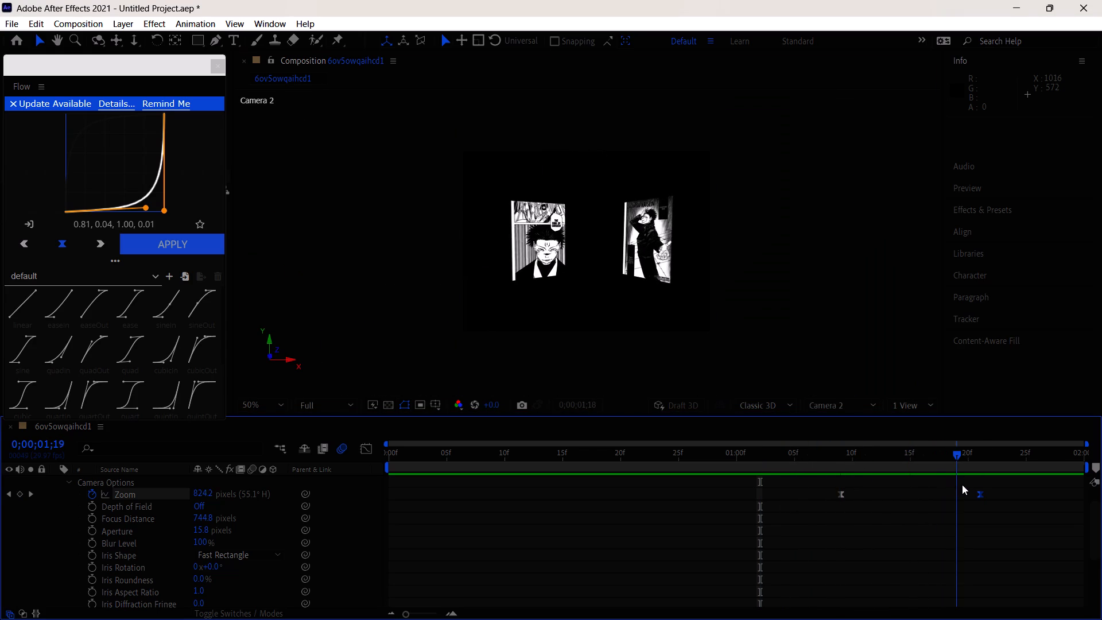
drag(962, 485, 1003, 483)
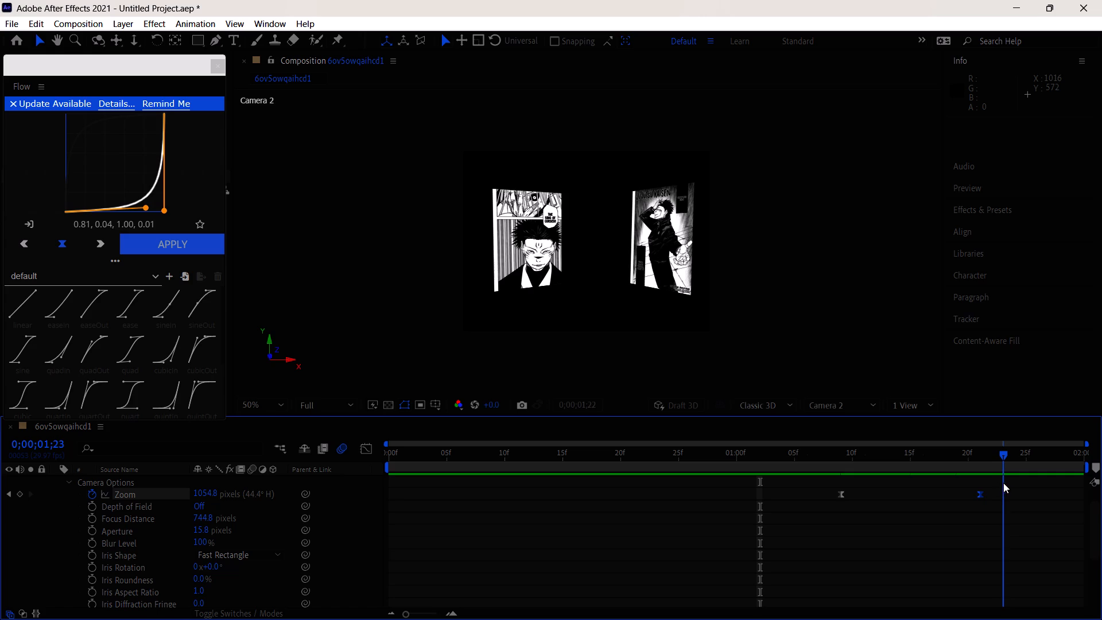
drag(1003, 483, 1048, 483)
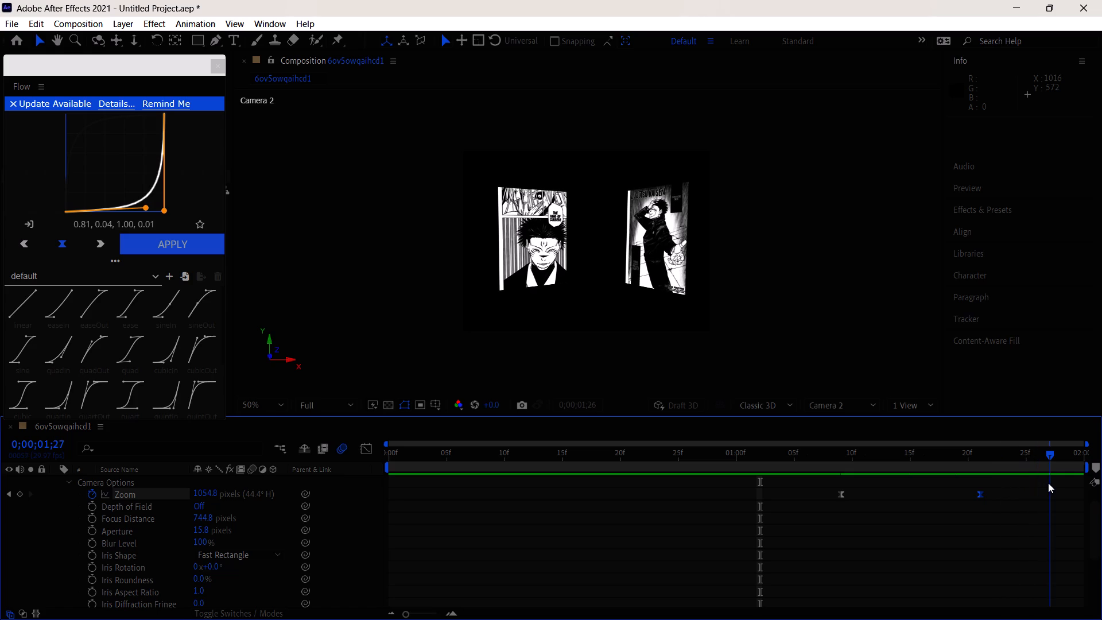
Add a third Zoom keyframe to Camera 2 at 0;00;01;29 with a value of 650.8 pixels.
drag(1048, 483, 1085, 490)
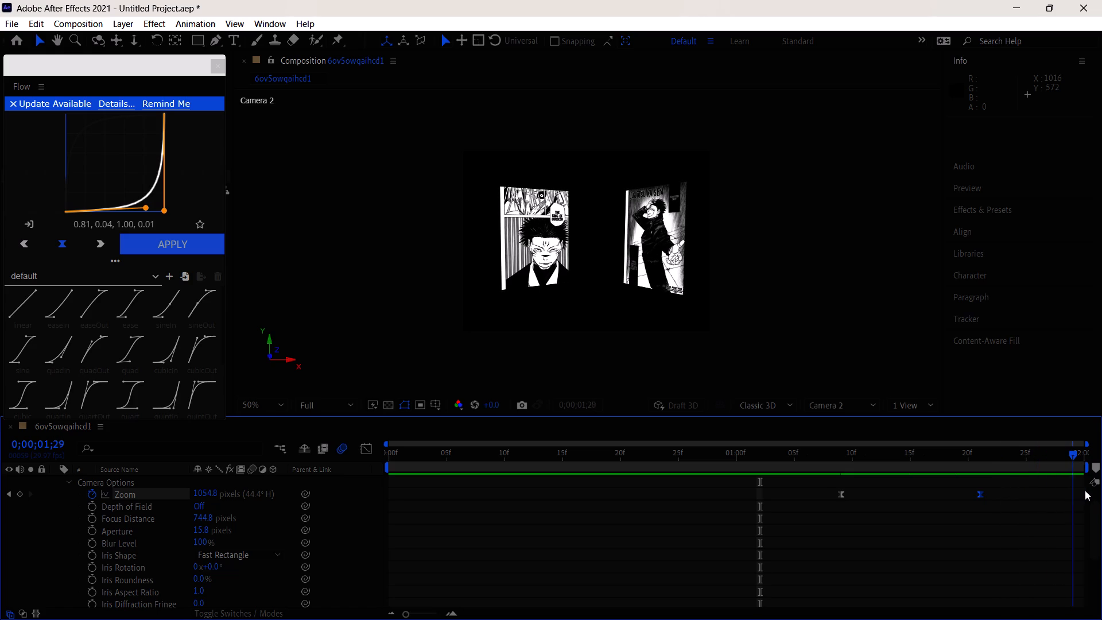
drag(1085, 490, 1089, 491)
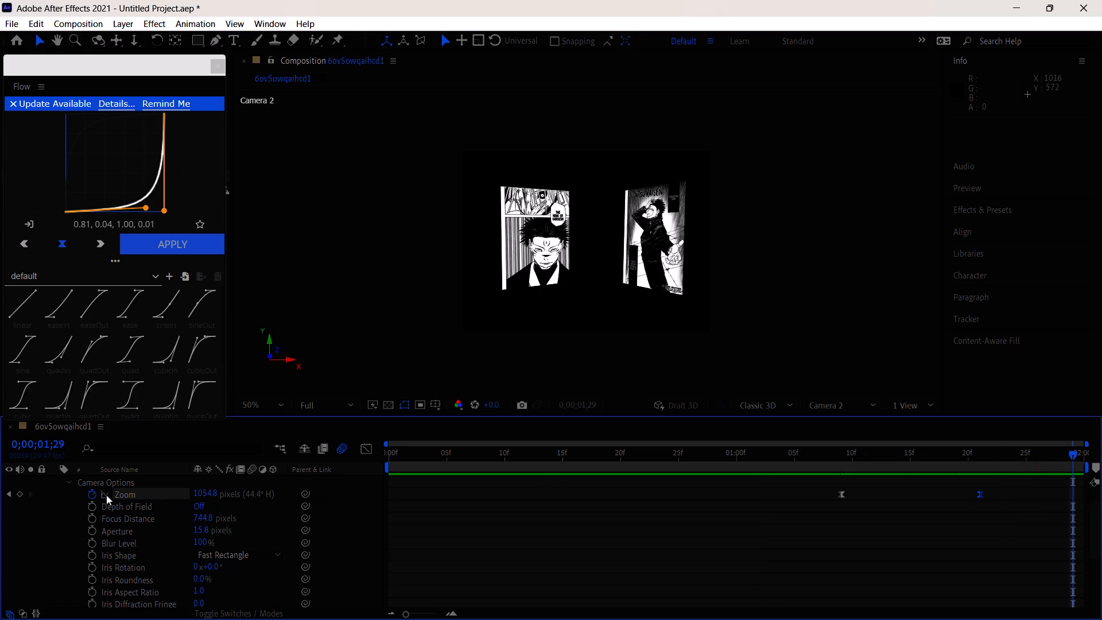
click(18, 493)
drag(205, 494, 17, 504)
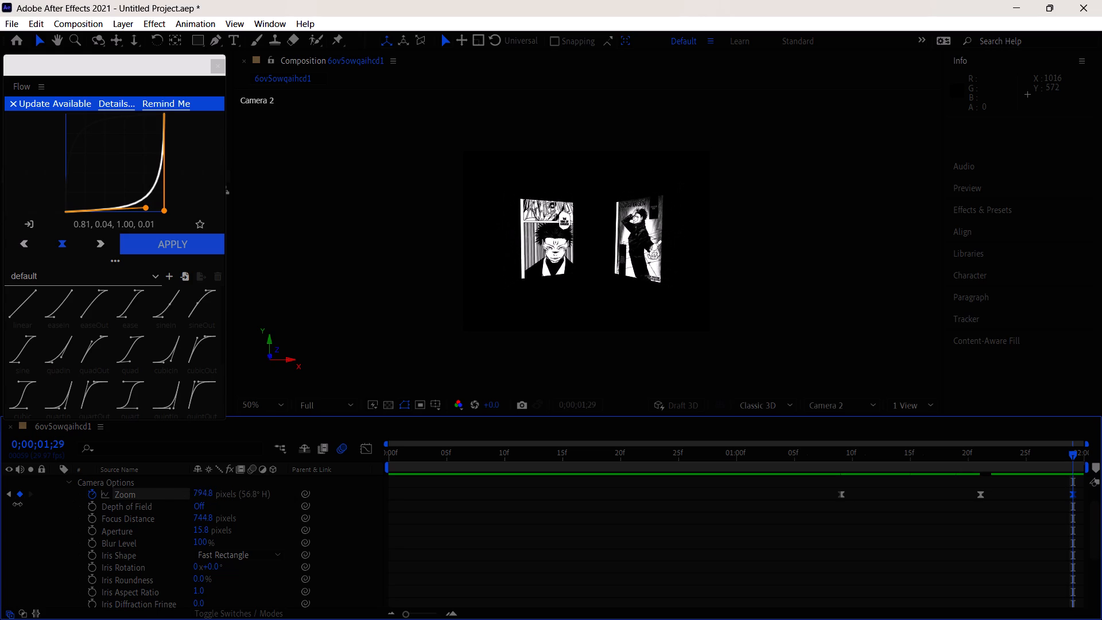
drag(17, 504, 0, 498)
drag(203, 493, 152, 497)
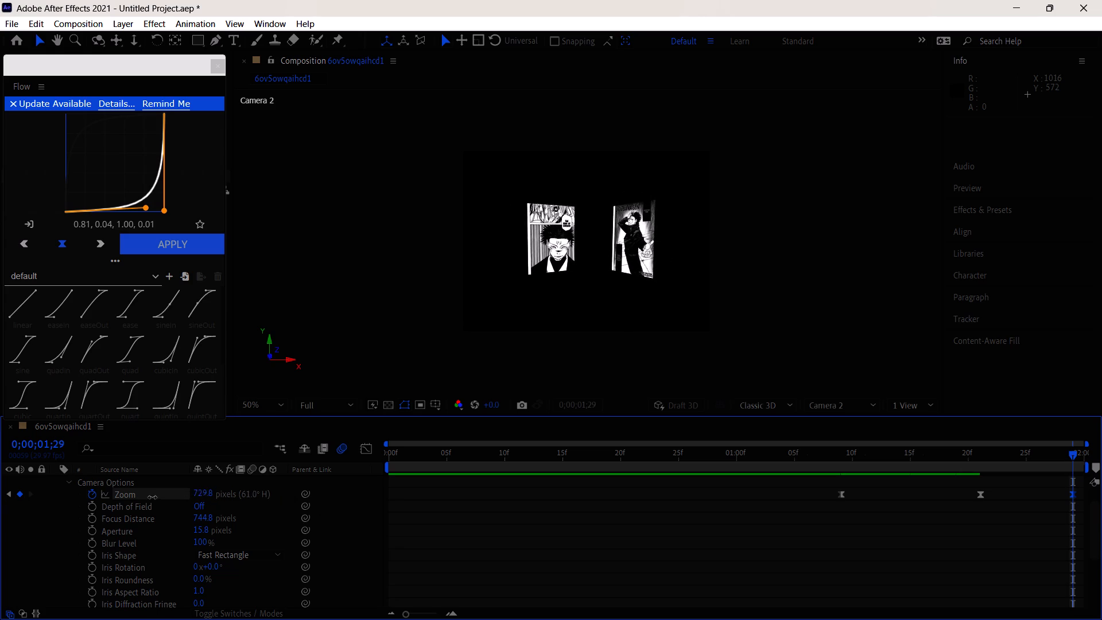
drag(152, 497, 127, 499)
Ease Camera 2's last two Zoom keyframes with a Flow curve of 0.85, 0.01, 1.00, 0.01.
drag(955, 514, 980, 502)
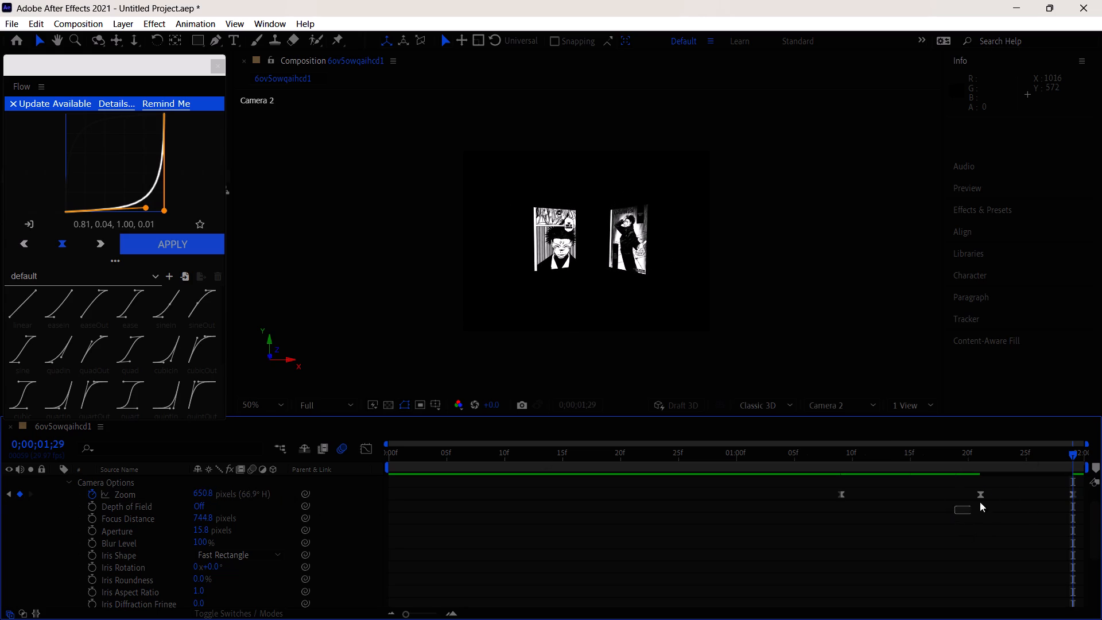
drag(980, 502, 1101, 483)
right_click(129, 173)
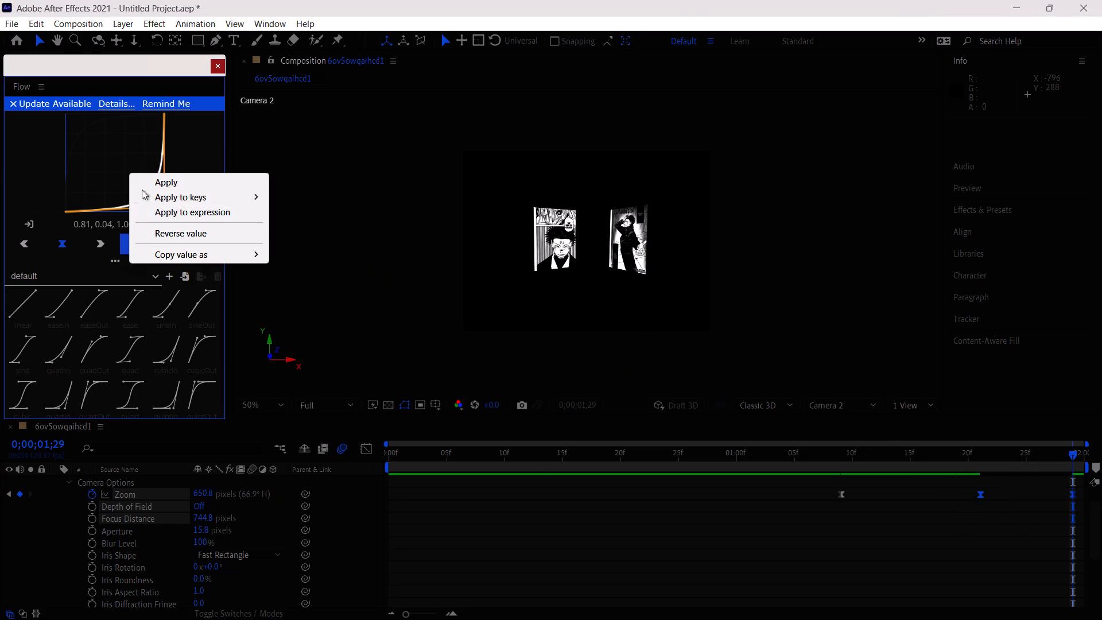
click(77, 185)
drag(76, 189, 108, 214)
drag(109, 212, 143, 218)
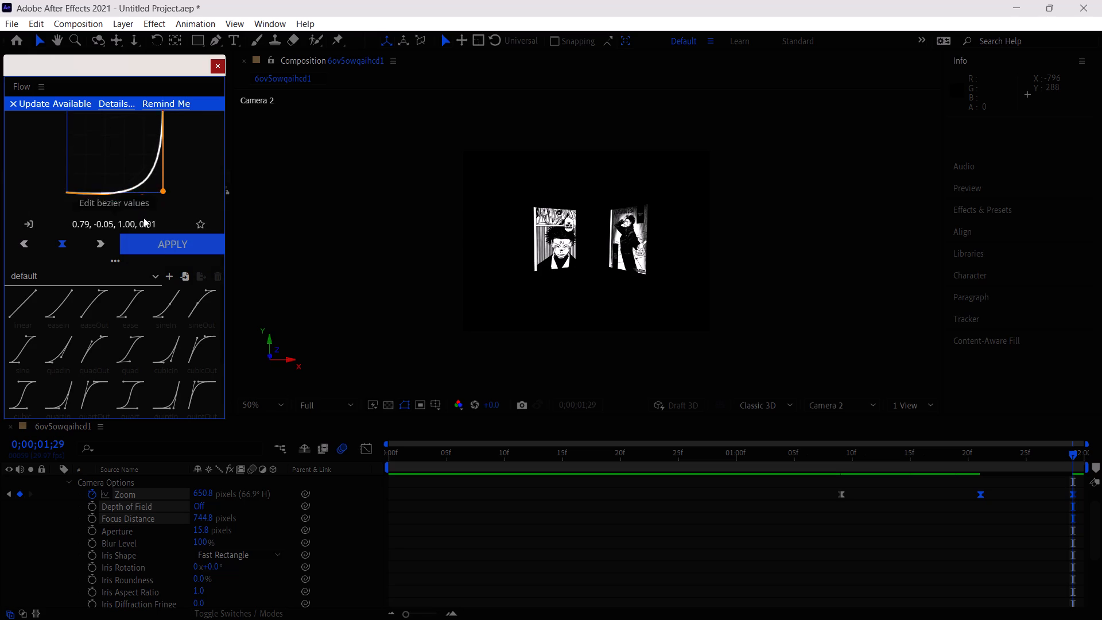
drag(143, 218, 149, 149)
click(187, 237)
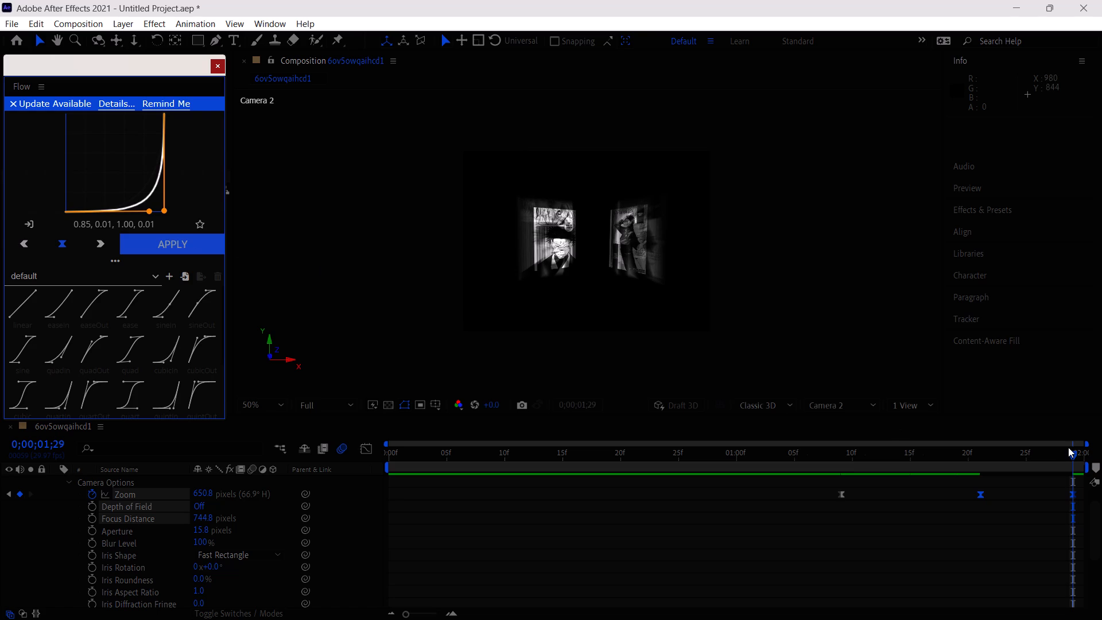
Scrub back to 0;00;00;01 and play the composition to check the eased final camera zoom.
drag(1070, 450, 1050, 451)
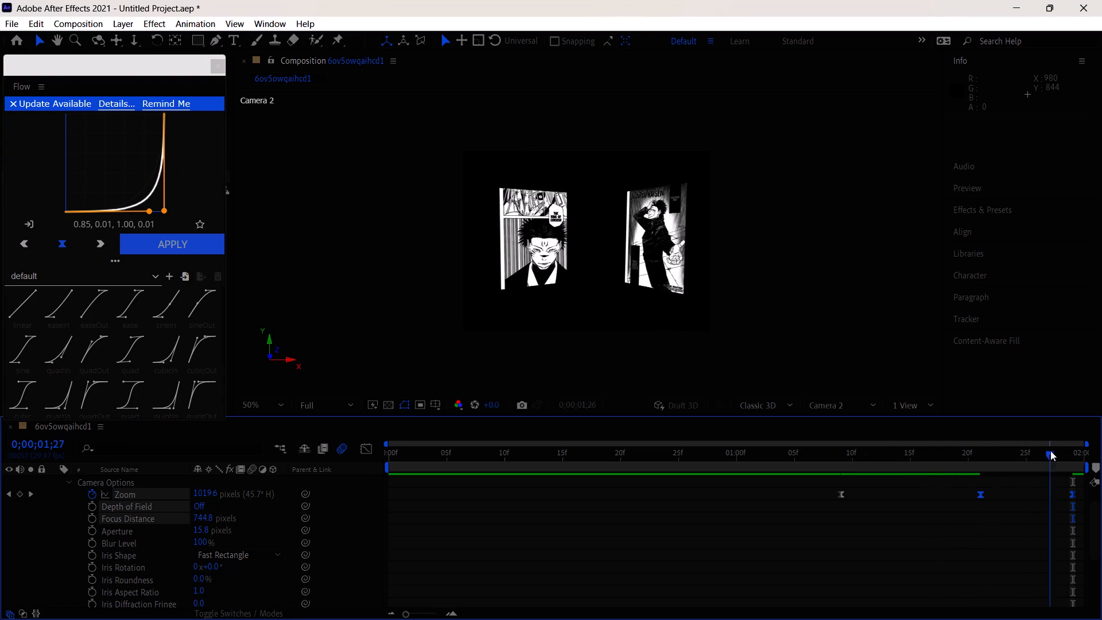
drag(1050, 451, 564, 507)
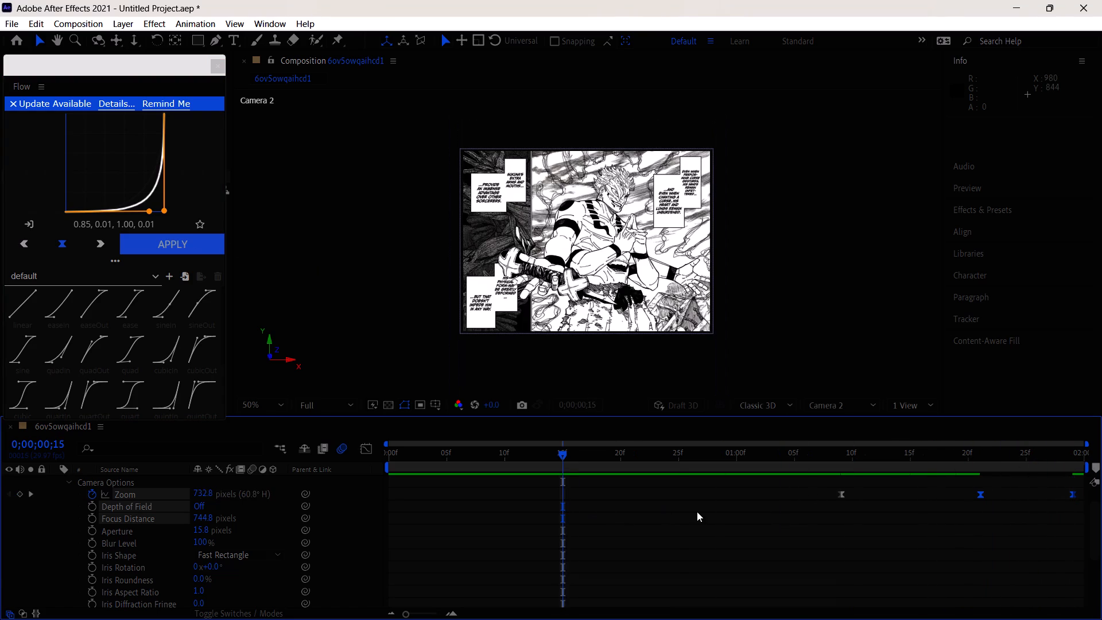
scroll(697, 511, down, 3)
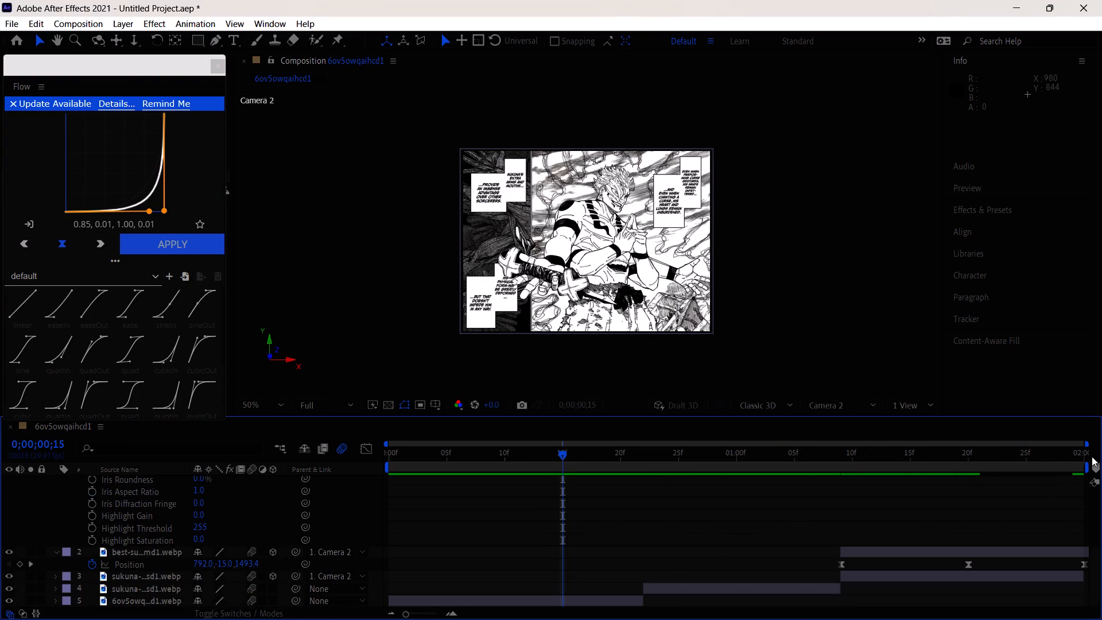
scroll(940, 538, up, 3)
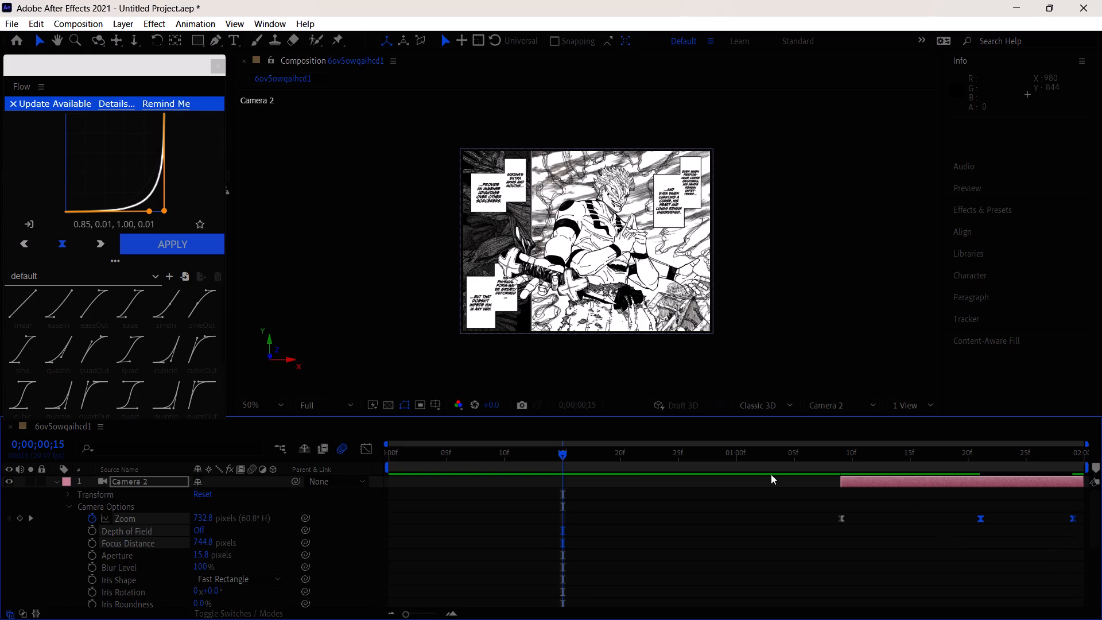
drag(558, 452, 394, 461)
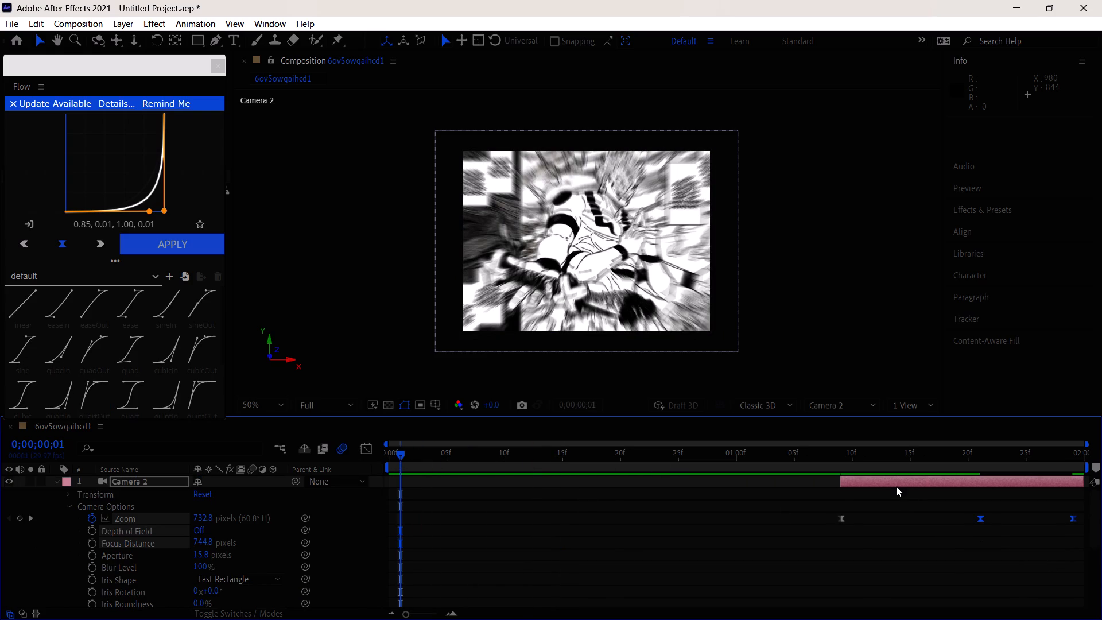
key(space)
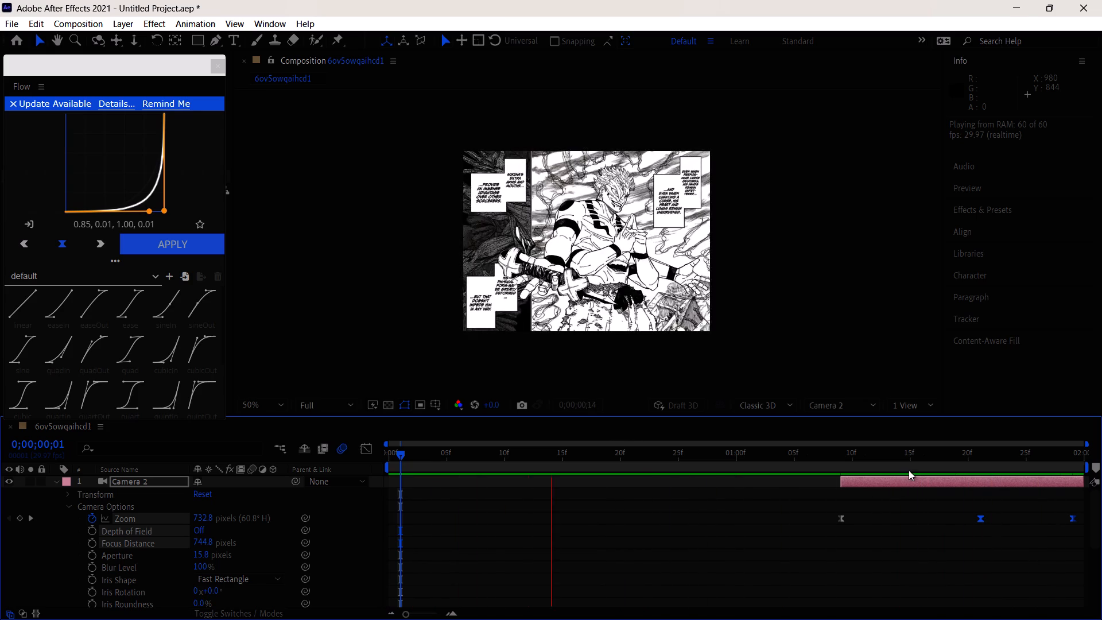
scroll(993, 518, down, 1)
scroll(993, 518, up, 1)
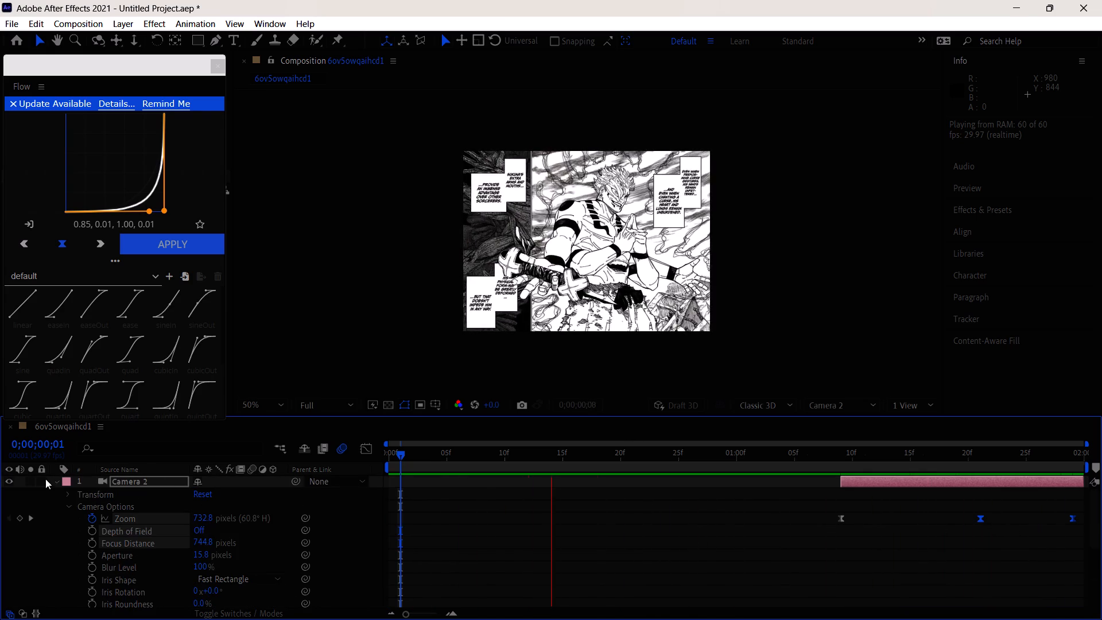
Collapse Camera 2's properties and scrub through the panels' slide-in, stopping at 0;00;01;17.
click(57, 484)
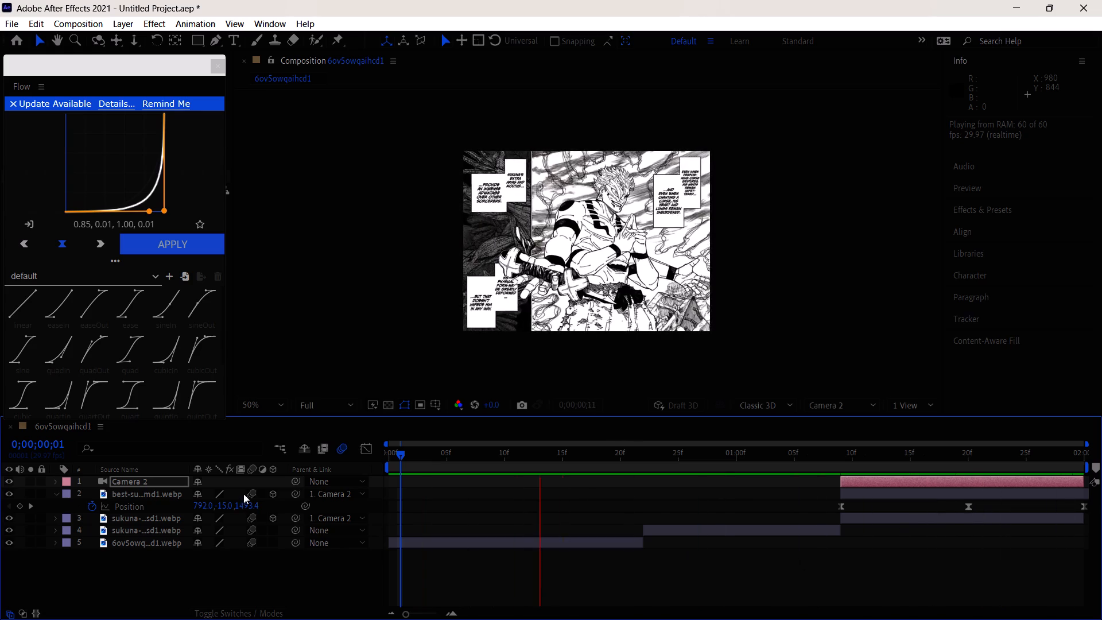
click(122, 62)
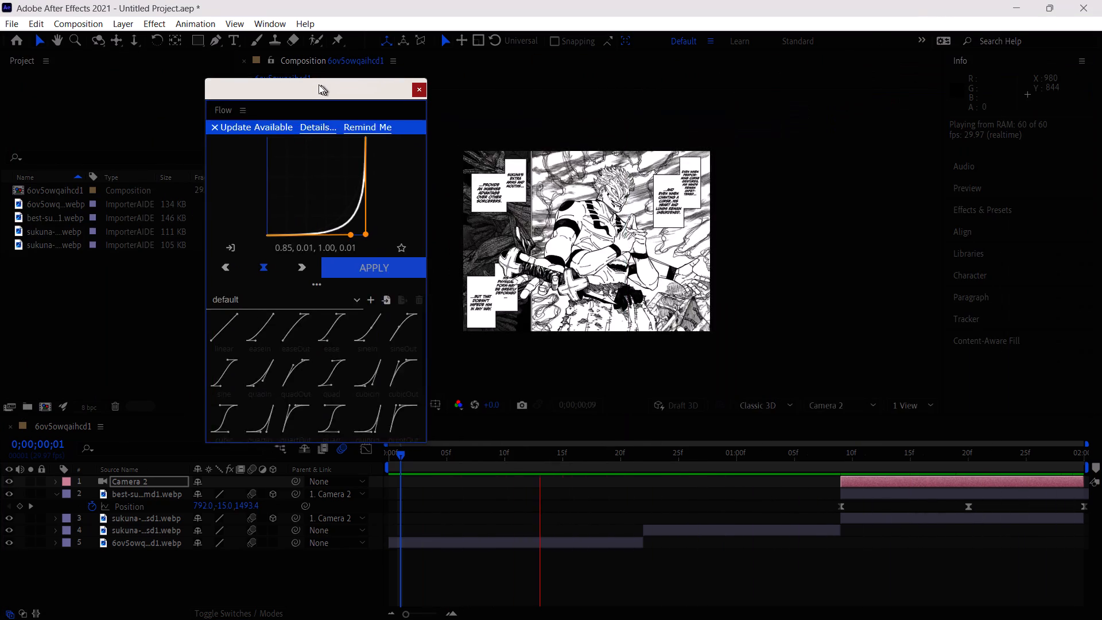
drag(946, 457, 935, 457)
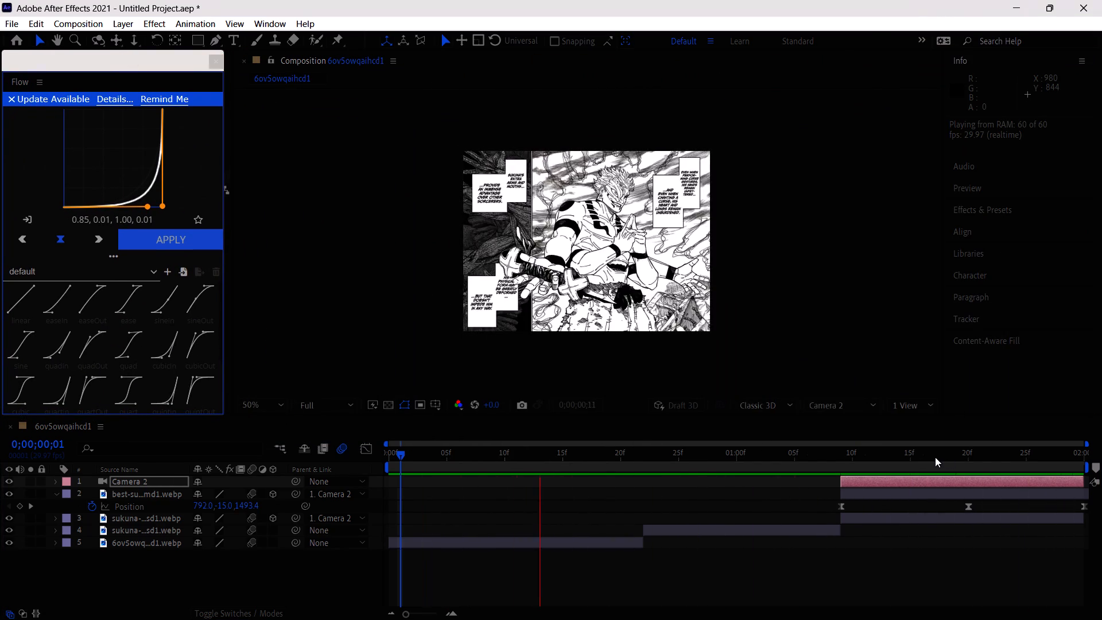
drag(935, 457, 843, 470)
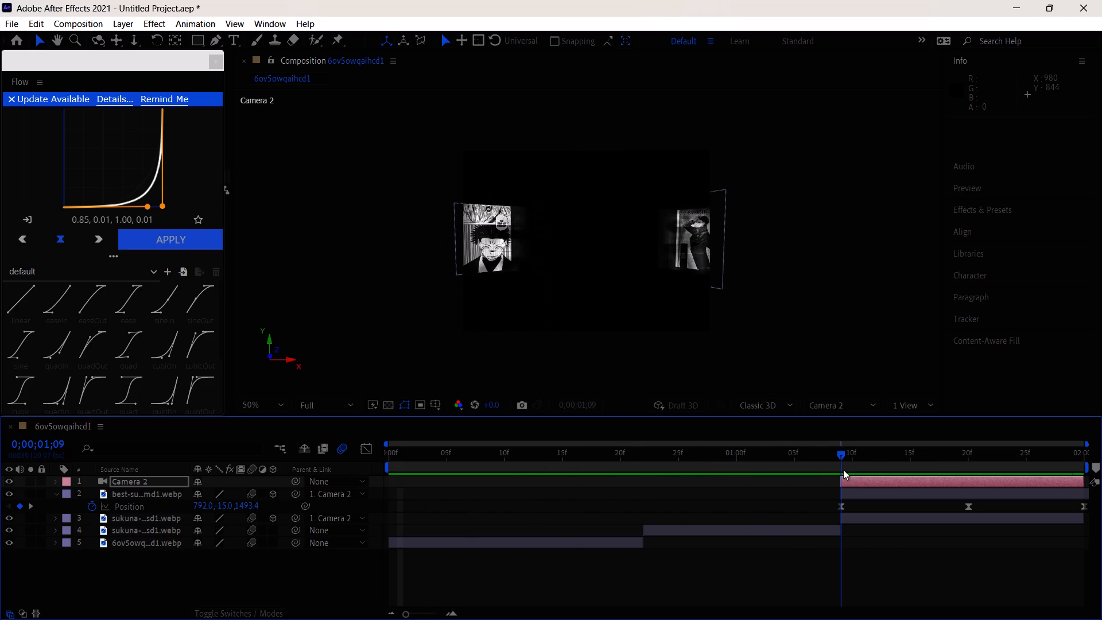
drag(843, 470, 934, 461)
Look through the Effects & Presets categories, with Animation Presets and 3D Channel expanded, for an effect to use.
click(995, 208)
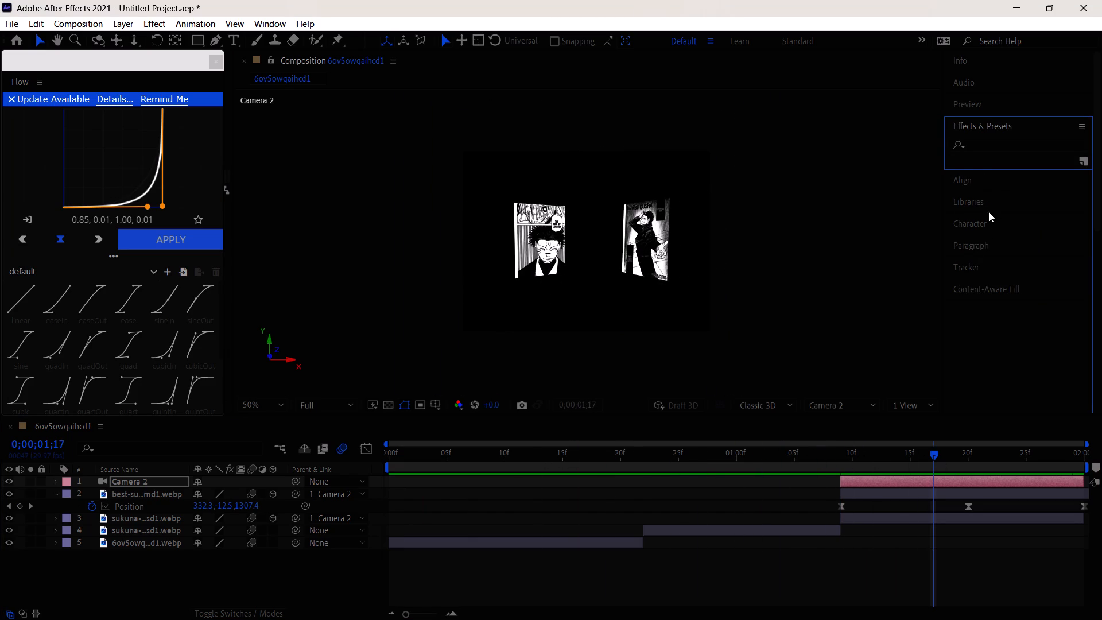
click(948, 171)
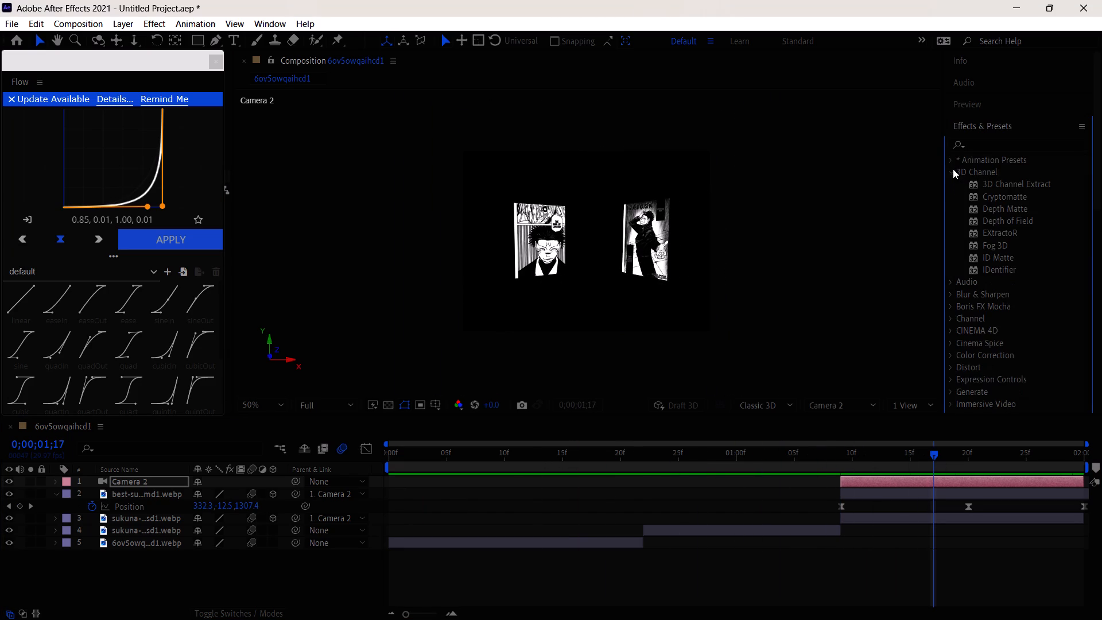
click(949, 161)
scroll(1013, 277, down, 1)
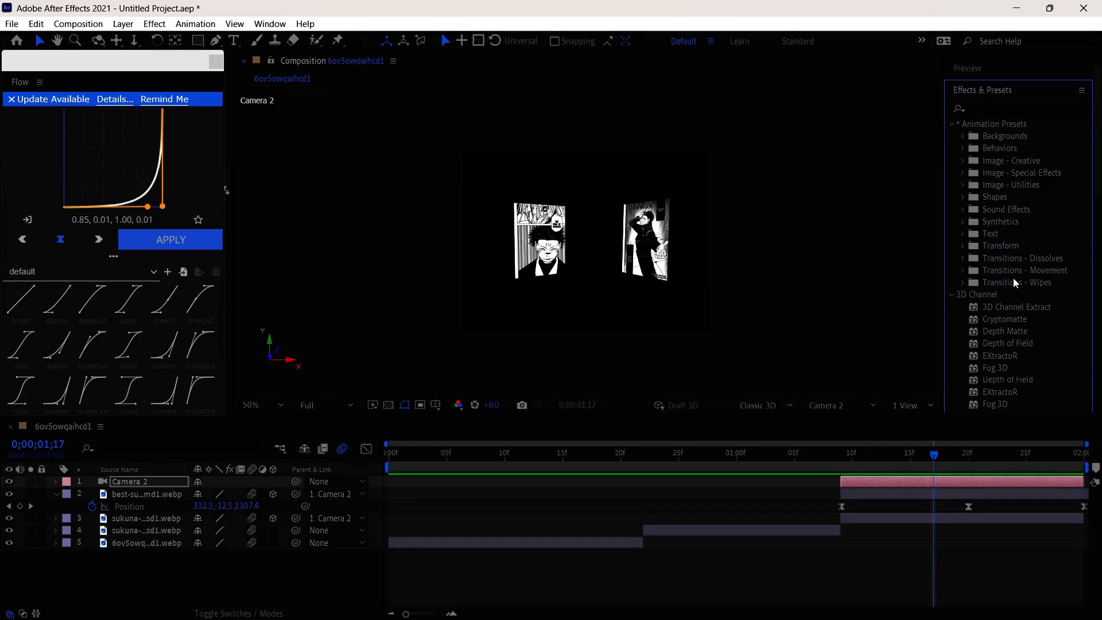
scroll(1013, 278, down, 3)
scroll(971, 303, down, 2)
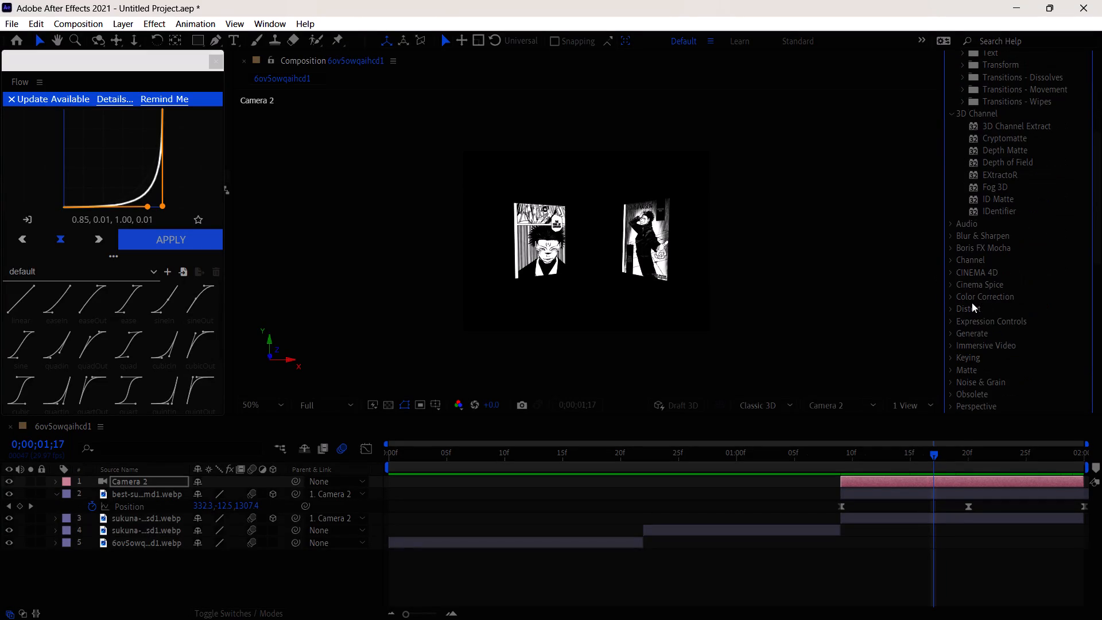
scroll(972, 303, down, 7)
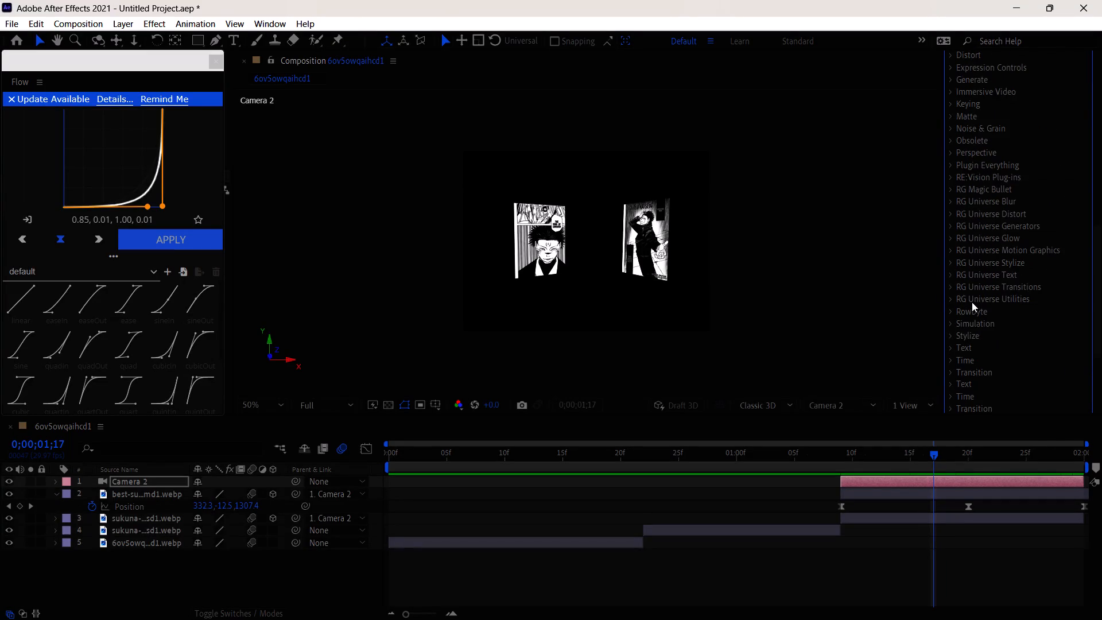
scroll(972, 302, down, 3)
scroll(972, 301, up, 4)
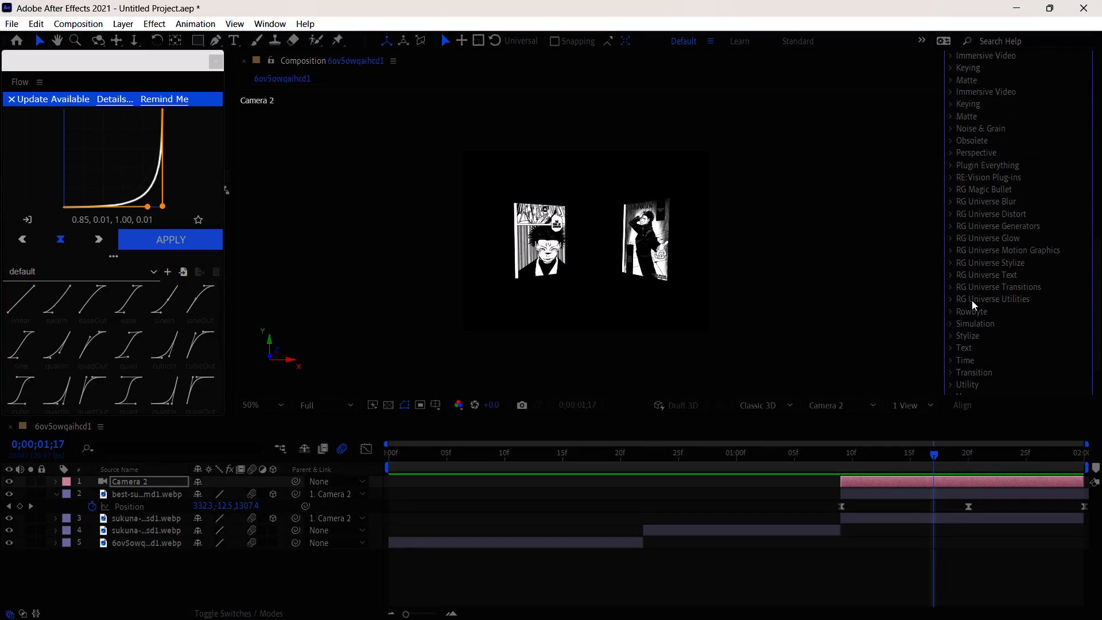
scroll(972, 300, up, 15)
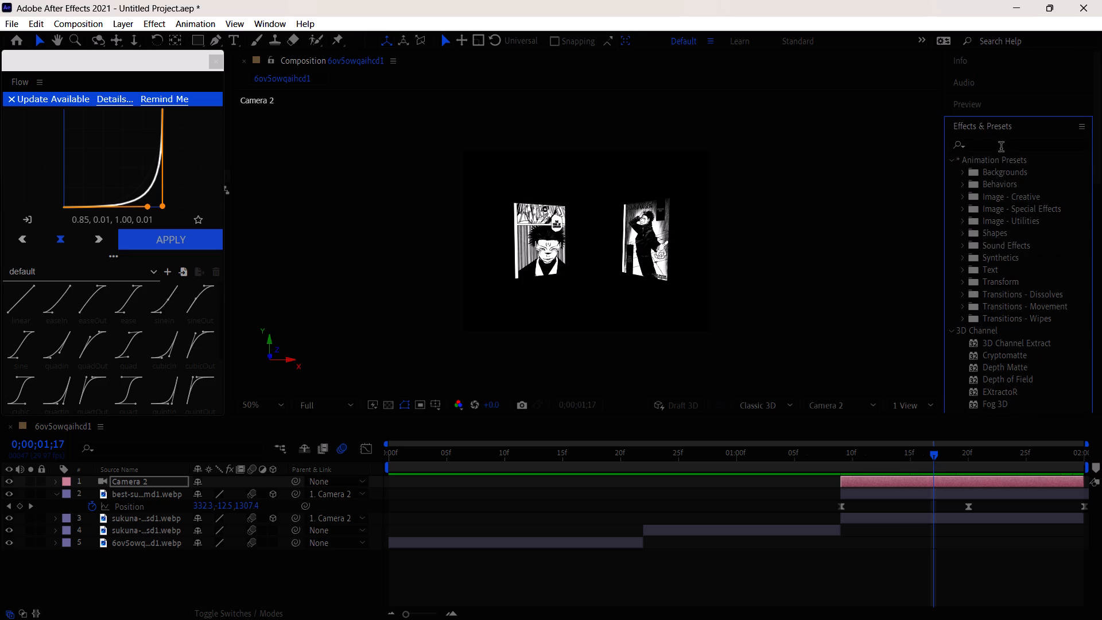
click(1001, 146)
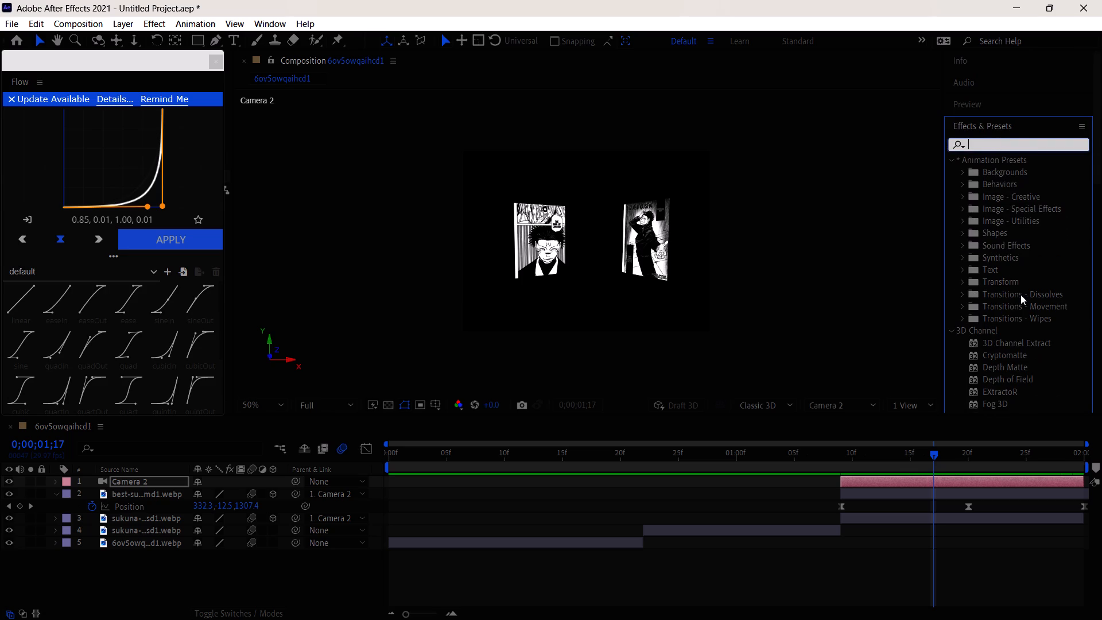
scroll(1020, 294, down, 14)
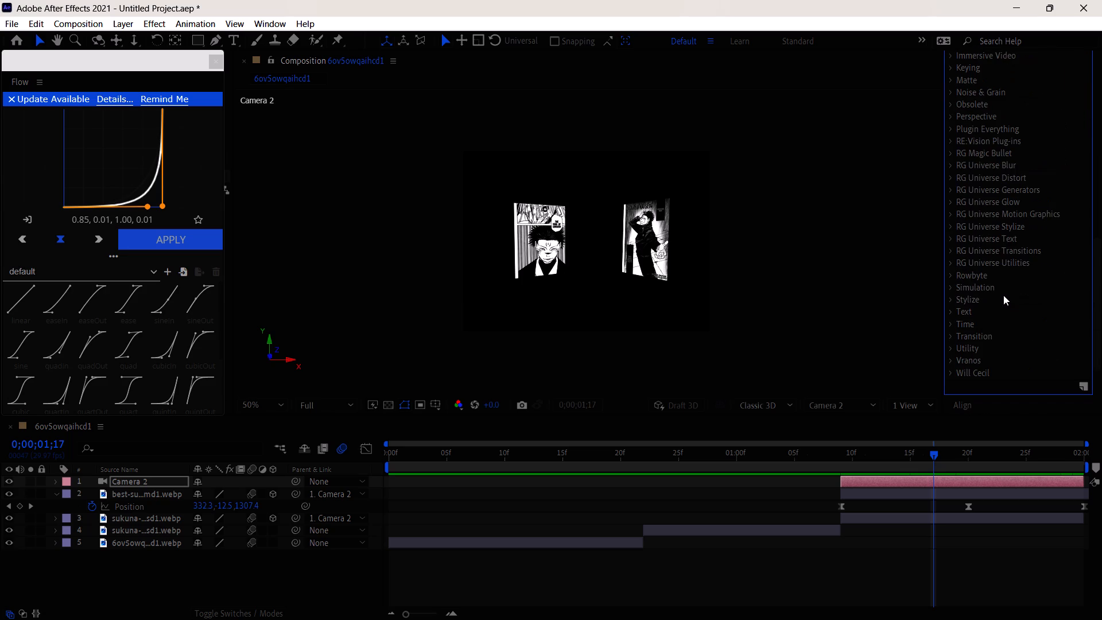
scroll(1003, 294, up, 14)
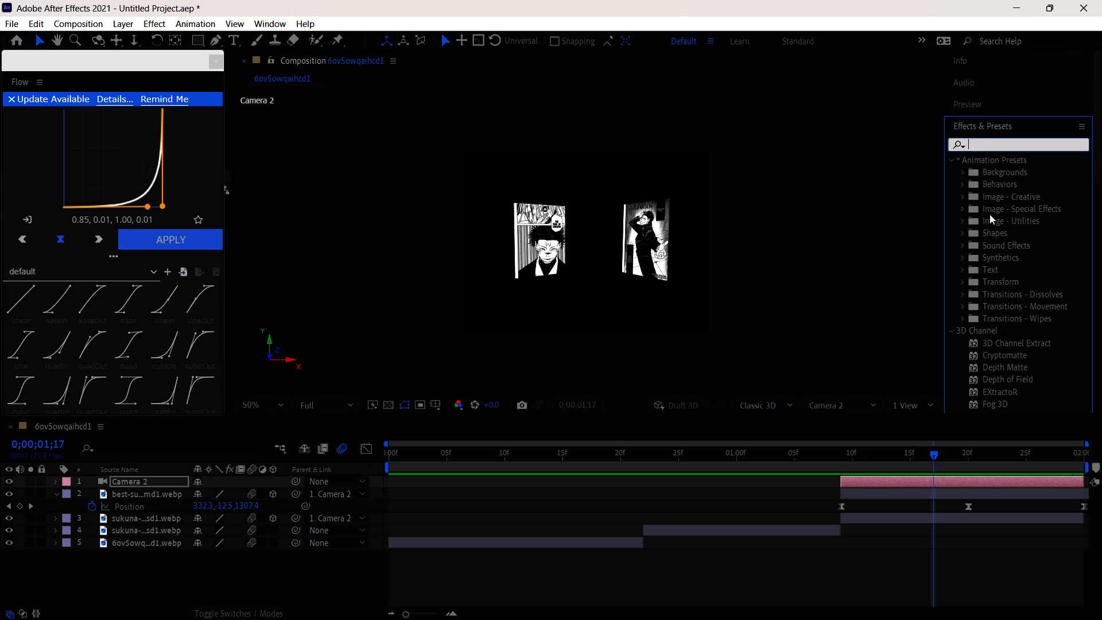
Look through the Backgrounds and Text animation presets and the 3D Channel effects for something to use.
click(956, 169)
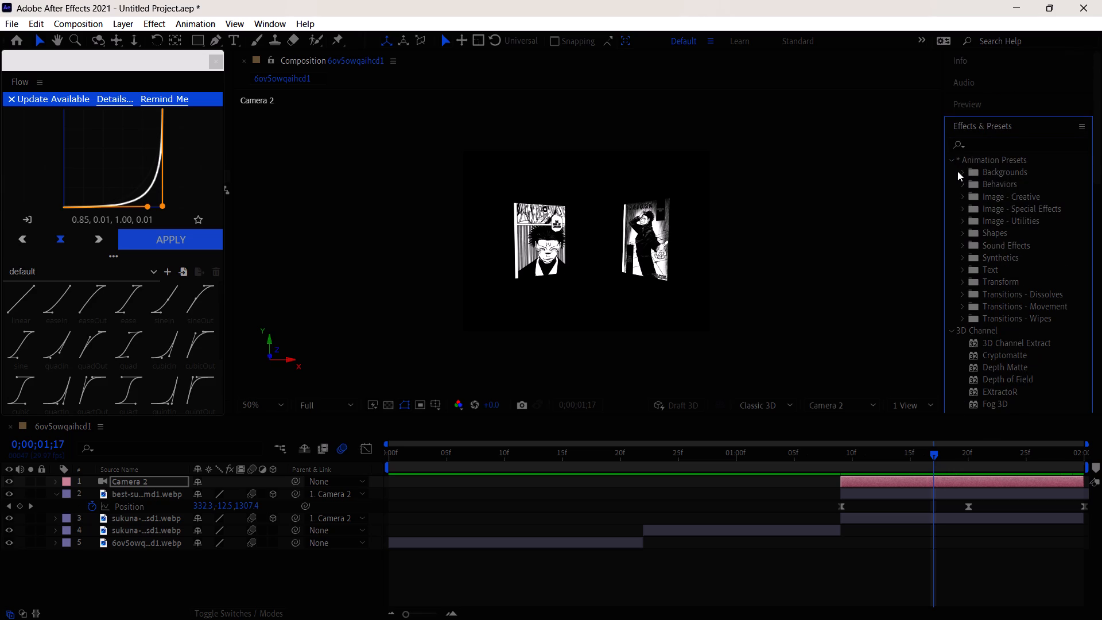
click(960, 172)
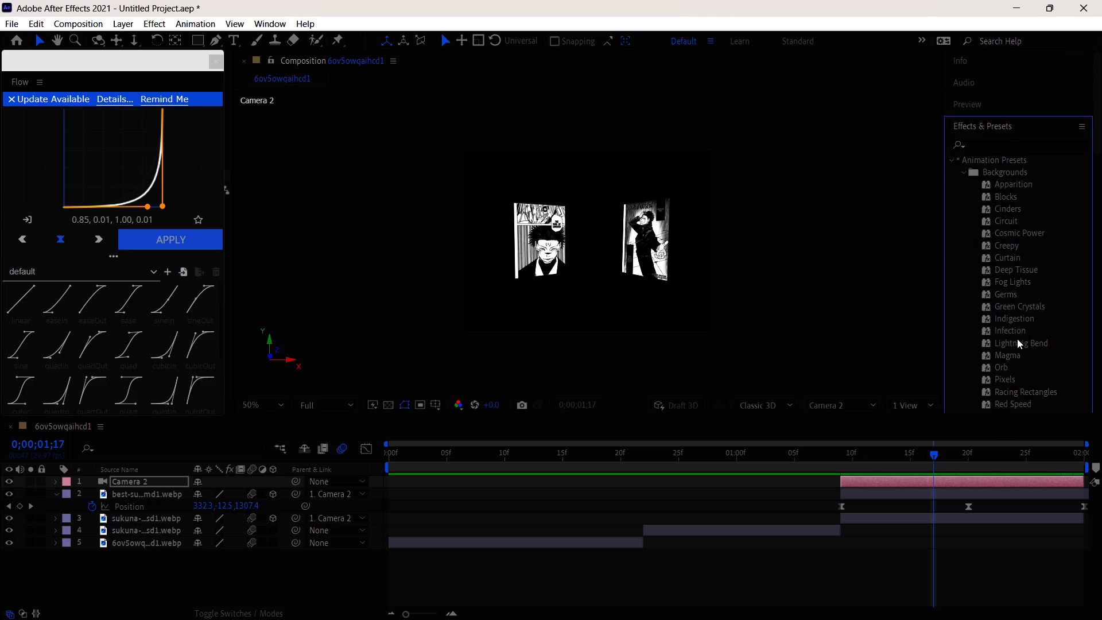
scroll(1016, 340, down, 5)
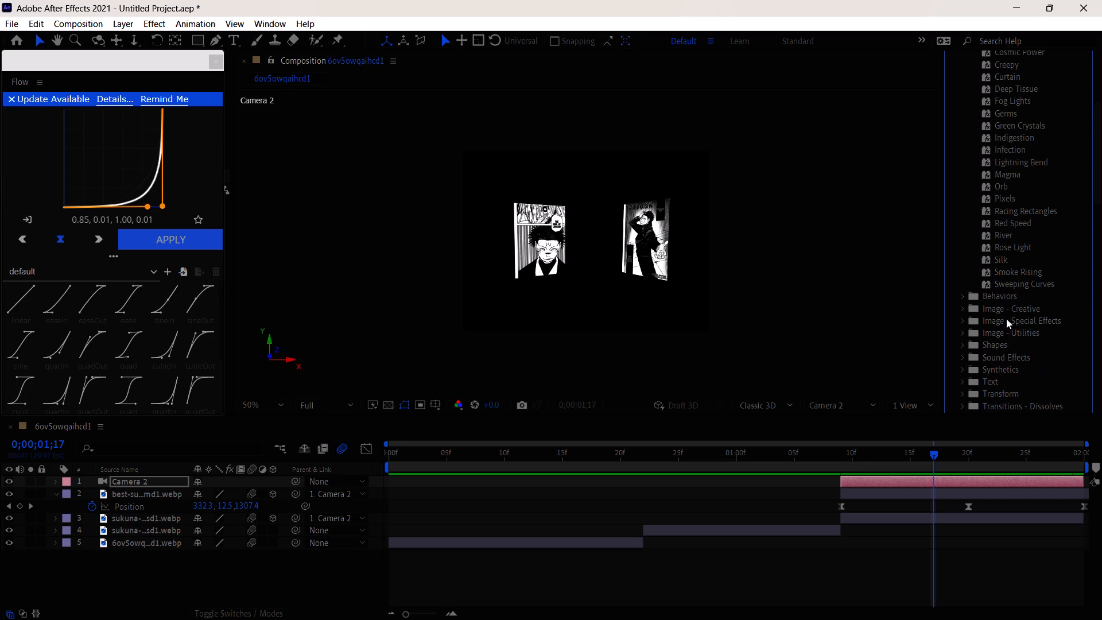
scroll(1006, 319, down, 1)
click(963, 345)
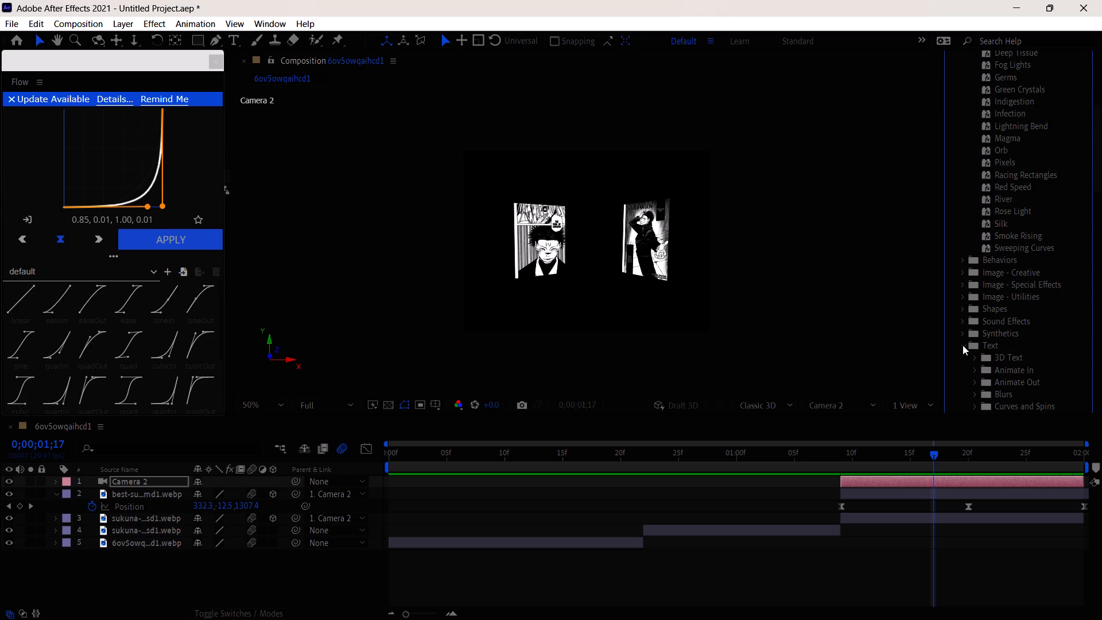
scroll(1006, 348, down, 4)
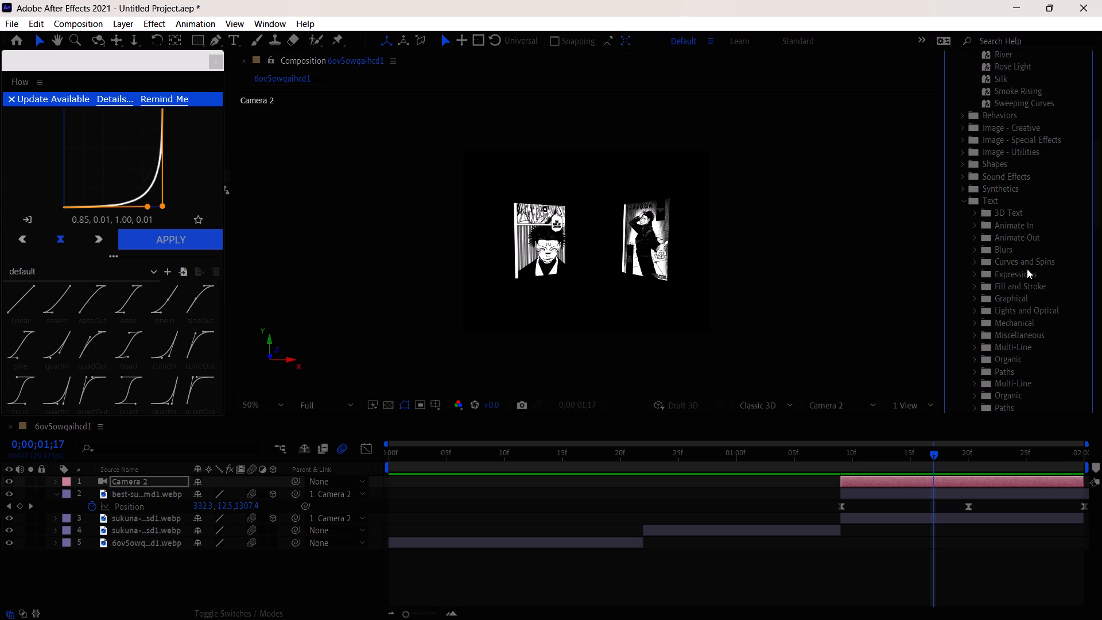
scroll(1023, 249, down, 1)
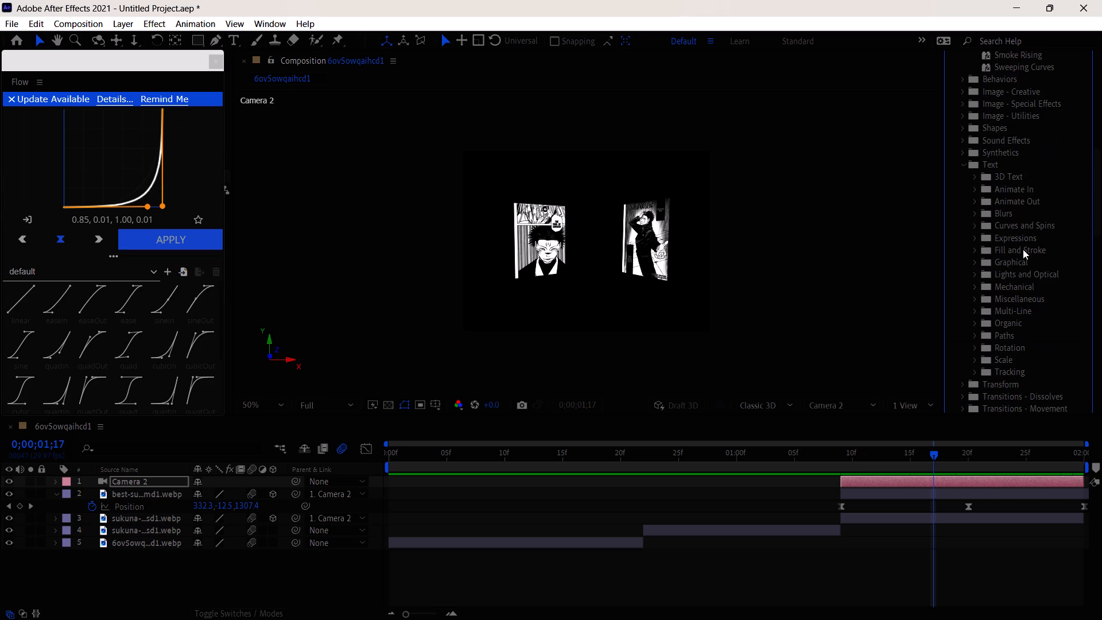
scroll(1023, 249, down, 4)
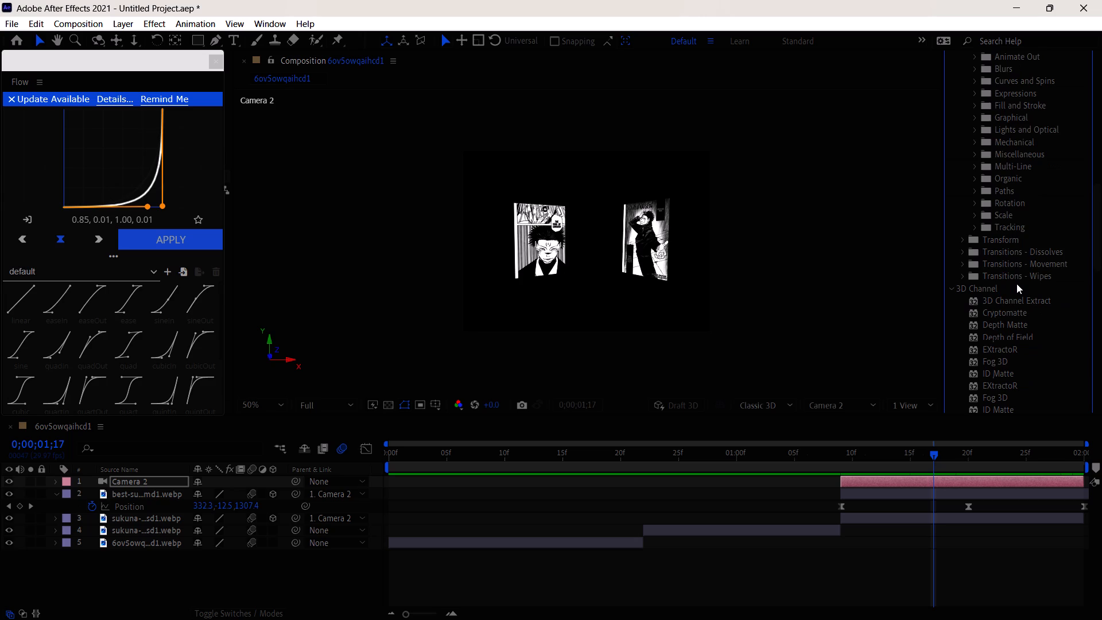
scroll(1016, 285, down, 1)
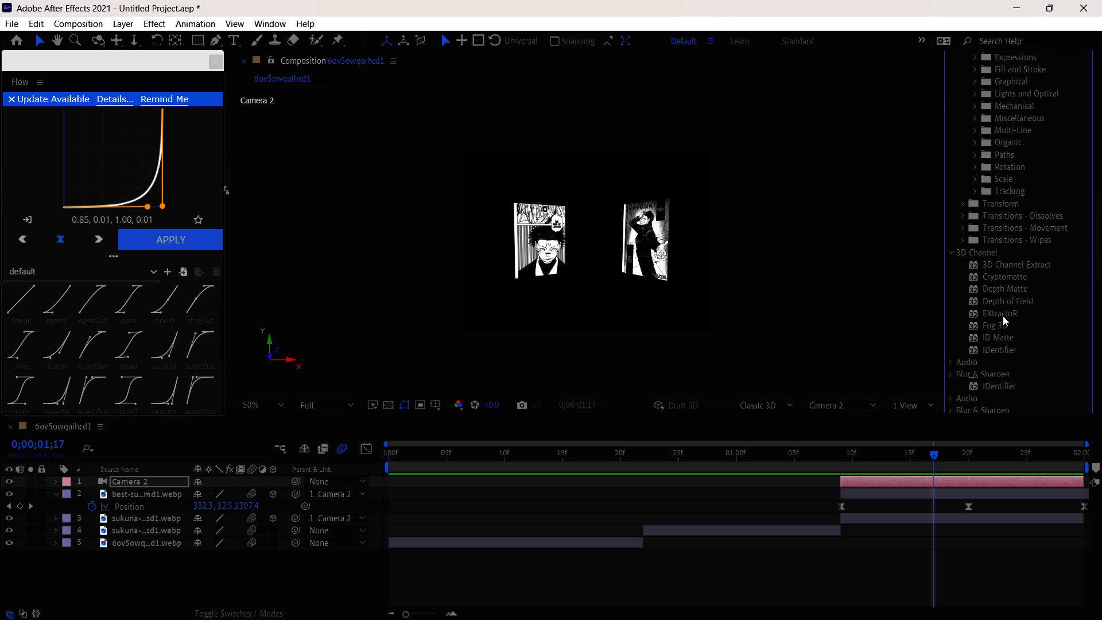
scroll(1009, 269, down, 1)
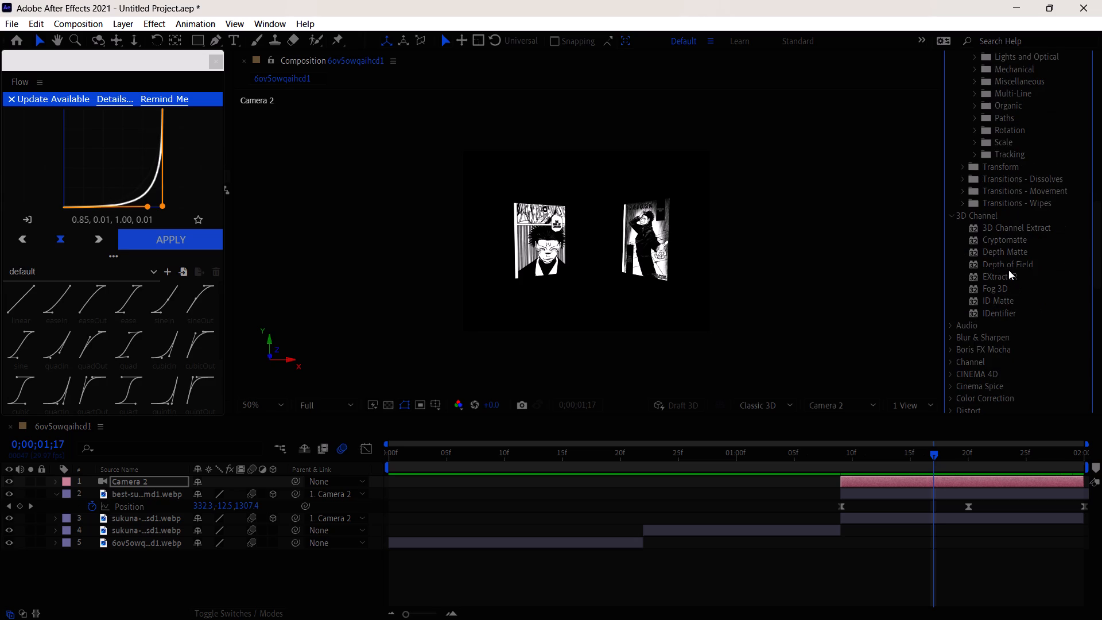
Apply the Directional Blur effect from Blur & Sharpen to the "King of Curses" panel on layer 3.
click(944, 343)
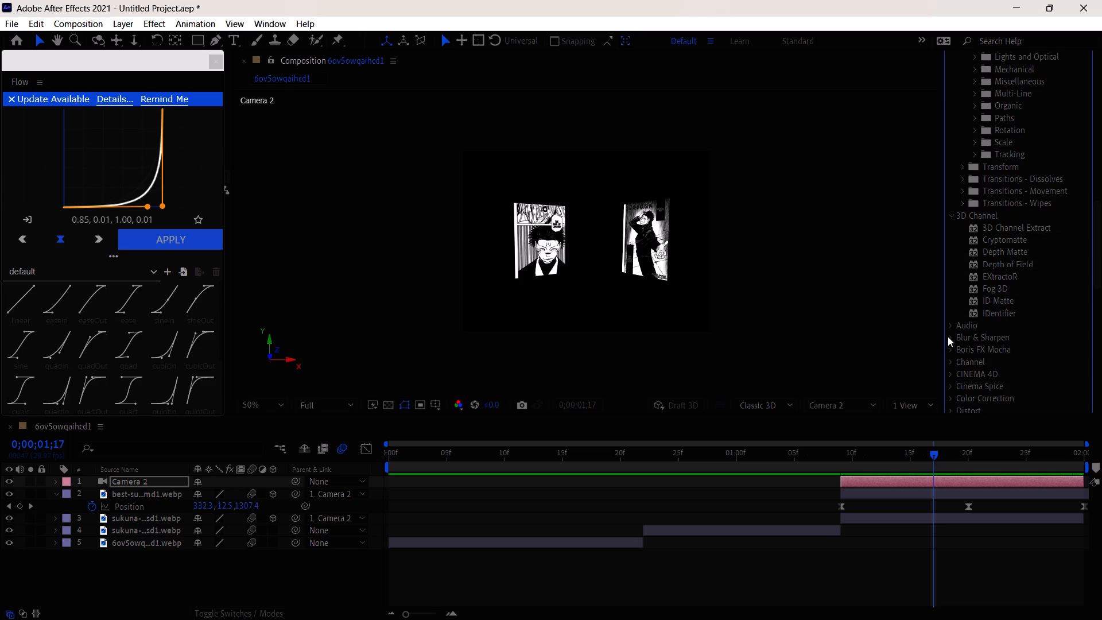
click(950, 335)
scroll(971, 340, down, 3)
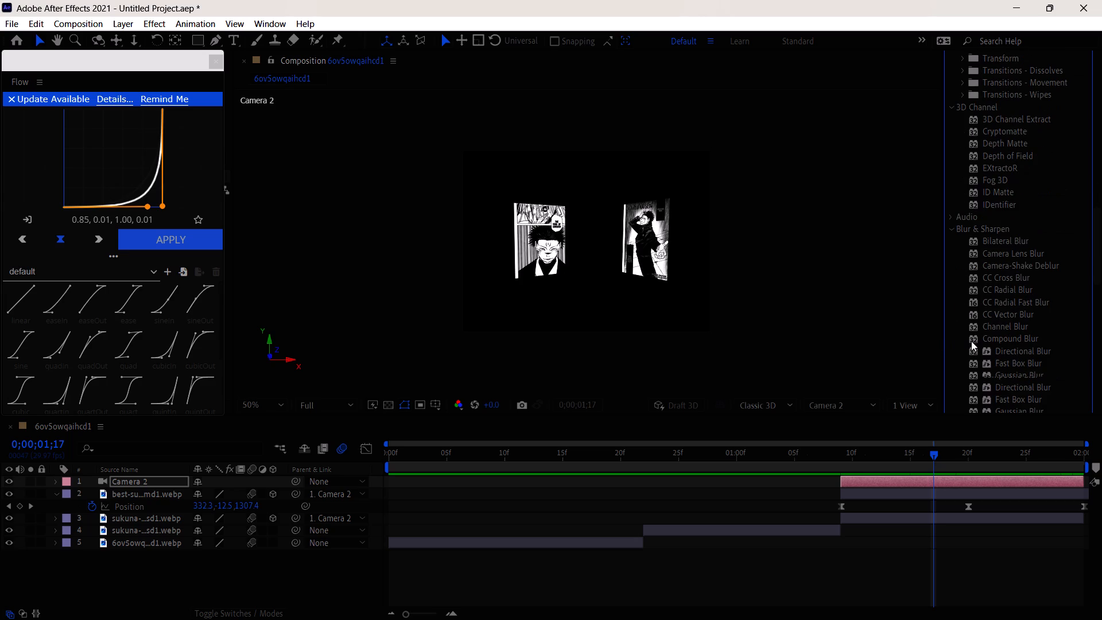
scroll(971, 340, down, 1)
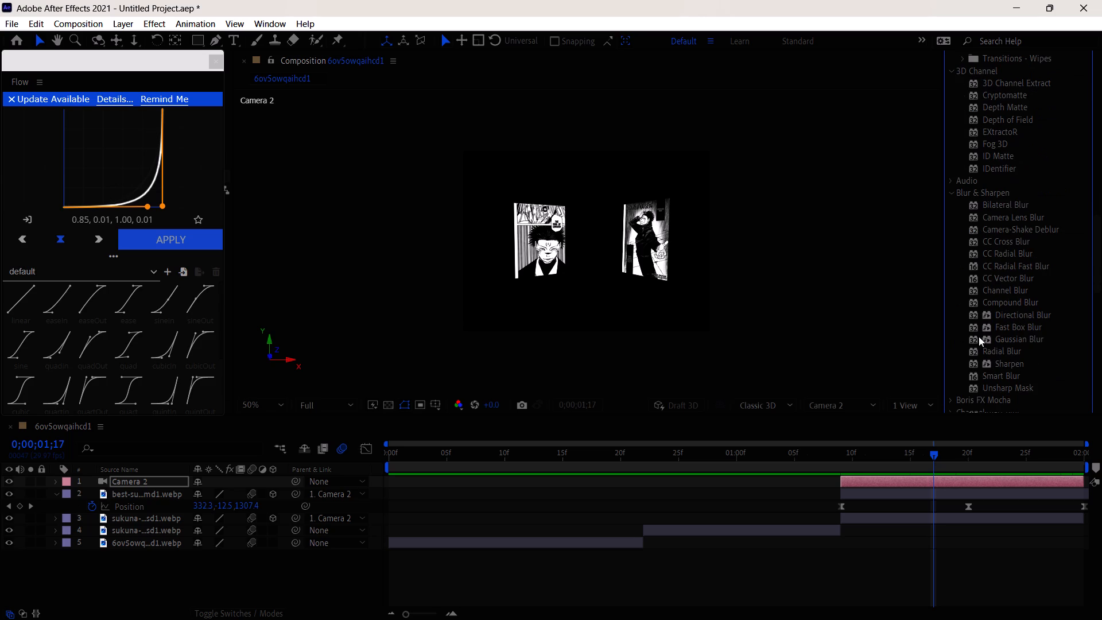
drag(1026, 313, 917, 494)
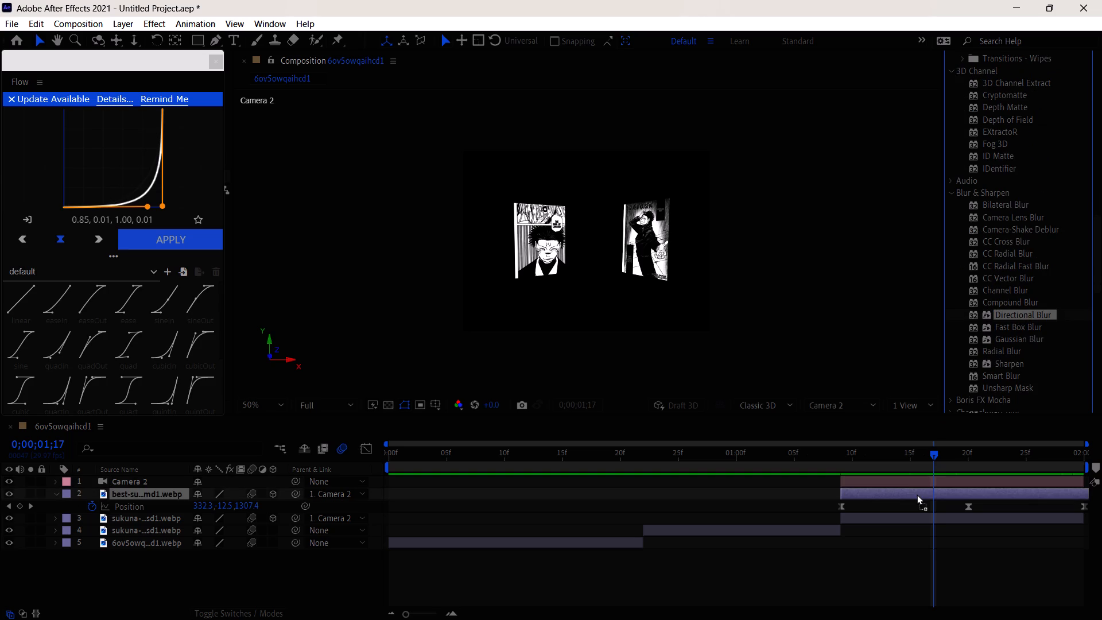
drag(917, 494, 865, 447)
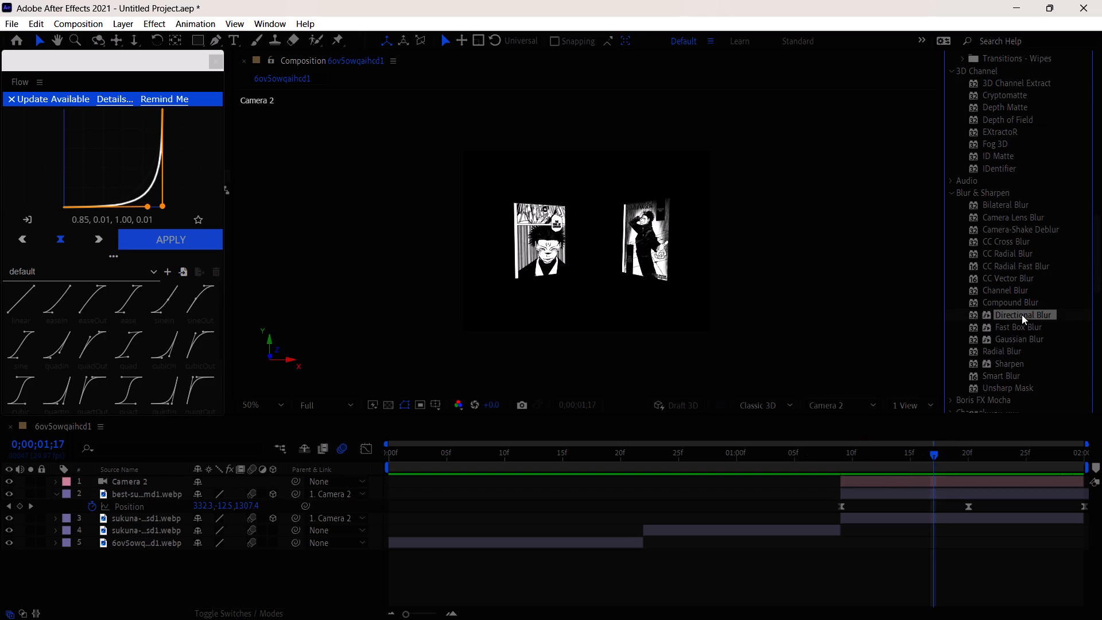
drag(1022, 315, 902, 514)
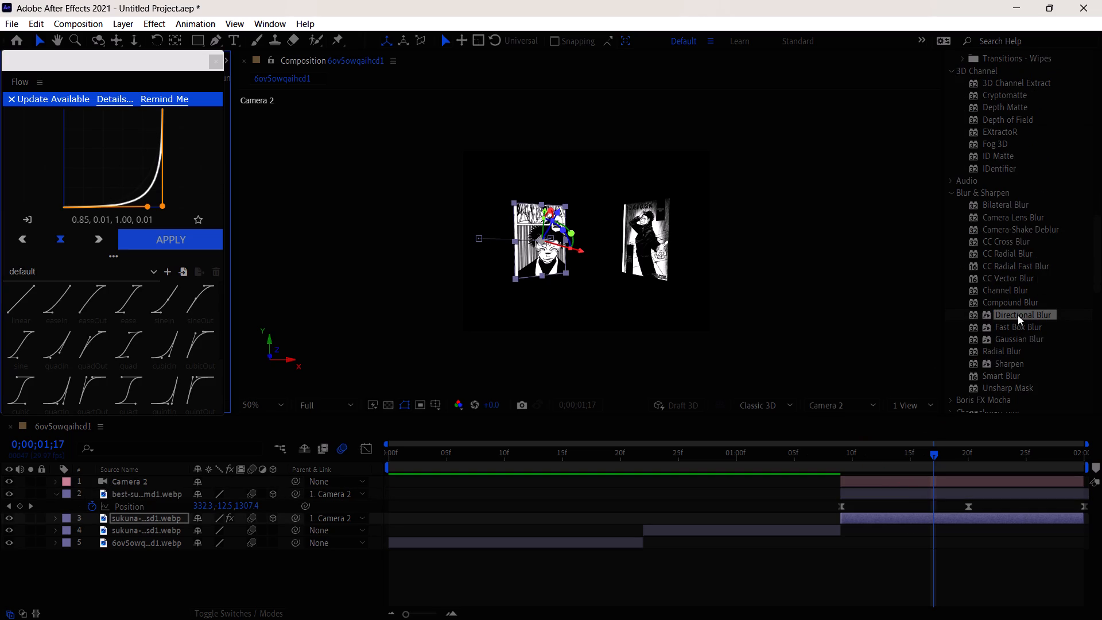
Set layer 3's Directional Blur to a Direction of 133° and a Blur Length of 7.5, moving the Flow window clear of the panel.
drag(134, 63, 424, 59)
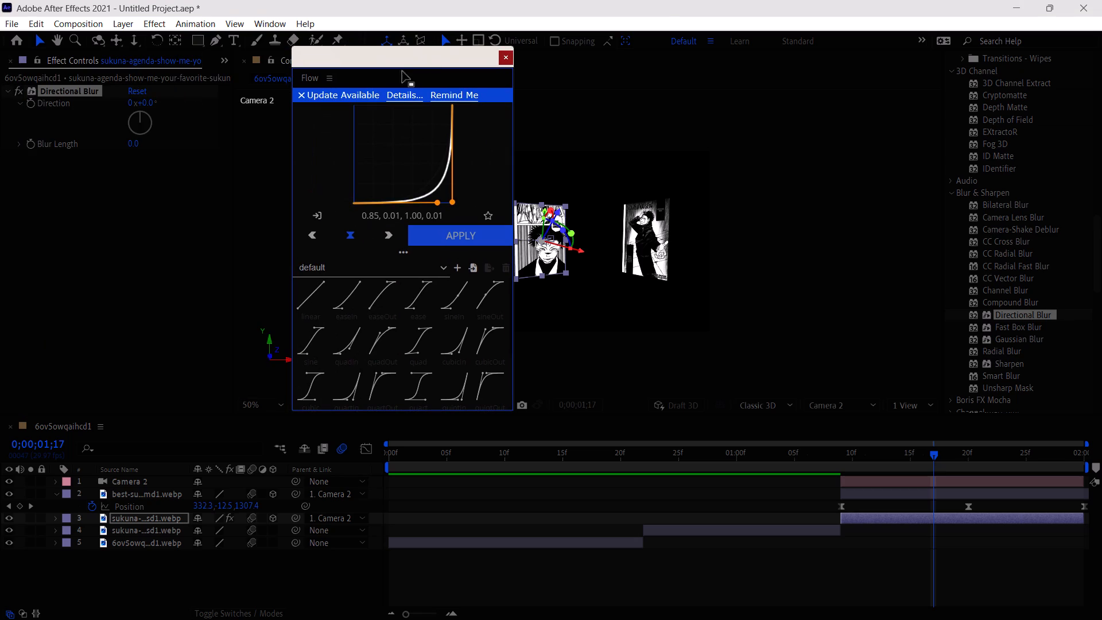
click(141, 115)
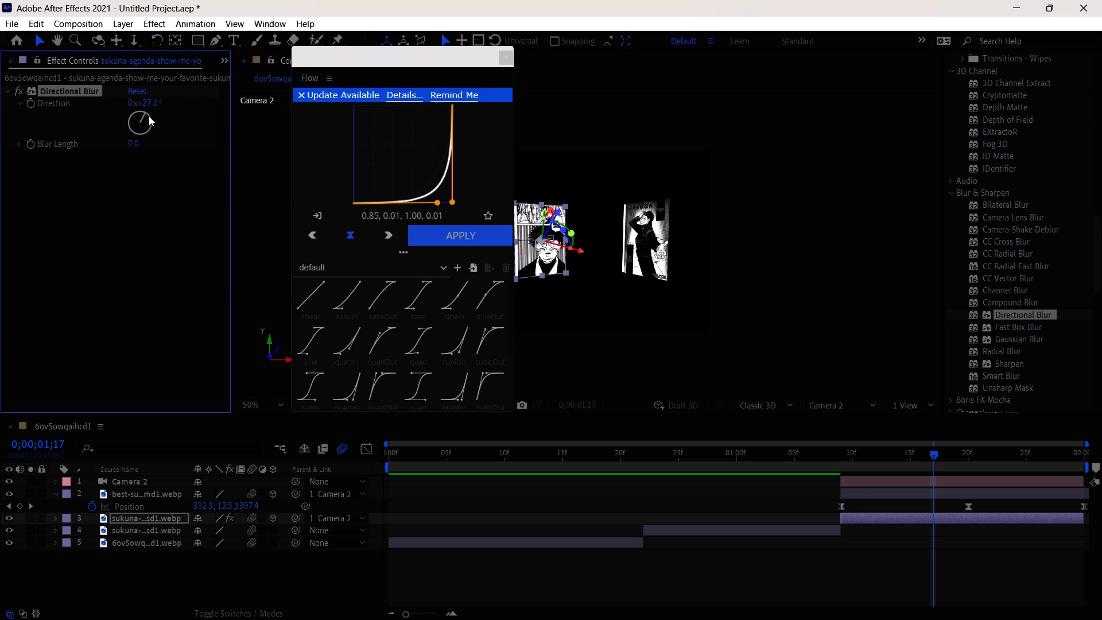
drag(137, 140, 176, 144)
drag(176, 144, 197, 147)
scroll(680, 252, up, 1)
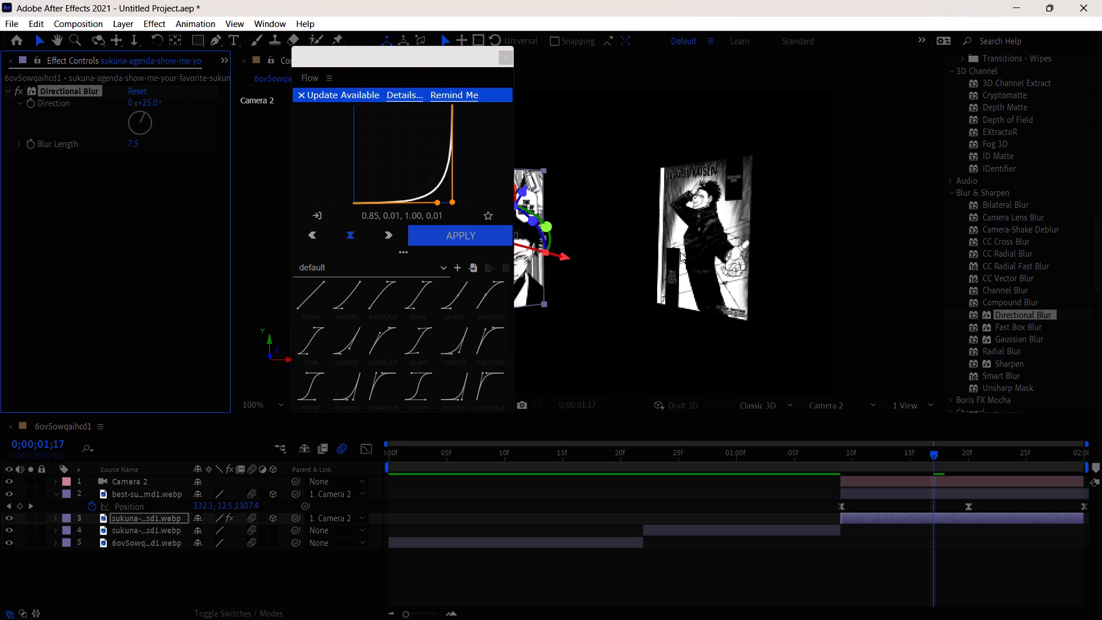
scroll(681, 252, up, 2)
scroll(681, 252, down, 1)
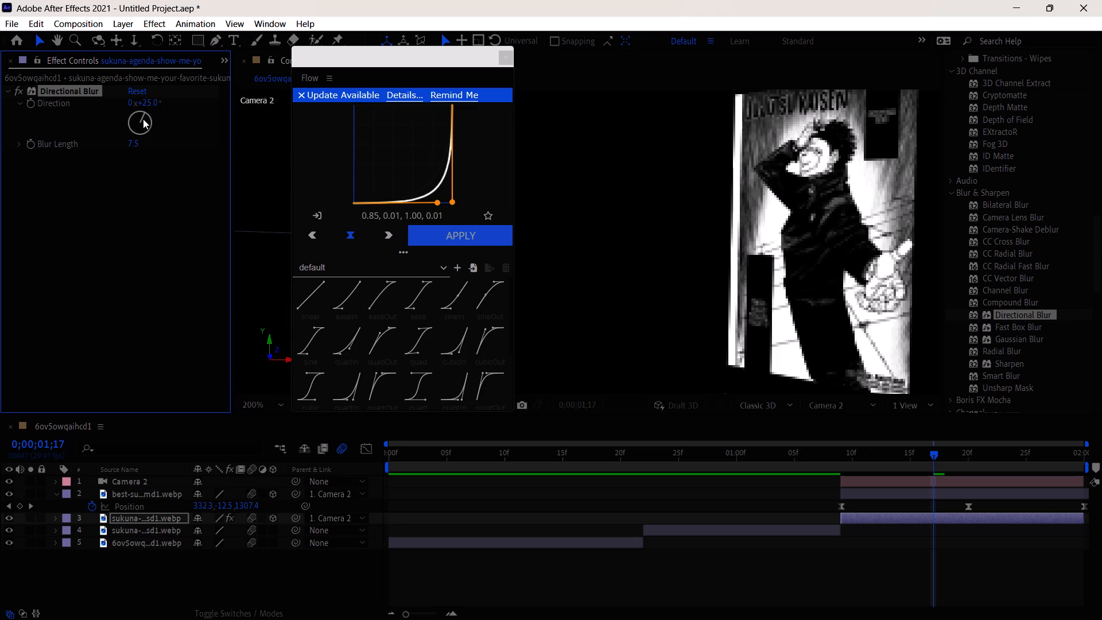
drag(143, 118, 156, 125)
drag(148, 104, 177, 106)
drag(349, 60, 27, 60)
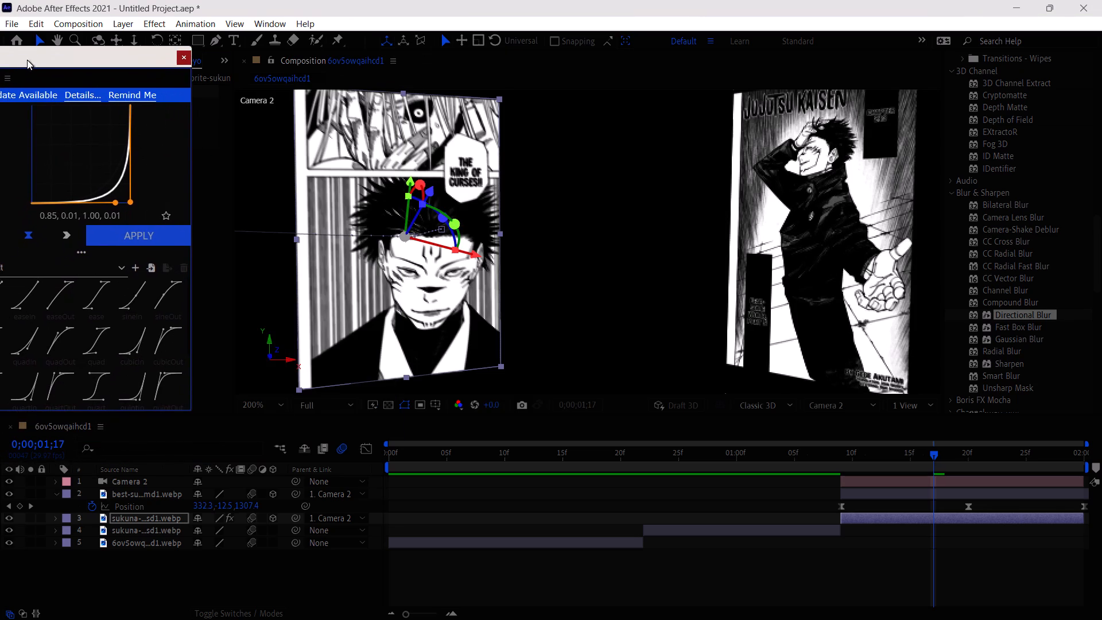
drag(27, 60, 29, 60)
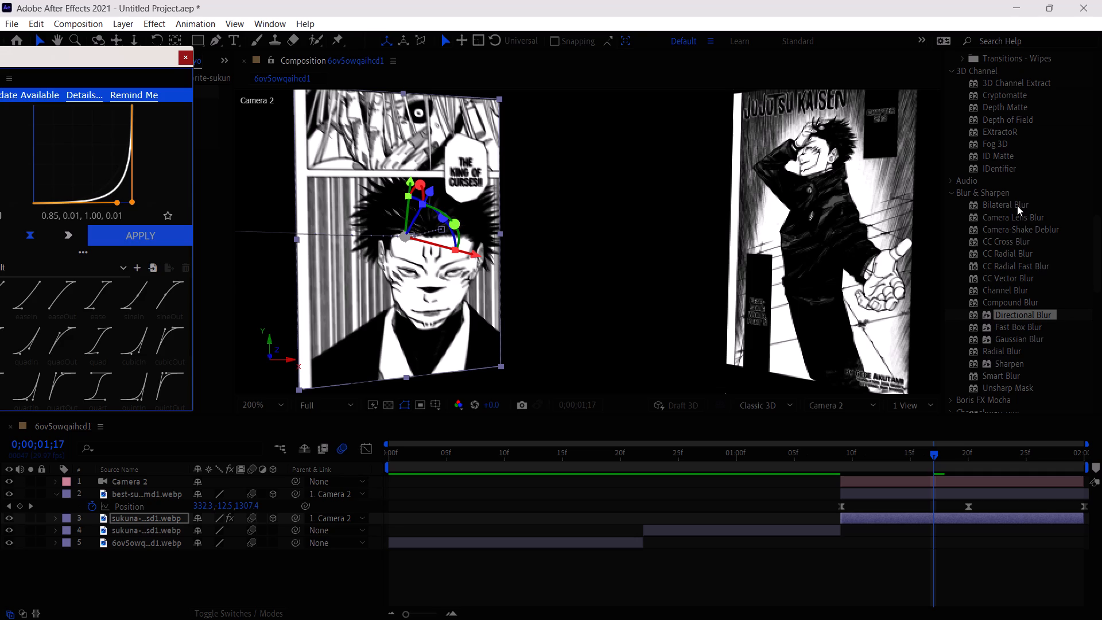
Apply the Sharpen effect to the best-sukuna-panels image on layer 2.
scroll(1035, 371, down, 1)
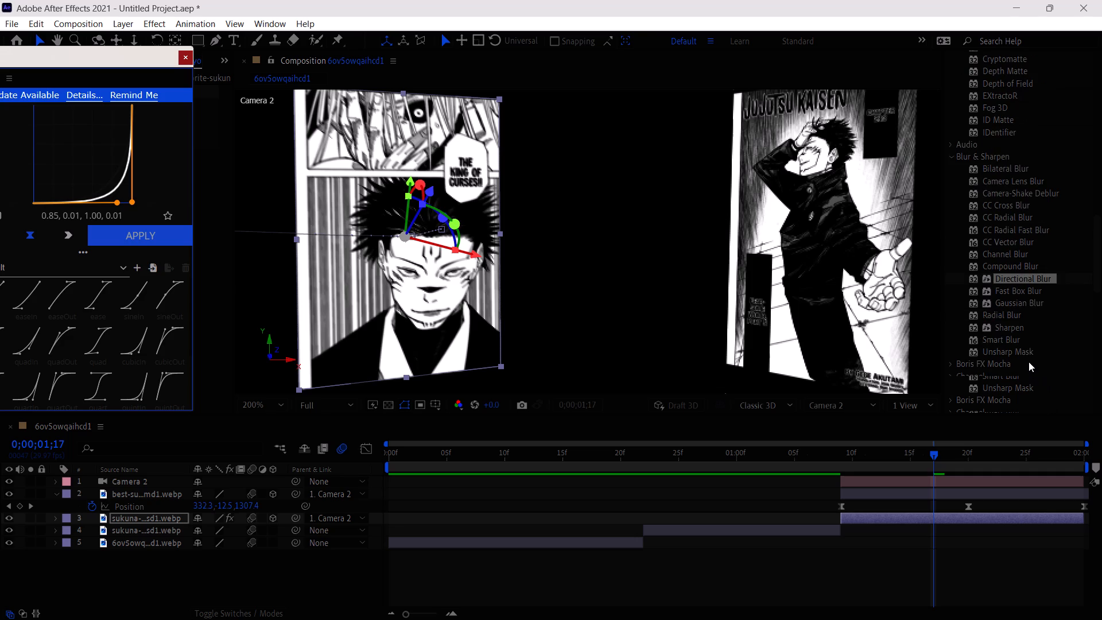
scroll(1029, 362, down, 1)
click(1011, 293)
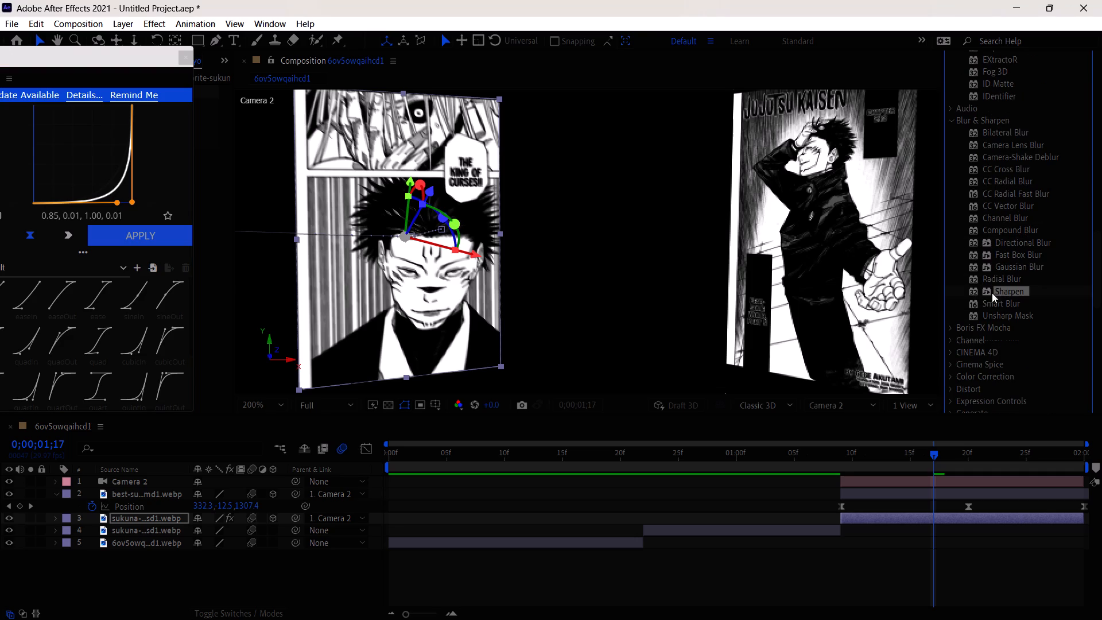
drag(73, 60, 386, 109)
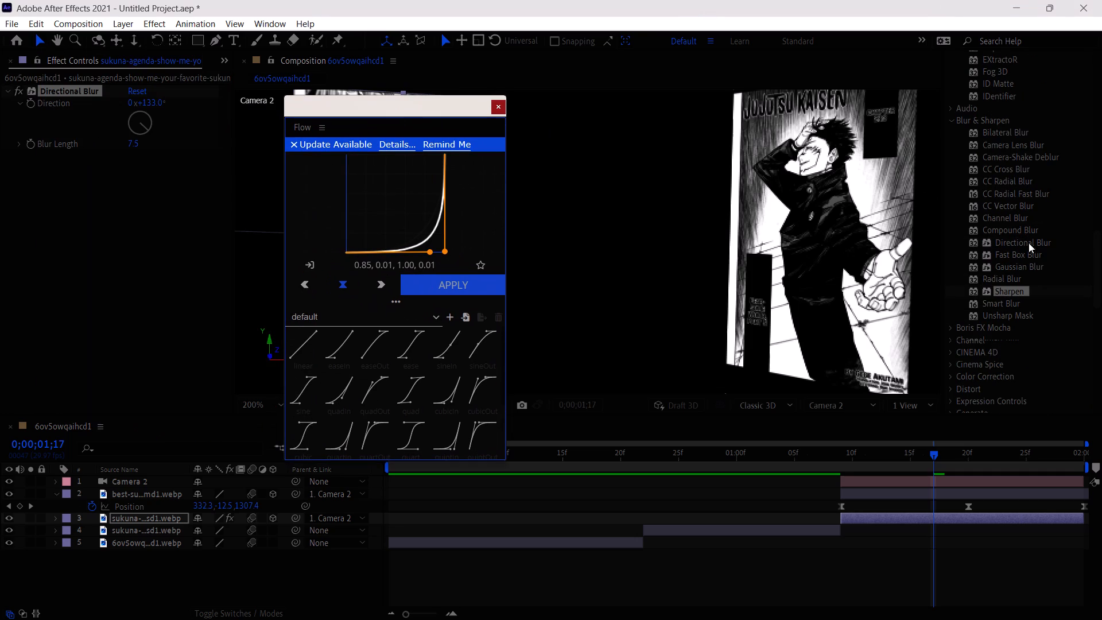
drag(1018, 293, 926, 498)
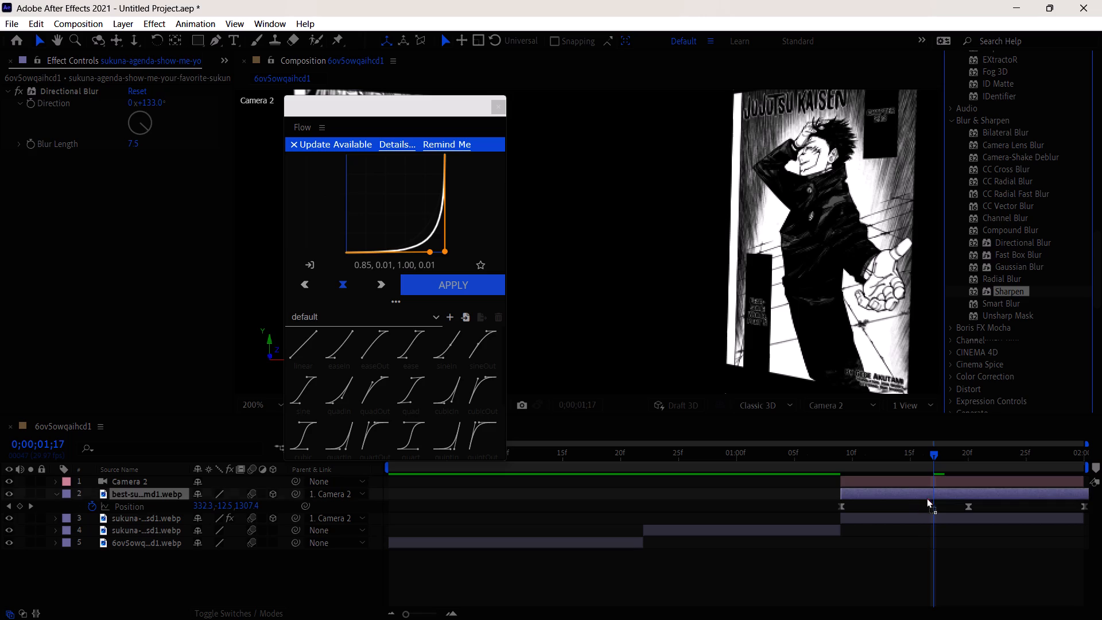
drag(926, 498, 926, 494)
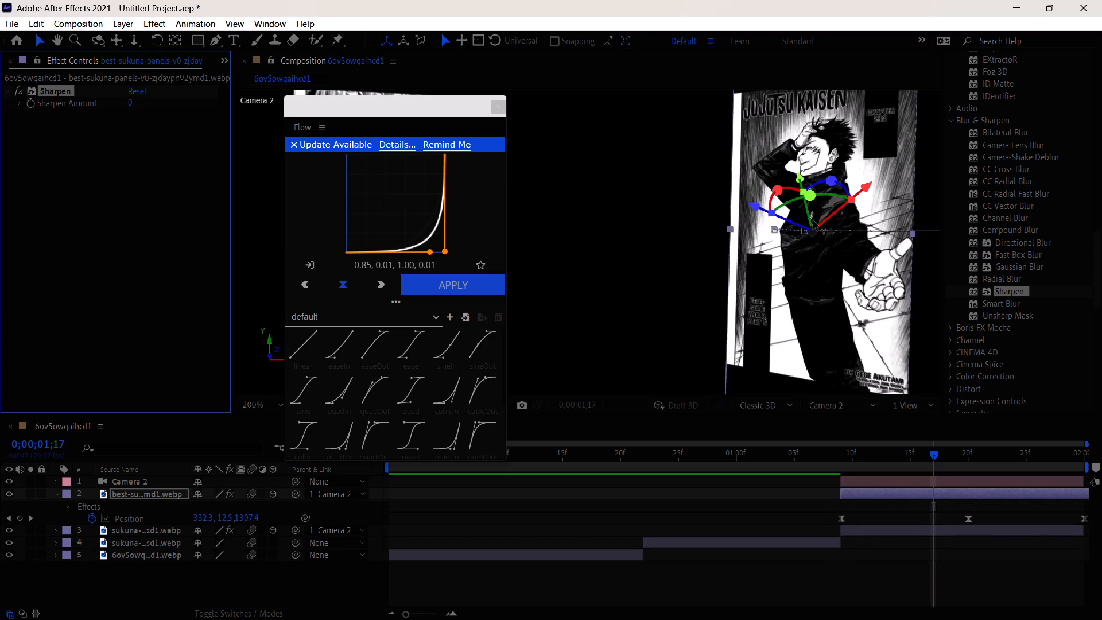
Add Sharpen to the "King of Curses" panel on layer 3 and set its Sharpen Amount to 144.
drag(1014, 291, 920, 531)
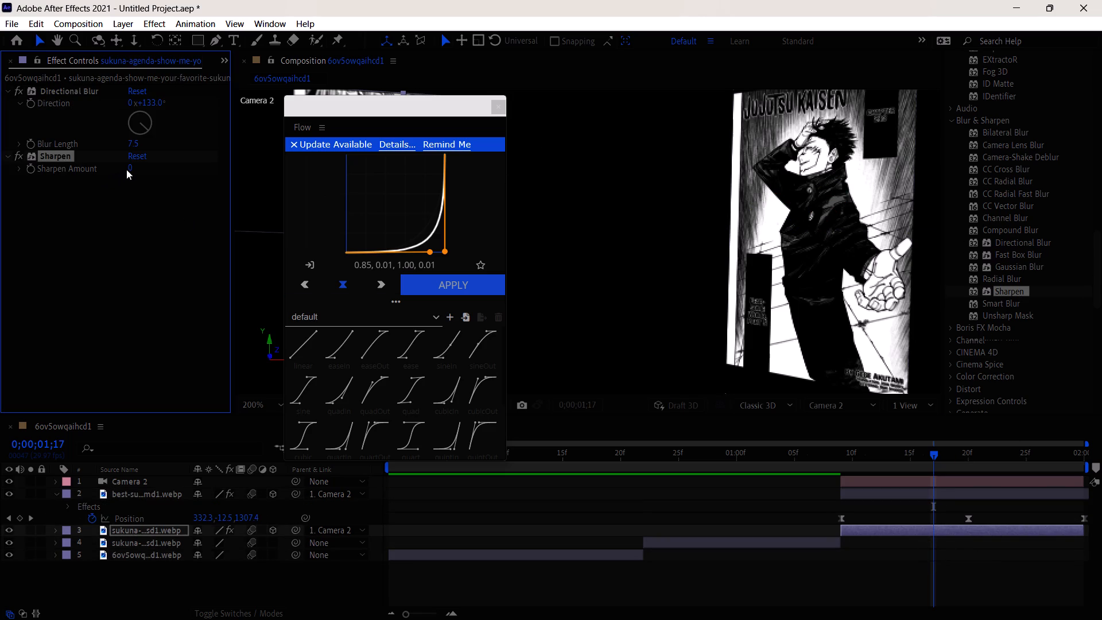
drag(130, 168, 236, 170)
drag(360, 112, 561, 161)
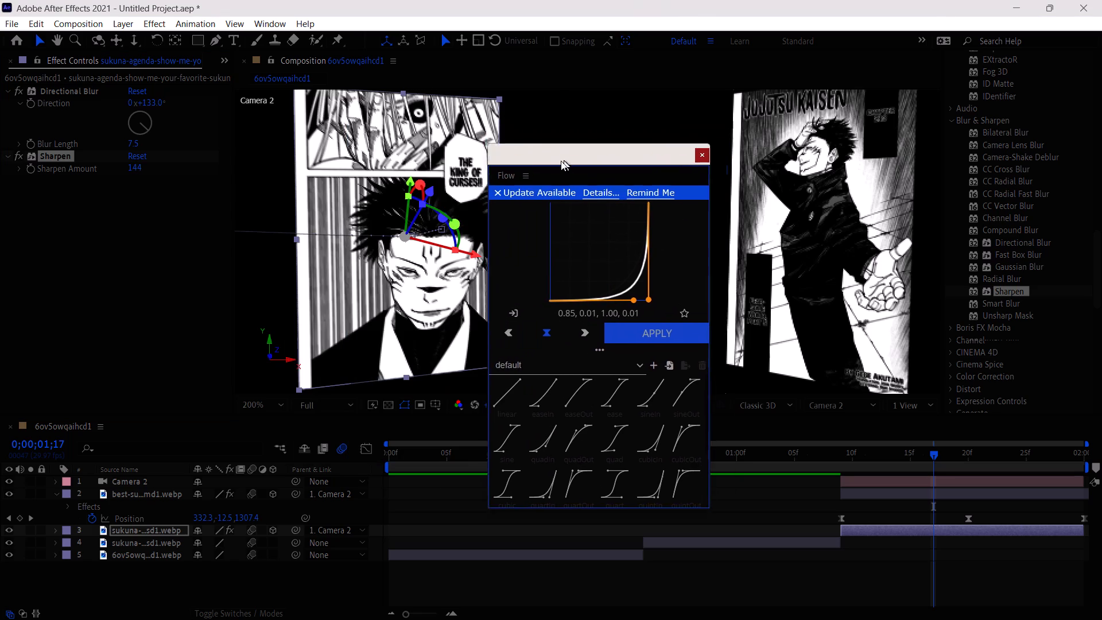
drag(561, 161, 402, 130)
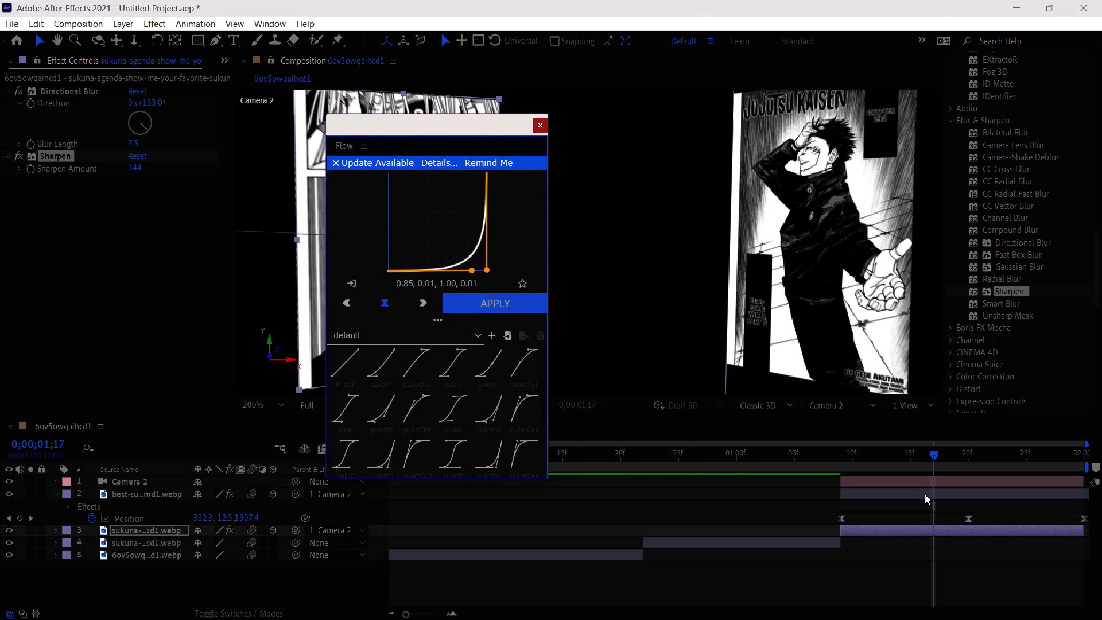
Set layer 2's Sharpen Amount to 132 and move the Flow window aside to inspect both panels.
click(925, 495)
drag(131, 99, 214, 103)
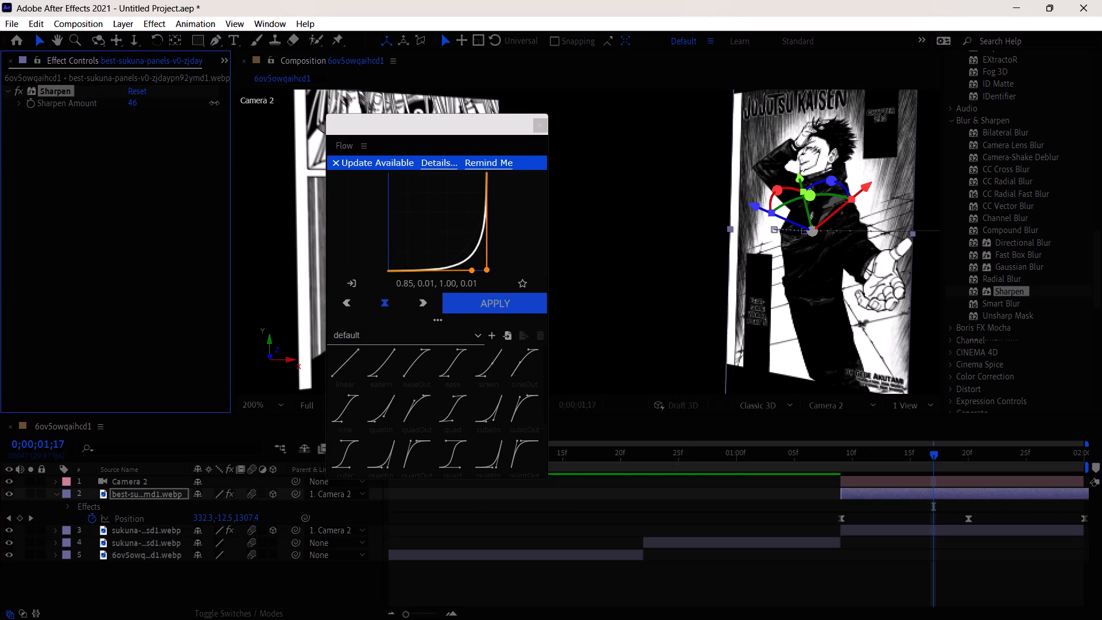
drag(214, 103, 231, 104)
scroll(900, 173, up, 1)
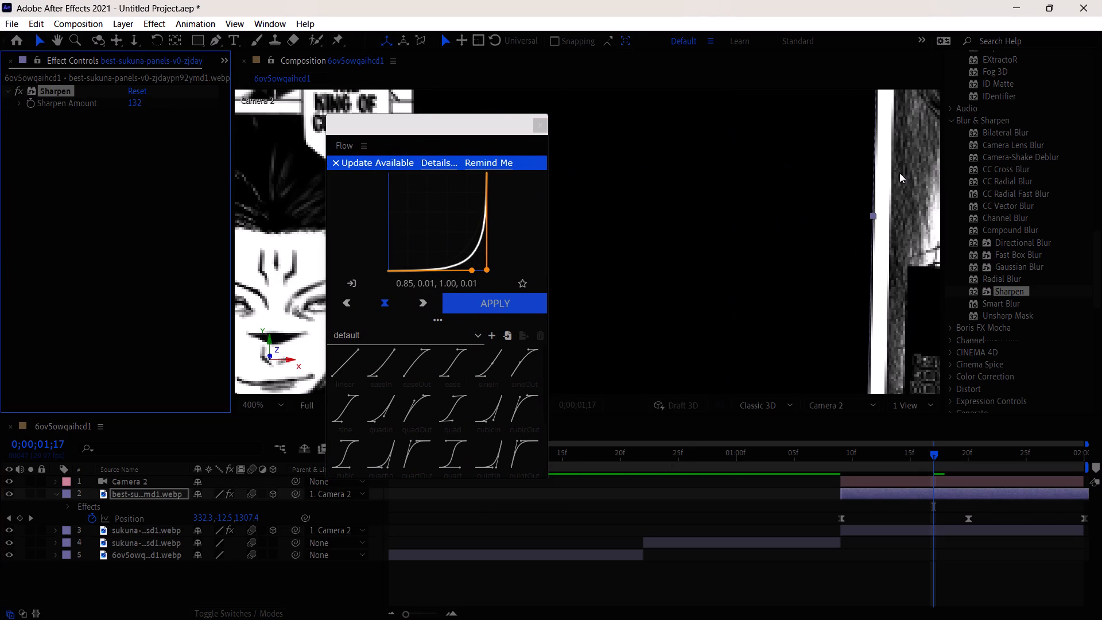
scroll(899, 173, down, 1)
drag(410, 126, 205, 135)
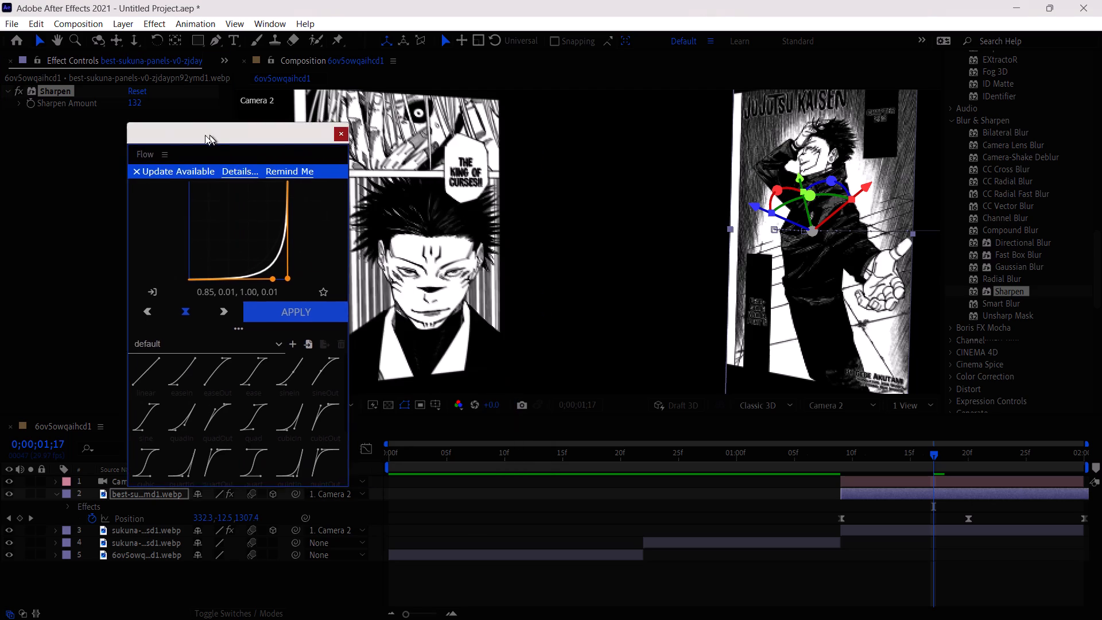
drag(205, 135, 99, 53)
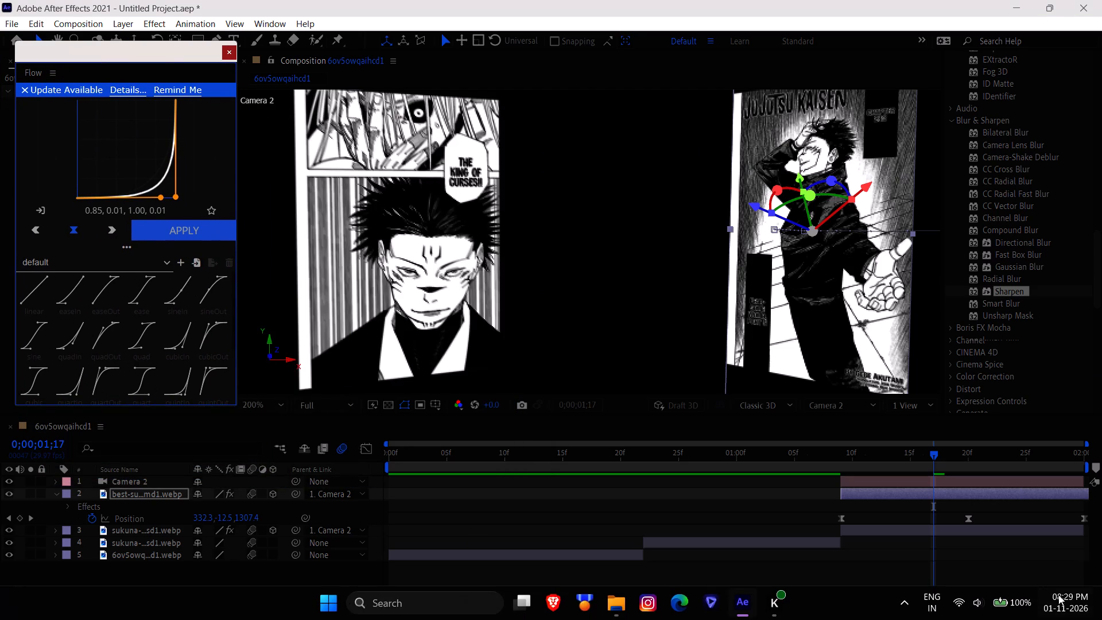
Apply the Unsharp Mask effect to both final panels, the best-sukuna-panels image on layer 2 and the "King of Curses" panel on layer 3.
drag(1011, 313, 998, 337)
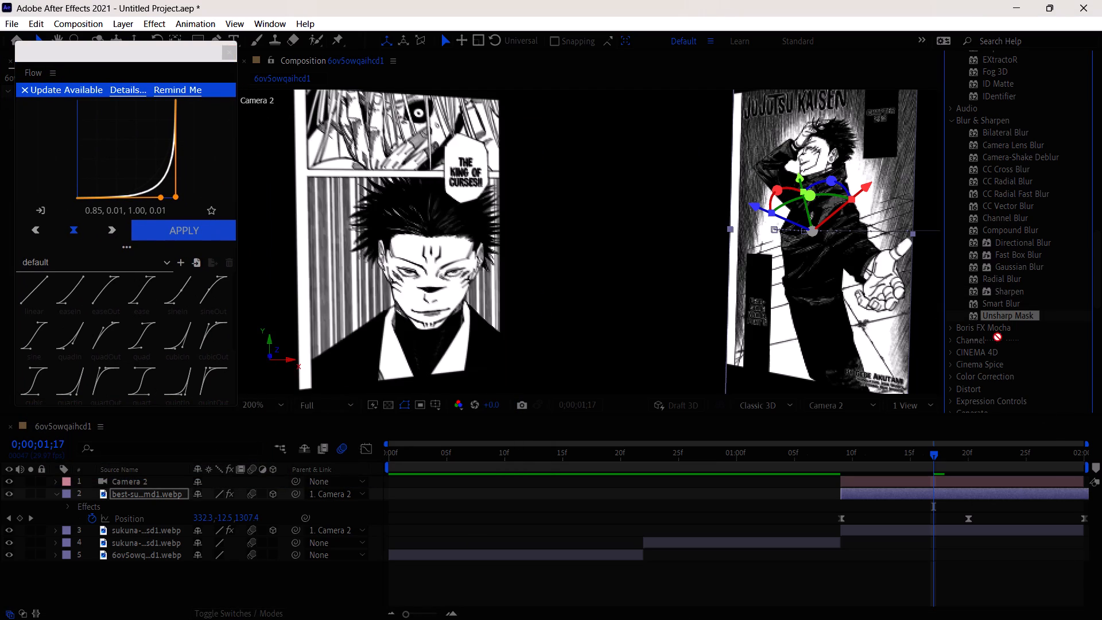
drag(998, 337, 939, 494)
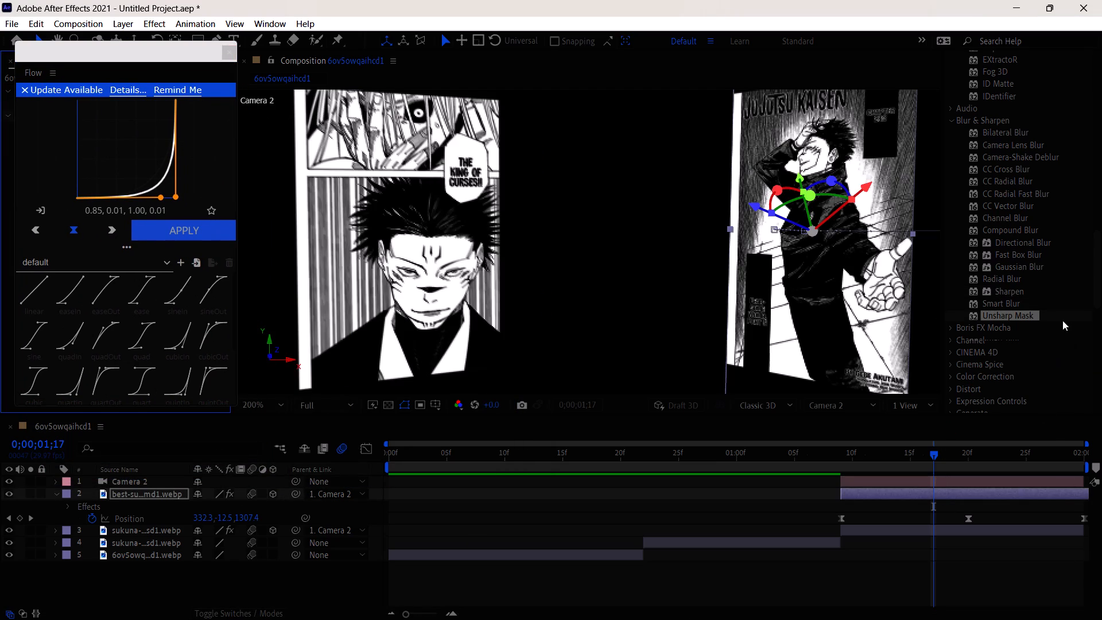
drag(1005, 314, 946, 529)
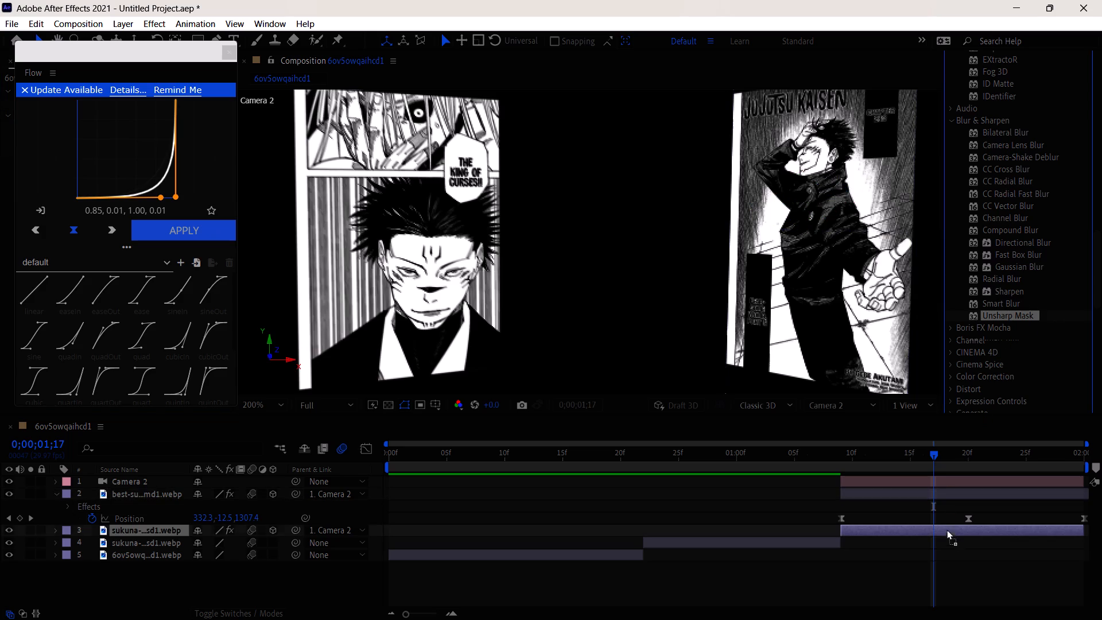
drag(946, 529, 946, 527)
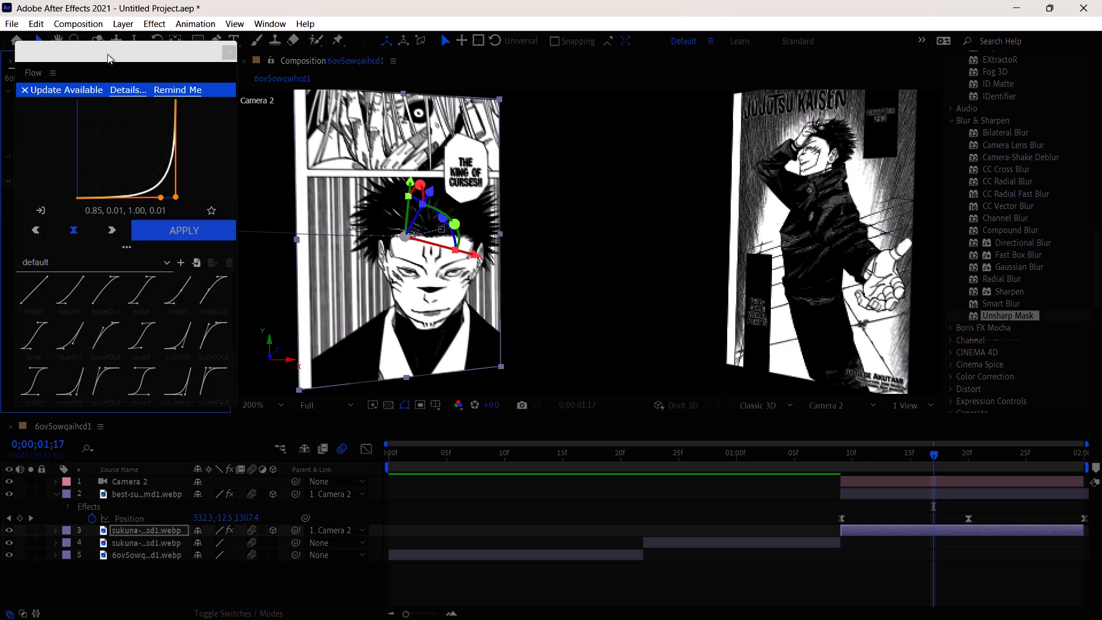
Set layer 3's Unsharp Mask to Amount 139, Radius 5.6 and Threshold 115, with the Flow window moved clear of the settings.
drag(107, 53, 709, 64)
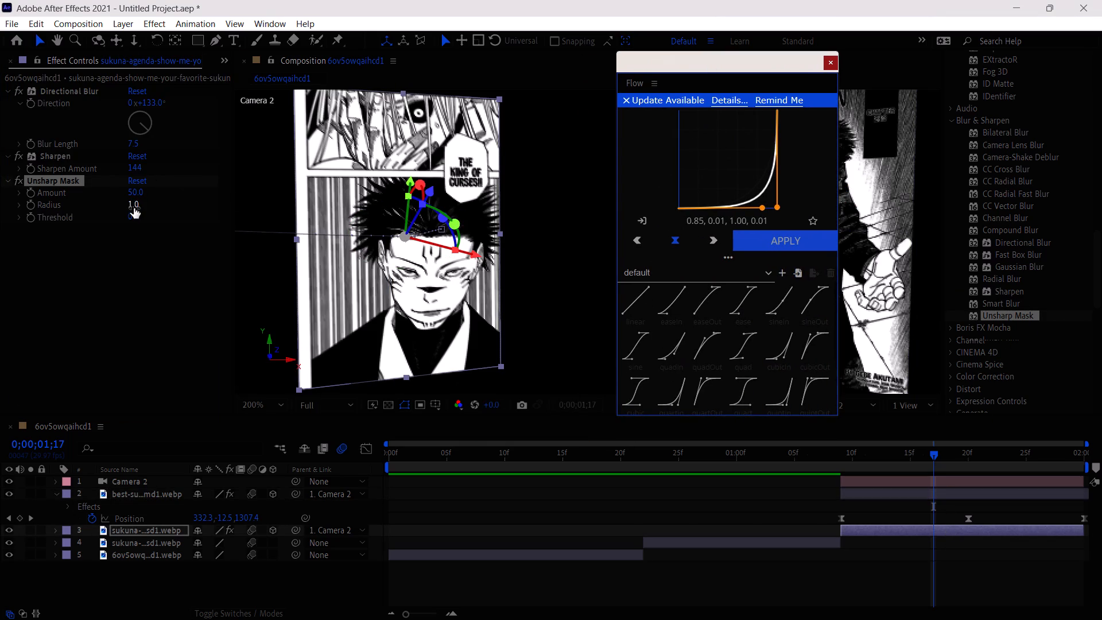
drag(133, 208, 162, 210)
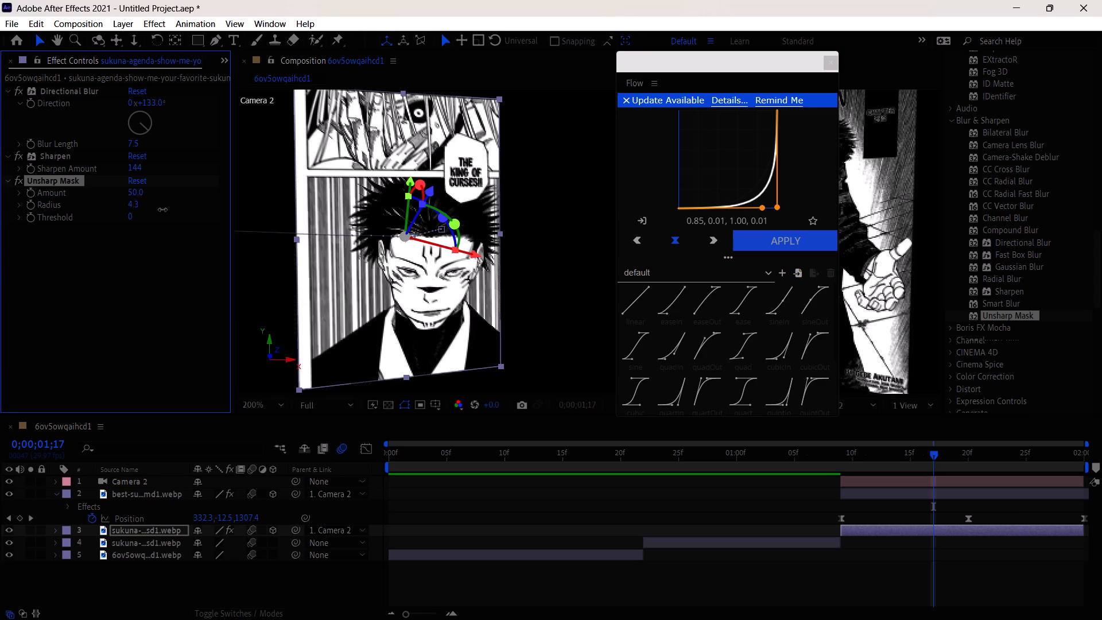
drag(162, 210, 168, 210)
drag(131, 217, 168, 226)
drag(168, 226, 176, 227)
scroll(403, 277, up, 1)
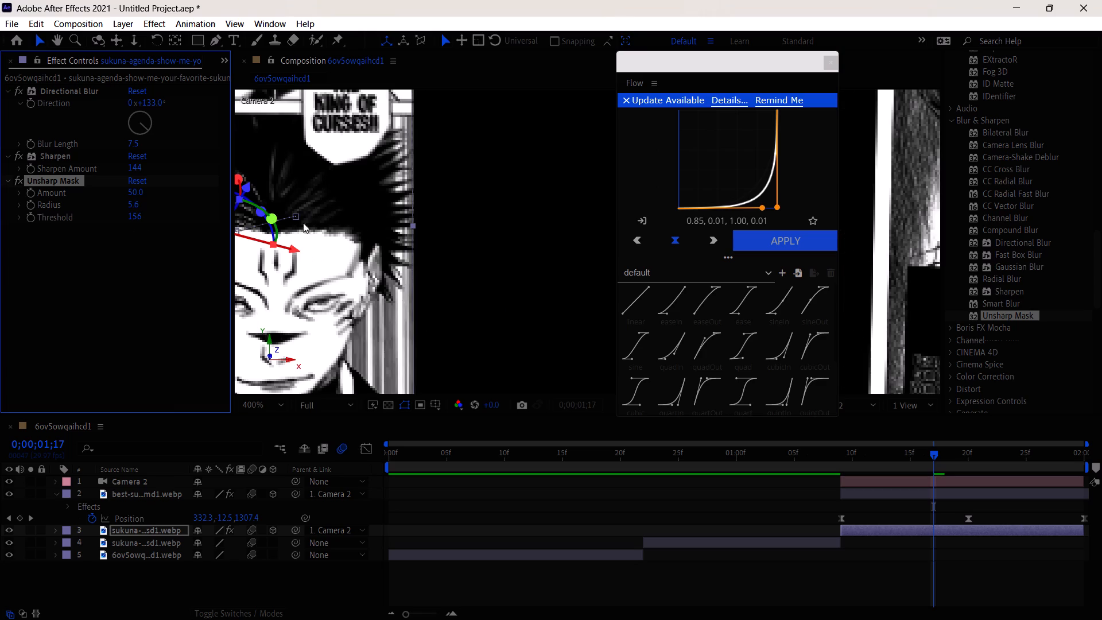
drag(139, 216, 131, 219)
scroll(340, 246, down, 1)
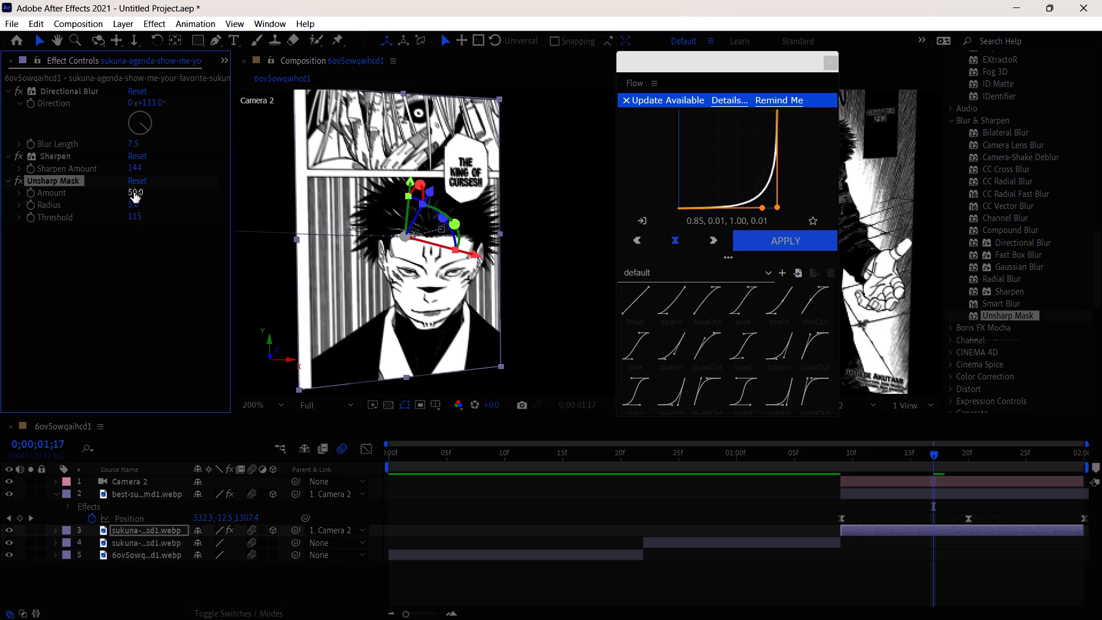
drag(134, 192, 201, 199)
drag(201, 199, 205, 199)
scroll(385, 239, up, 2)
scroll(372, 237, down, 2)
Set layer 2's Unsharp Mask to Radius 5.3, Threshold 66 and Amount 103, with the Flow window moved clear of the settings.
drag(778, 55, 290, 141)
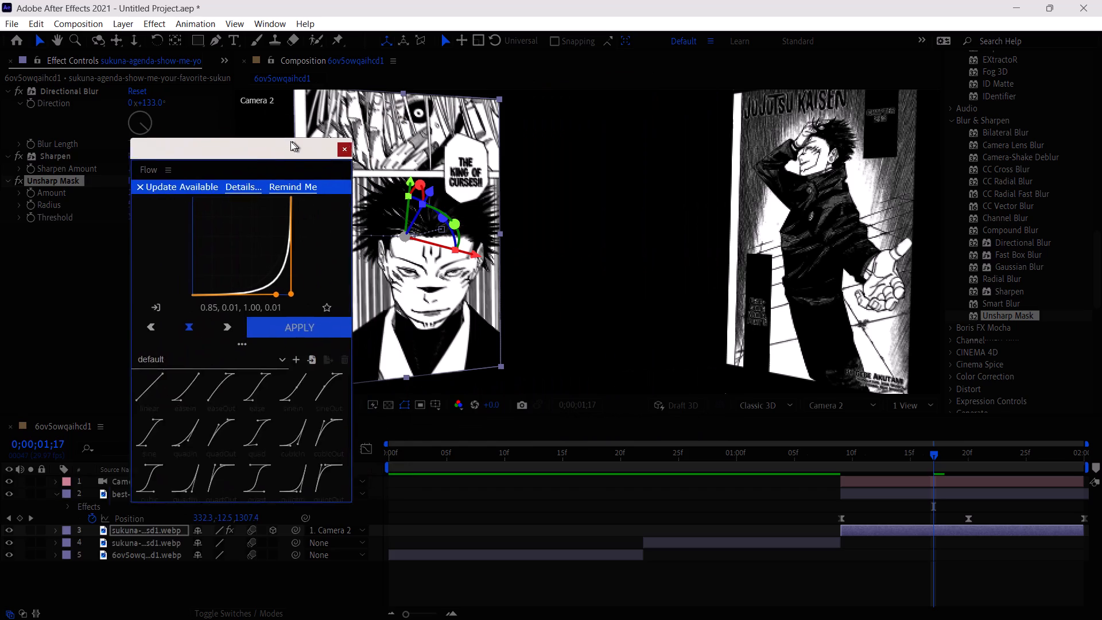
drag(290, 141, 143, 98)
click(912, 493)
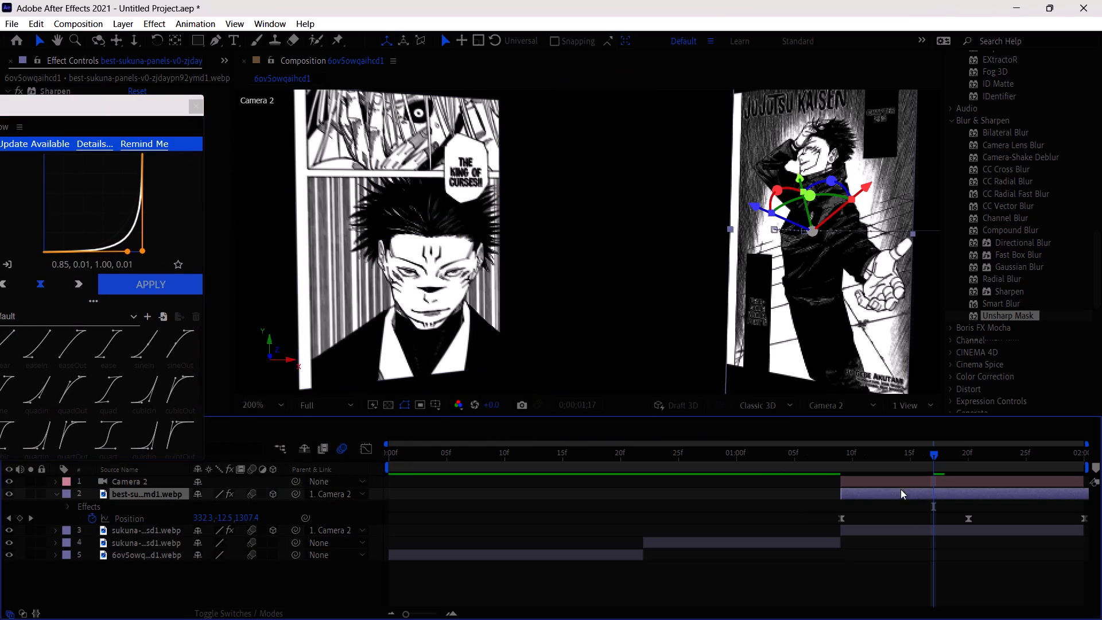
drag(129, 109, 230, 129)
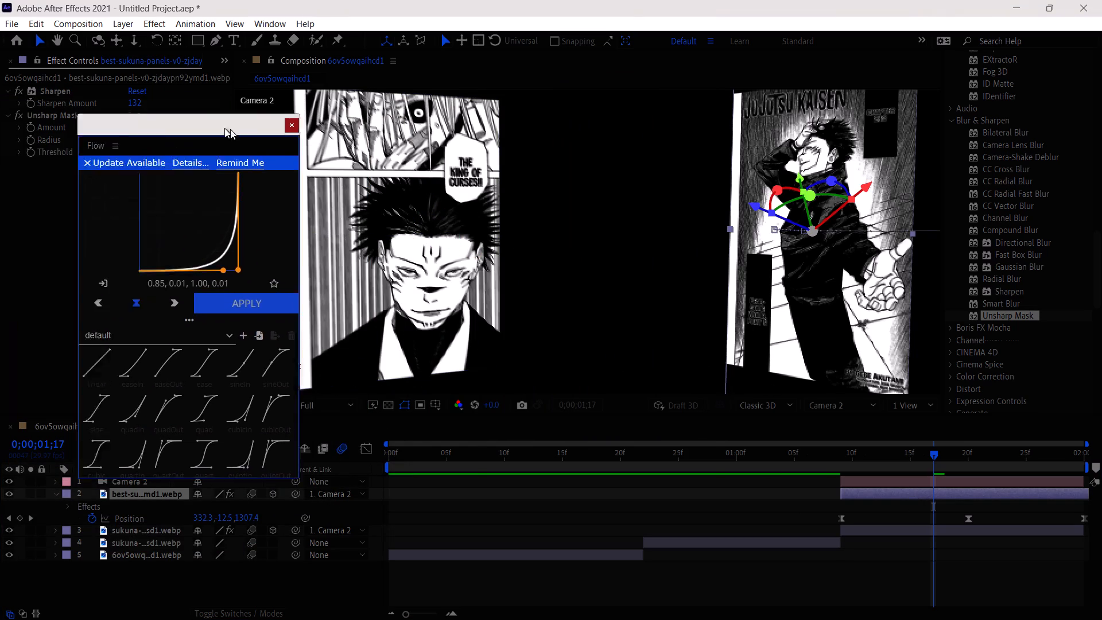
drag(230, 129, 633, 115)
drag(135, 138, 145, 140)
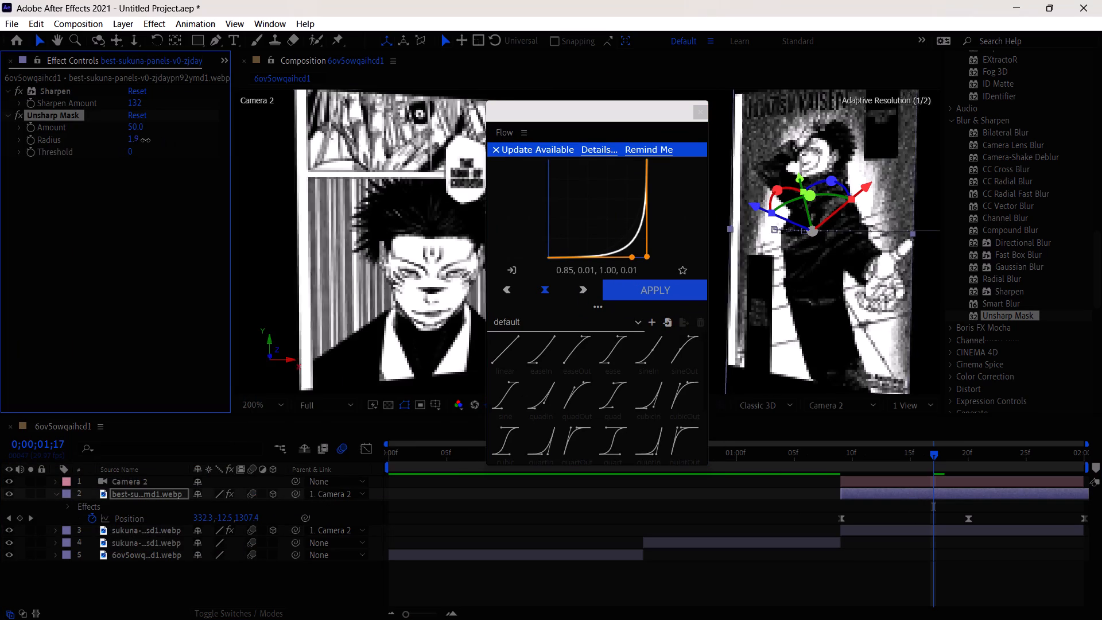
drag(145, 140, 173, 145)
drag(131, 152, 147, 152)
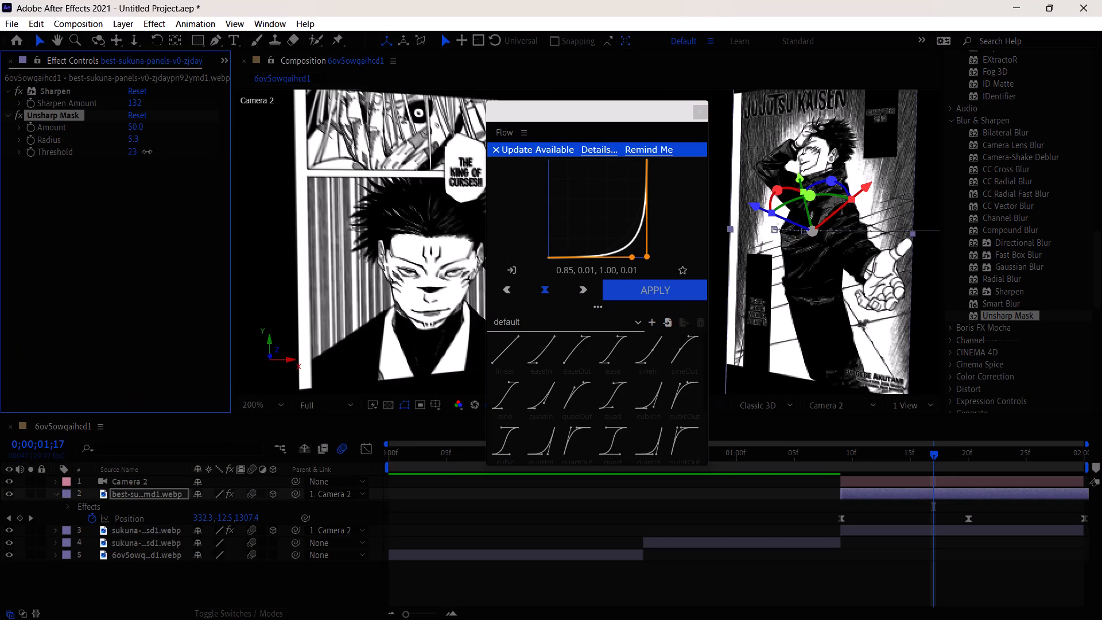
drag(147, 152, 153, 154)
drag(135, 131, 175, 133)
Move the Flow window off the composition view and scrub through the timeline to check the sharpened panels in motion.
drag(598, 114, 96, 90)
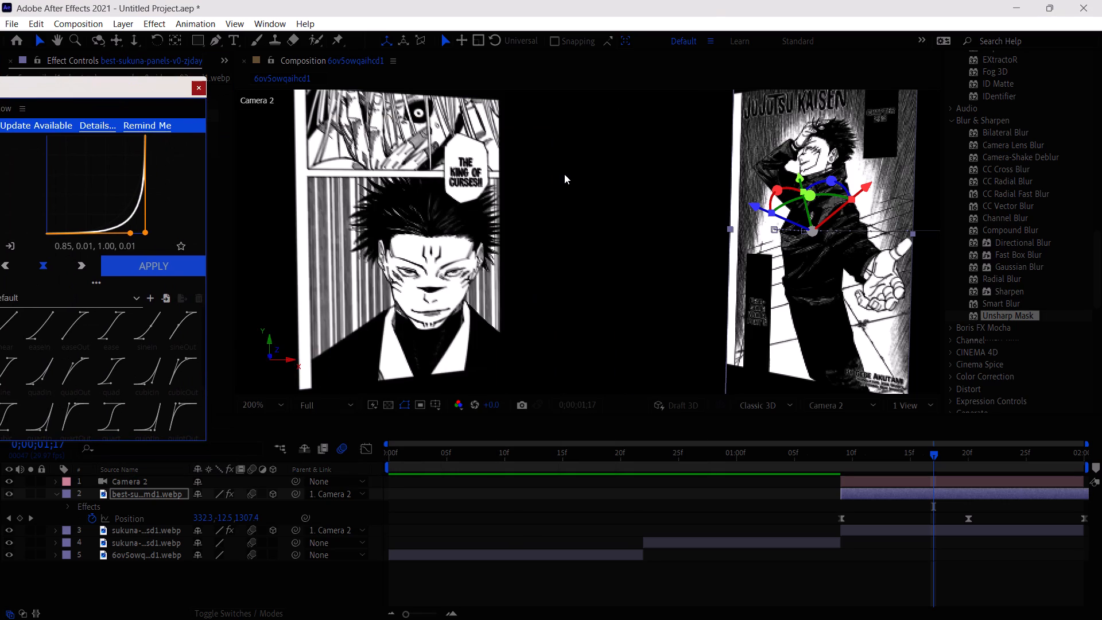
scroll(564, 174, down, 1)
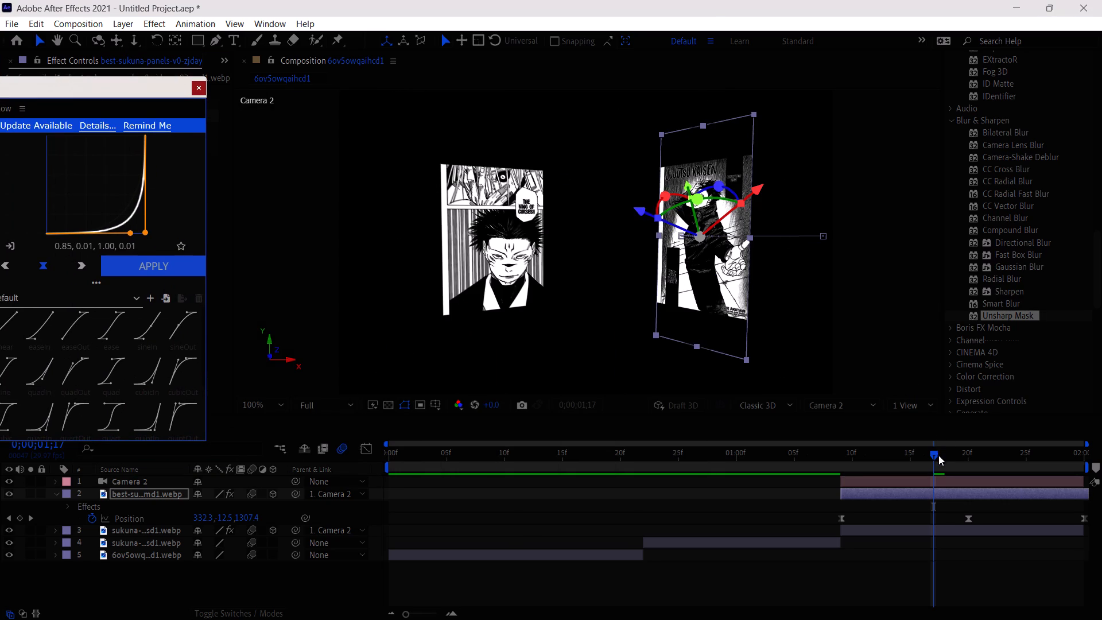
drag(938, 455, 1003, 460)
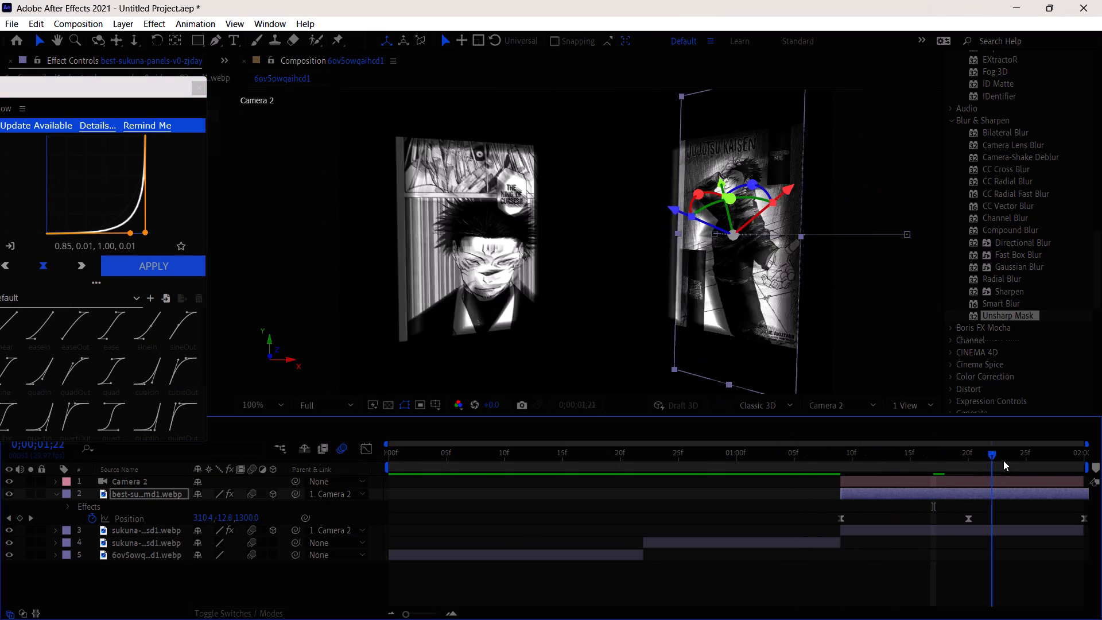
drag(1003, 460, 886, 475)
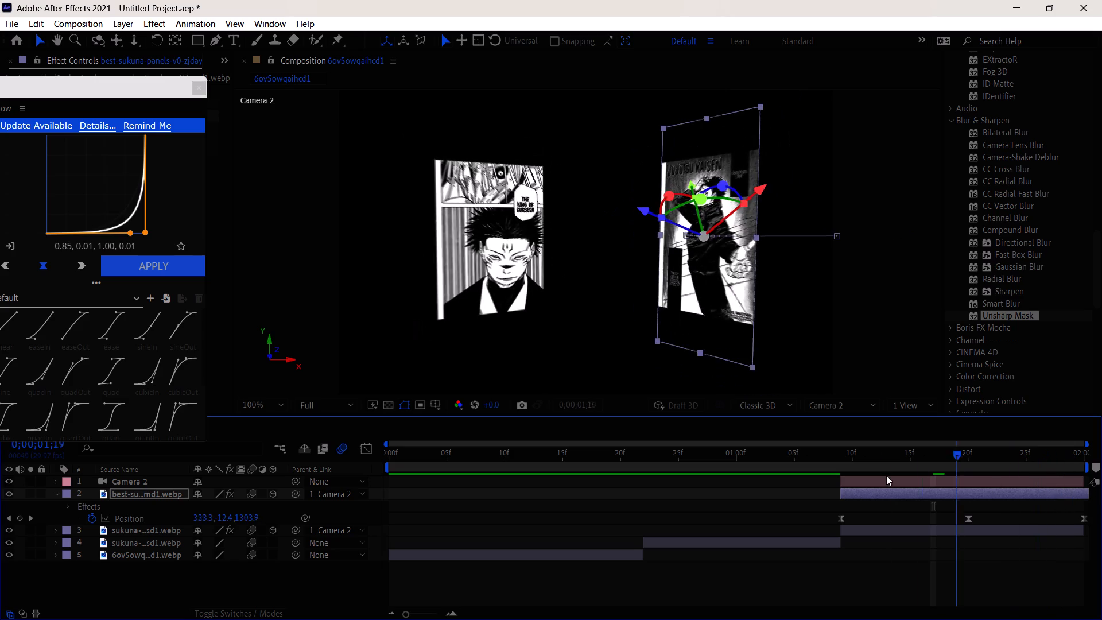
drag(886, 475, 732, 442)
Dock the Flow window between the composition view and Effects & Presets, and widen it until its curve and Apply control fit.
drag(118, 98, 145, 87)
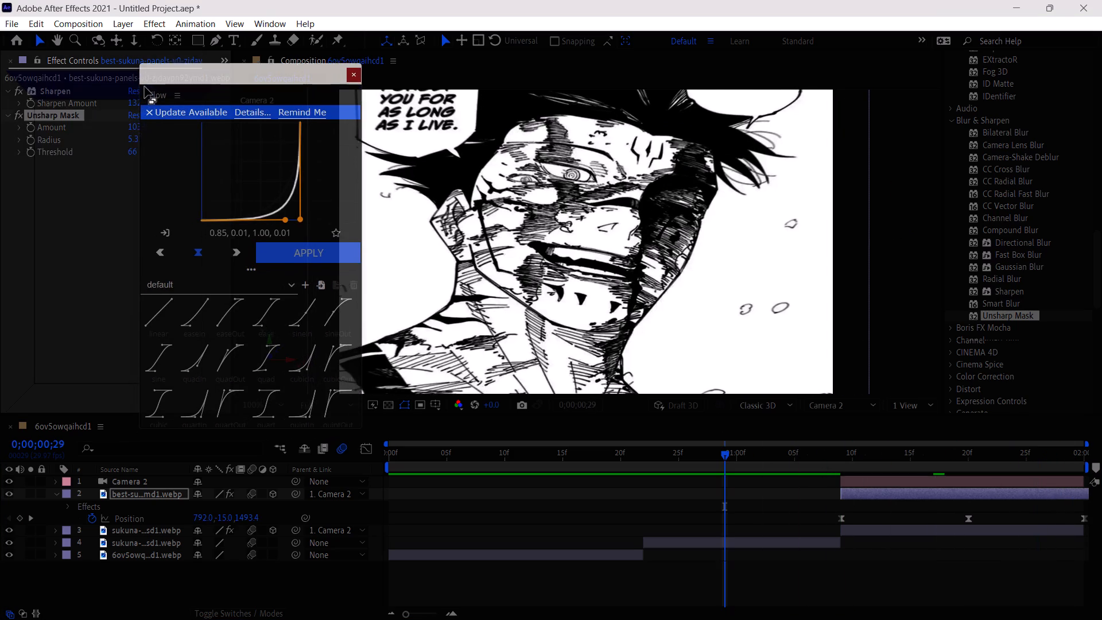
drag(145, 87, 586, 129)
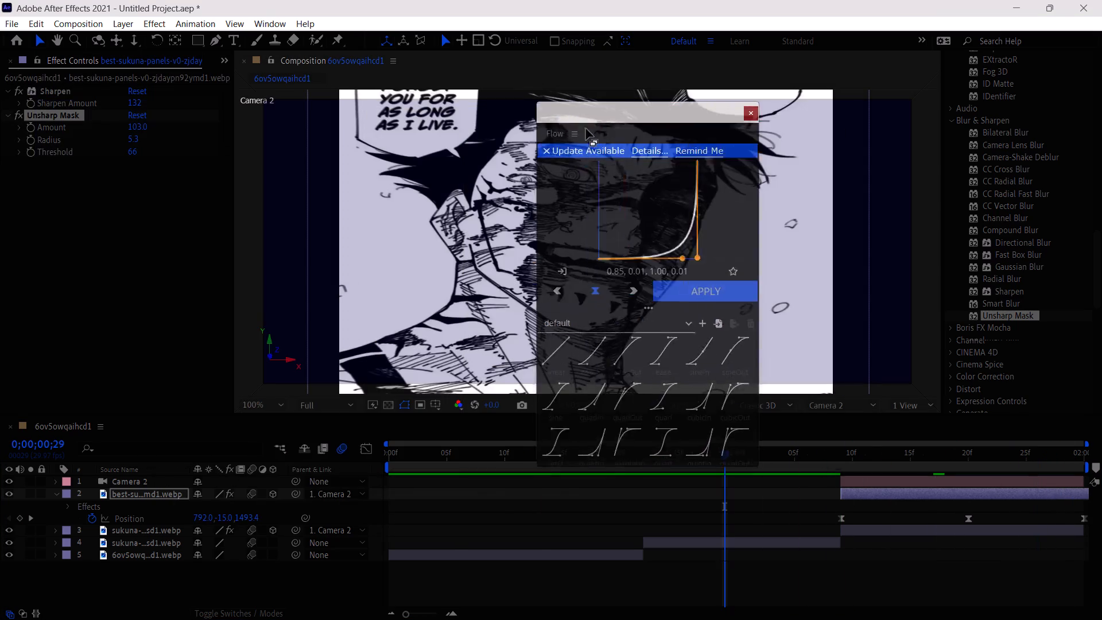
drag(586, 129, 936, 156)
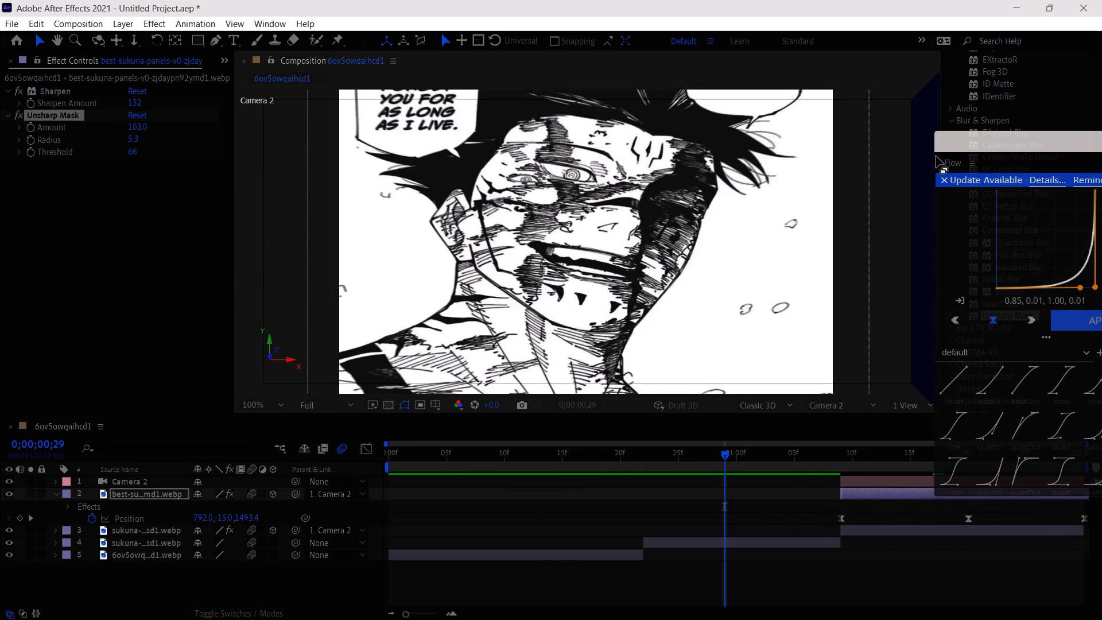
drag(936, 156, 975, 114)
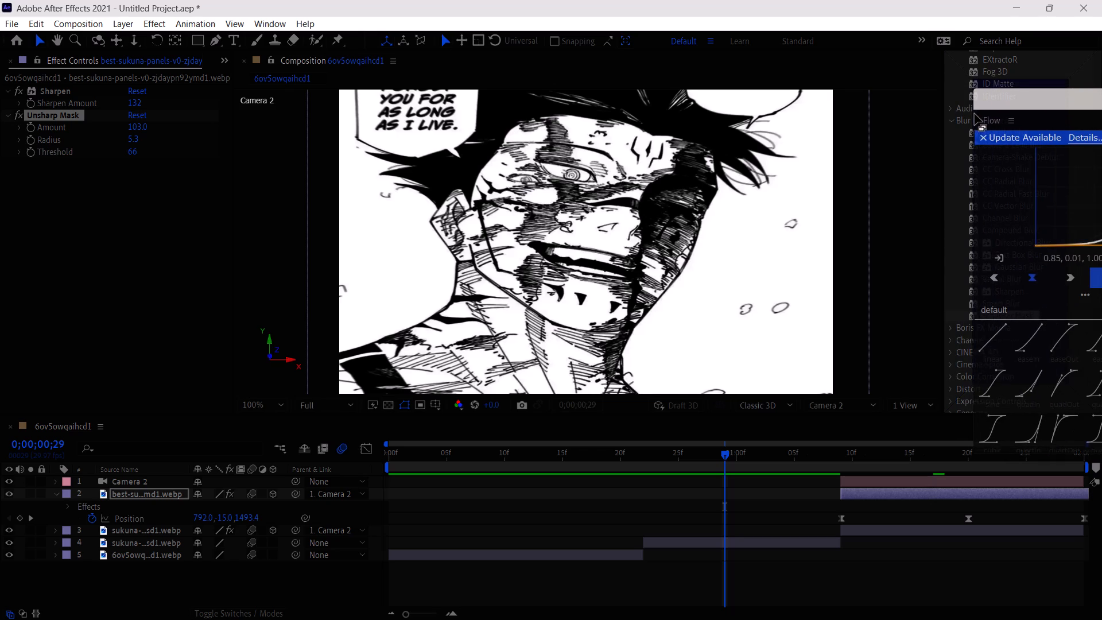
drag(975, 114, 967, 114)
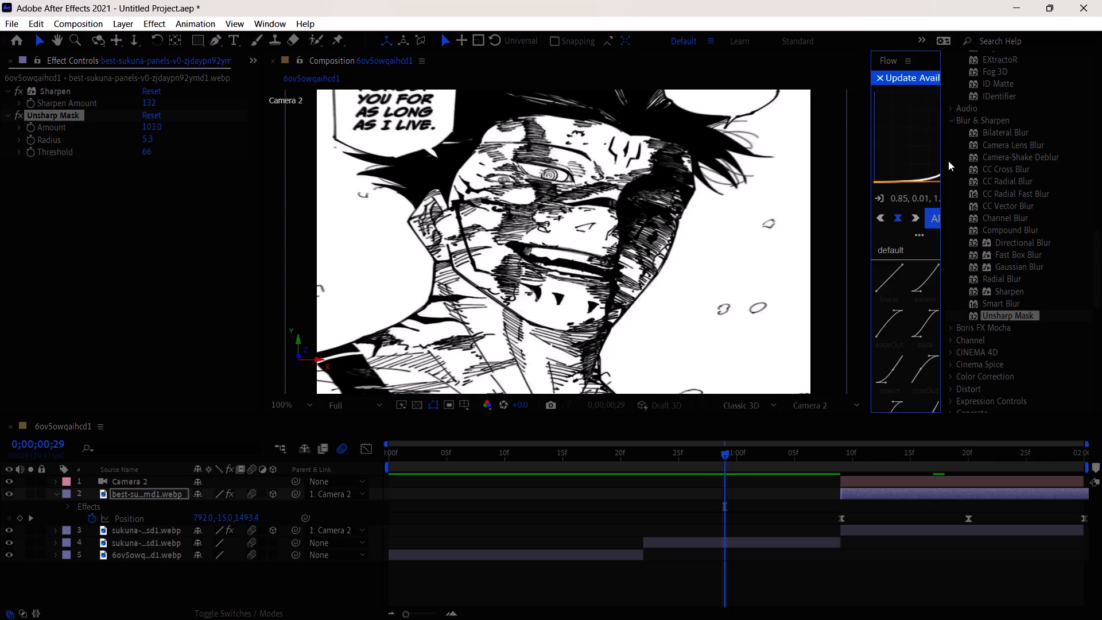
drag(942, 162, 992, 168)
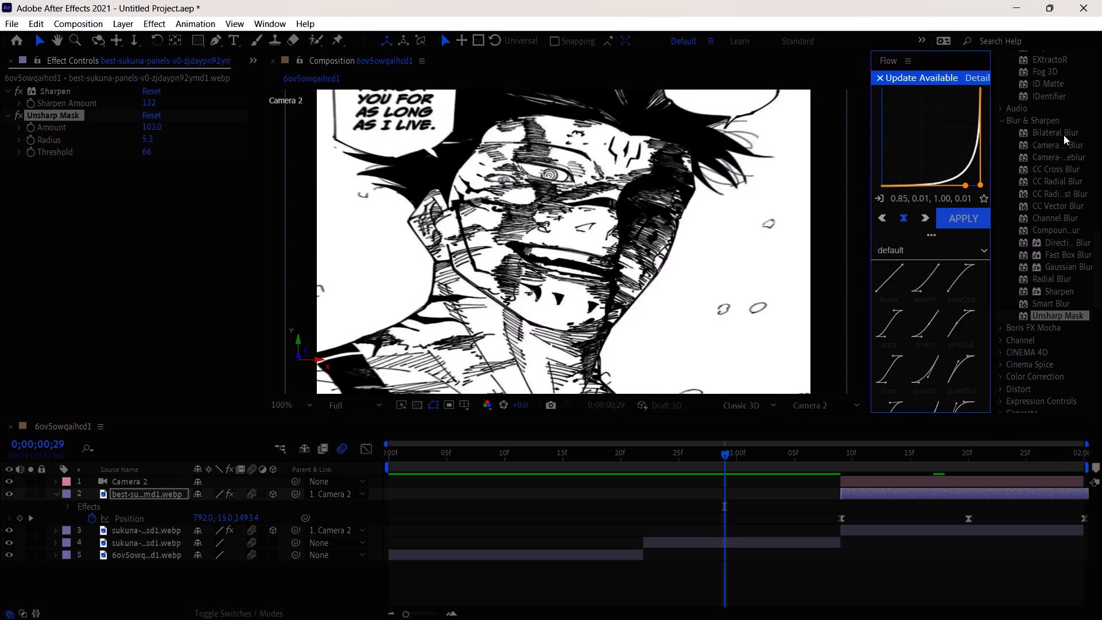
Open the Preview controls and play the animation from 0;00;00;29 to check the panel transition.
scroll(1035, 203, up, 3)
scroll(1038, 202, up, 19)
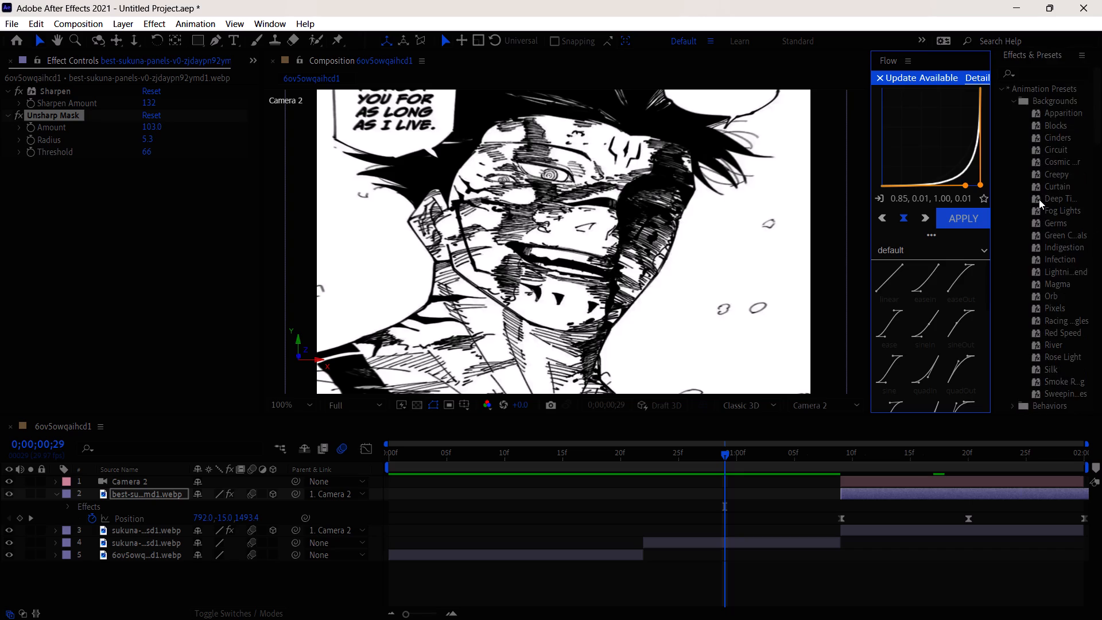
scroll(1039, 199, up, 4)
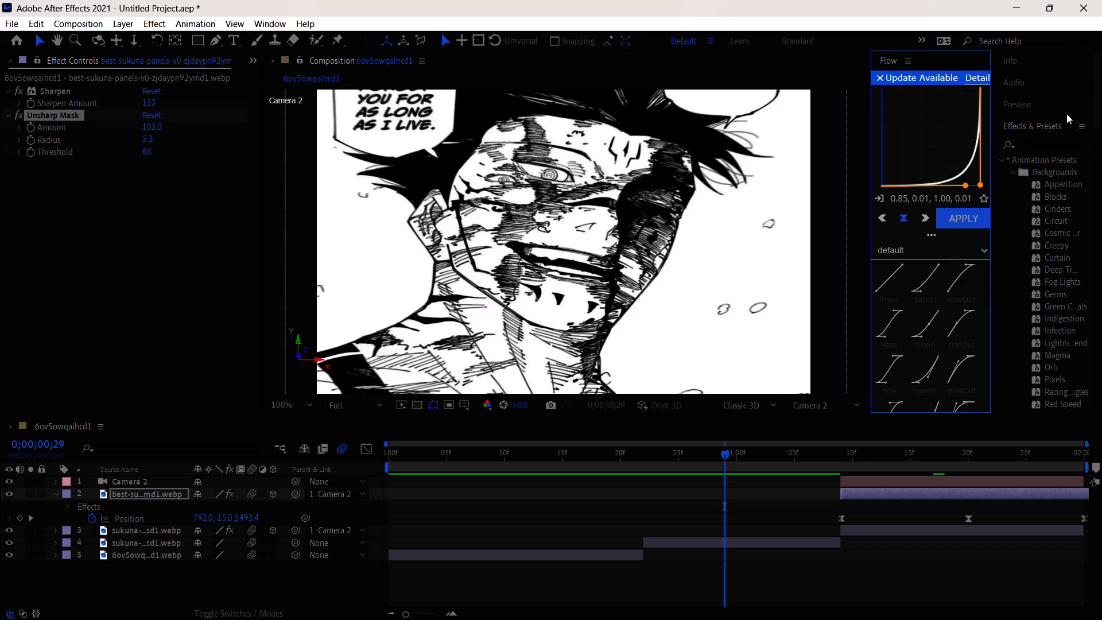
click(1083, 126)
click(1083, 126)
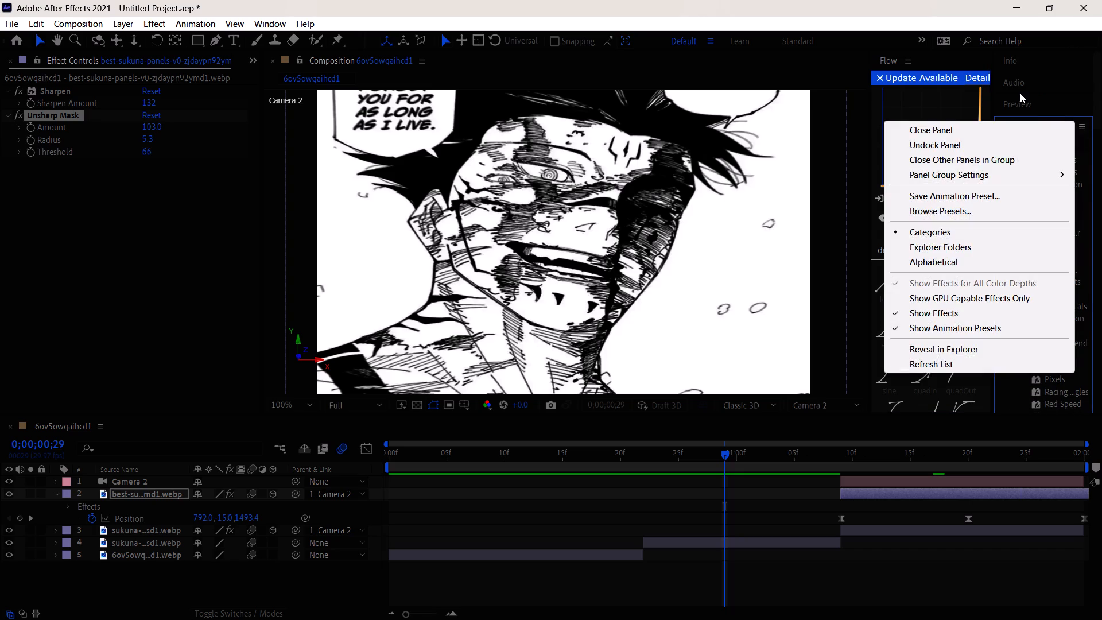
click(1020, 93)
click(1023, 98)
click(1065, 126)
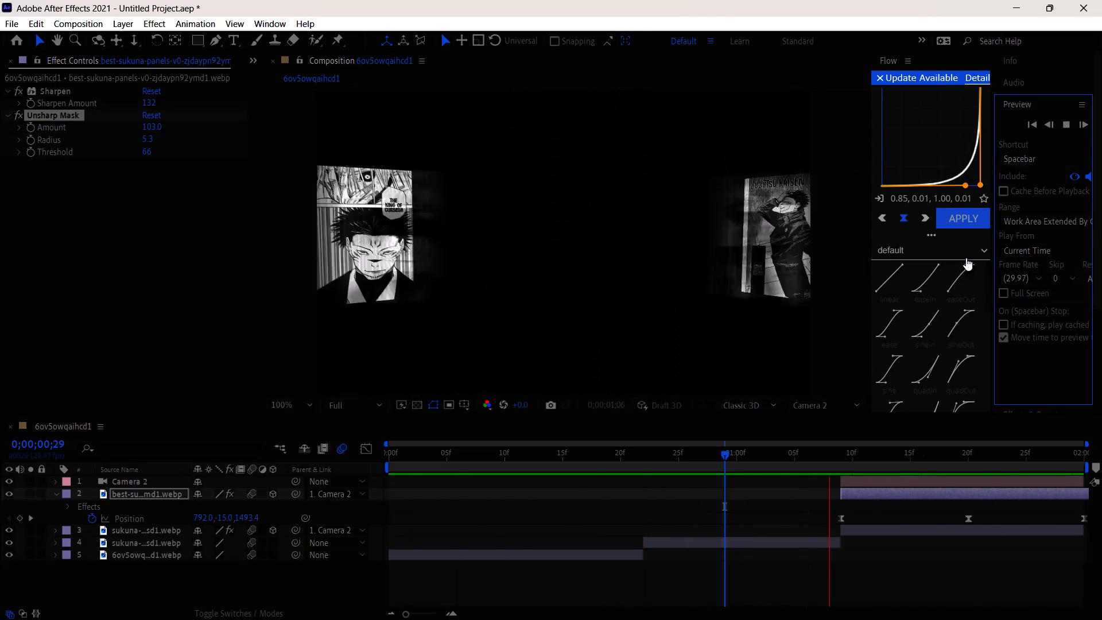
drag(801, 452, 760, 463)
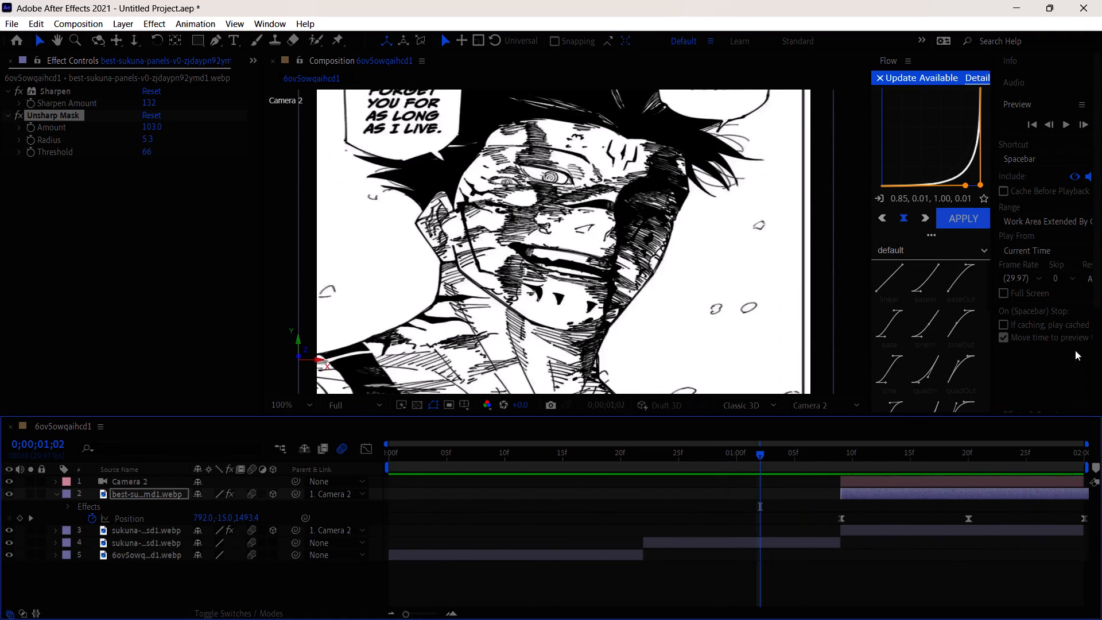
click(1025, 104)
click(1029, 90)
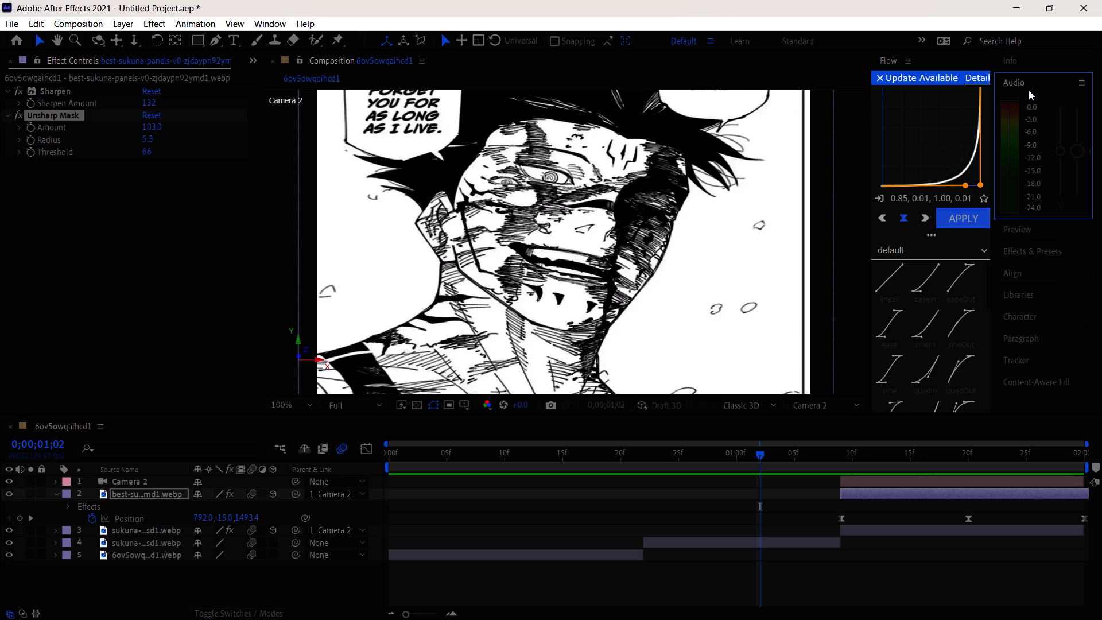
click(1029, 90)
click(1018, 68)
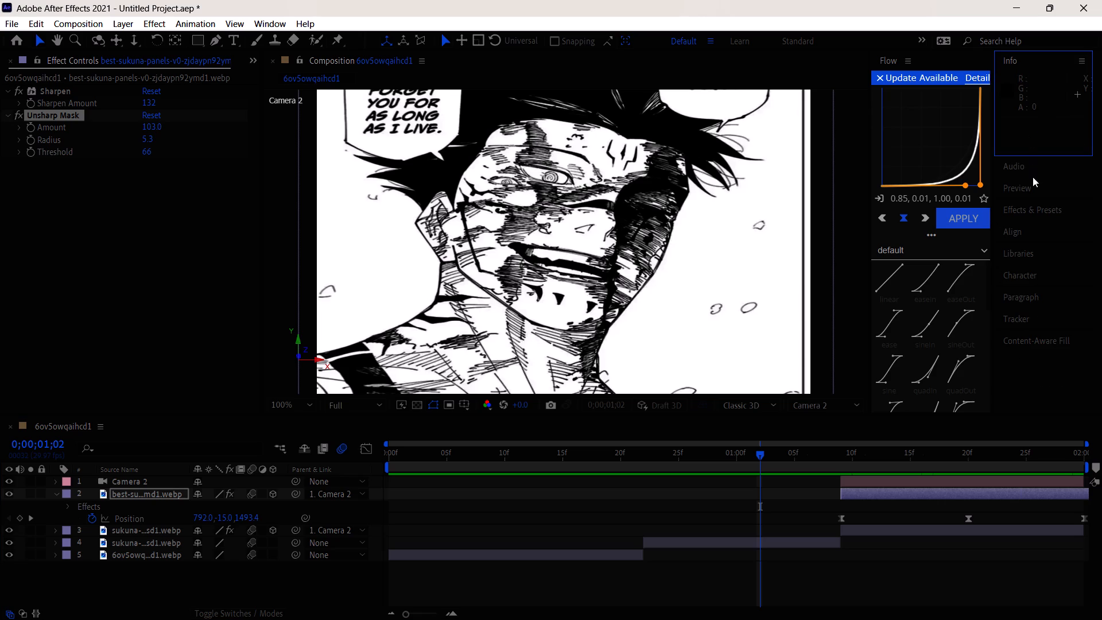
Open Effects & Presets and look through the Animation Presets folders, including Sound Effects and Text.
click(1037, 257)
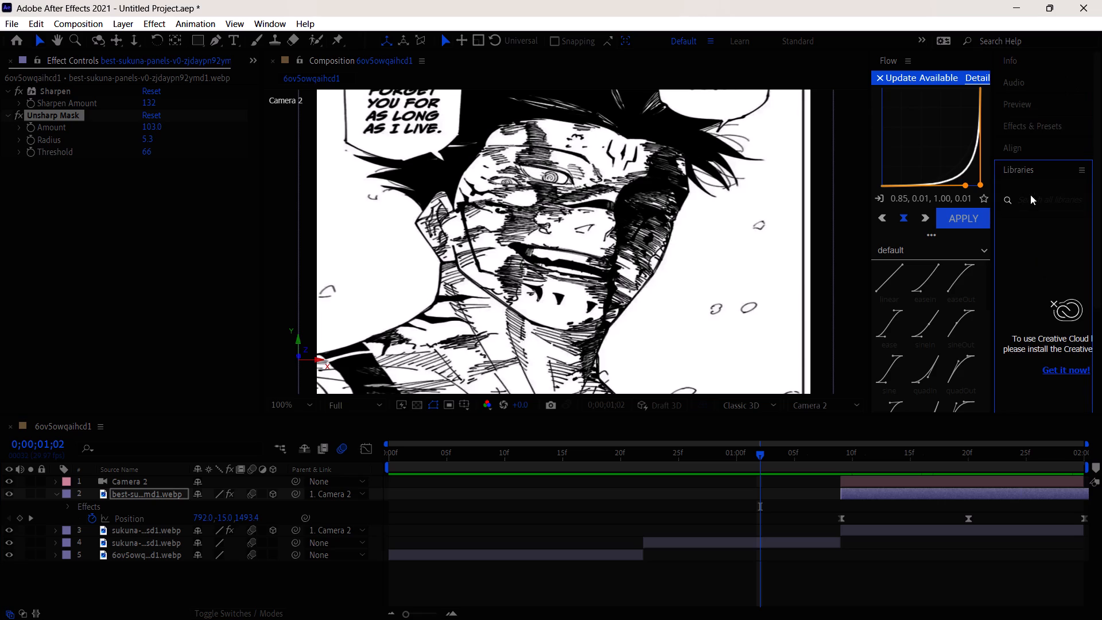
click(1027, 168)
click(1036, 121)
scroll(1052, 265, down, 2)
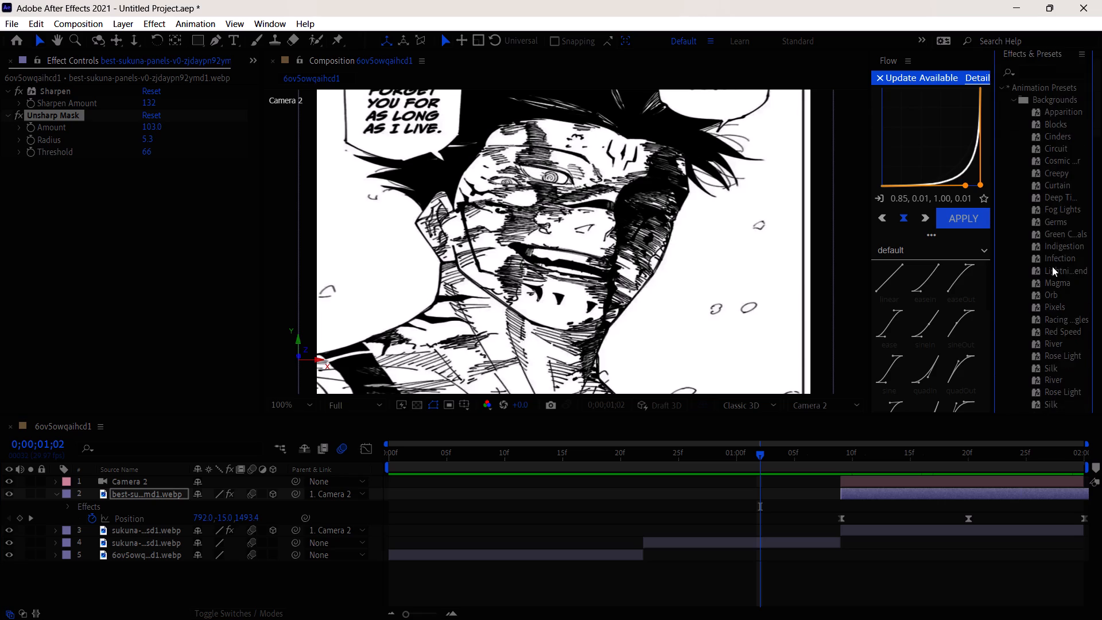
scroll(1052, 266, down, 6)
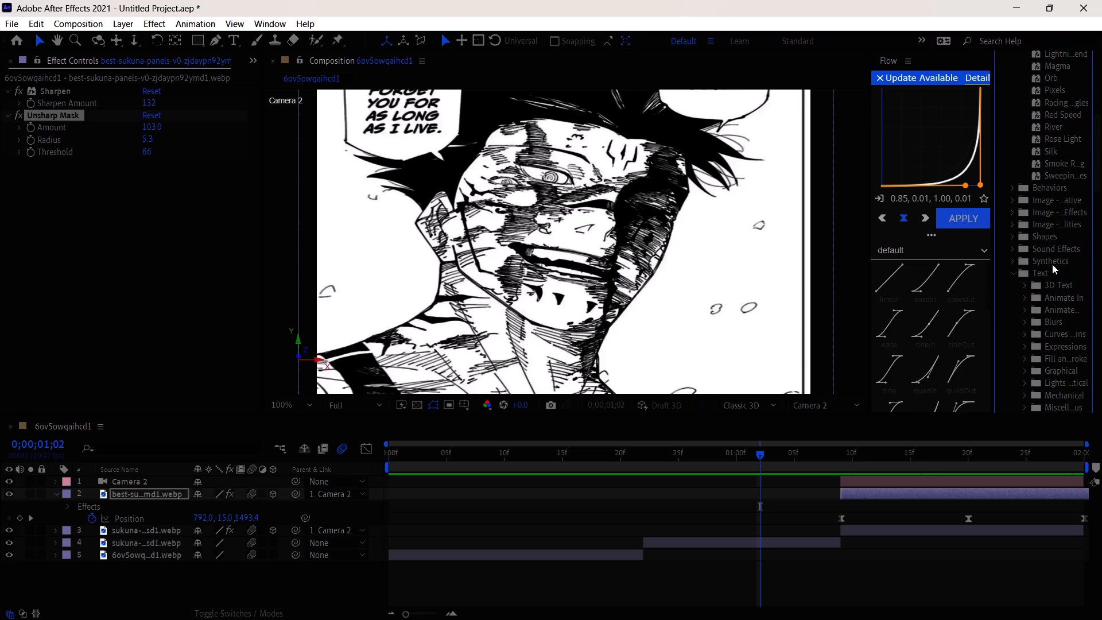
click(1050, 249)
click(1013, 250)
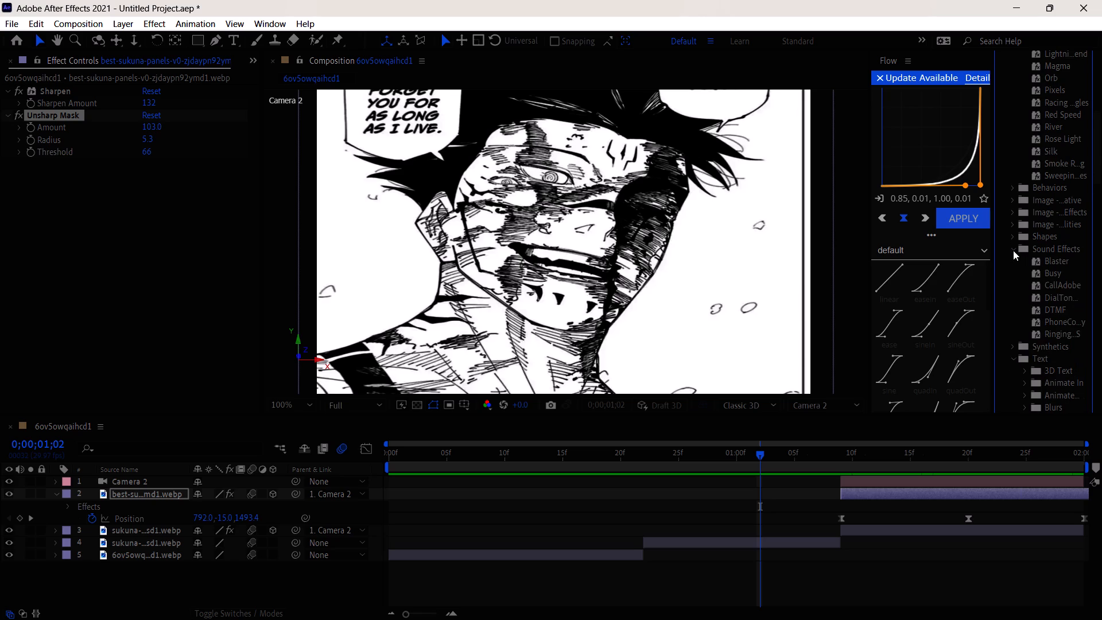
click(1015, 249)
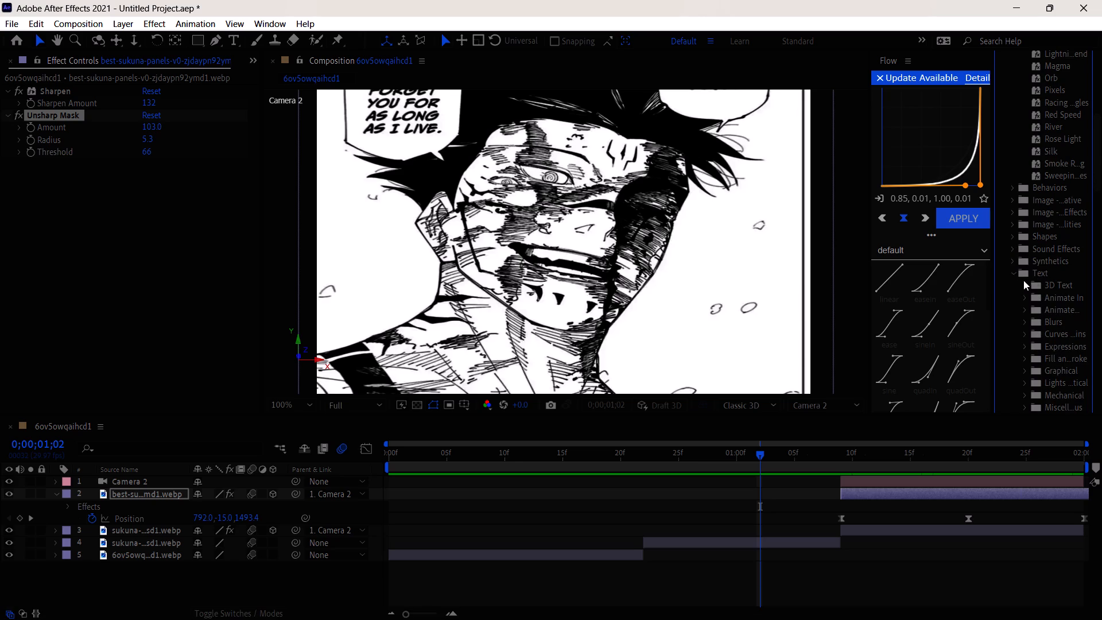
click(1014, 273)
scroll(1014, 276, down, 4)
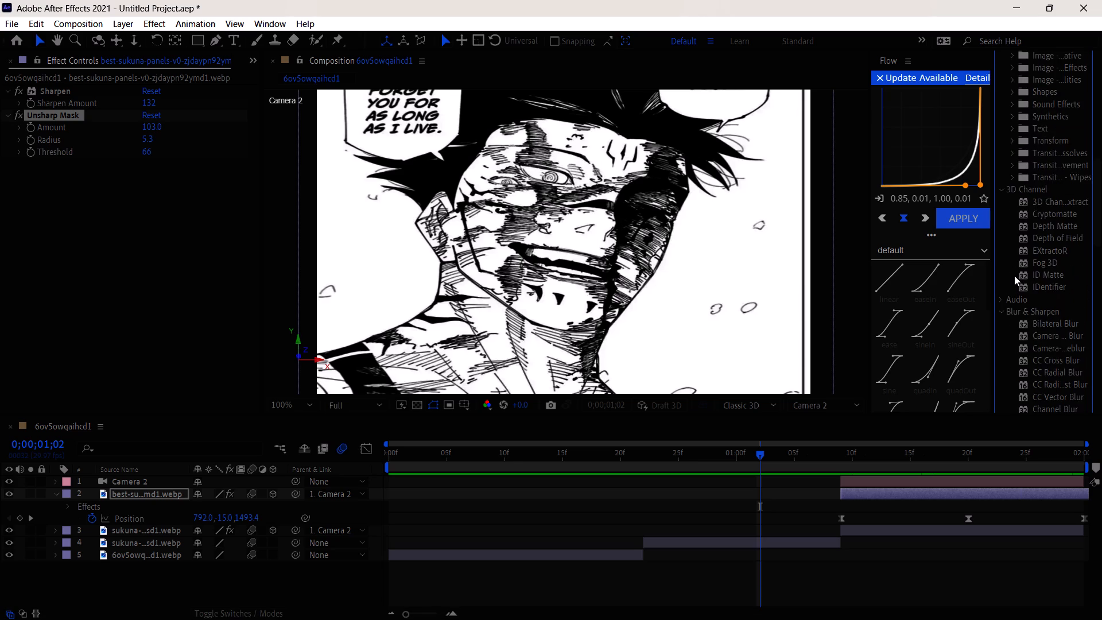
Look through the effect categories from 3D Channel to Cinema Spice, expanding the collapsed ones such as Channel.
scroll(1014, 274, down, 5)
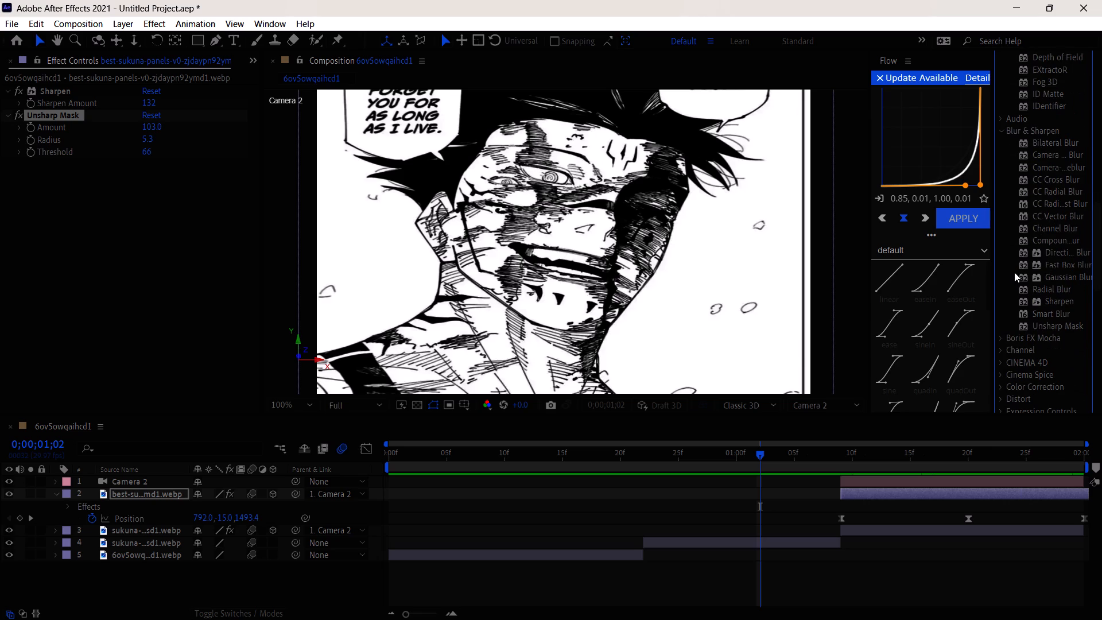
scroll(1014, 272, down, 1)
click(999, 299)
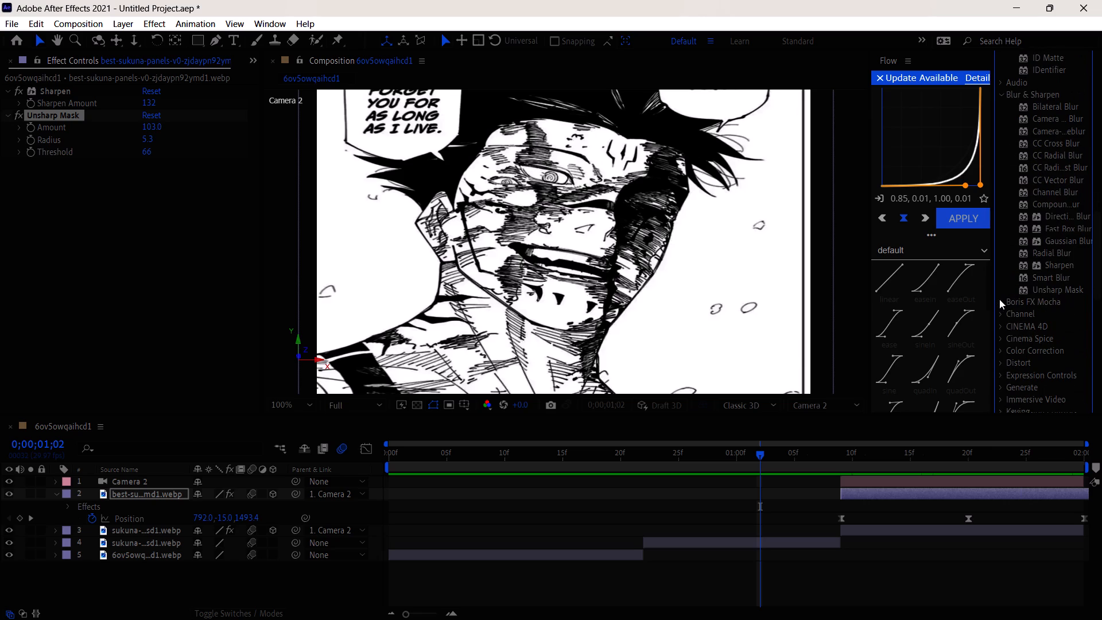
click(1003, 326)
scroll(1003, 326, down, 2)
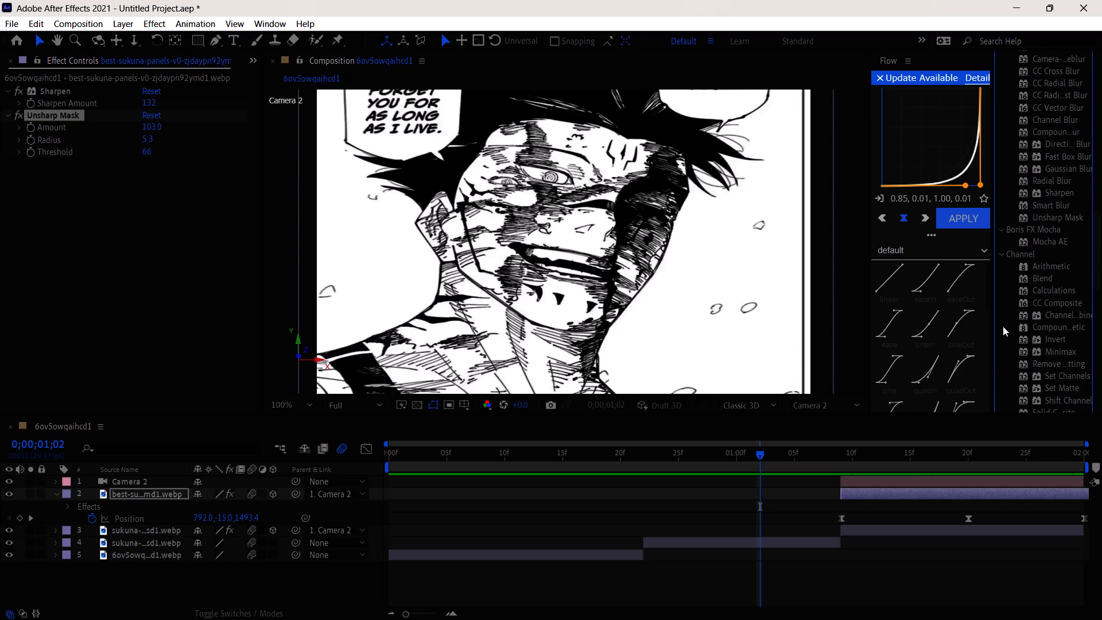
scroll(1003, 326, down, 3)
click(1001, 315)
scroll(1001, 315, down, 1)
click(1003, 308)
scroll(1003, 308, down, 1)
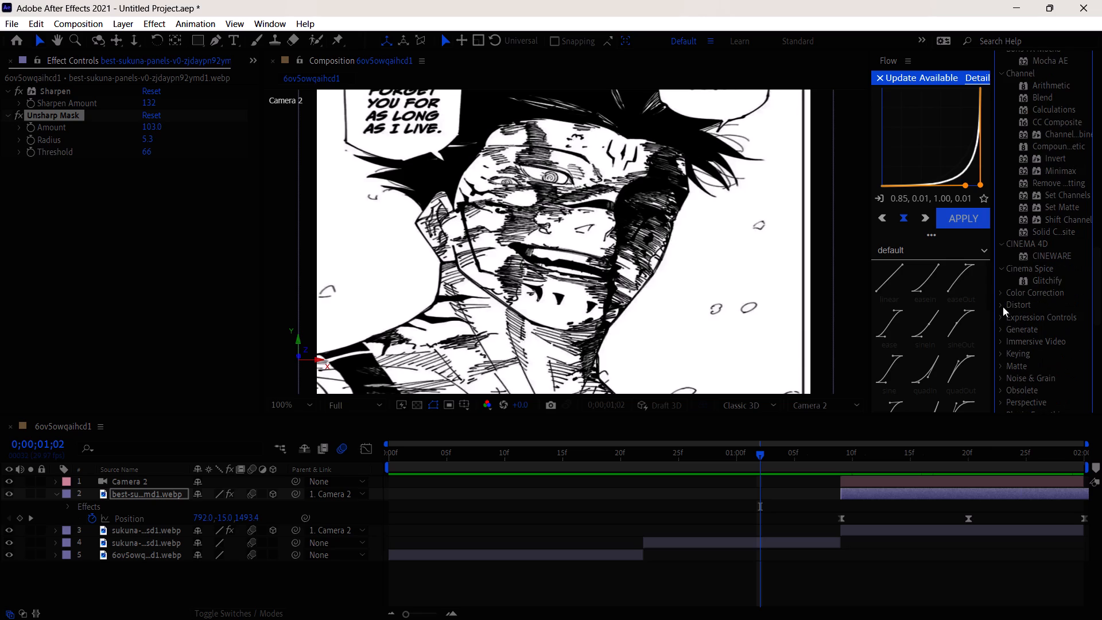
Examine the Color Correction and Distort effects and the plug-in categories below them for a suitable effect.
click(1001, 295)
scroll(1001, 295, down, 1)
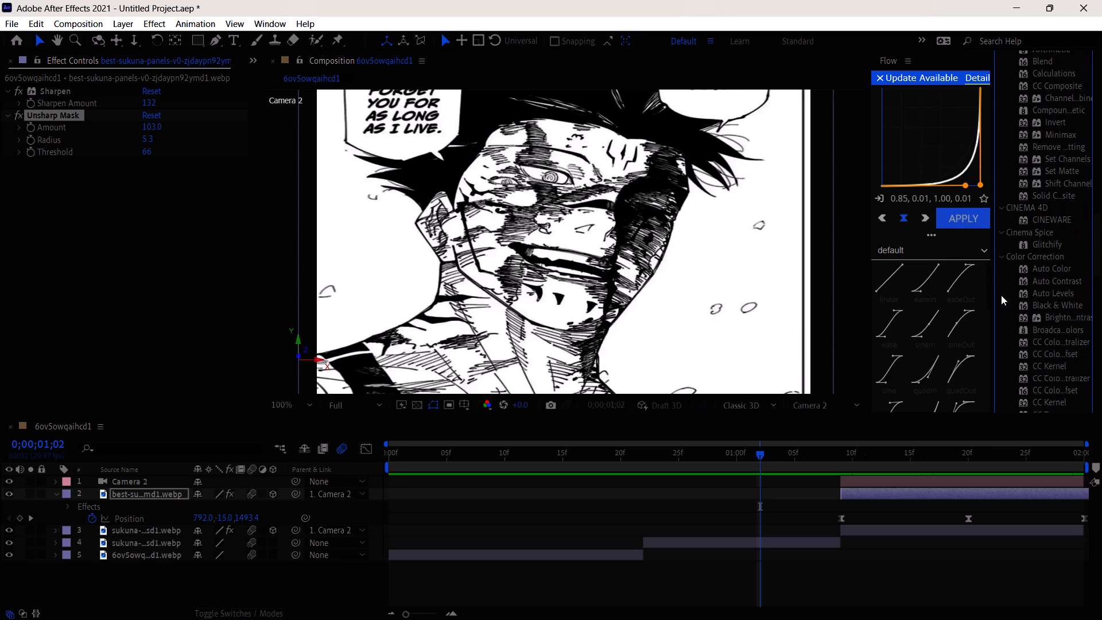
scroll(1001, 295, down, 10)
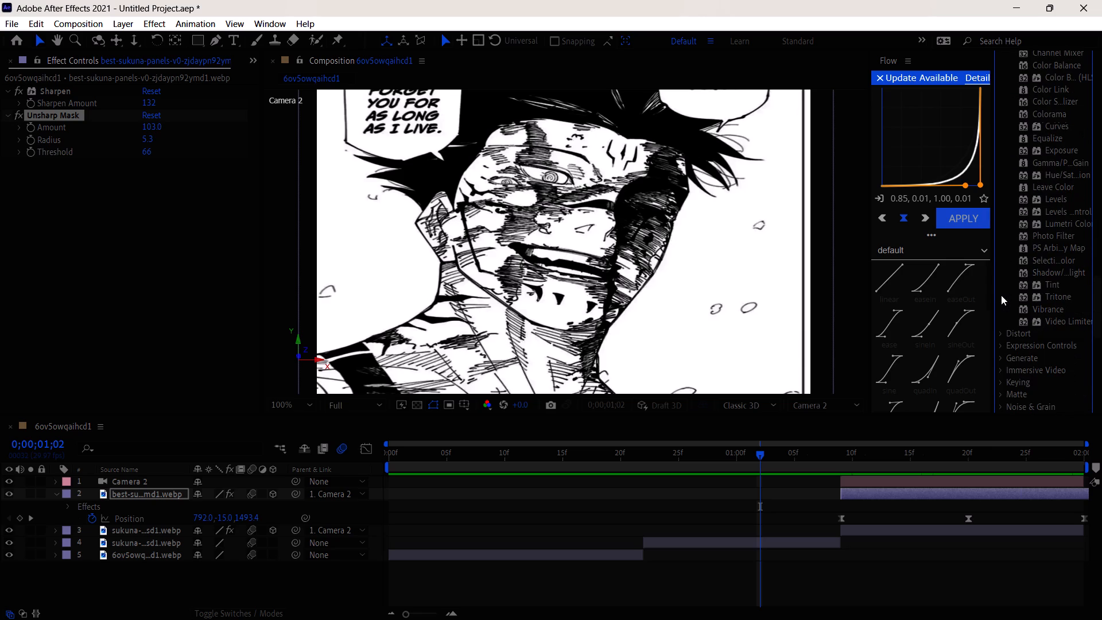
click(1005, 332)
click(999, 332)
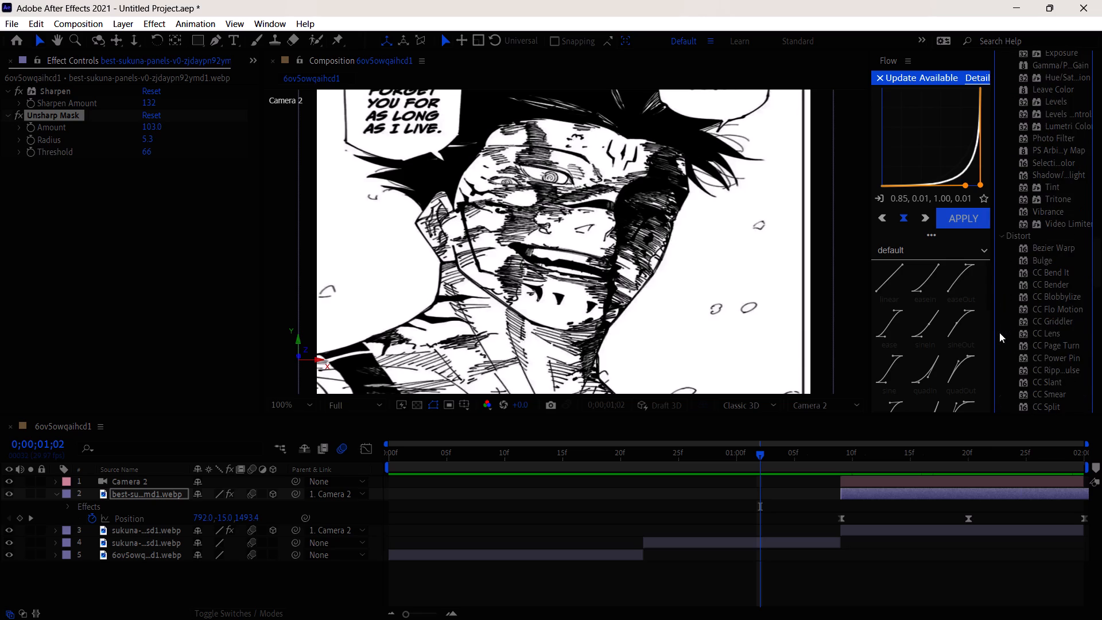
scroll(999, 331, down, 12)
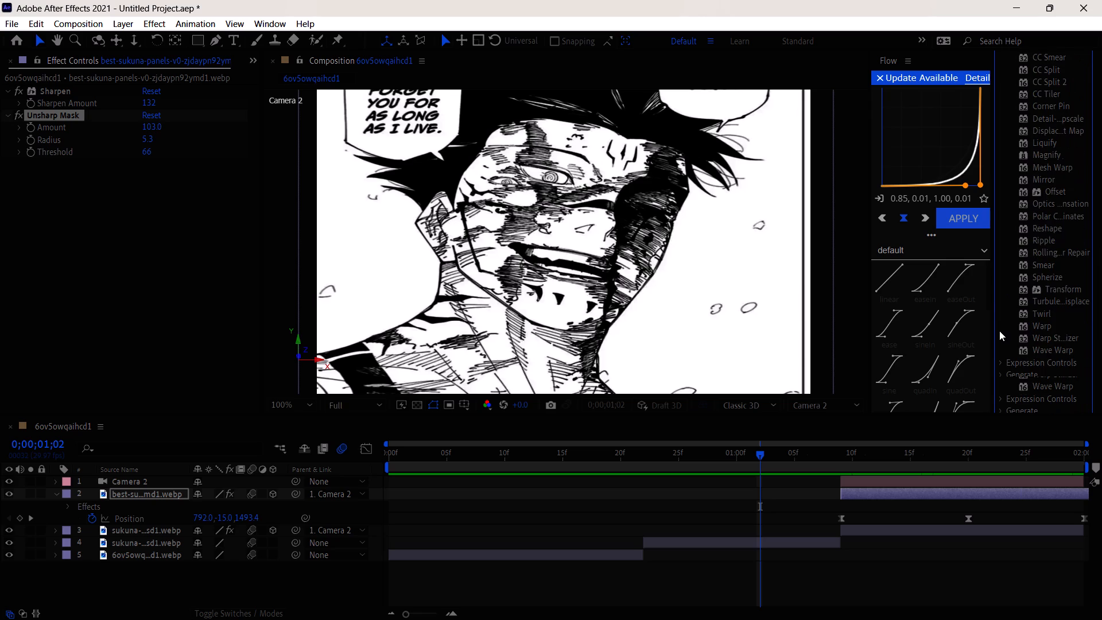
scroll(999, 331, down, 5)
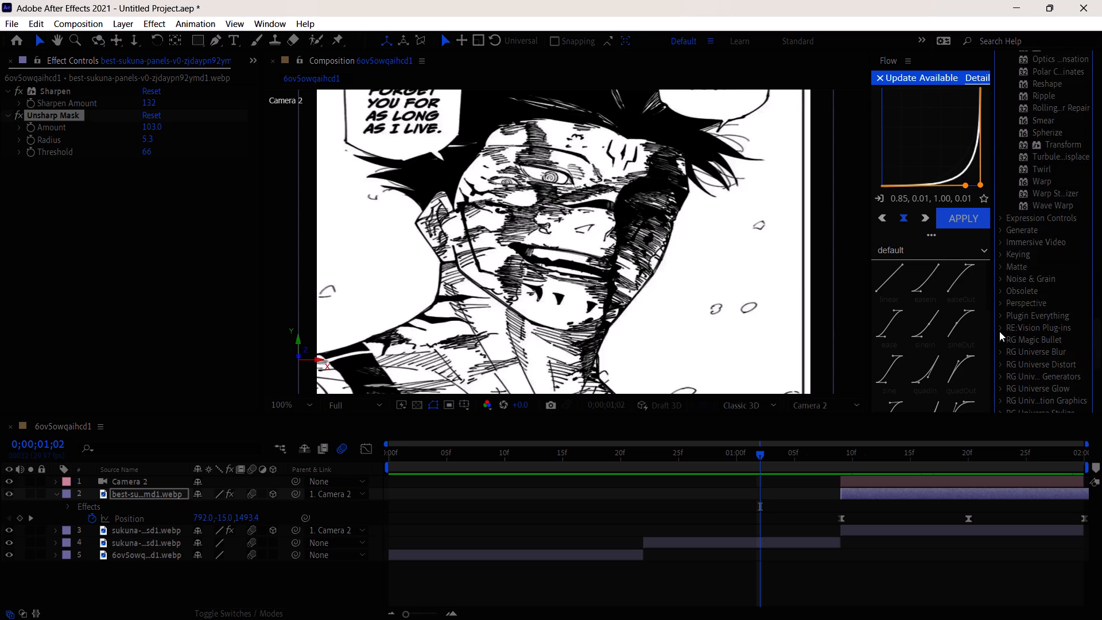
scroll(999, 331, down, 6)
scroll(995, 323, up, 7)
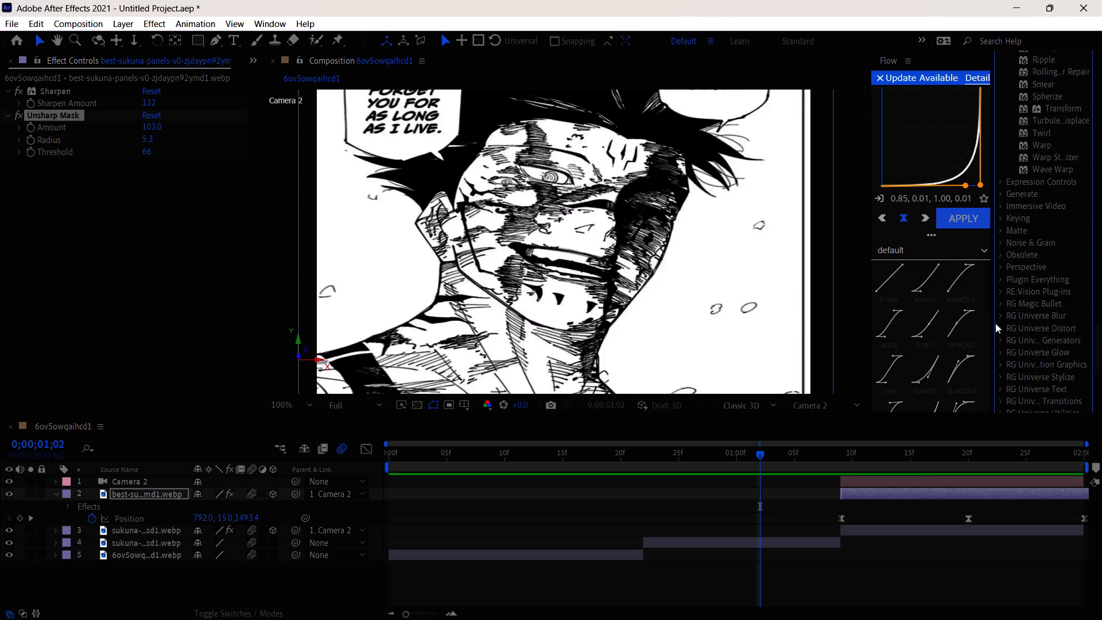
scroll(995, 323, up, 20)
scroll(995, 323, up, 20)
scroll(995, 323, up, 4)
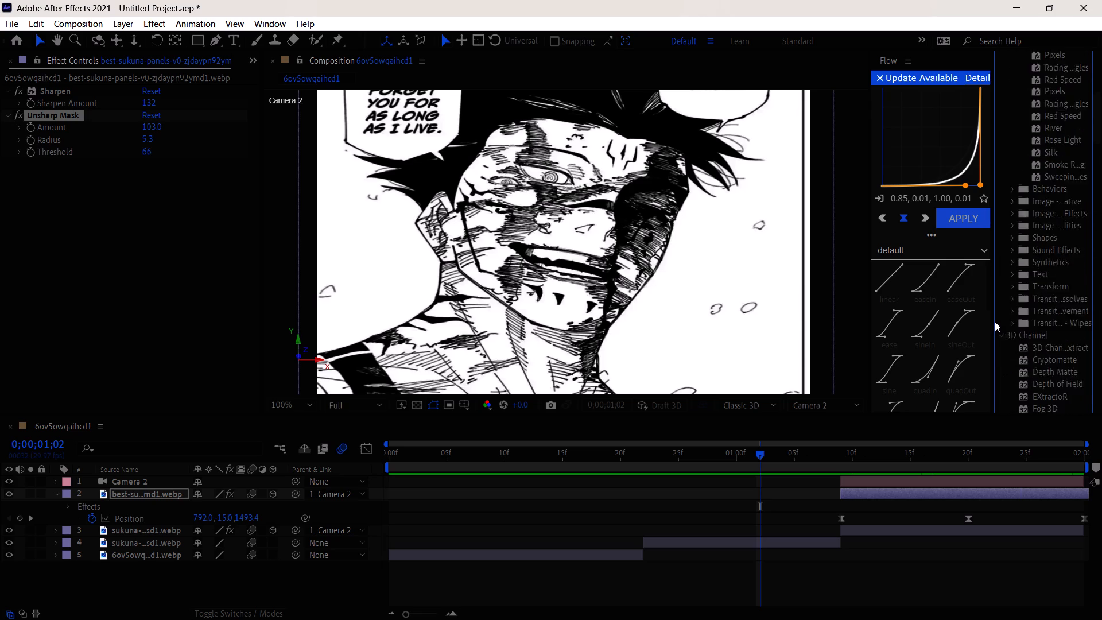
scroll(995, 321, up, 11)
Search the effects for "warp" and apply the Distort effect Warp to layer 5, the first manga panel.
click(1028, 144)
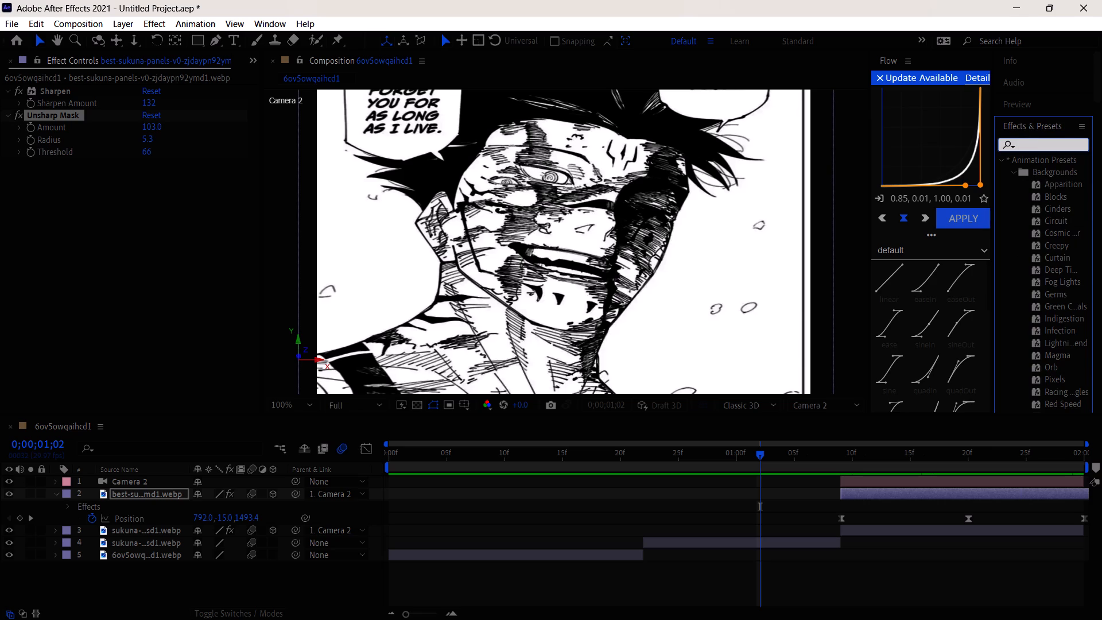
text(war)
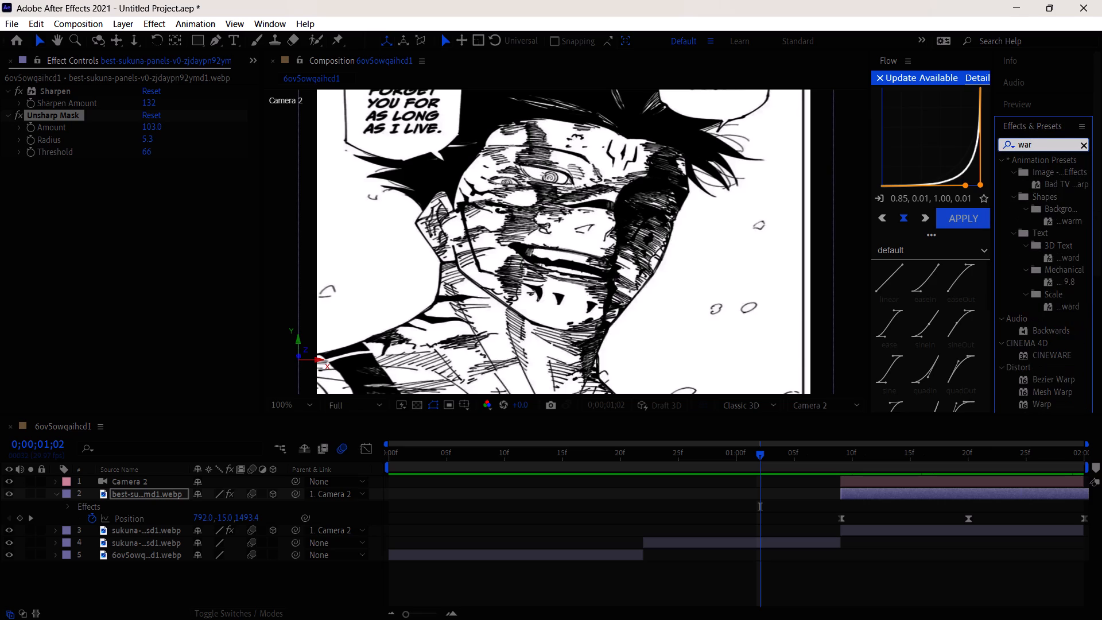
key(p)
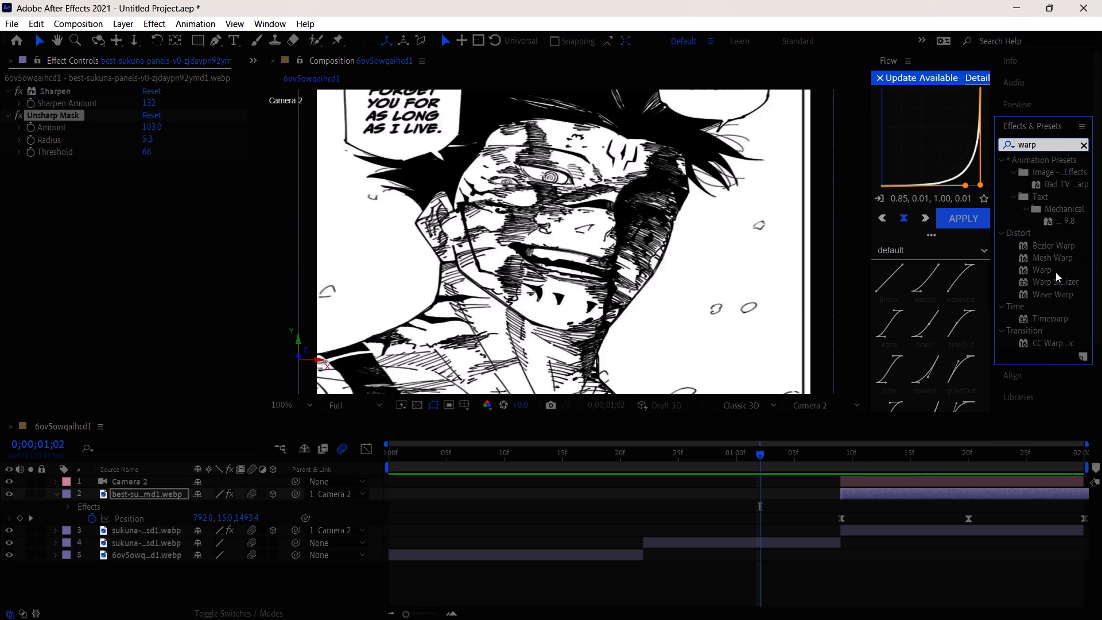
drag(1047, 272, 682, 548)
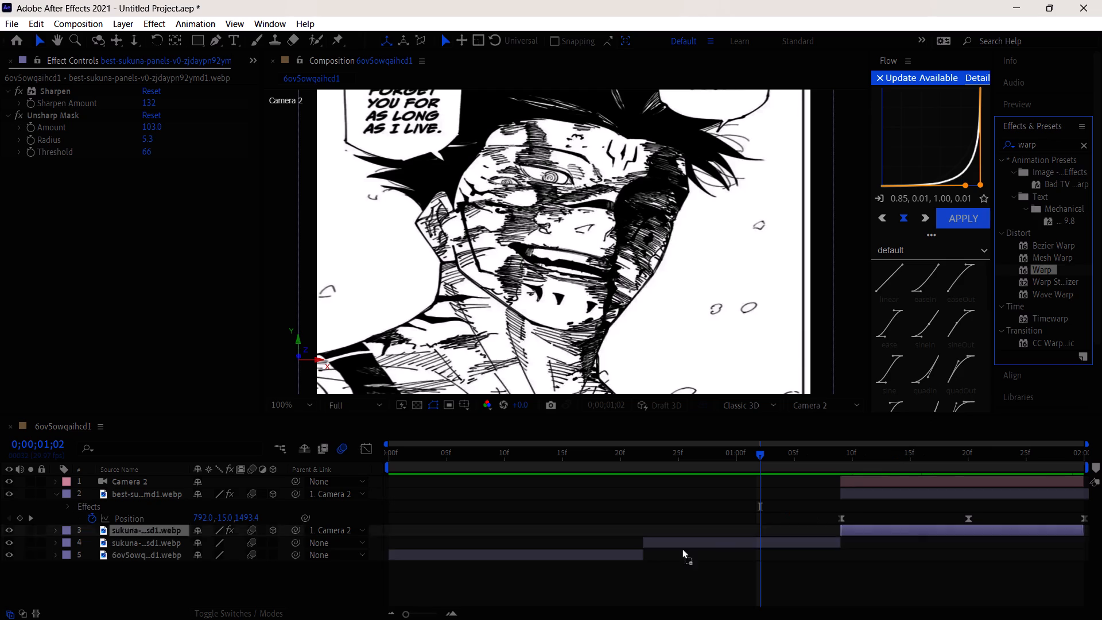
drag(682, 548, 548, 555)
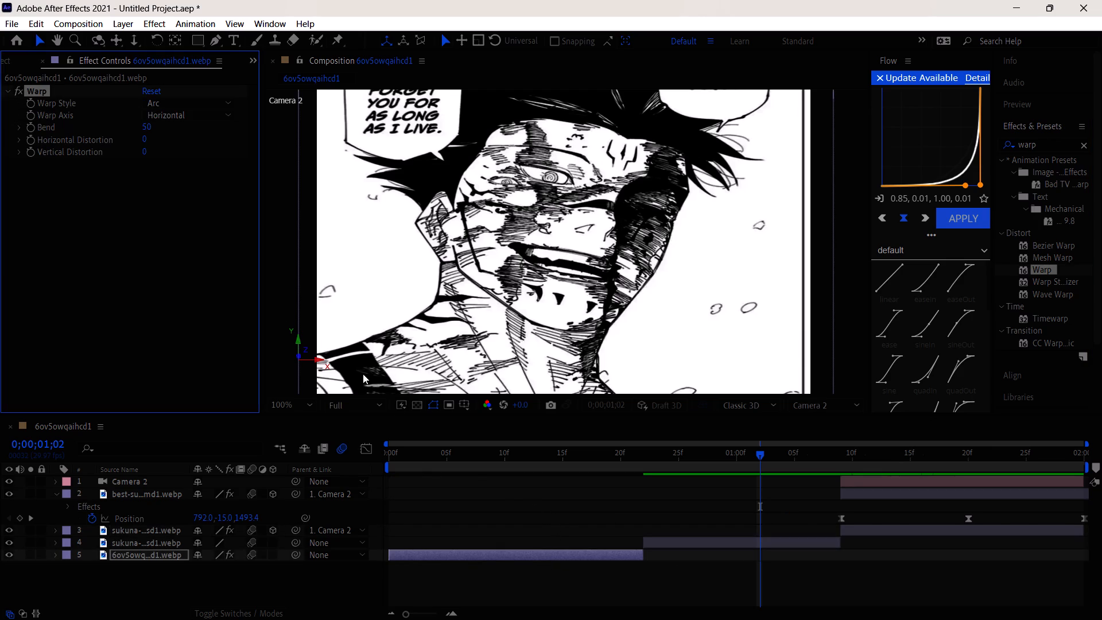
Check the warped panel across its opening frames, return to 0;00;00;00, and set Warp Style to FishEye.
drag(414, 454, 355, 456)
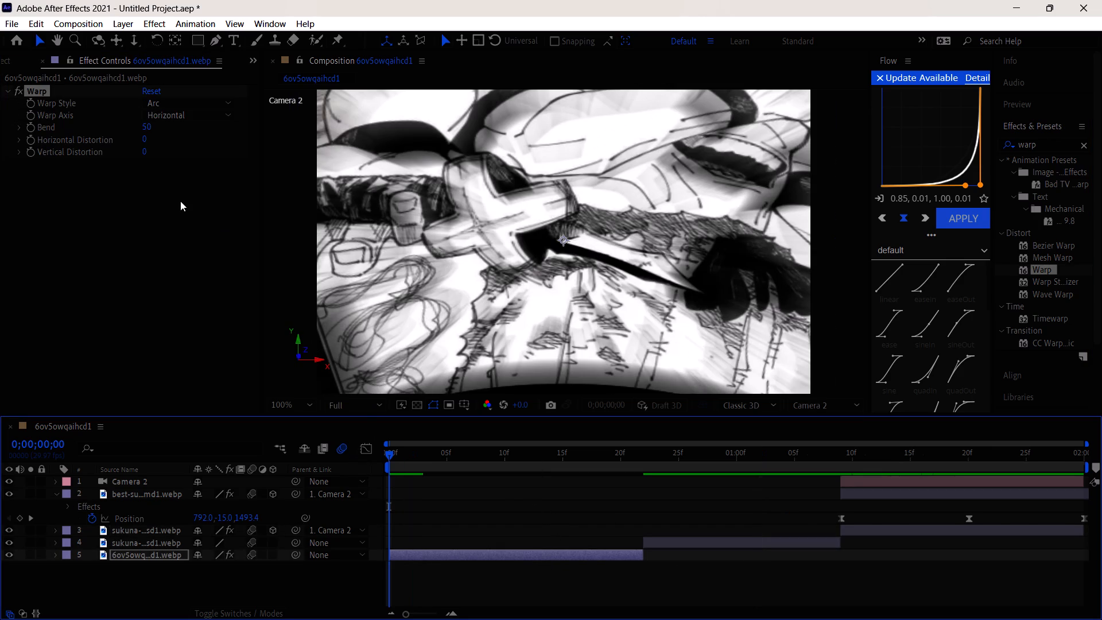
scroll(455, 237, down, 1)
drag(488, 454, 497, 455)
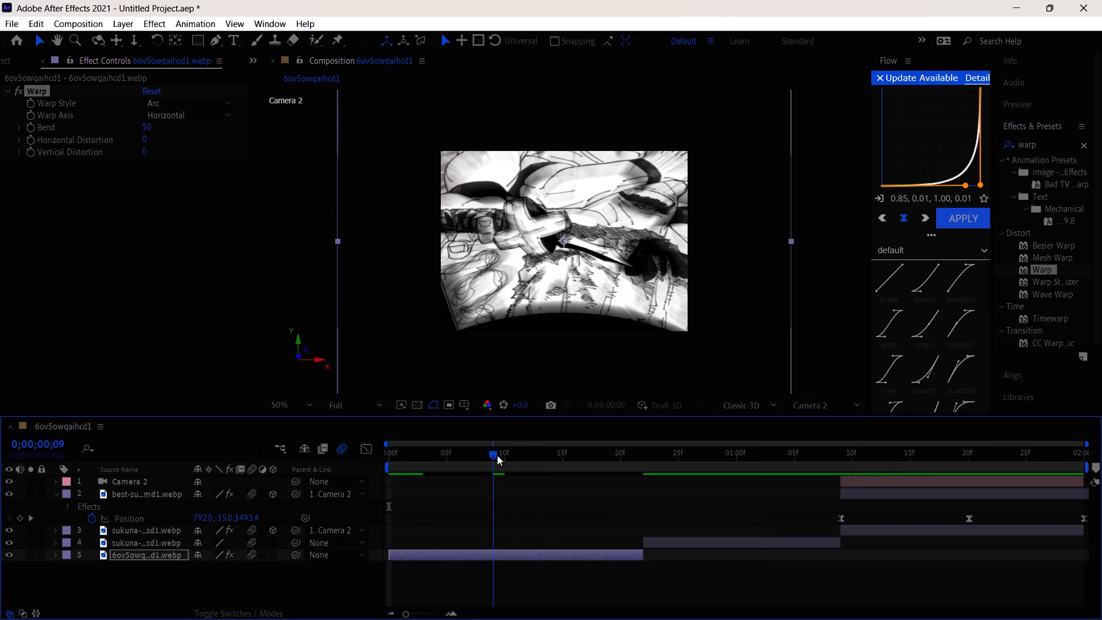
drag(497, 455, 348, 468)
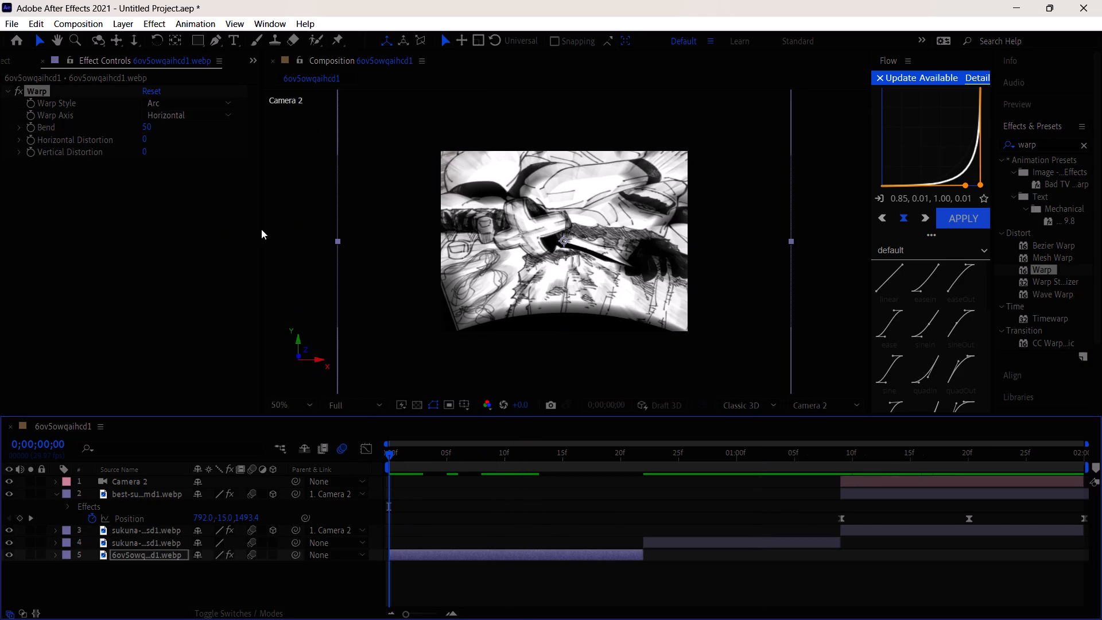
click(198, 100)
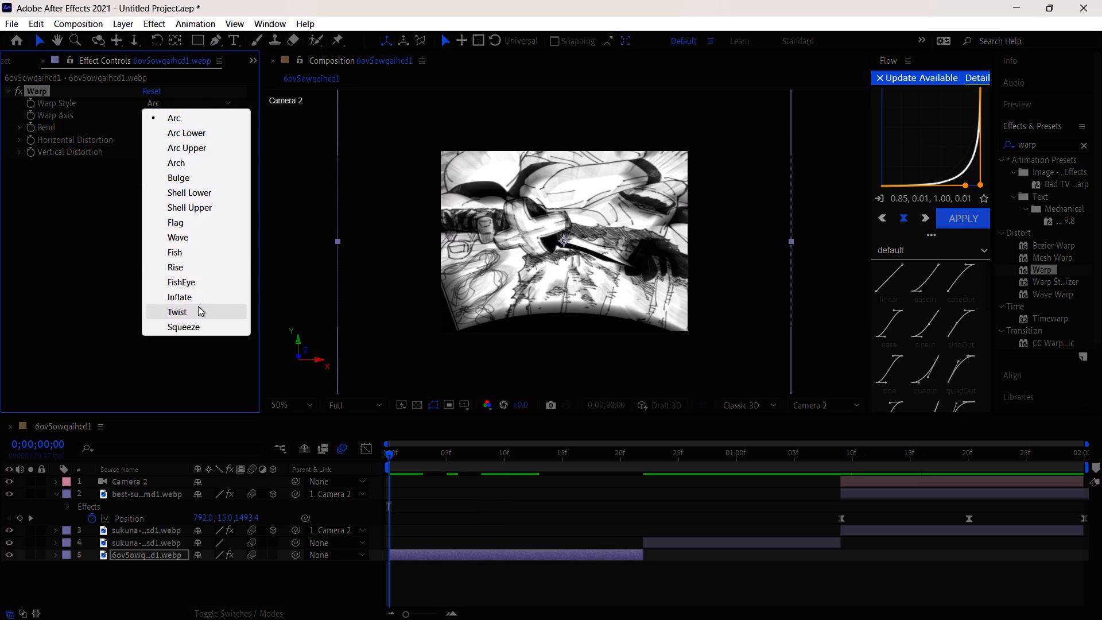
click(200, 280)
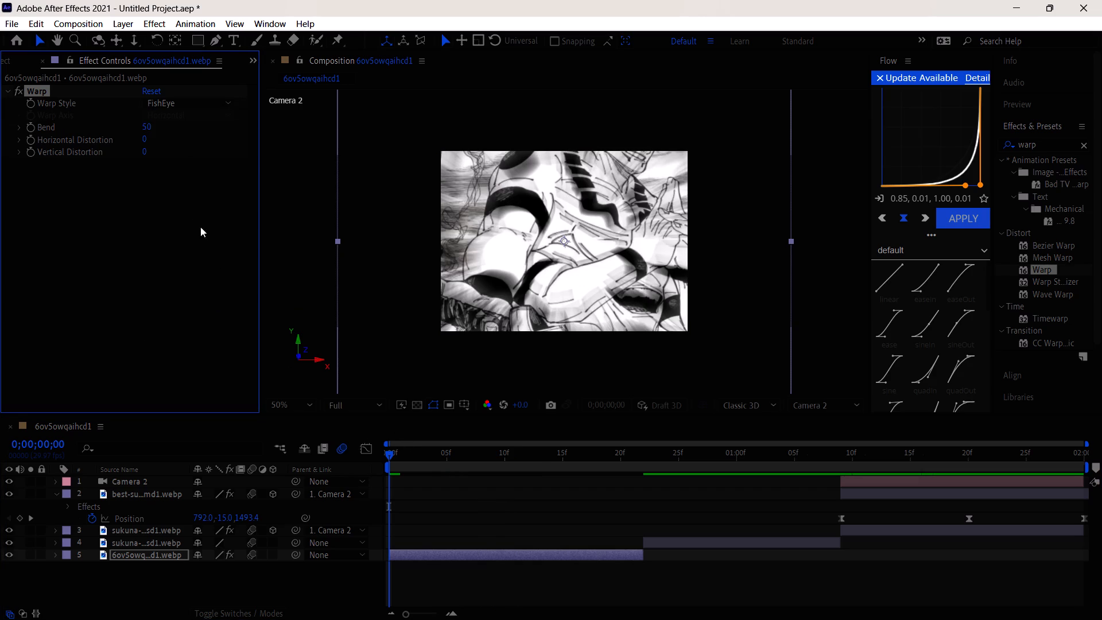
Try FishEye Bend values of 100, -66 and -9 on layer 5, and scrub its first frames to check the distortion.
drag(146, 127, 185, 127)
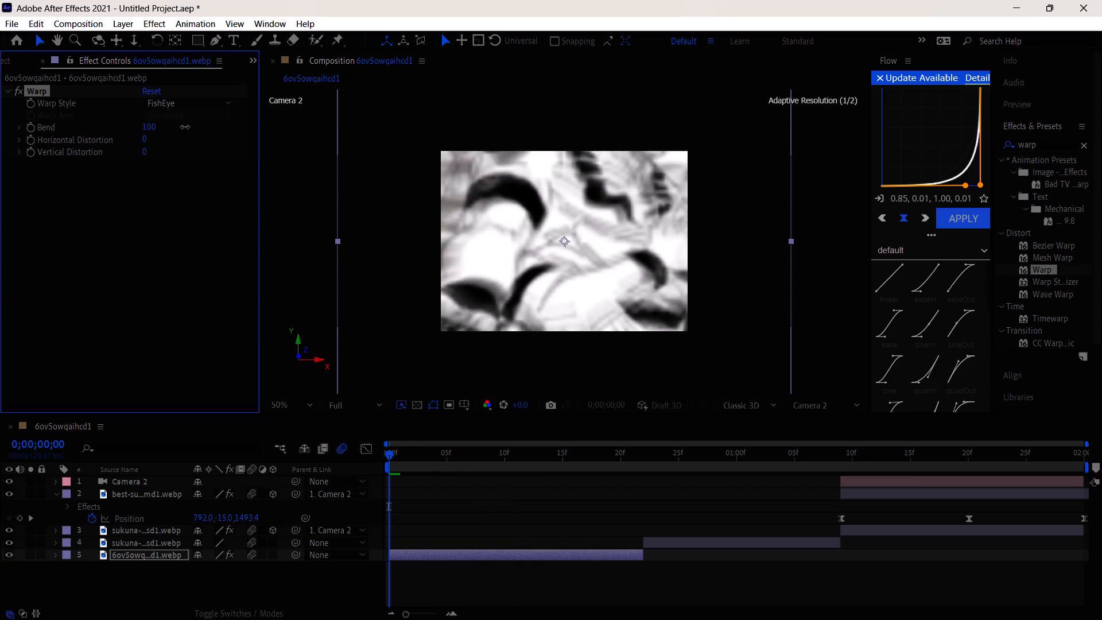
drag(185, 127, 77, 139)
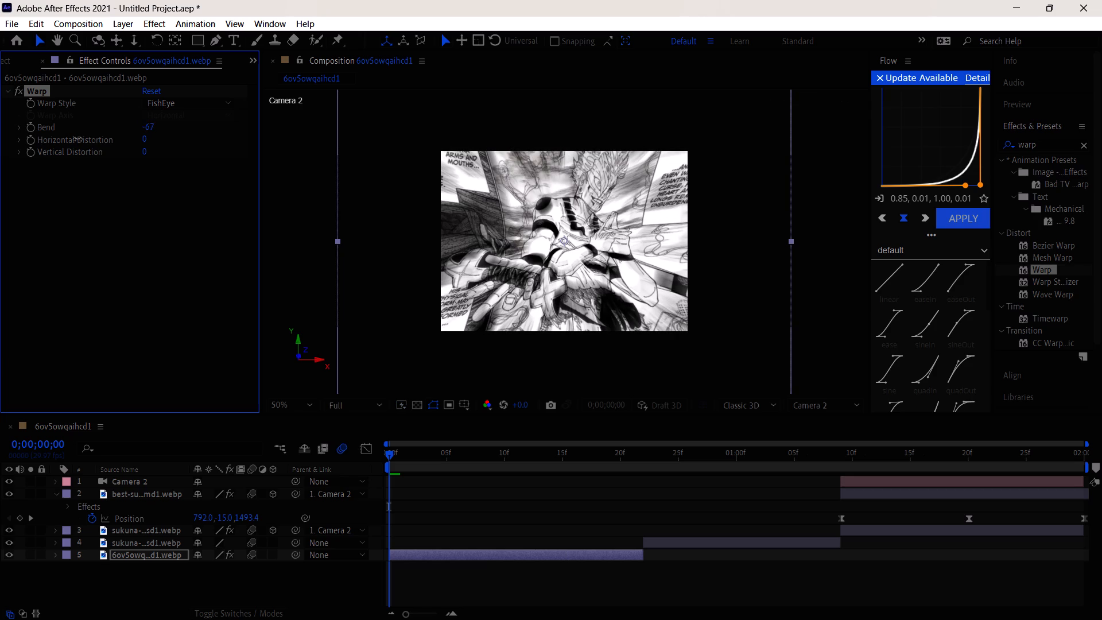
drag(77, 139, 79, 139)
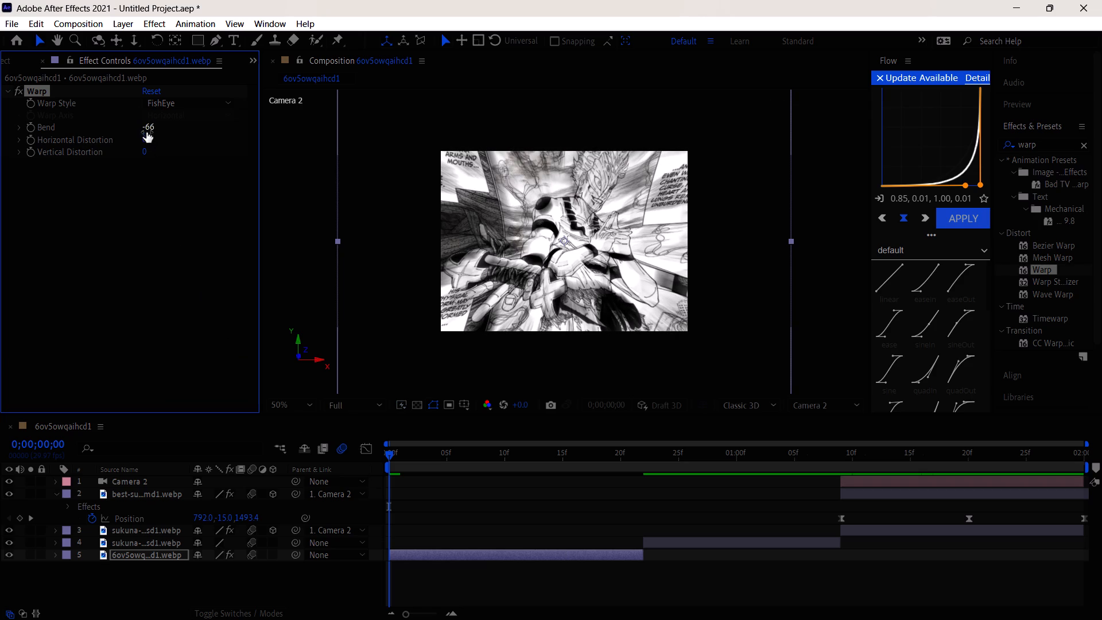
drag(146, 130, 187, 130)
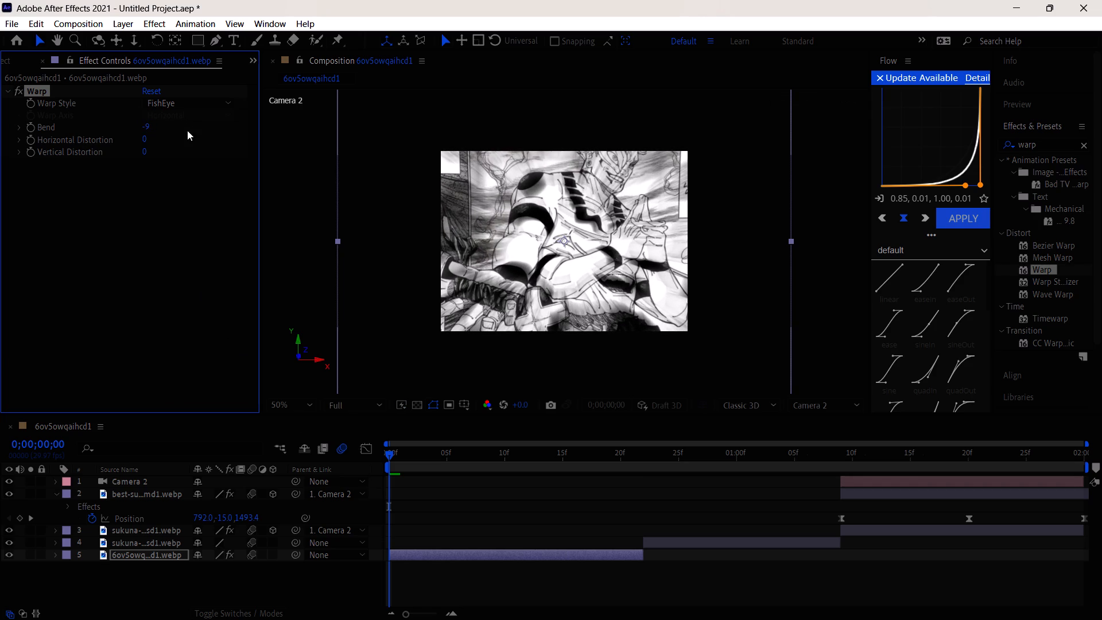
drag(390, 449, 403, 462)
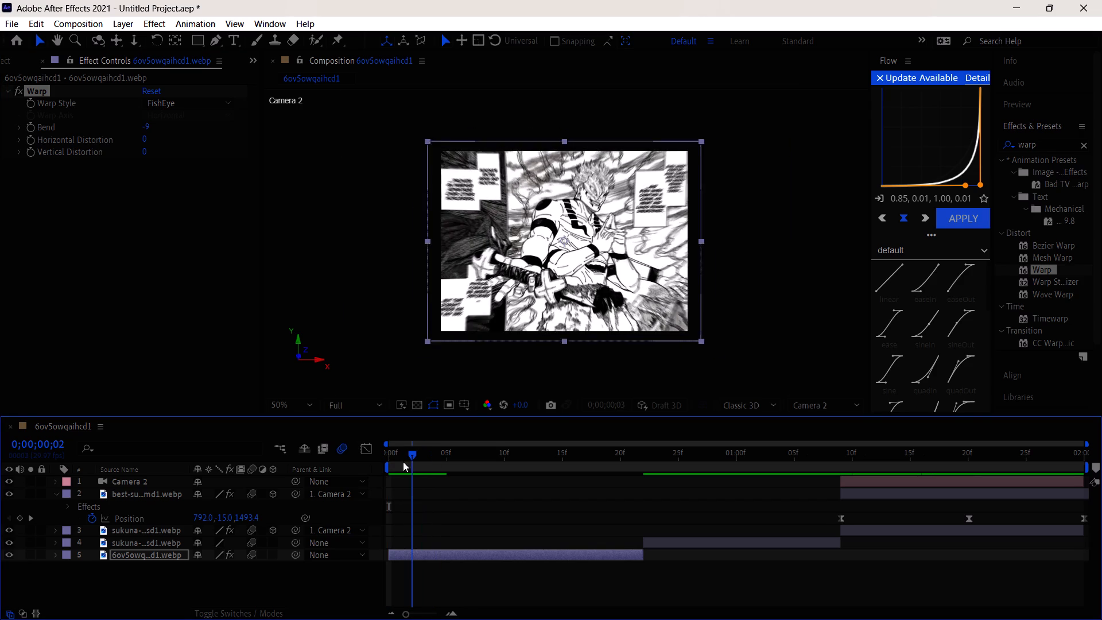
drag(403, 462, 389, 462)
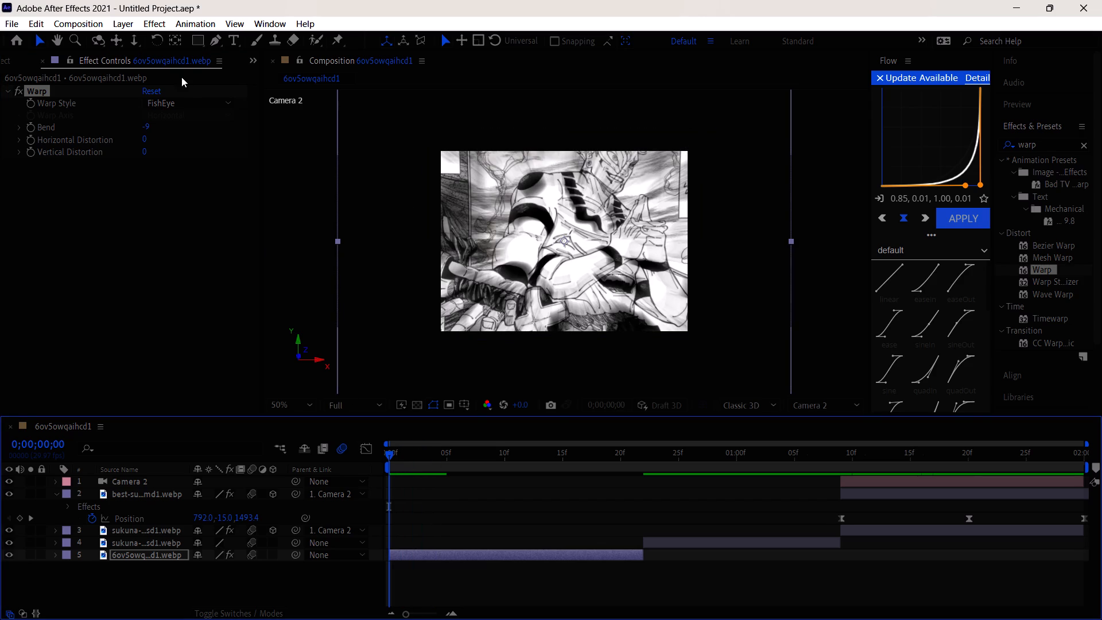
Set the FishEye Bend to -56 at 0;00;00;00 on layer 5 and enable keyframing for Bend.
click(163, 103)
click(164, 103)
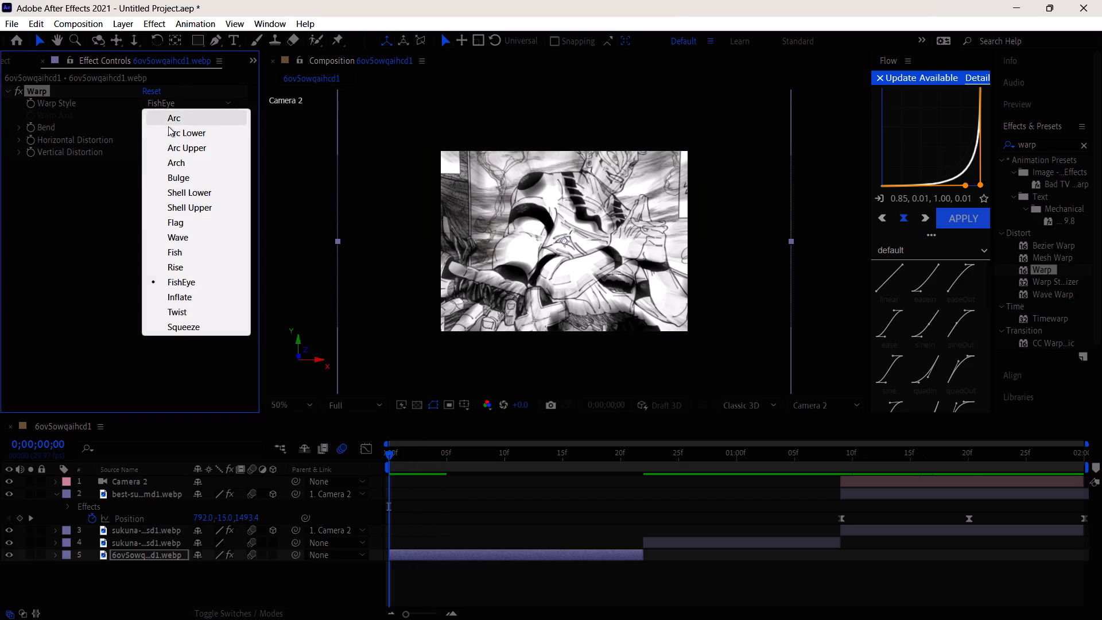
click(105, 215)
drag(146, 126, 162, 126)
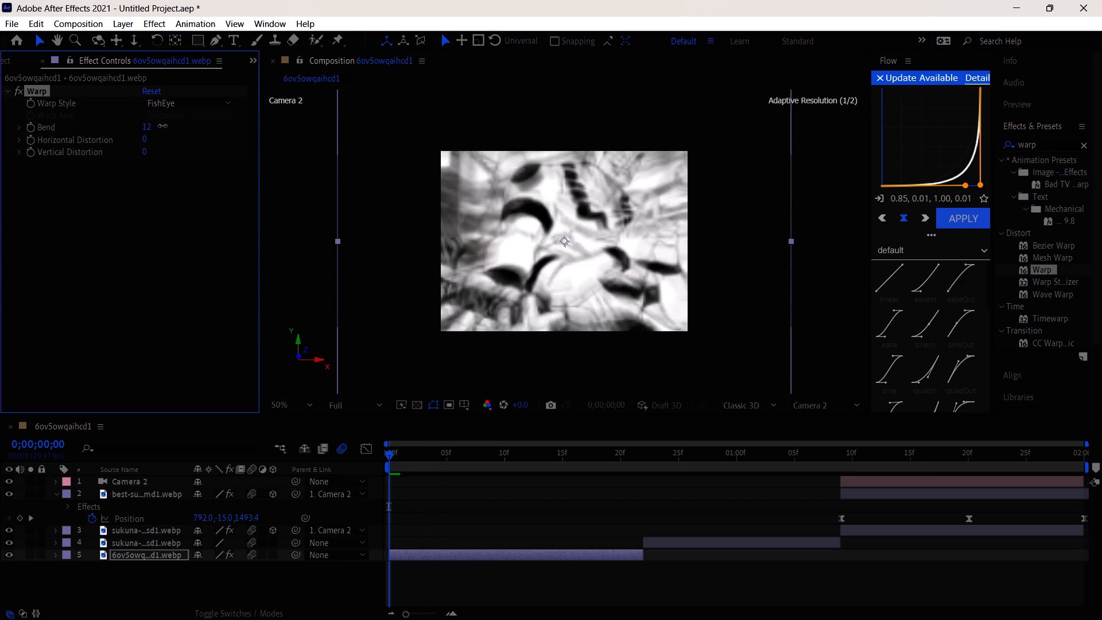
drag(162, 126, 114, 127)
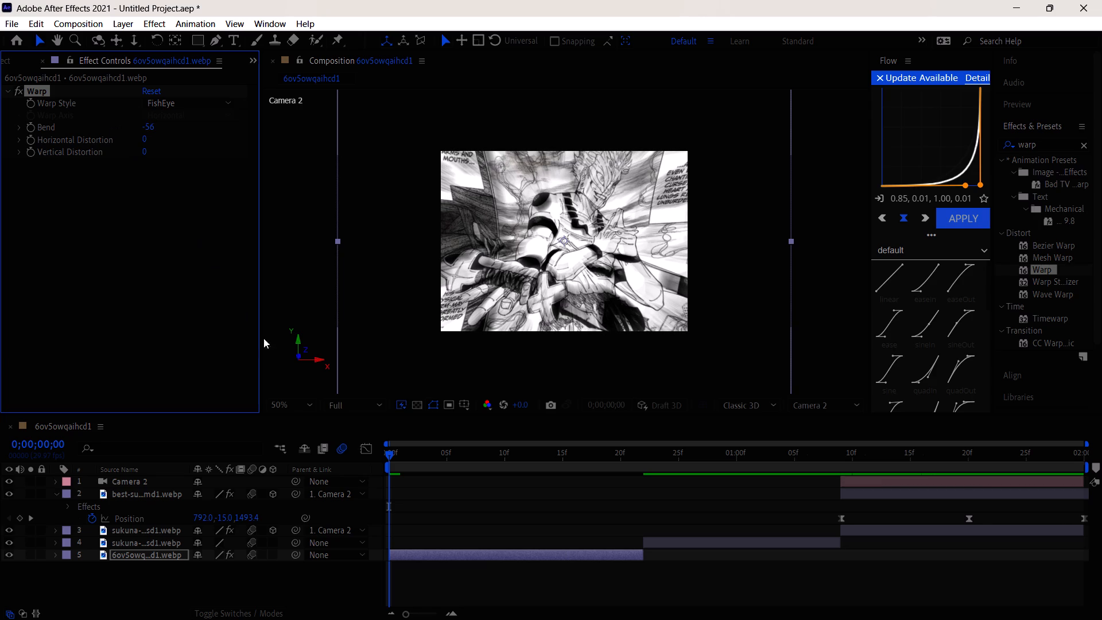
click(30, 125)
Add a second Bend keyframe with value 0 at 0;00;00;14 on layer 5.
drag(390, 456, 403, 458)
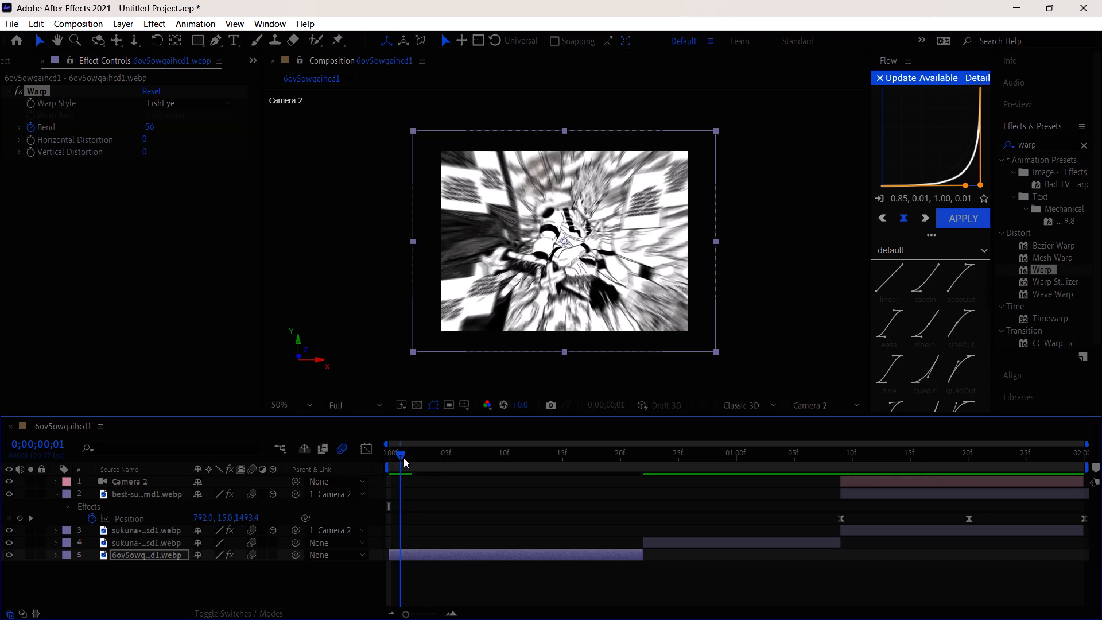
drag(403, 458, 514, 480)
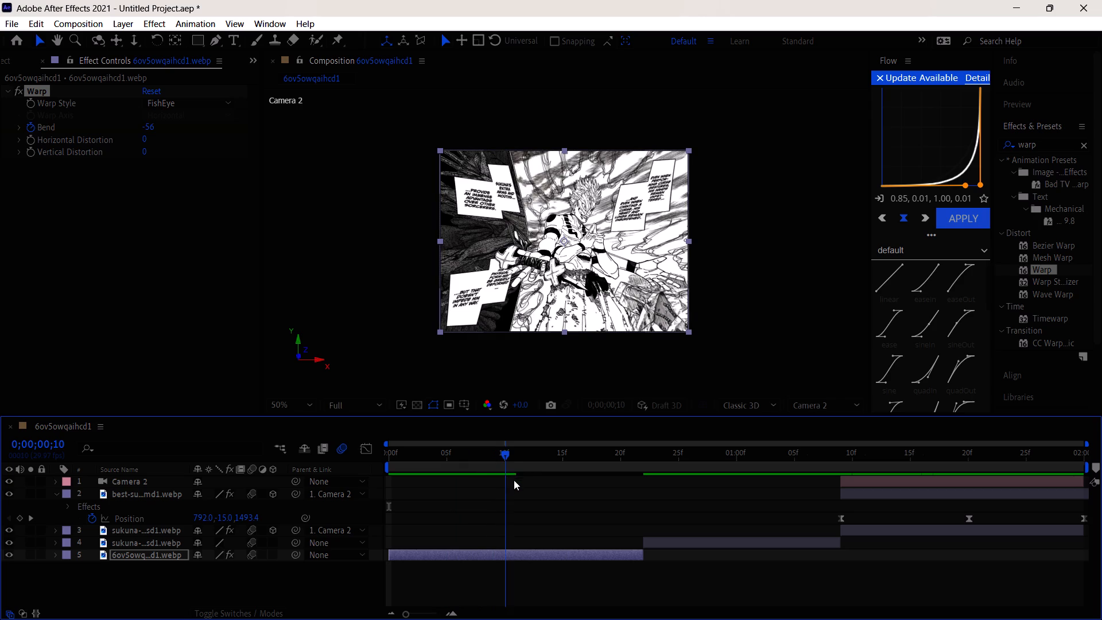
drag(514, 480, 558, 494)
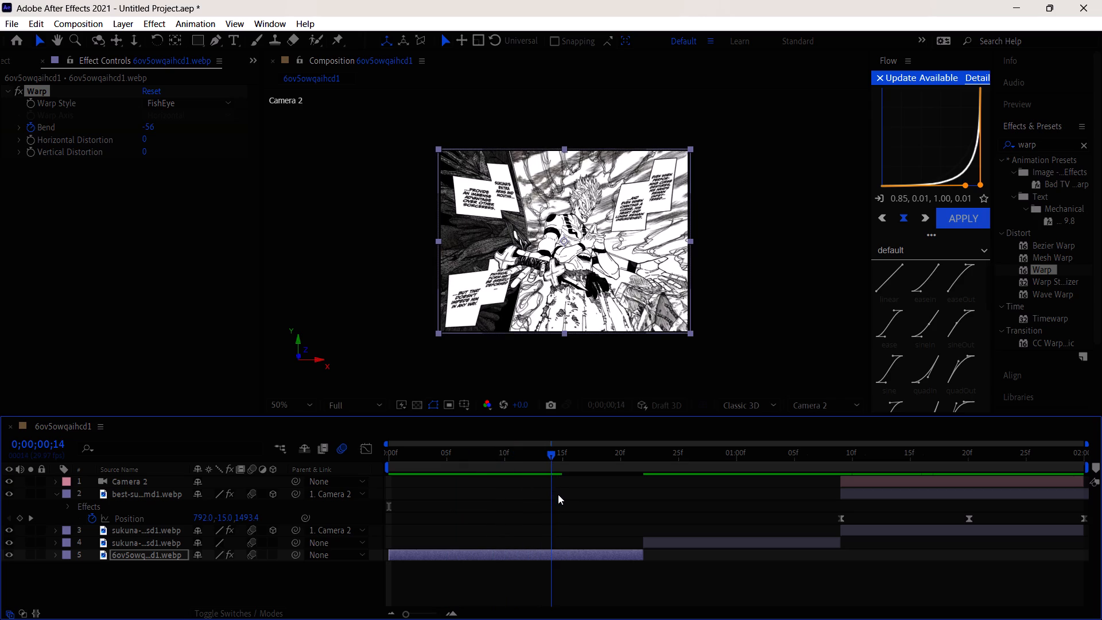
drag(558, 494, 557, 494)
drag(153, 126, 147, 129)
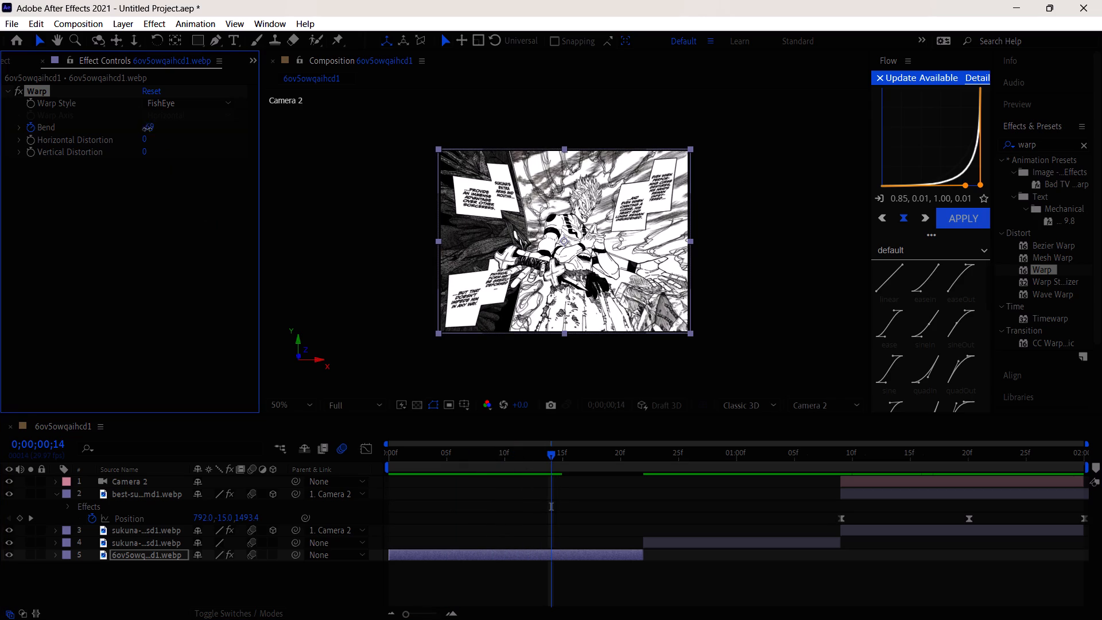
drag(147, 129, 165, 142)
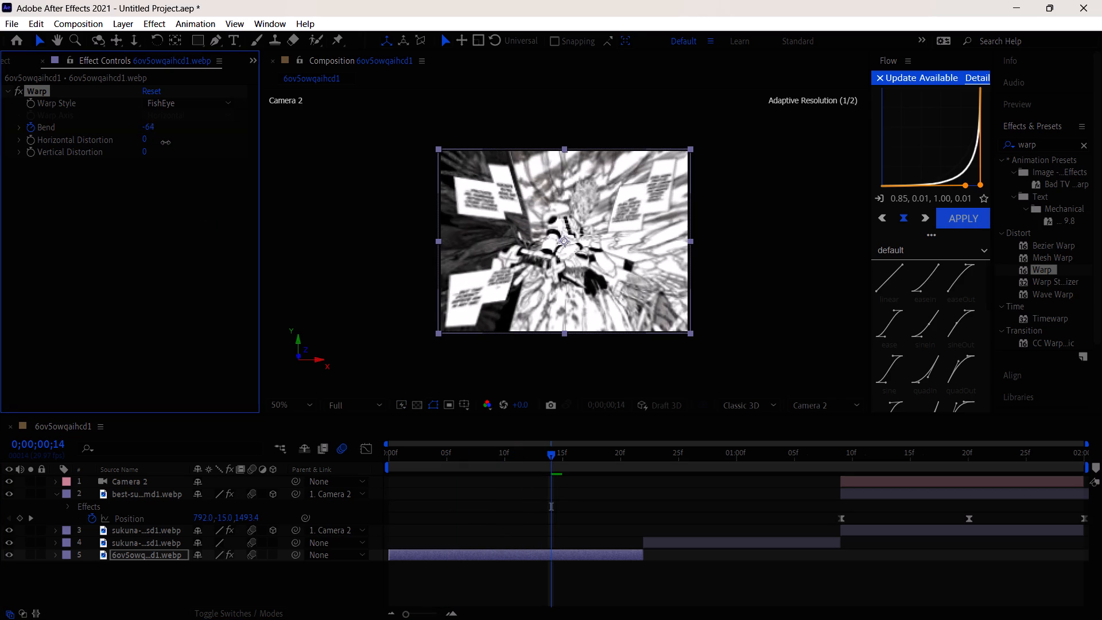
drag(165, 142, 192, 143)
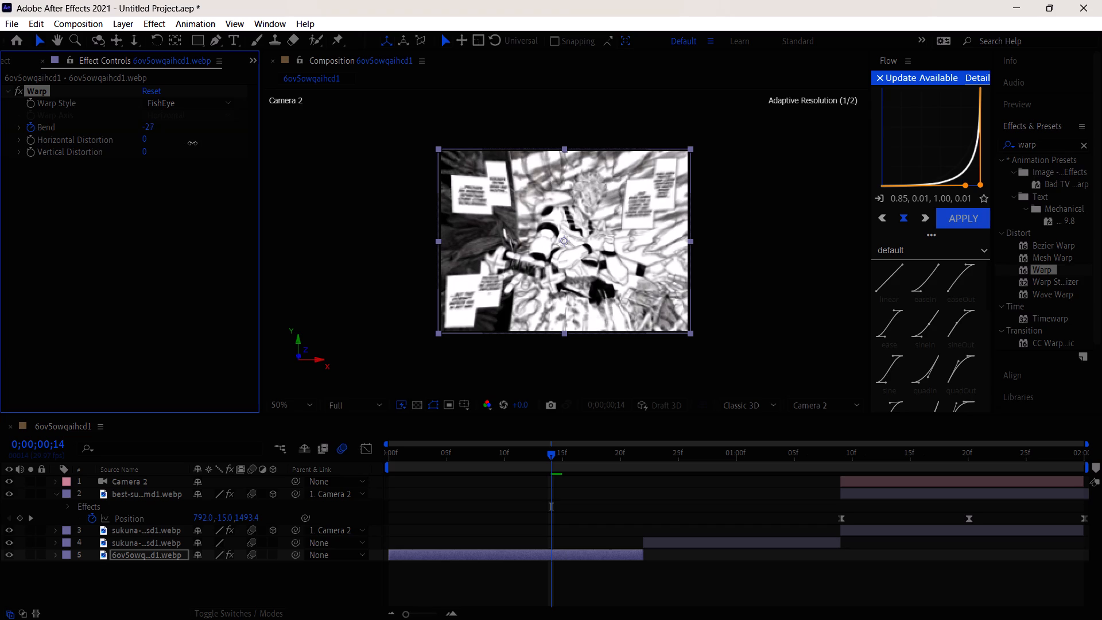
drag(192, 143, 211, 144)
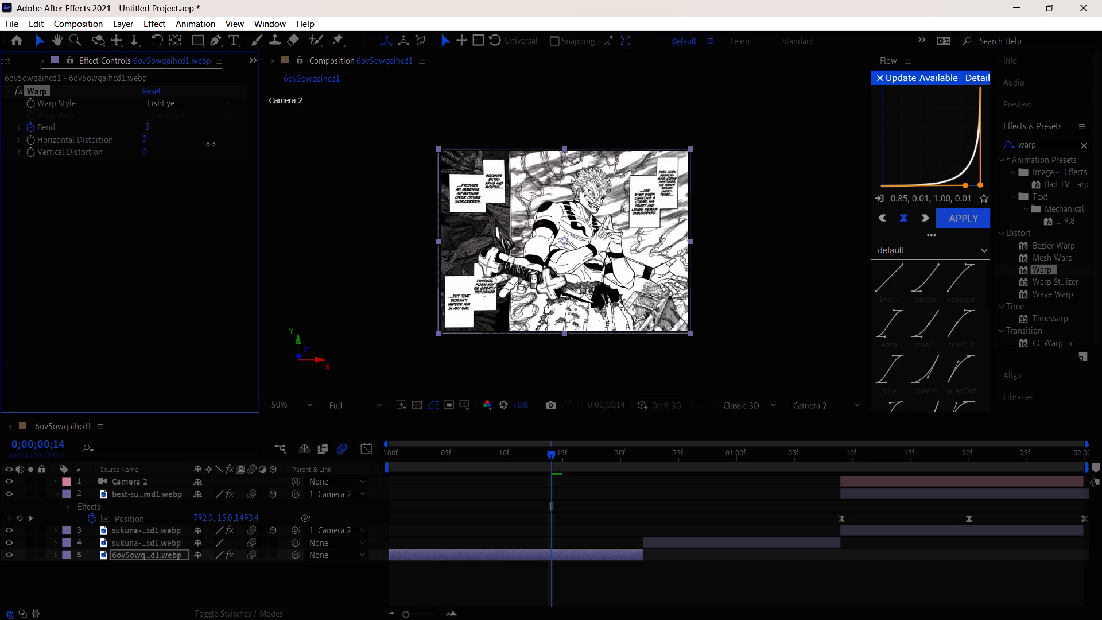
drag(211, 144, 214, 144)
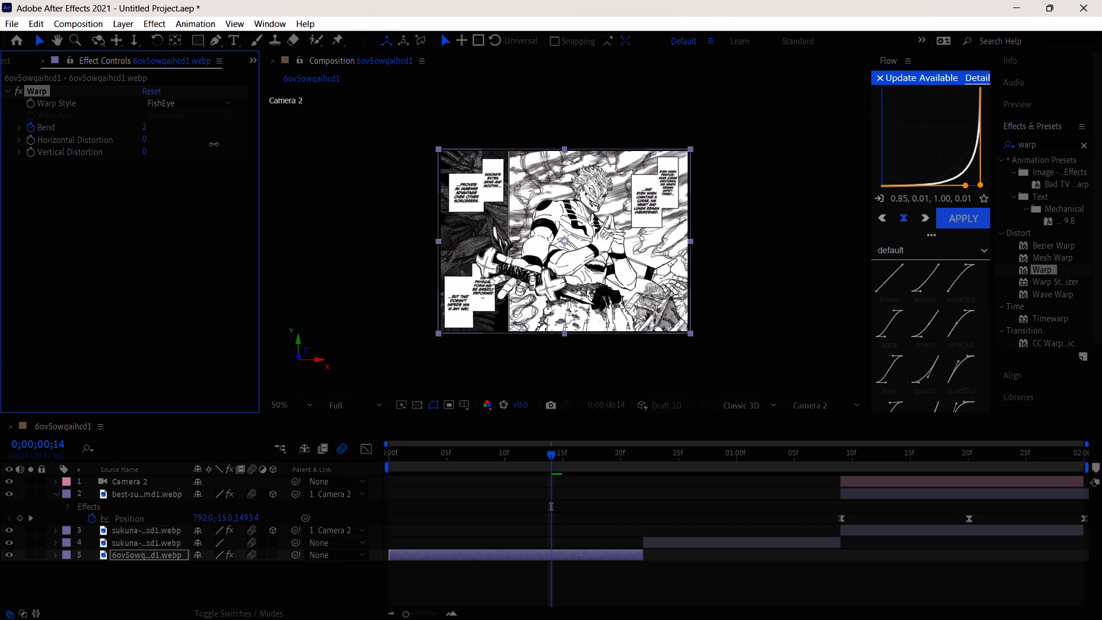
drag(214, 144, 213, 145)
Reverse the Flow easing curve to 0.00, 0.99, 0.15, 0.99 and apply it to both Bend keyframes of layer 5.
right_click(930, 144)
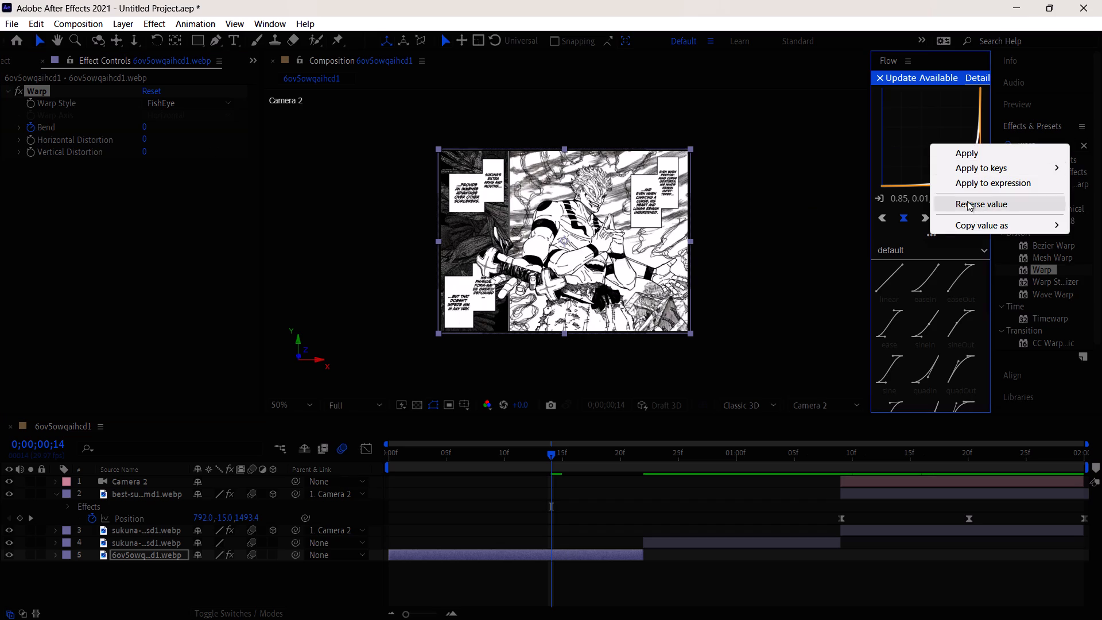
click(967, 201)
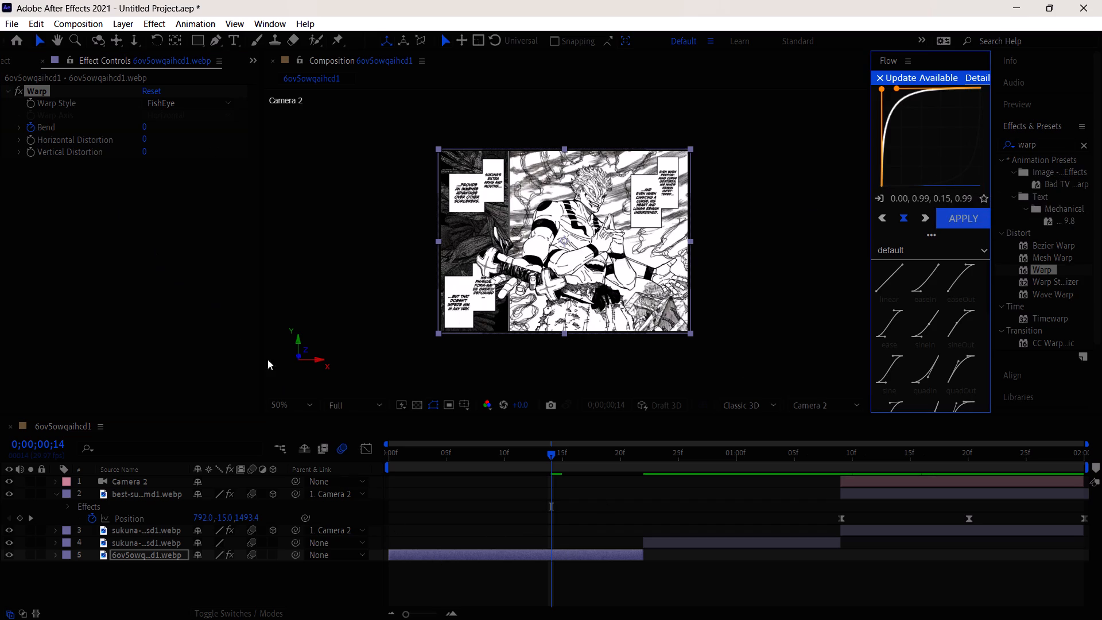
click(56, 554)
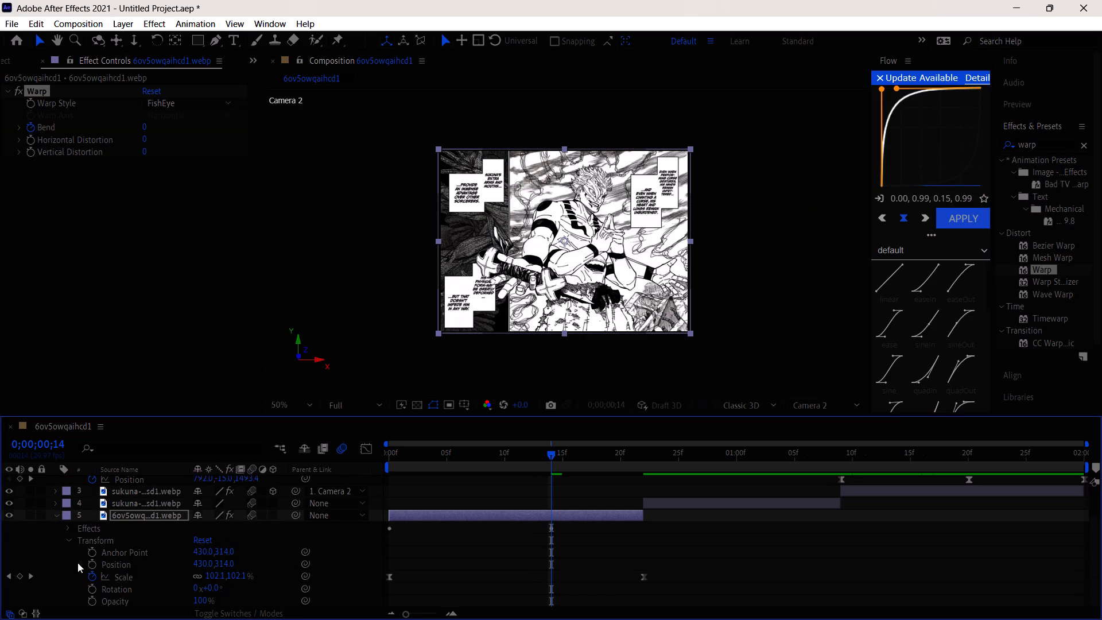
scroll(96, 553, down, 2)
click(68, 540)
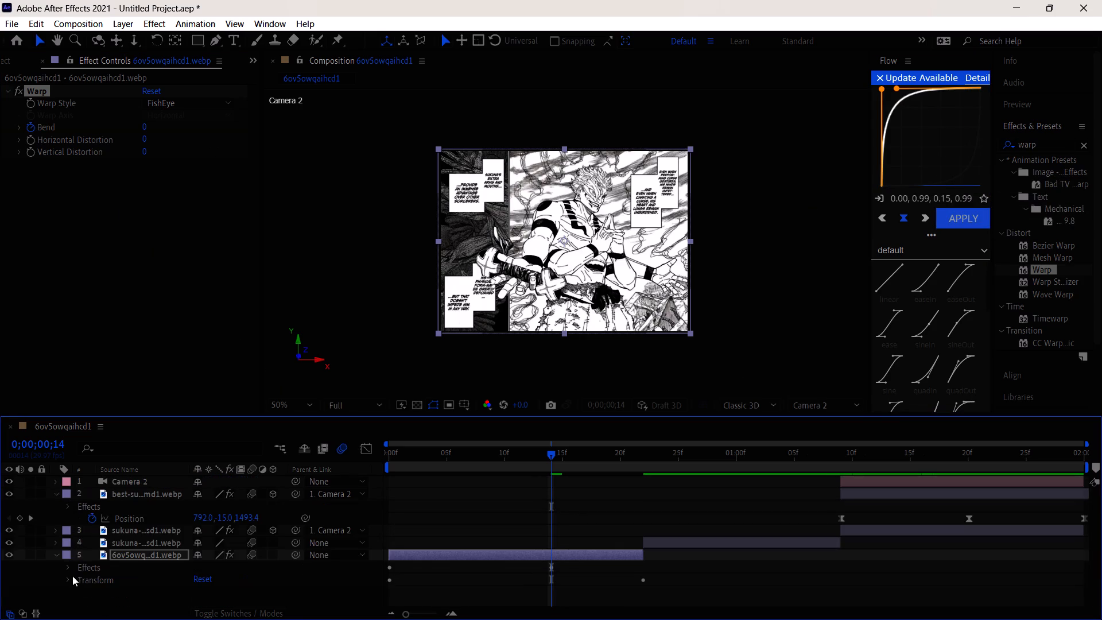
click(66, 565)
scroll(437, 556, down, 1)
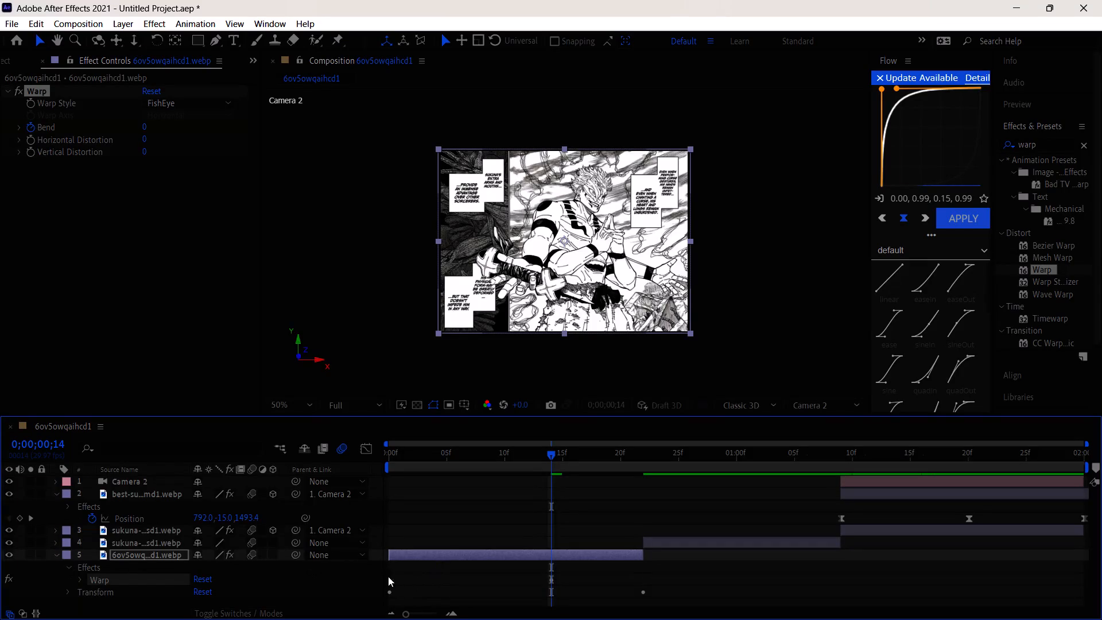
drag(388, 578, 412, 597)
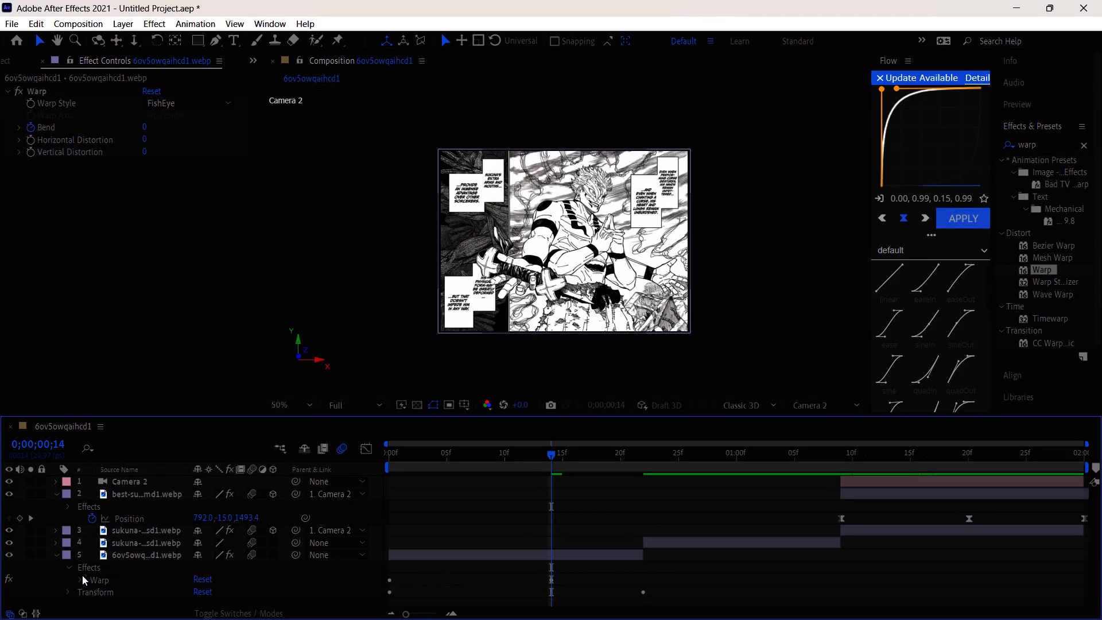
click(82, 576)
drag(387, 553, 401, 571)
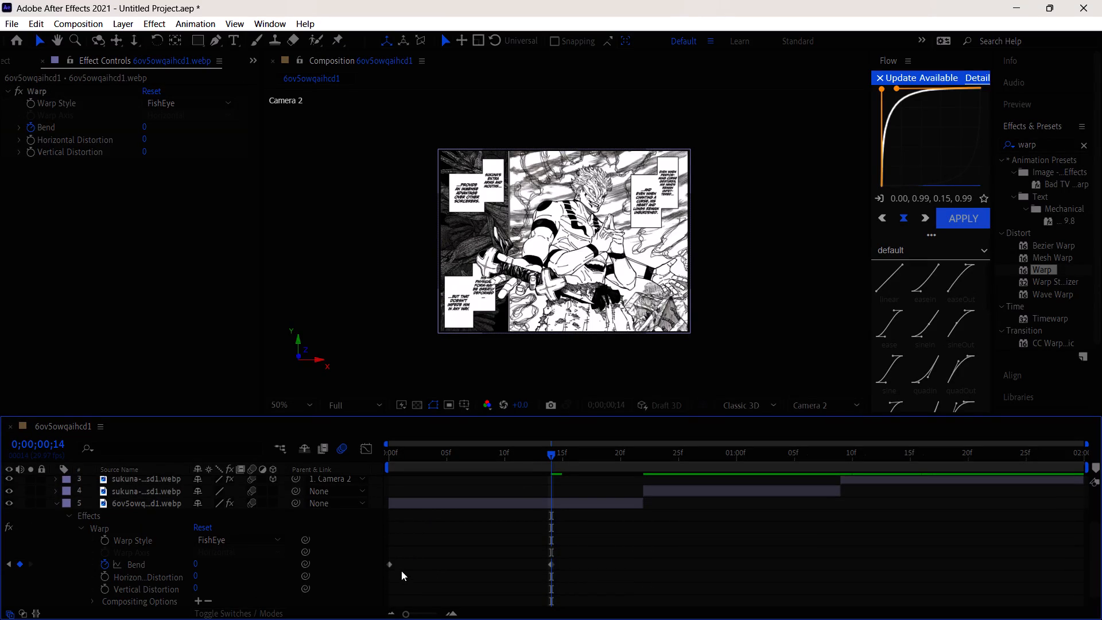
drag(401, 571, 402, 573)
drag(391, 573, 596, 534)
drag(387, 576, 568, 542)
click(972, 222)
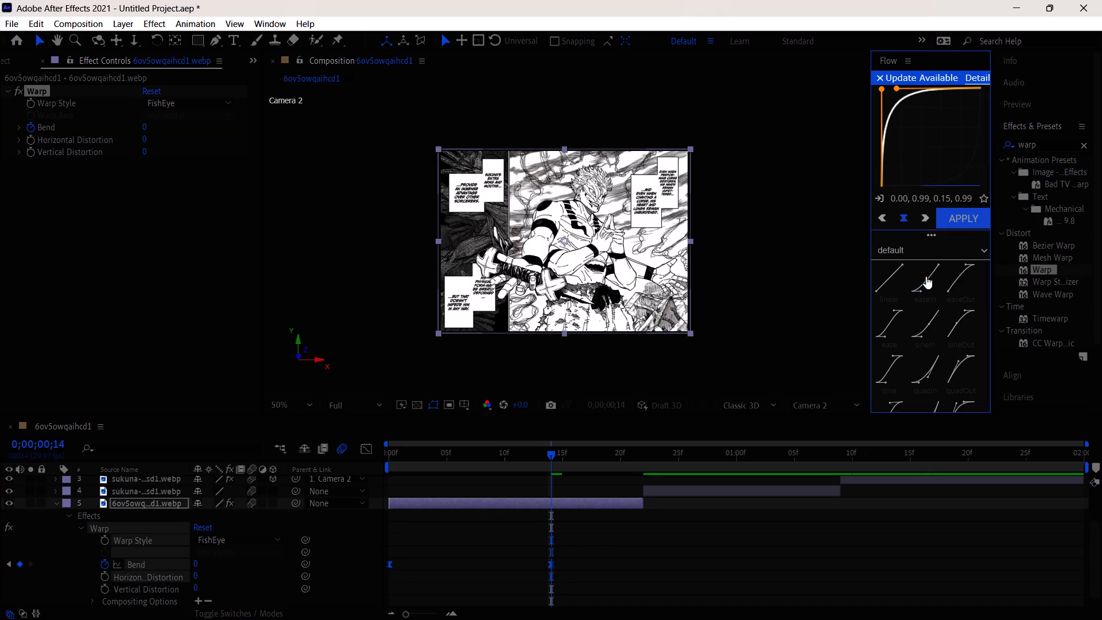
Preview the eased FishEye warp from the start of the composition and scrub through its opening frames.
drag(549, 455, 376, 448)
key(space)
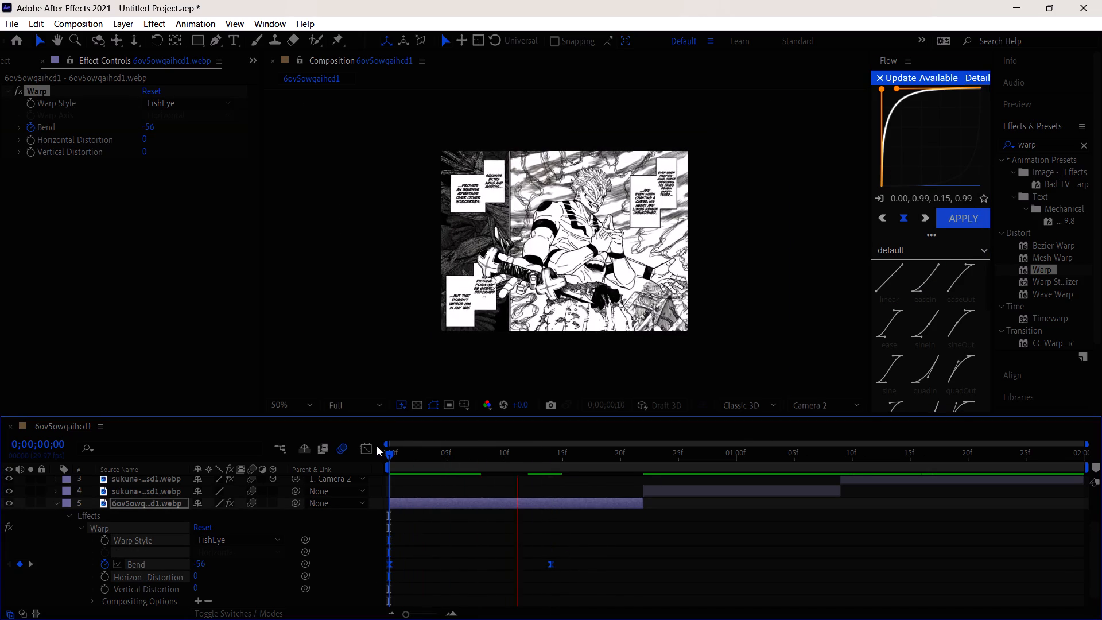
drag(377, 446, 471, 470)
drag(425, 452, 453, 454)
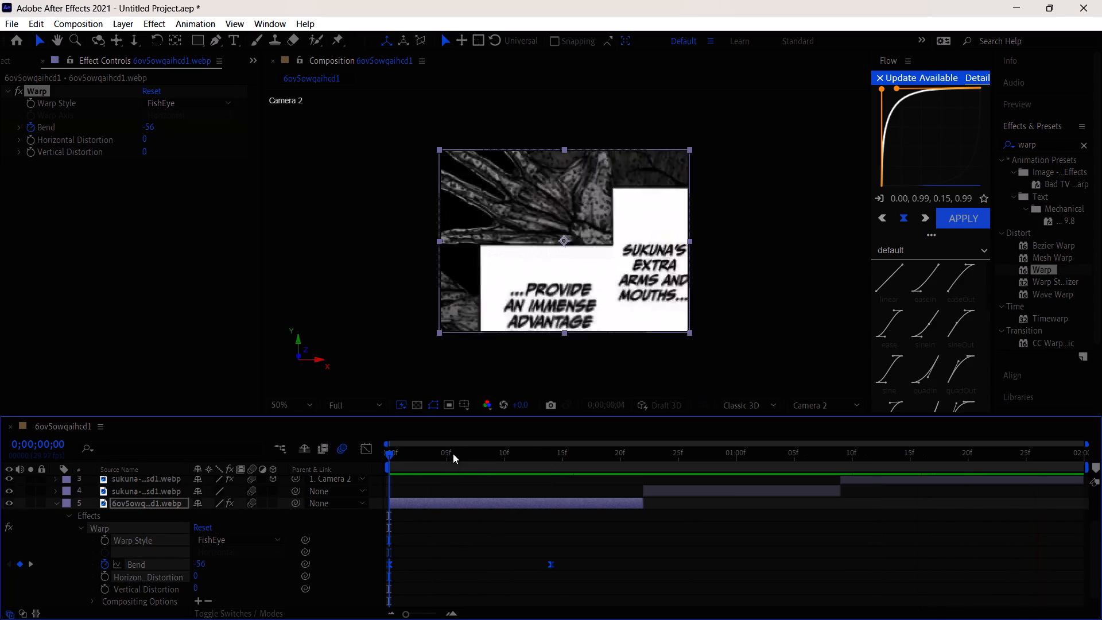
drag(453, 454, 533, 493)
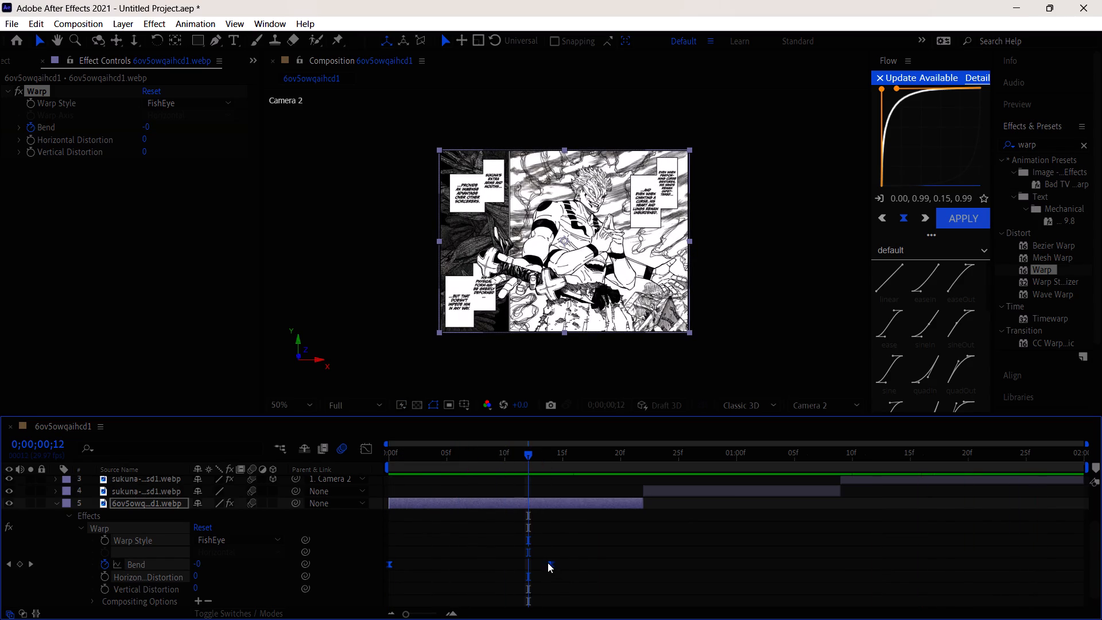
Retime layer 5's Bend keyframes to 0;00;00;00 and 0;00;00;21, and scrub the opening to check the slower warp.
drag(552, 563, 606, 568)
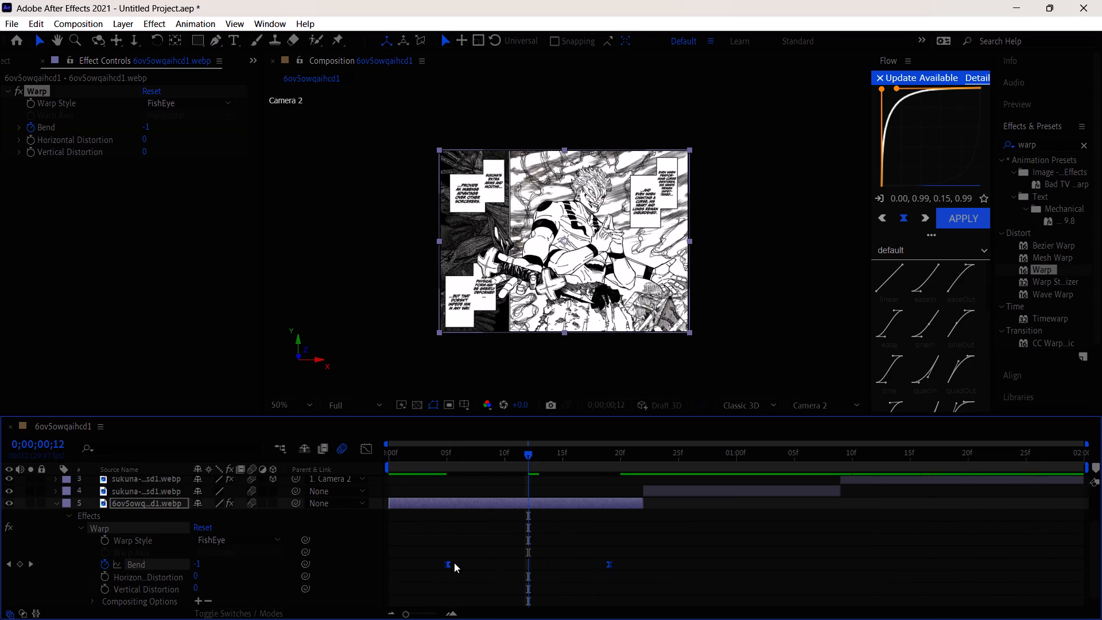
click(452, 563)
drag(448, 565, 410, 573)
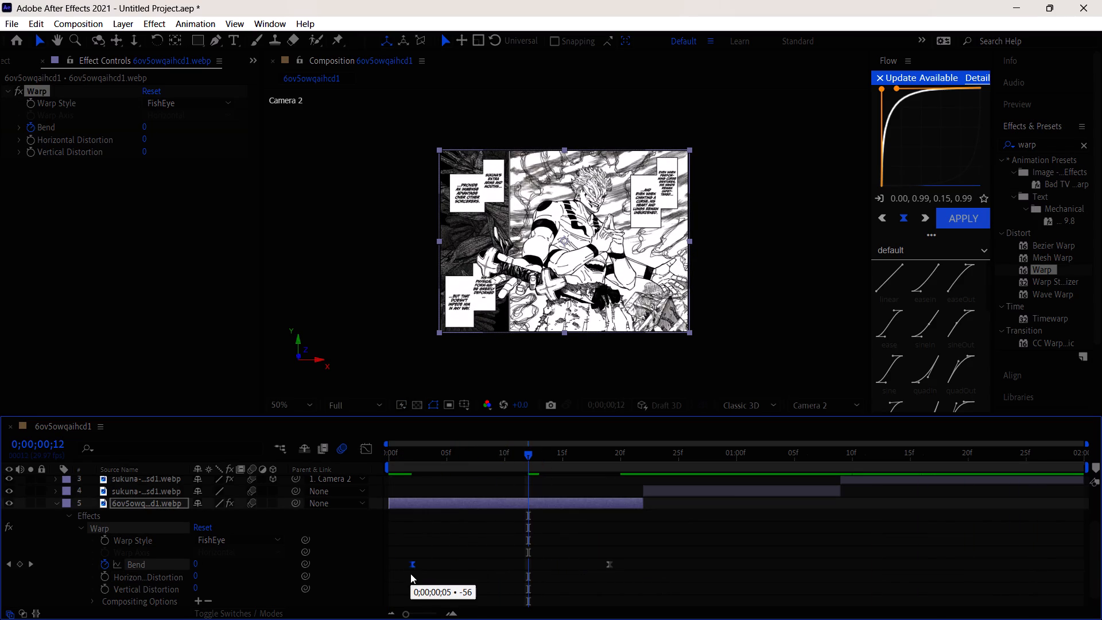
drag(410, 573, 387, 573)
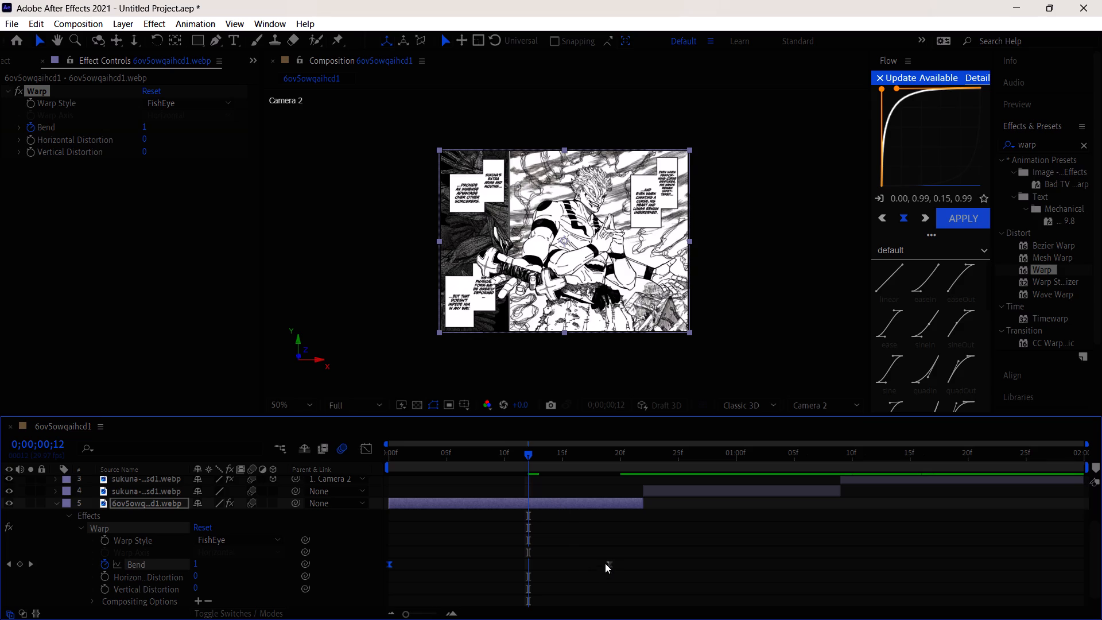
drag(611, 563, 630, 565)
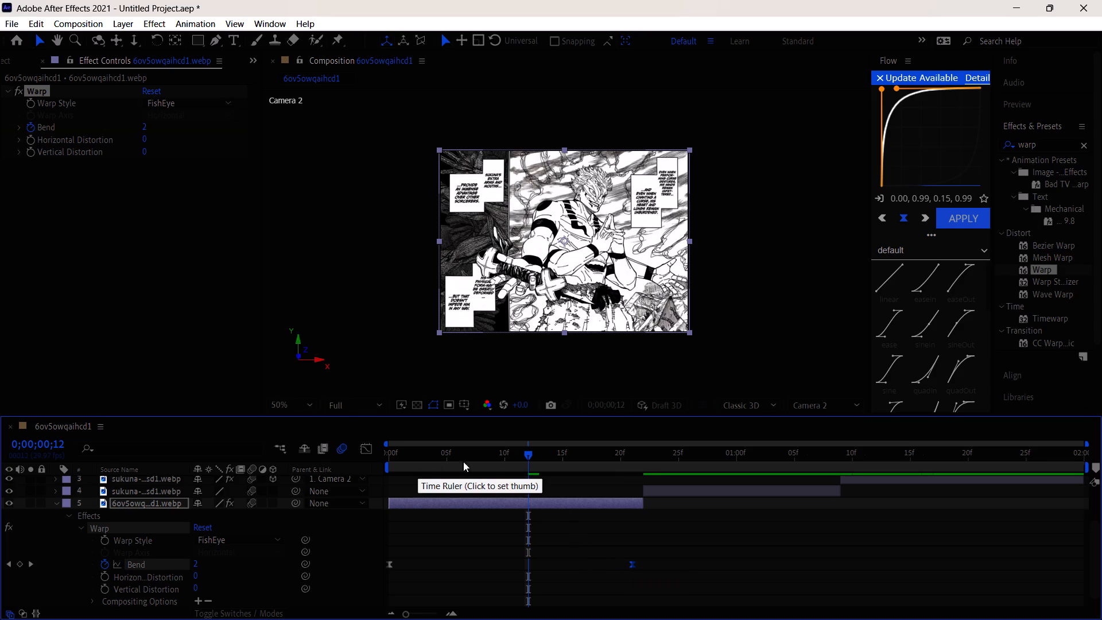
drag(522, 454, 406, 468)
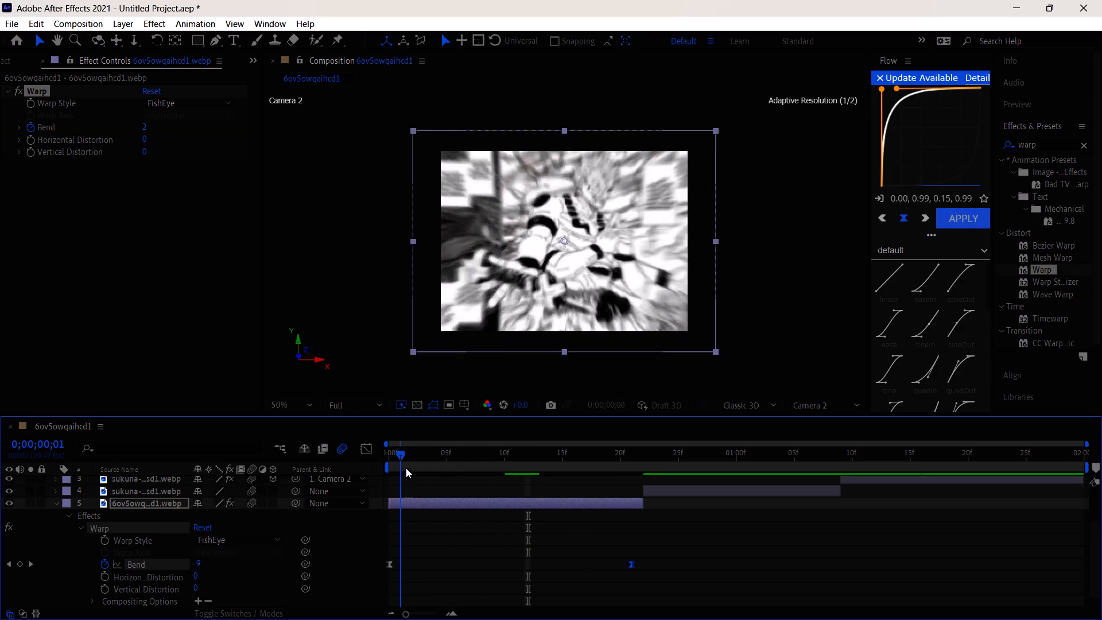
drag(406, 468, 514, 491)
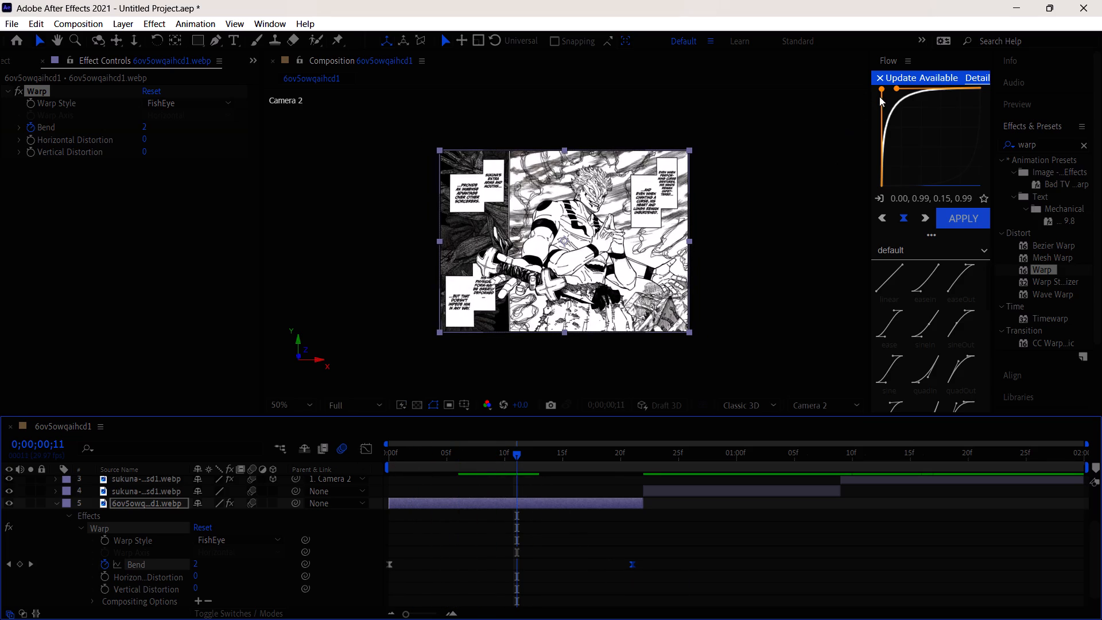
Reshape the Flow easing curve to 0.00, 0.99, 1.00, 1.00.
drag(898, 84, 919, 84)
drag(895, 90, 987, 134)
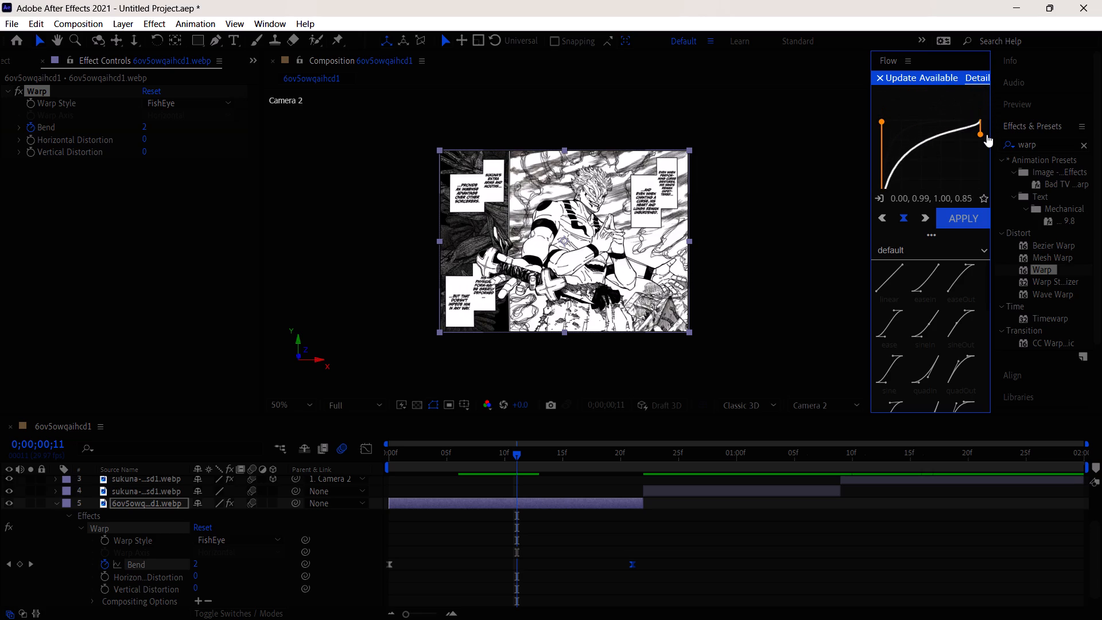
drag(987, 134, 989, 121)
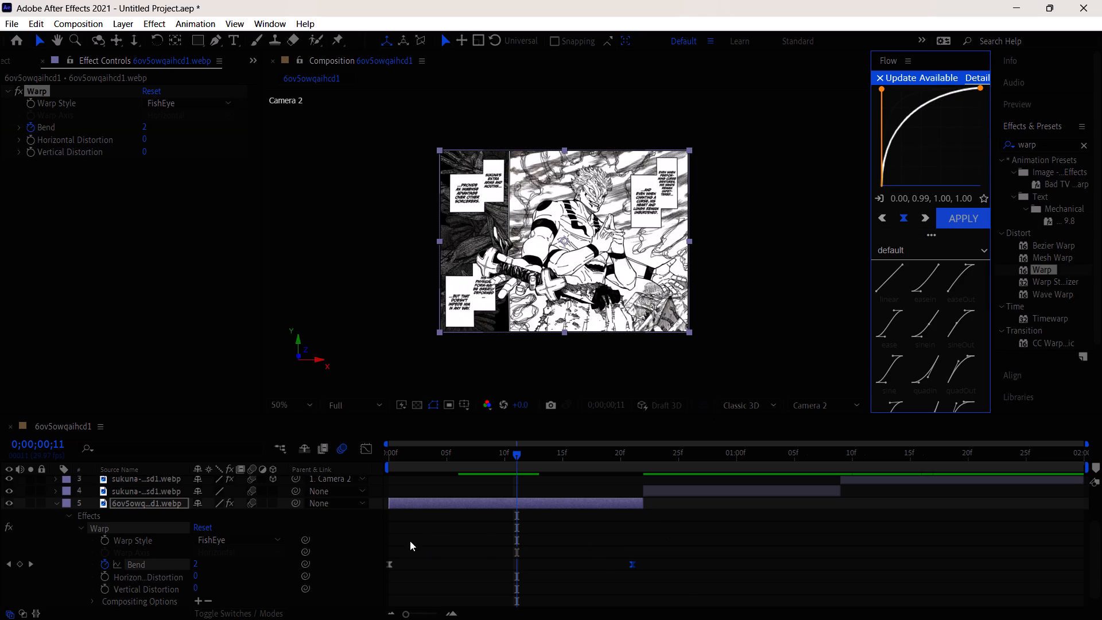
Set the Bend value of layer 5's first keyframe at 0;00;00;00 to -82 and scrub through to its last keyframe.
drag(514, 453, 372, 474)
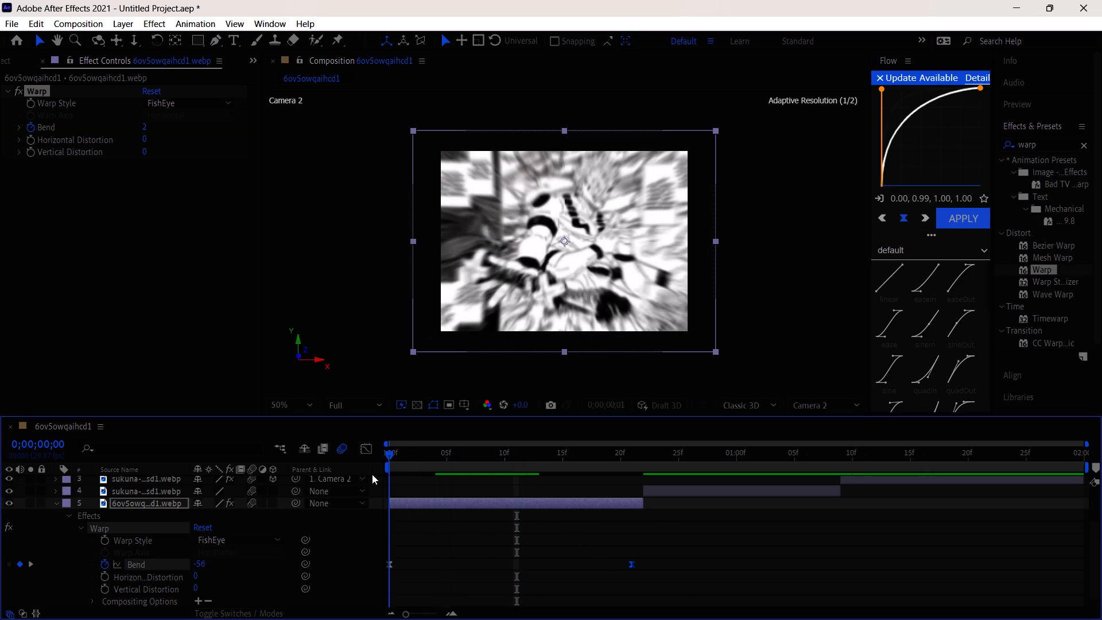
drag(372, 474, 355, 475)
drag(200, 564, 231, 566)
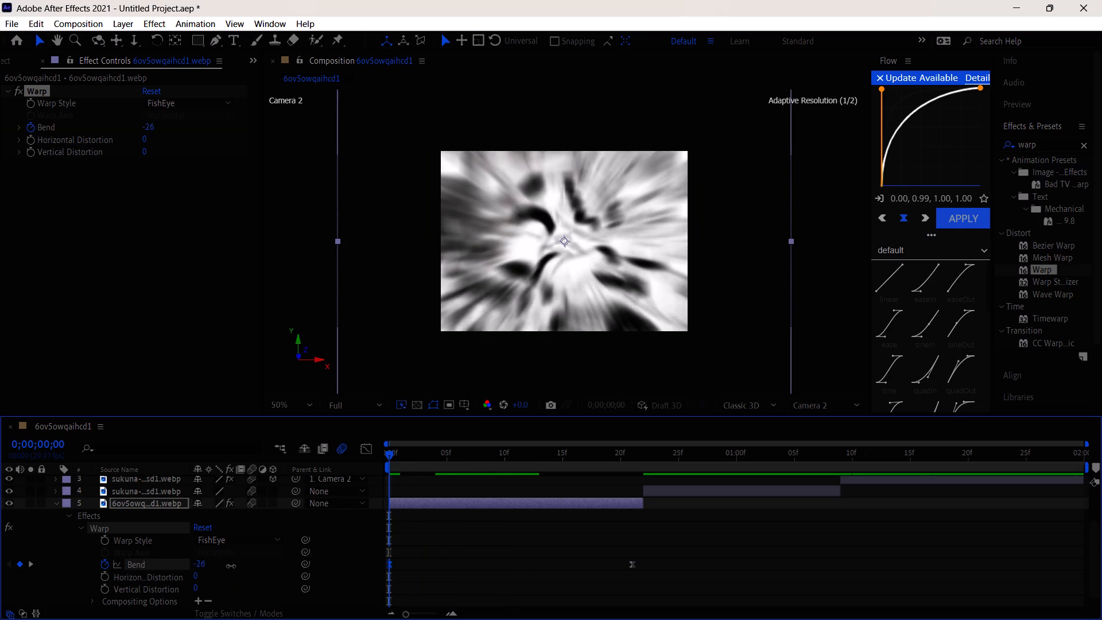
drag(231, 566, 265, 567)
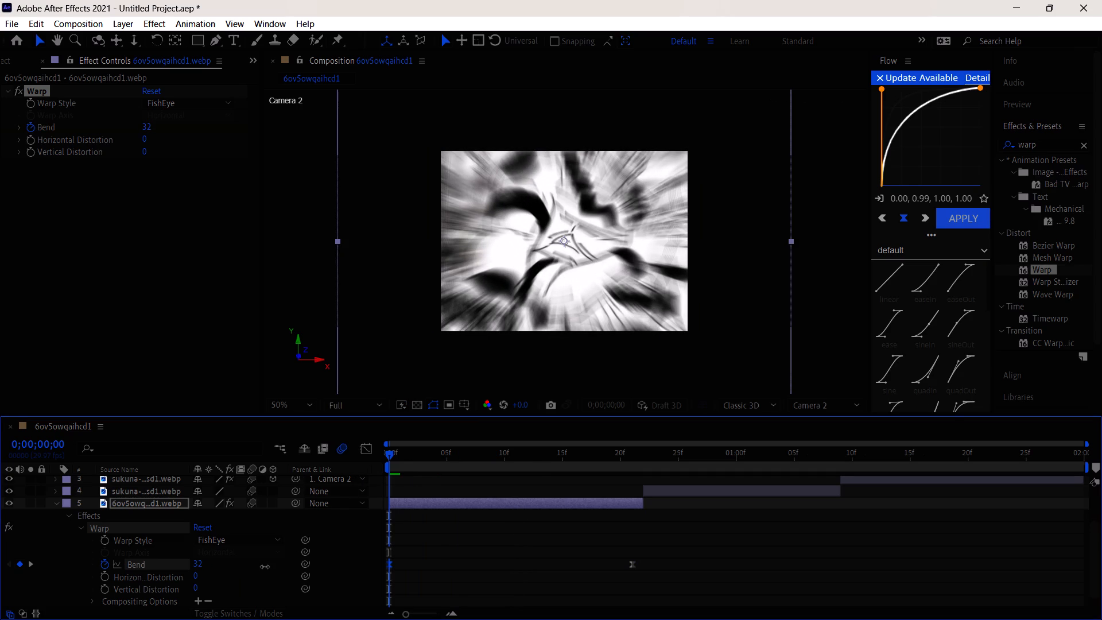
drag(265, 567, 203, 584)
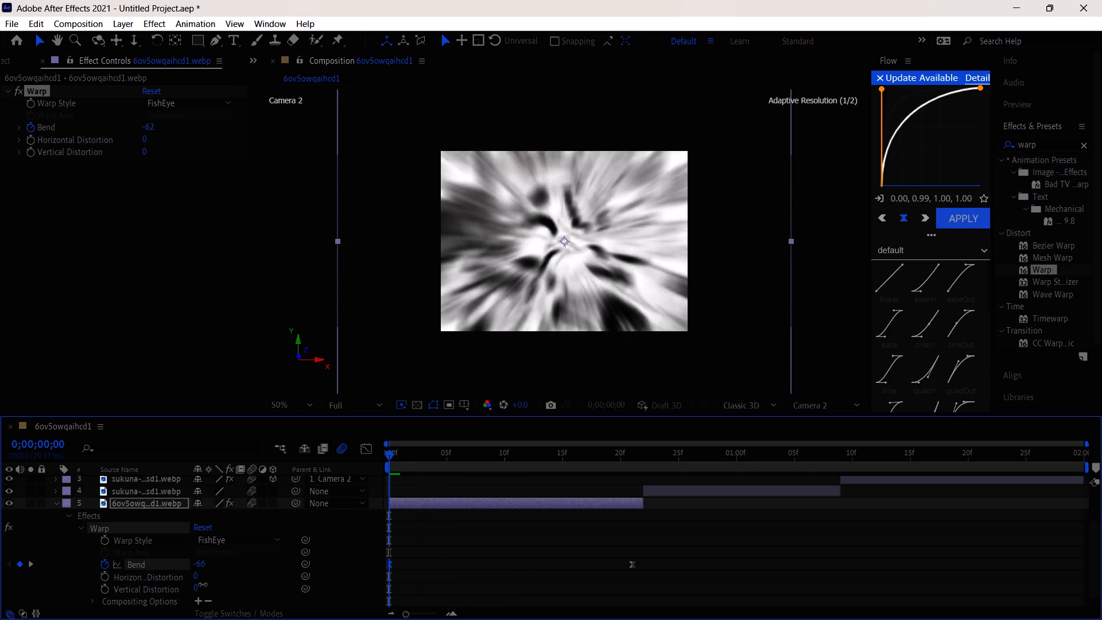
drag(203, 584, 187, 587)
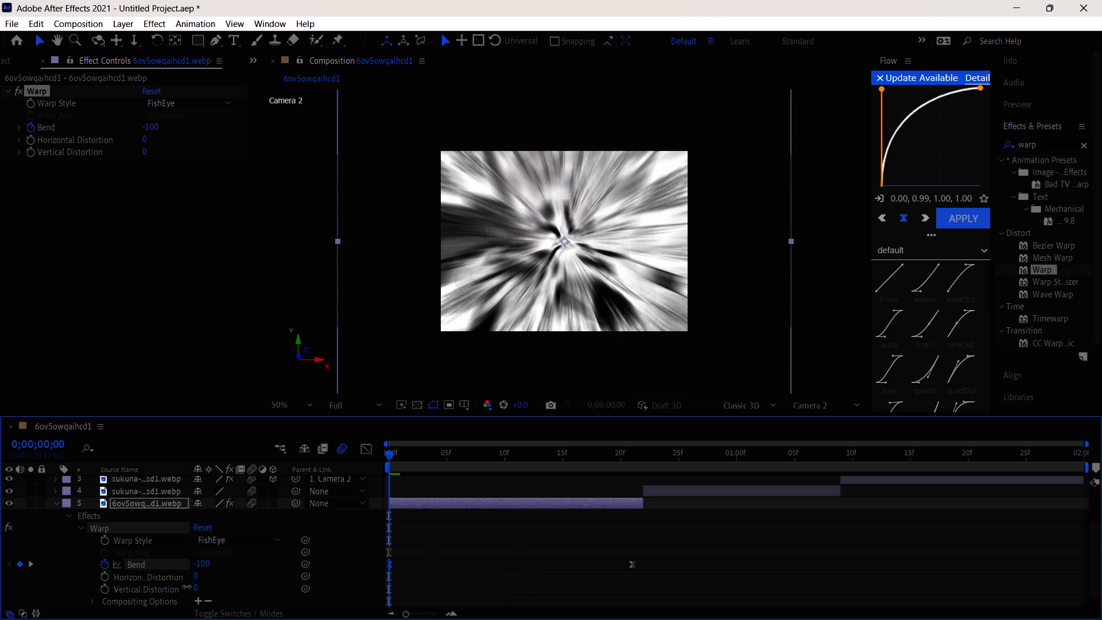
drag(187, 587, 200, 587)
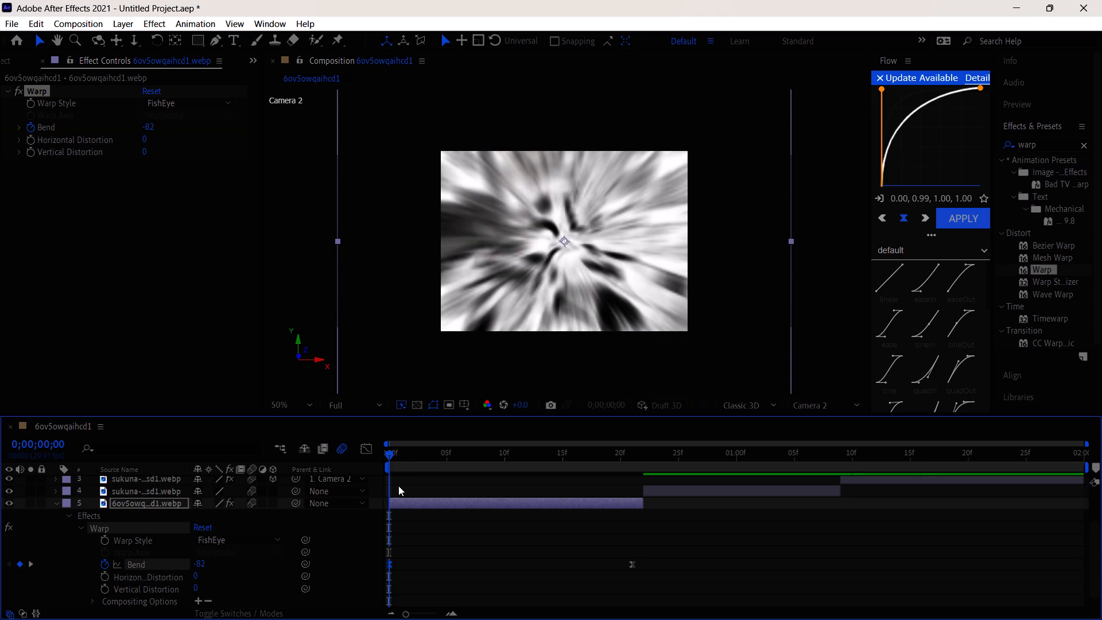
drag(389, 451, 488, 472)
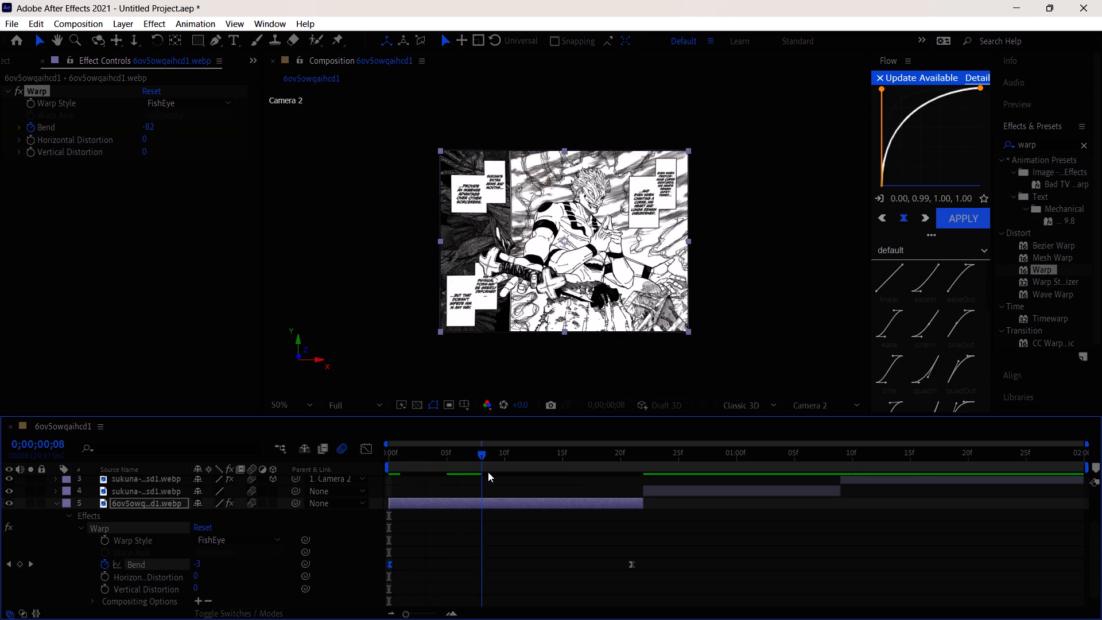
drag(488, 472, 607, 492)
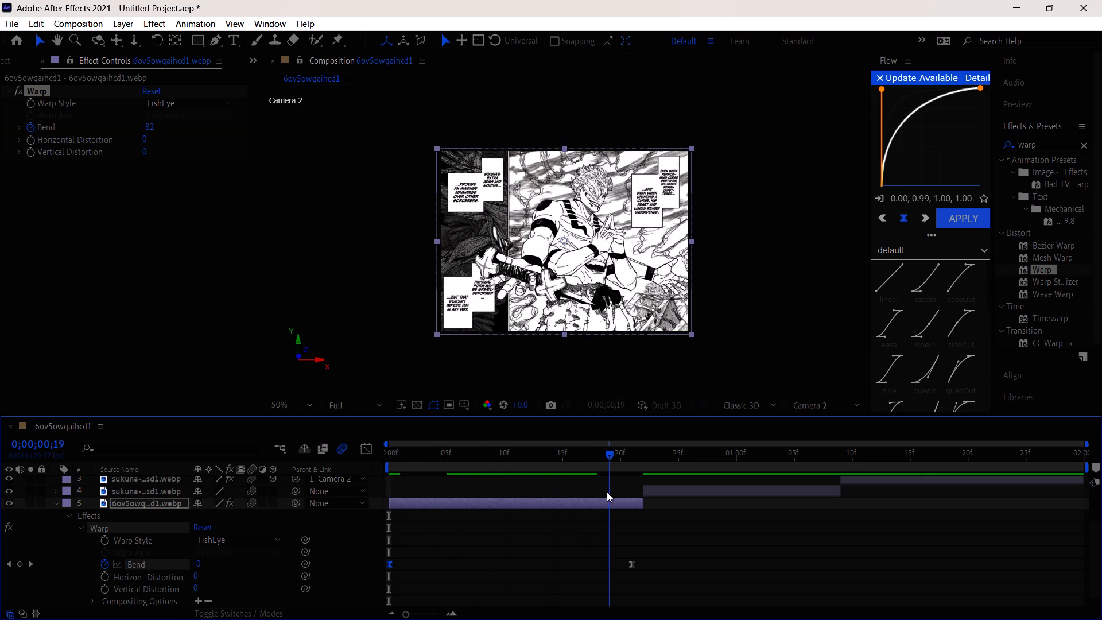
drag(607, 492, 631, 498)
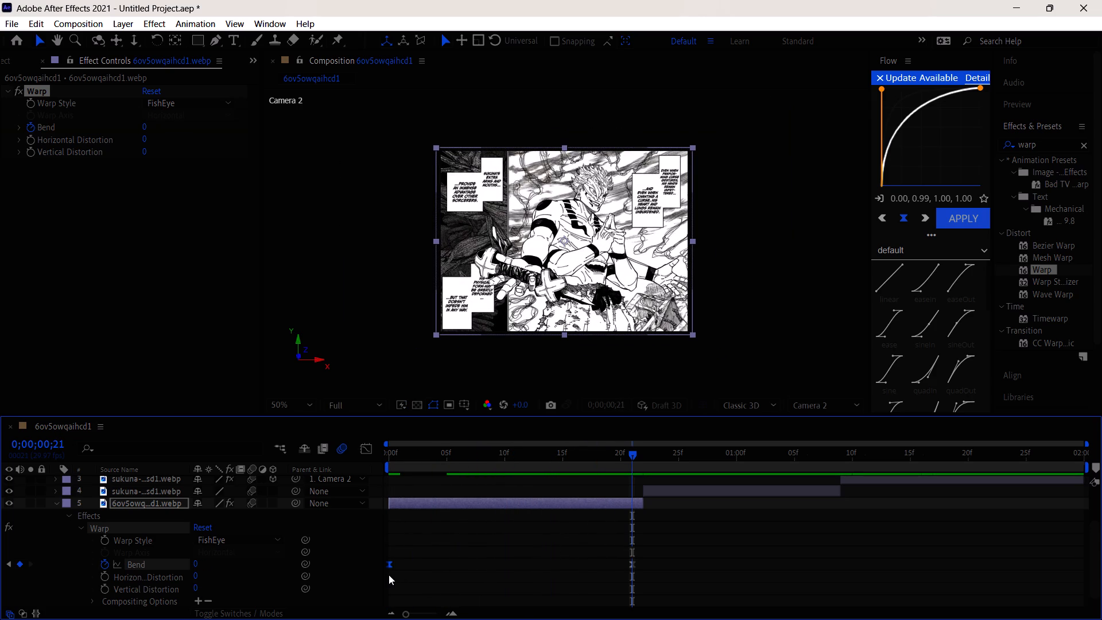
Apply the 0.00, 0.99, 1.00, 1.00 Flow curve to both of layer 5's Bend keyframes.
drag(386, 575, 663, 551)
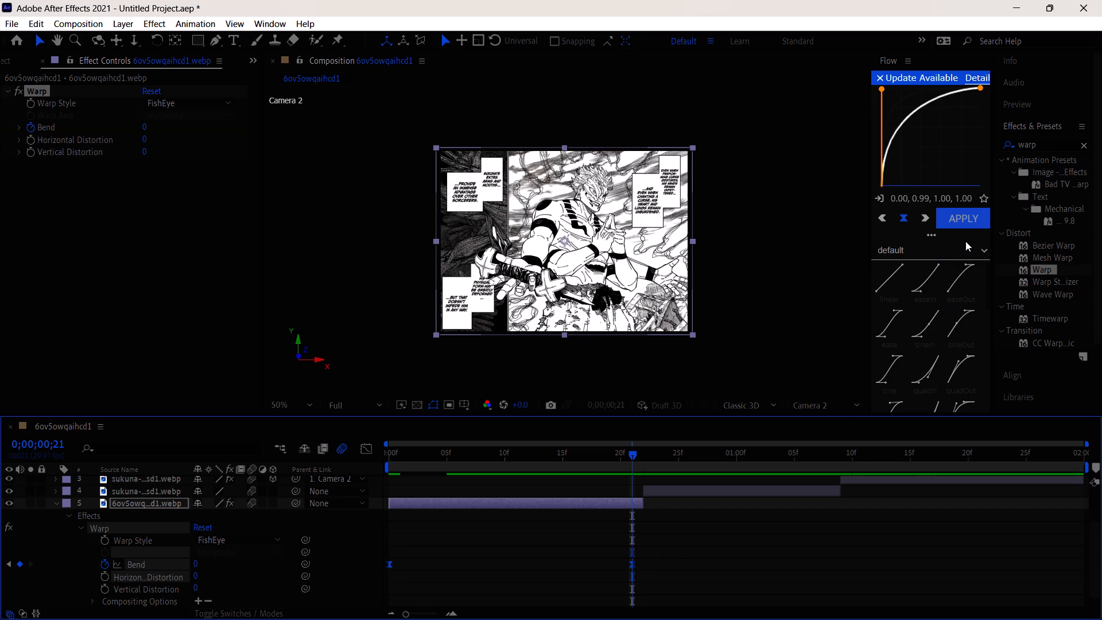
click(961, 228)
click(960, 222)
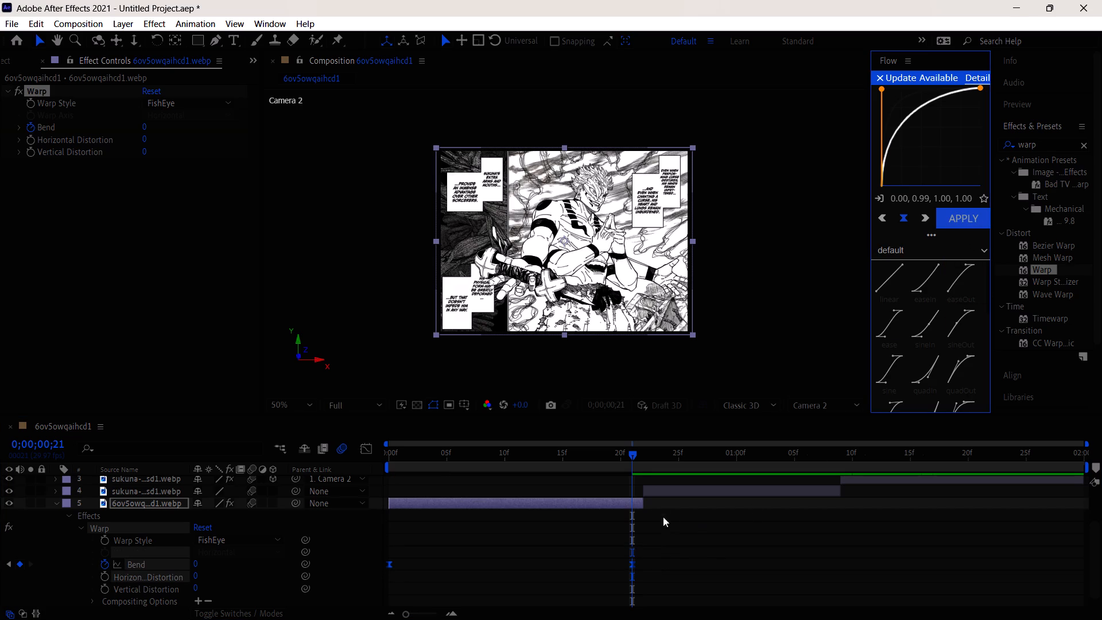
Scrub and preview the opening FishEye warp on layer 5 from 0;00;00;00 to examine its timing and easing.
drag(631, 454, 359, 479)
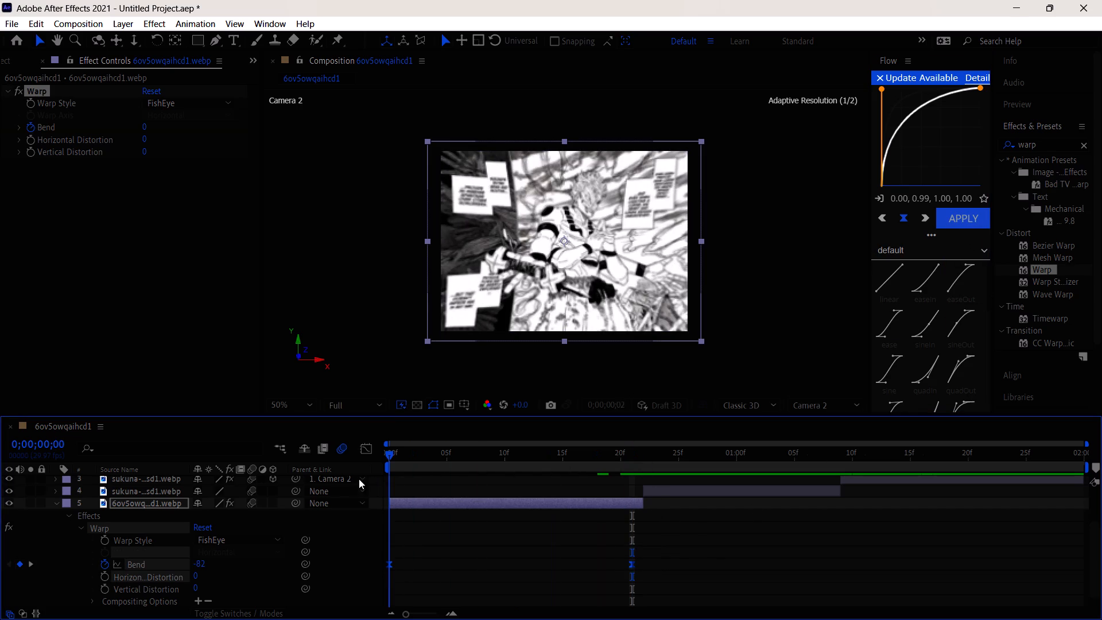
drag(359, 479, 559, 506)
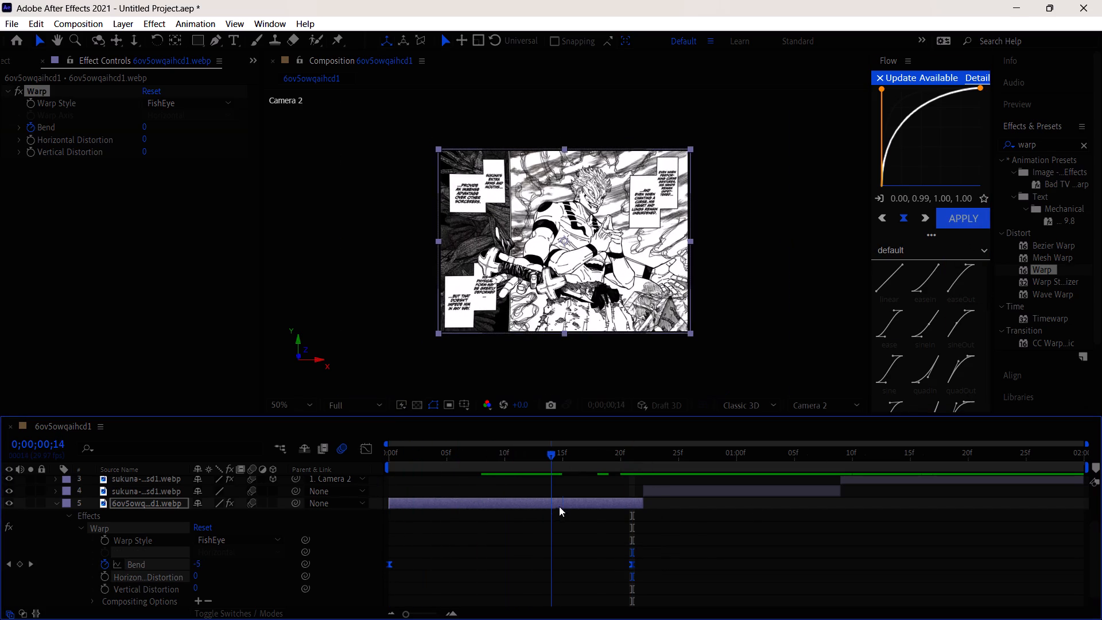
drag(559, 506, 643, 517)
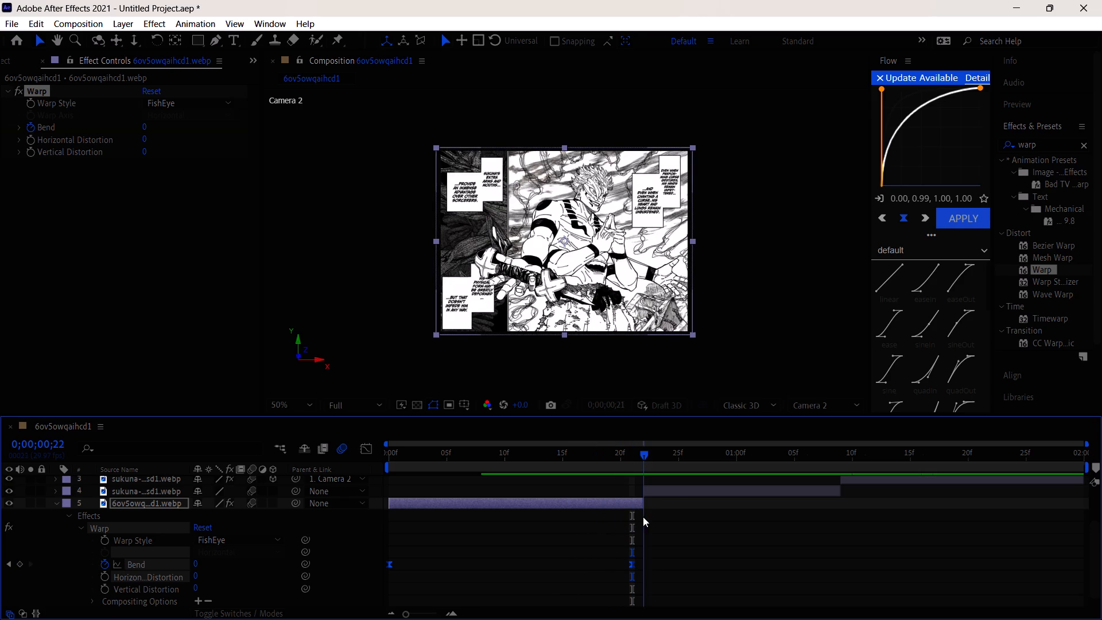
drag(643, 517, 353, 487)
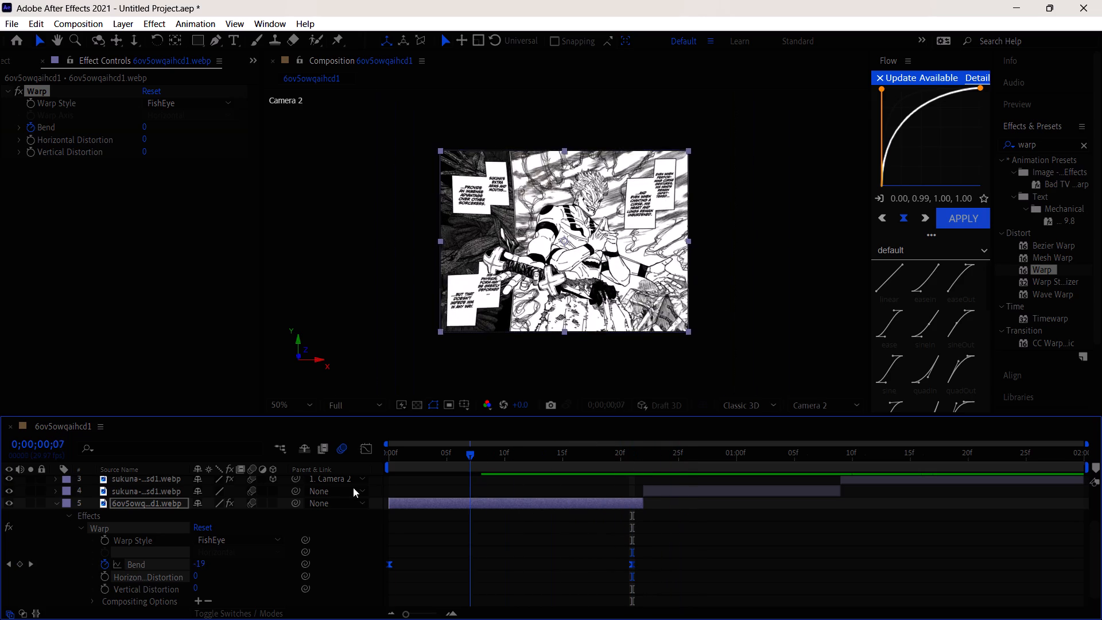
drag(353, 487, 339, 486)
key(space)
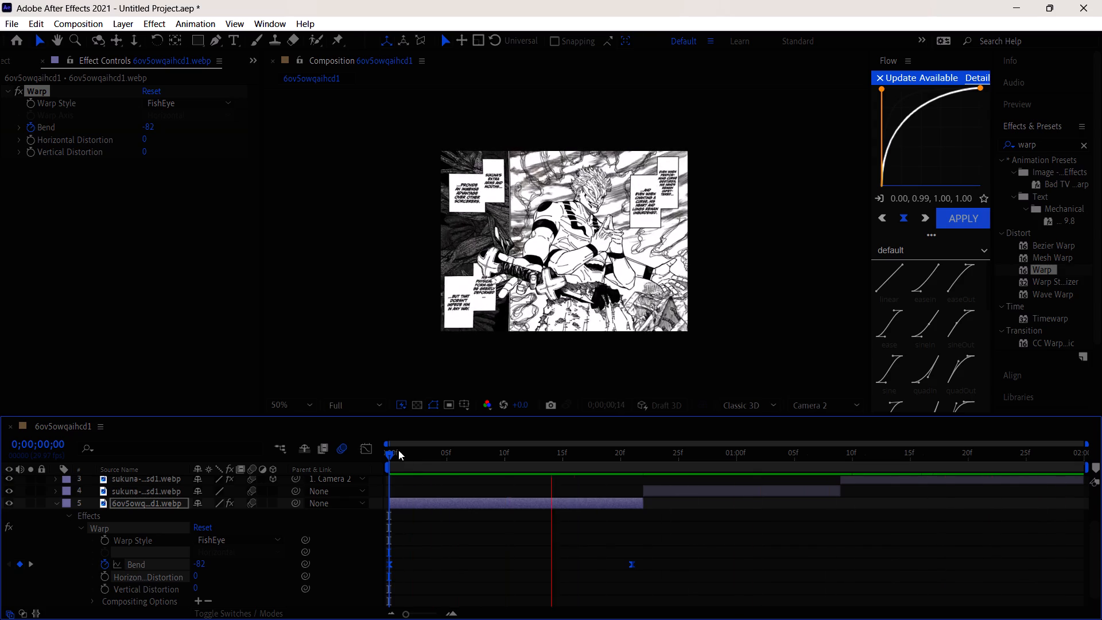
drag(399, 450, 512, 487)
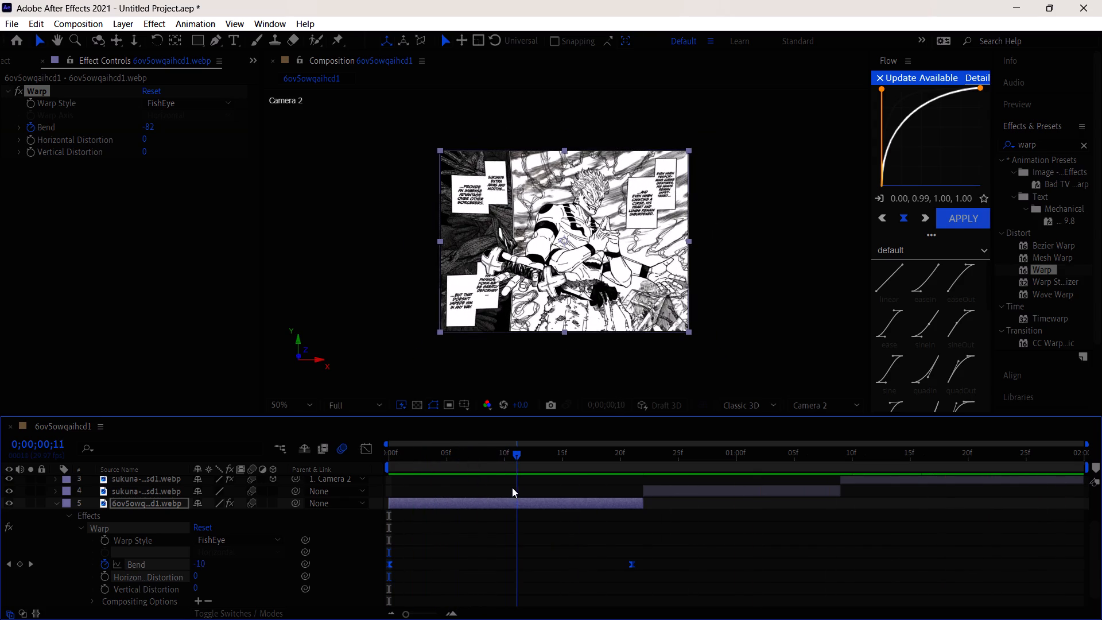
drag(512, 487, 573, 515)
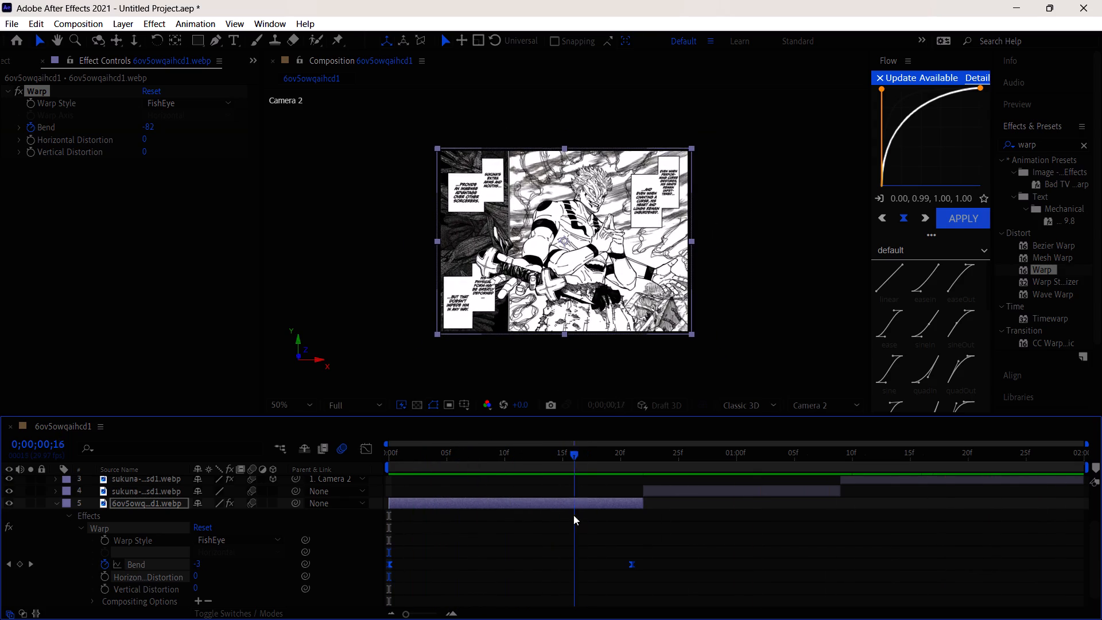
drag(573, 515, 513, 520)
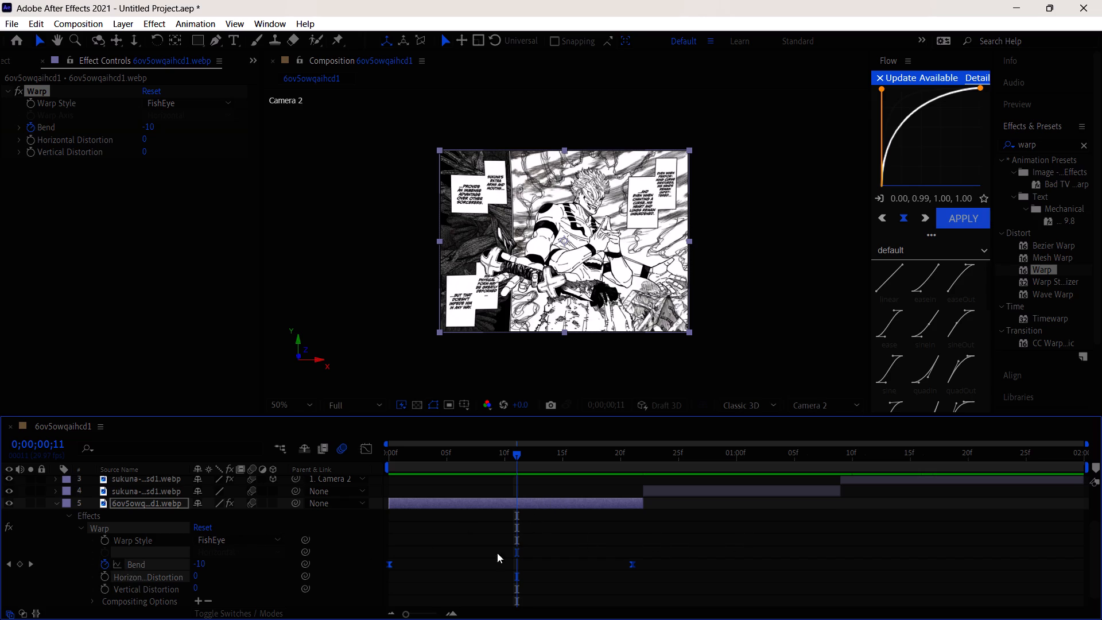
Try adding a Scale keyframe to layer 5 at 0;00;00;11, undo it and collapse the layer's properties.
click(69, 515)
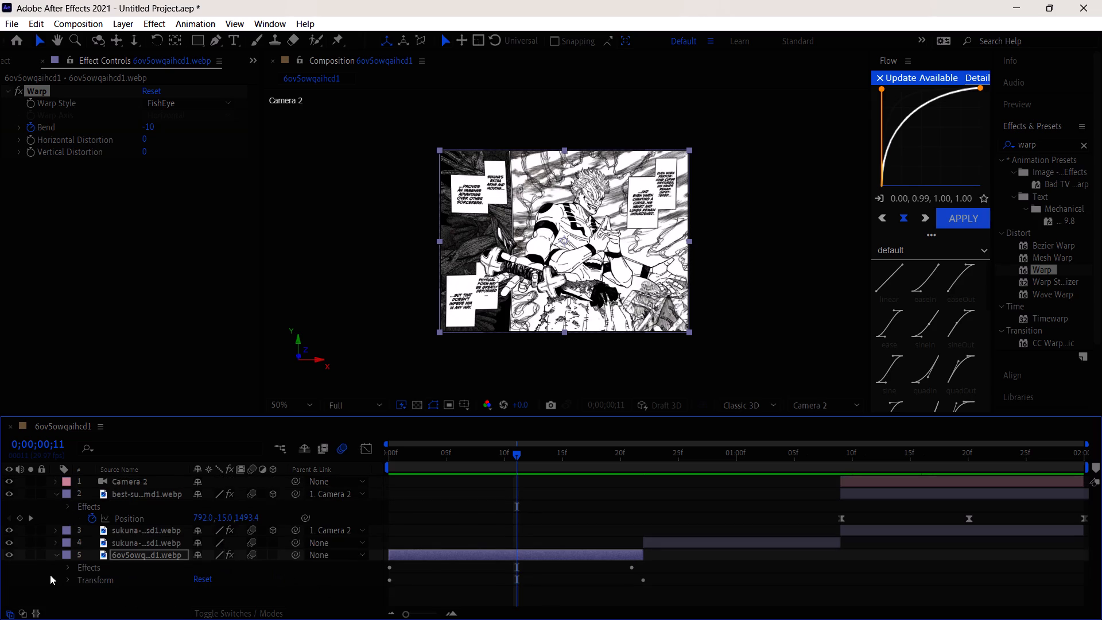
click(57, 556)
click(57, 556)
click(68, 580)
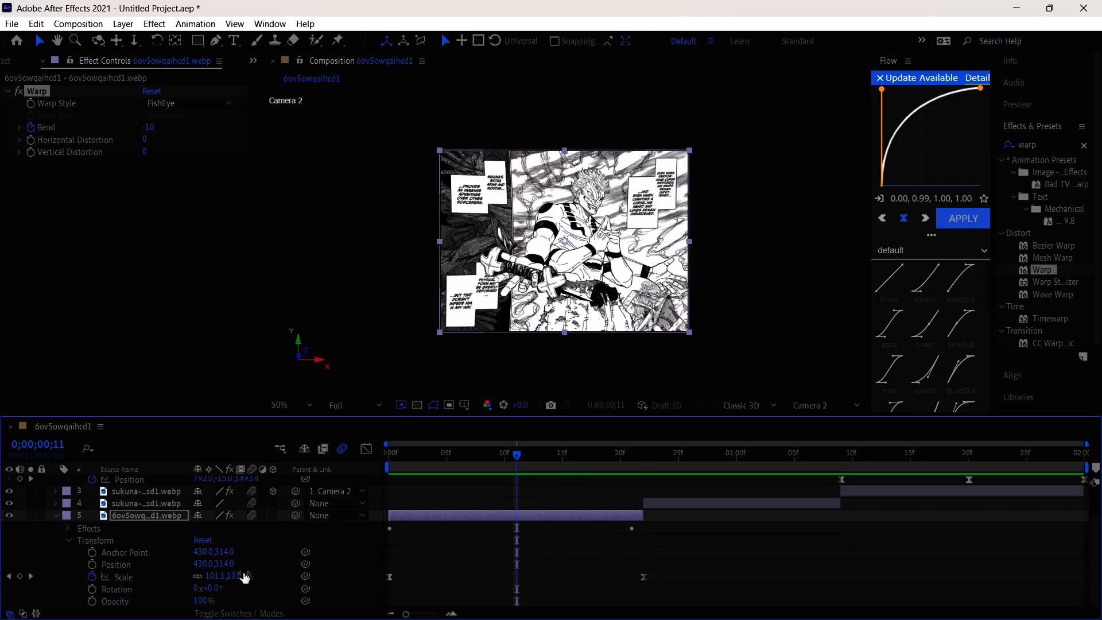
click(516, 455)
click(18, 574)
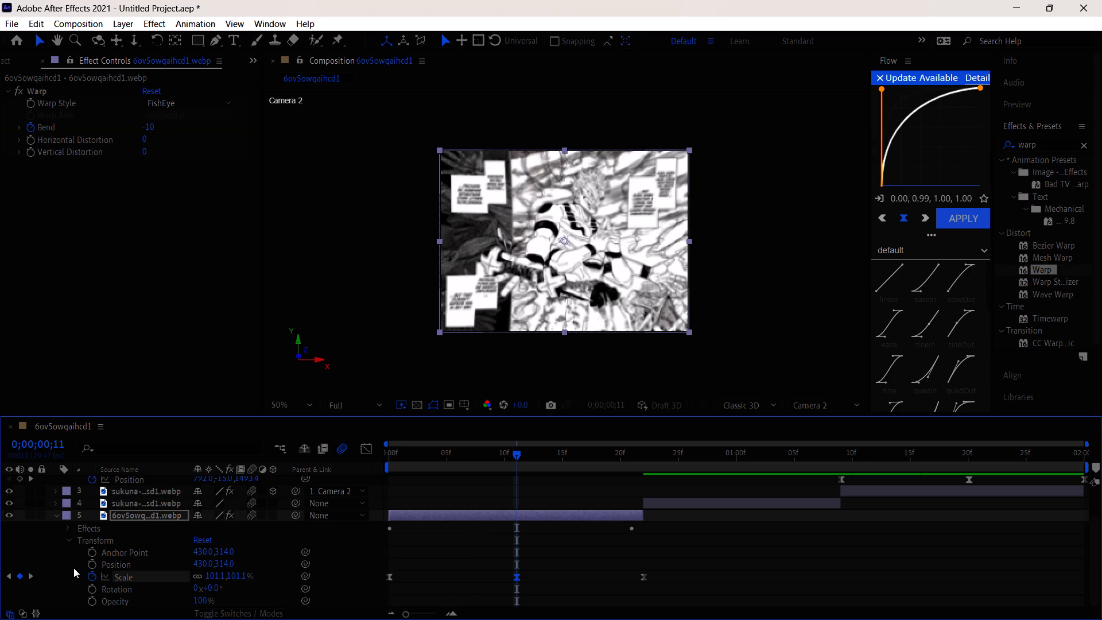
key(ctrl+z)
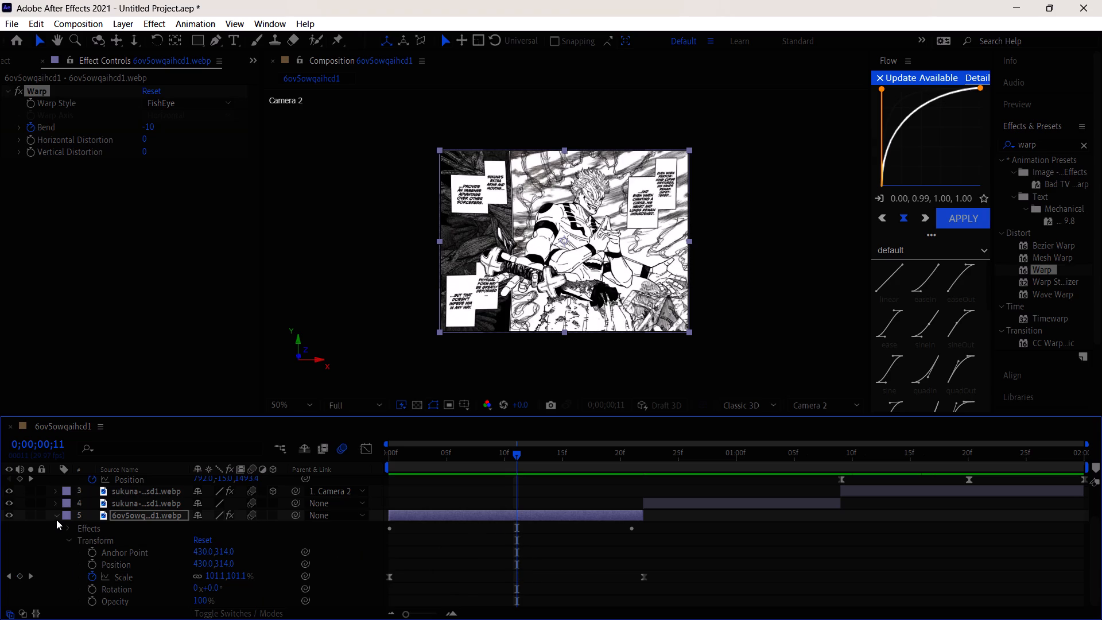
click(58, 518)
Add a null object above layer 5, split it at 0;00;00;22 and remove the part after the split.
right_click(258, 581)
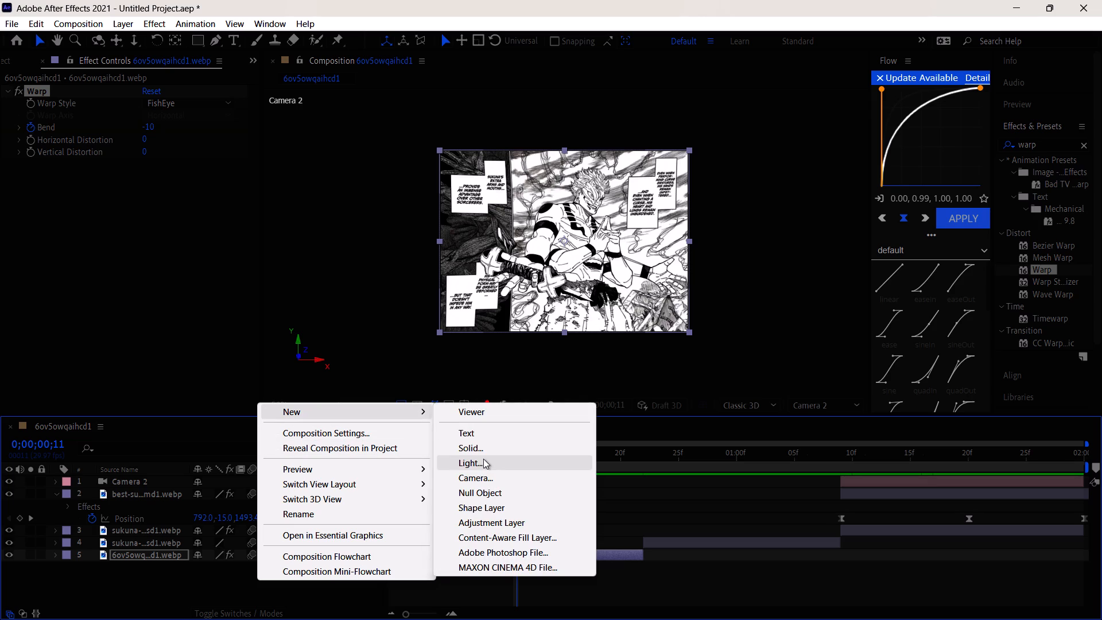
click(500, 495)
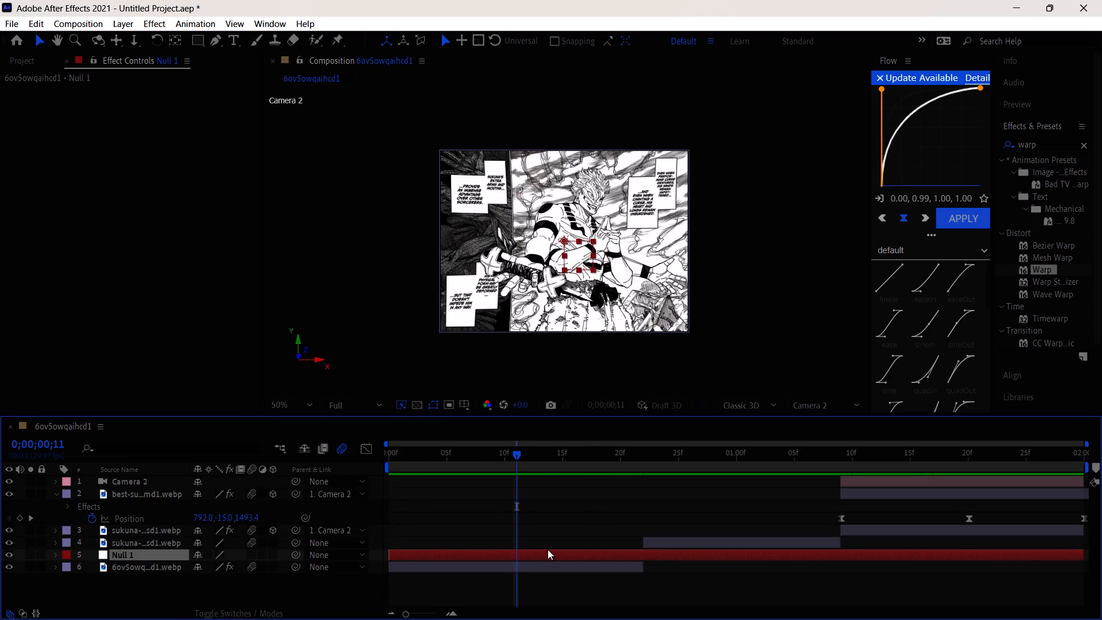
drag(518, 455, 643, 493)
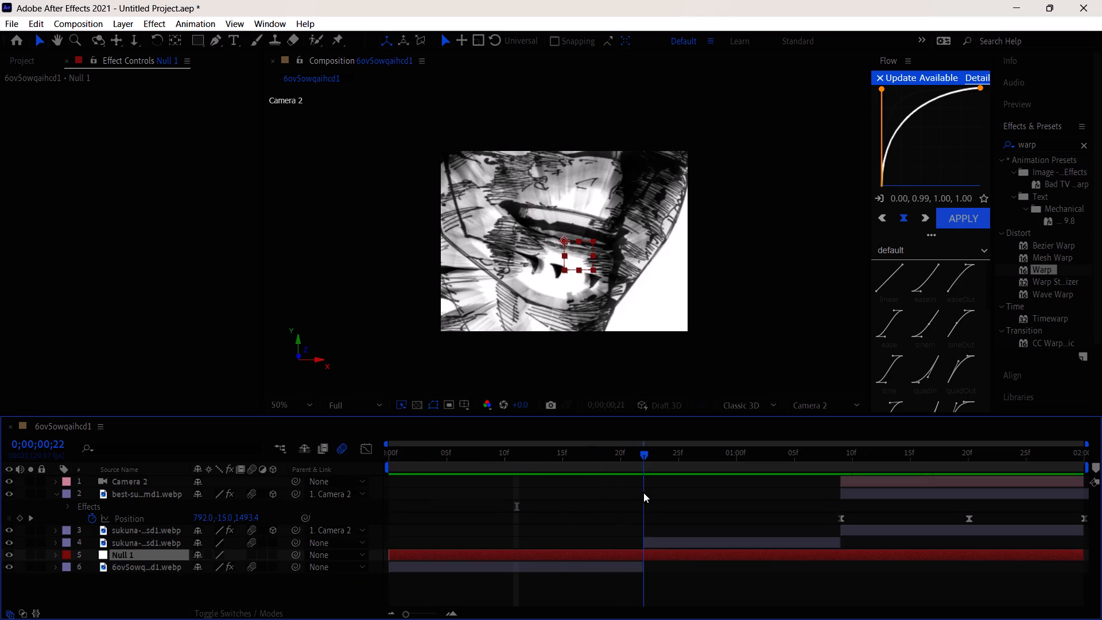
drag(643, 493, 645, 494)
key(ctrl+shift+d)
click(684, 554)
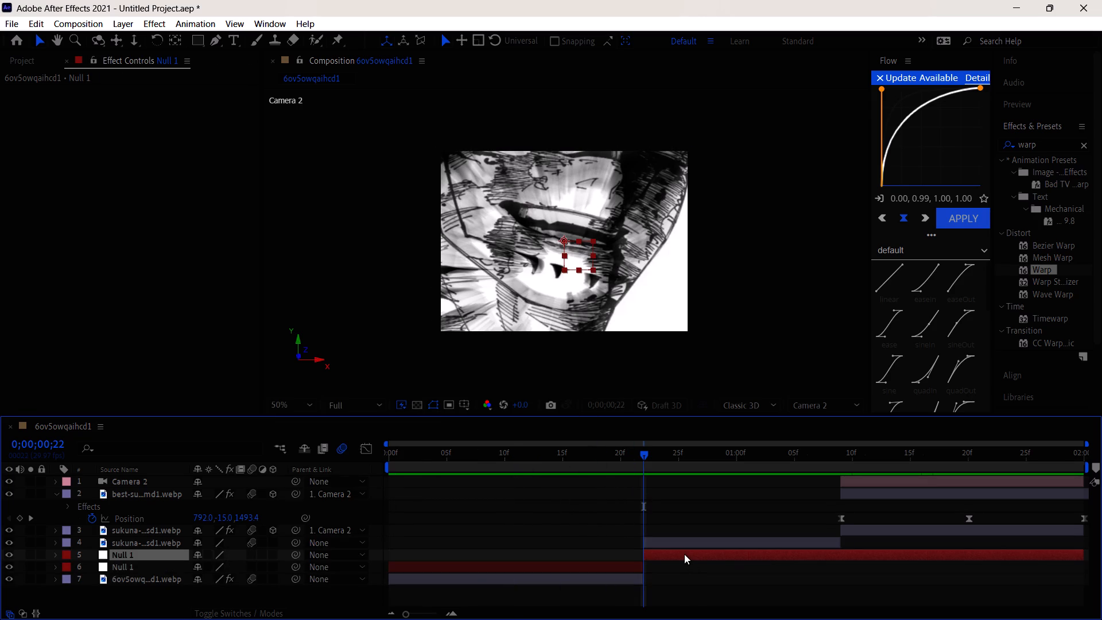
key(ctrl+x)
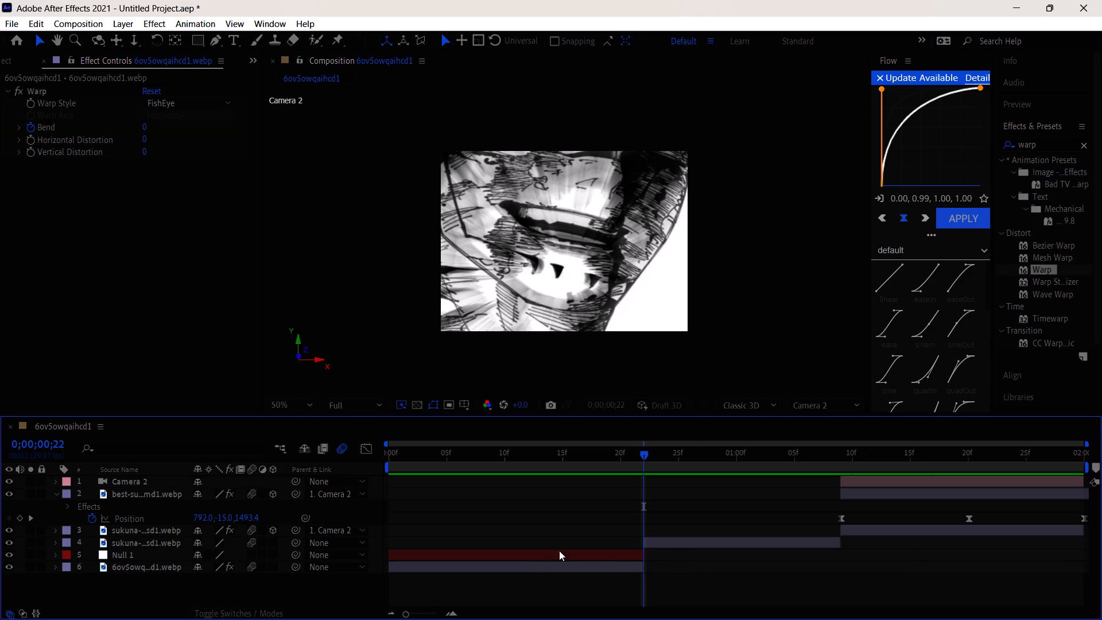
Parent the opening panel on layer 6 to the Null 1 layer.
drag(641, 451, 604, 463)
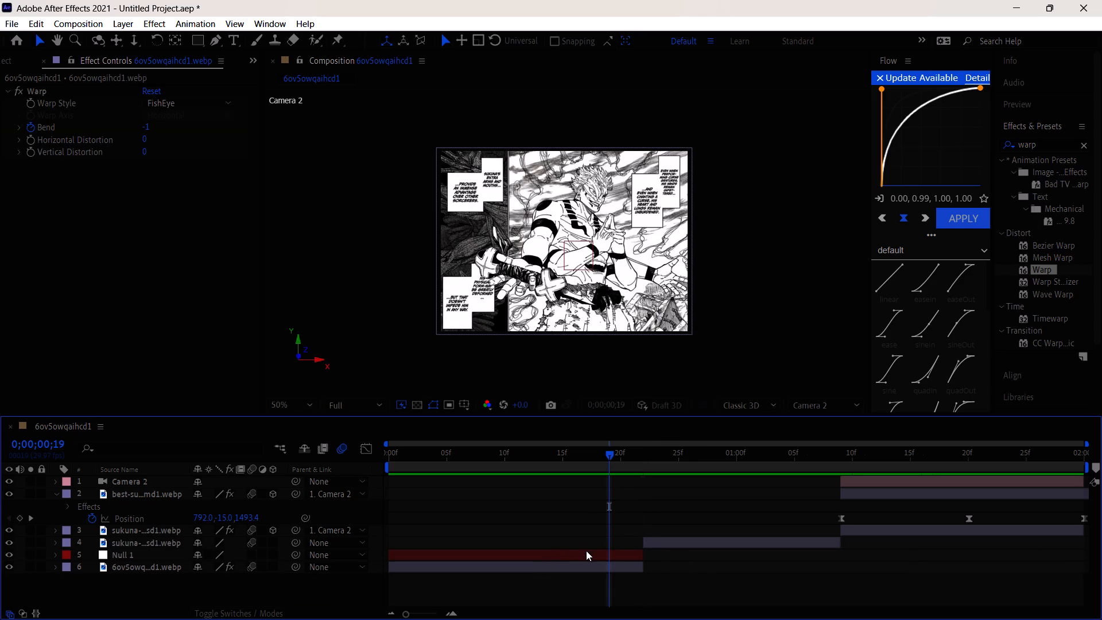
click(586, 551)
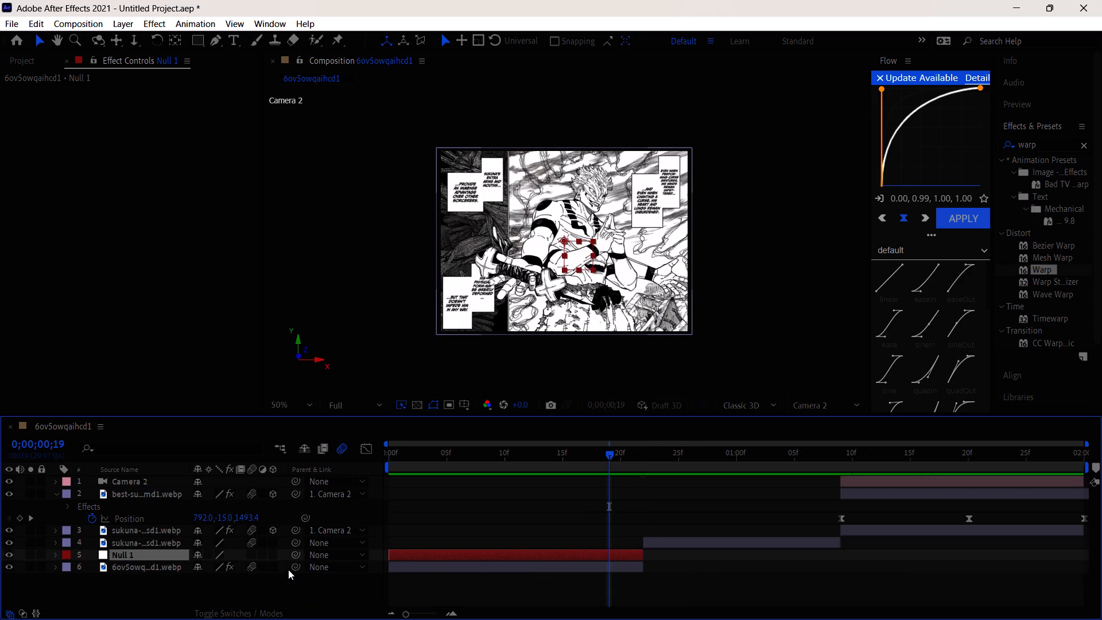
drag(293, 567, 181, 555)
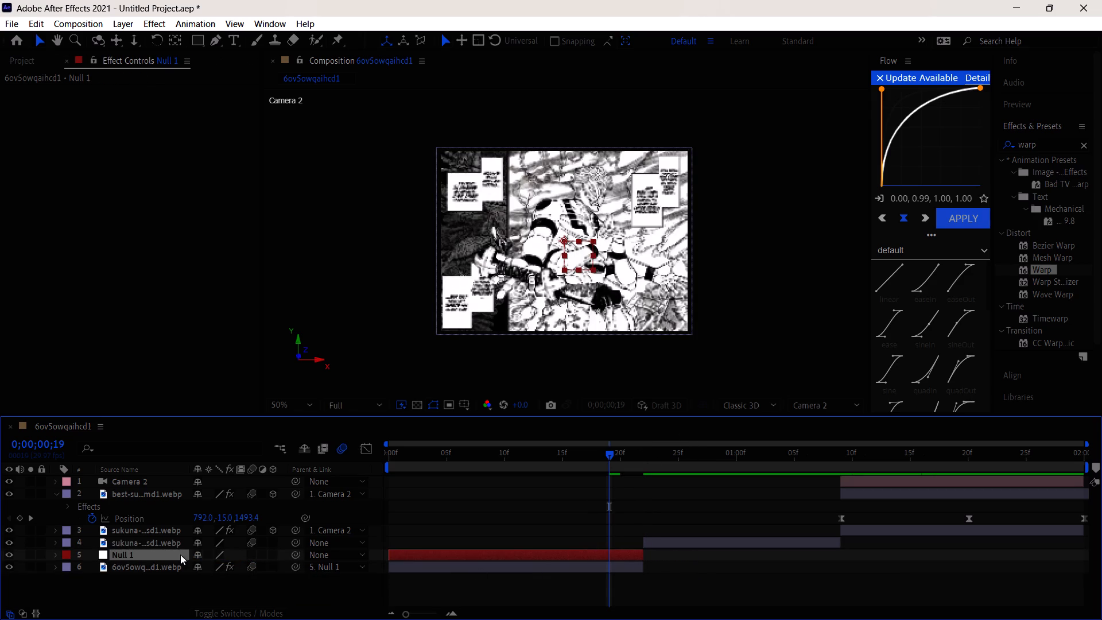
Enable motion blur on the Null 1 layer.
drag(610, 456, 514, 482)
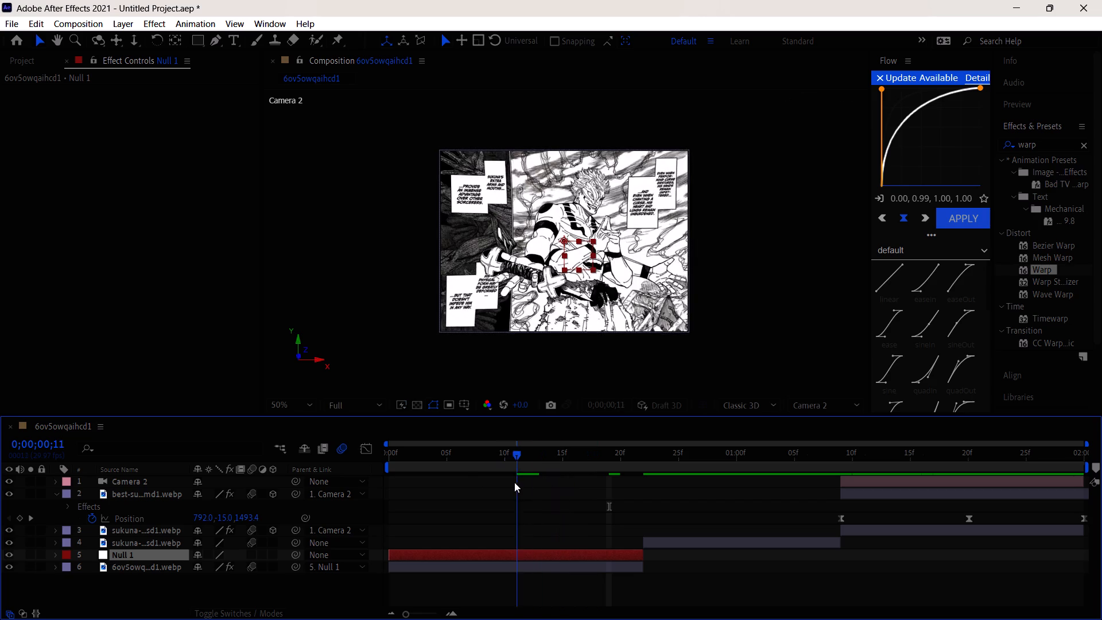
drag(514, 482, 516, 529)
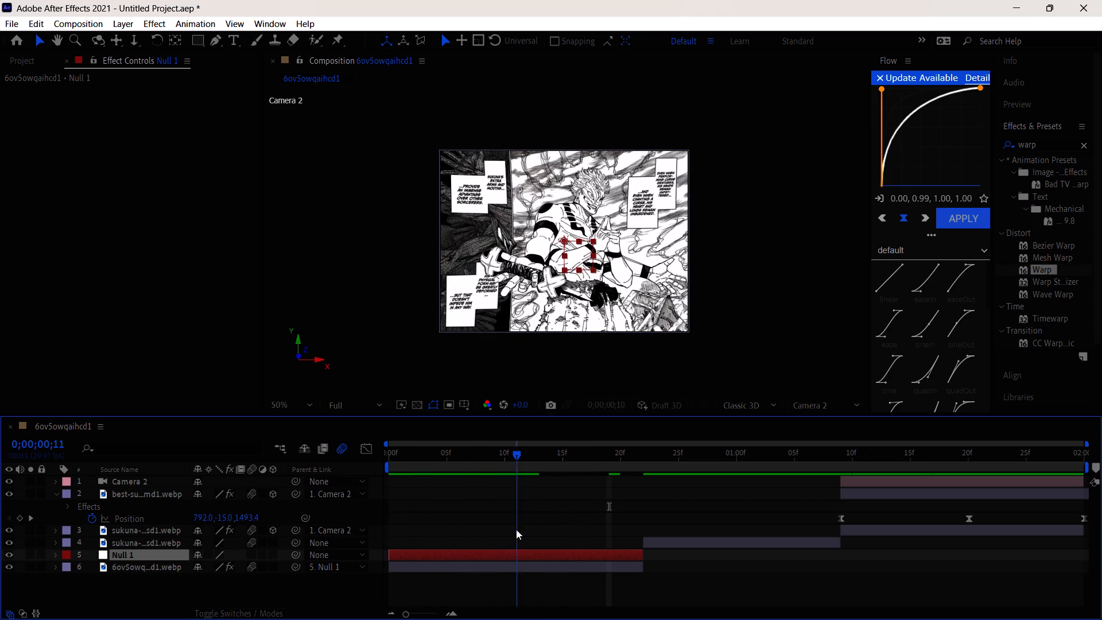
drag(516, 529, 581, 555)
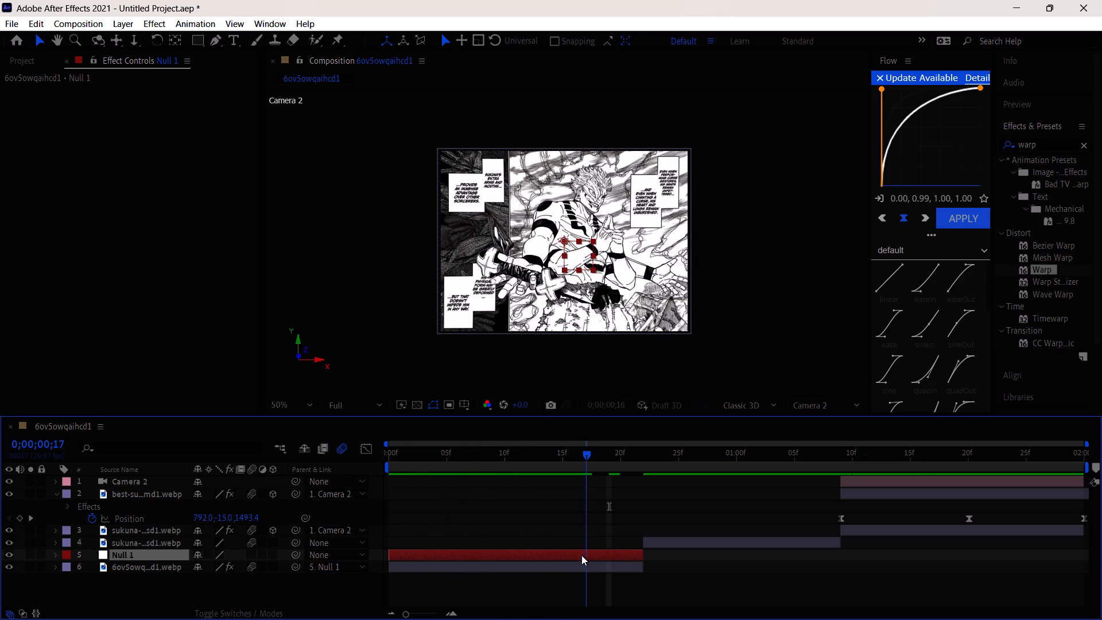
drag(581, 555, 505, 558)
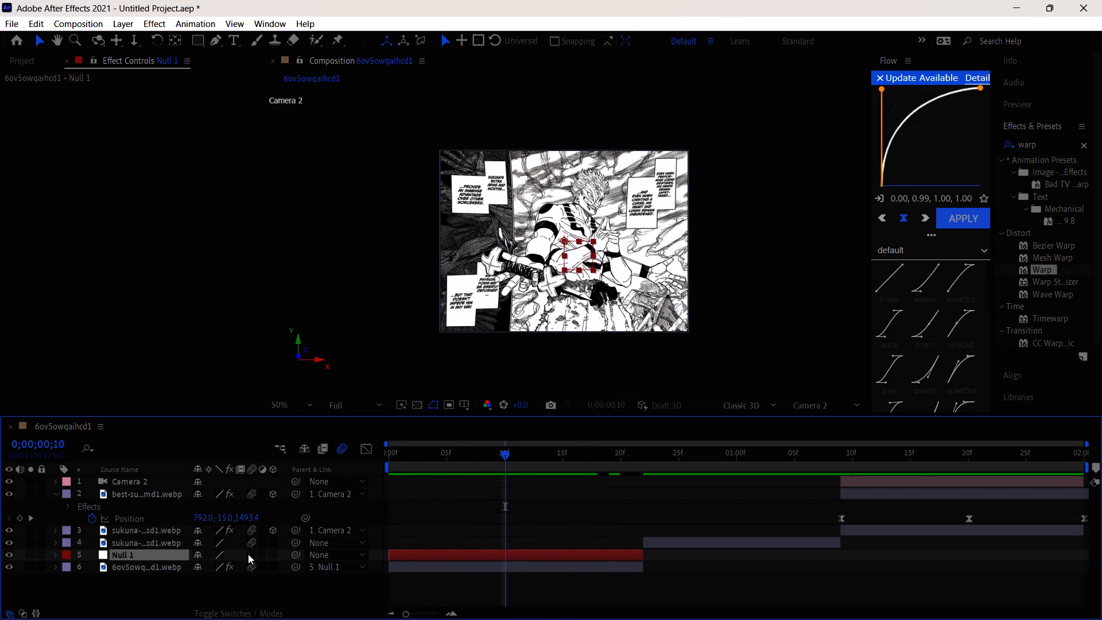
click(251, 552)
Reveal Null 1's transform properties and add a Scale keyframe at 0;00;00;09.
click(53, 555)
click(69, 567)
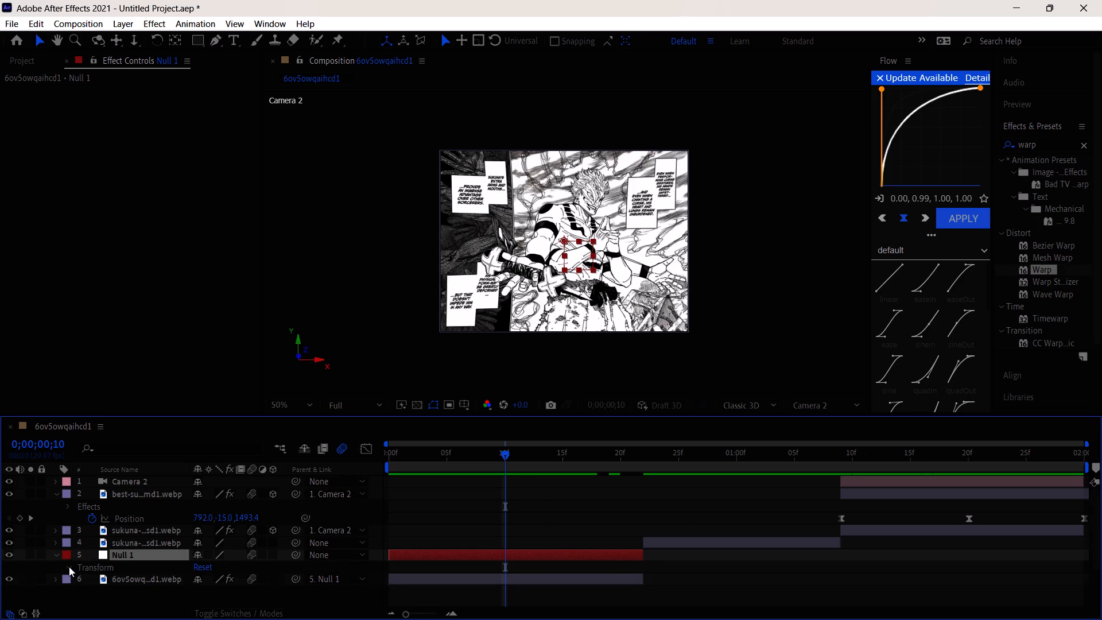
drag(506, 458, 494, 458)
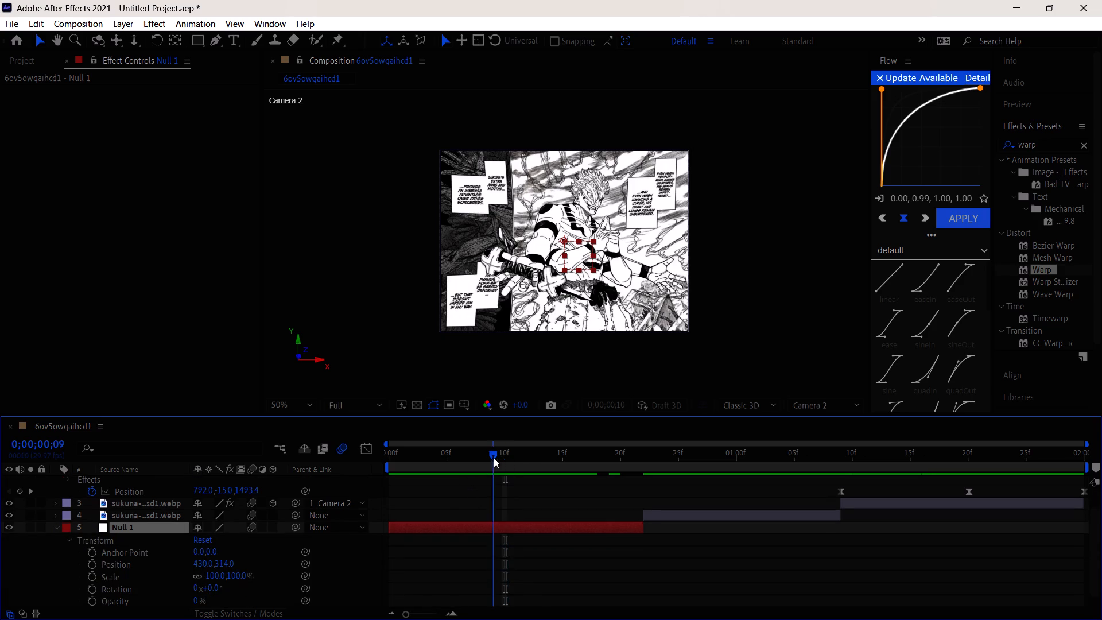
drag(494, 458, 513, 465)
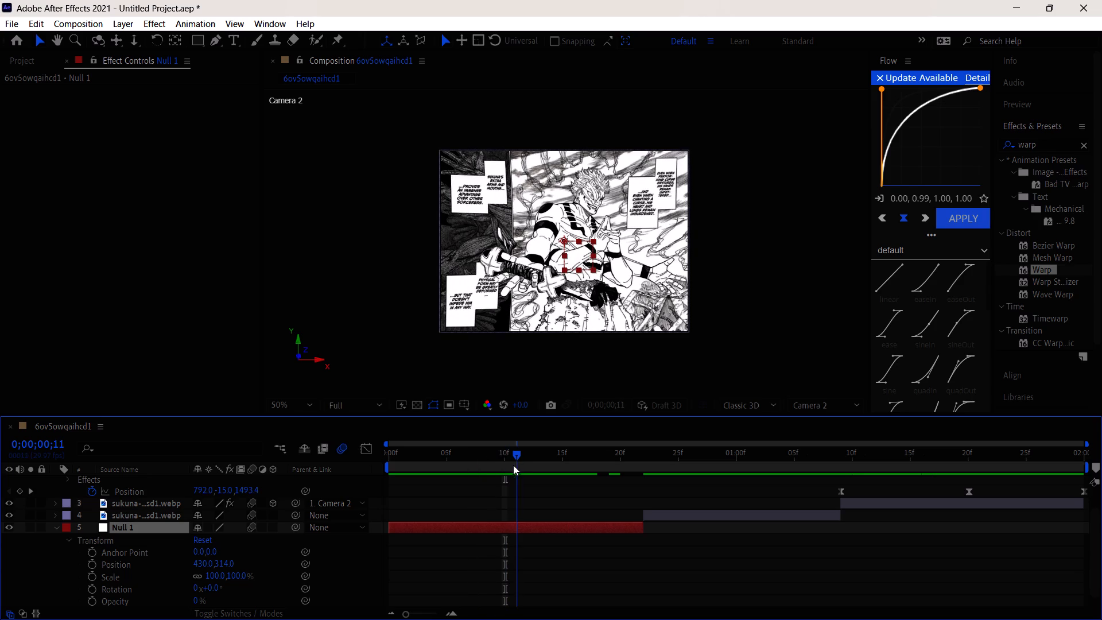
drag(513, 465, 490, 468)
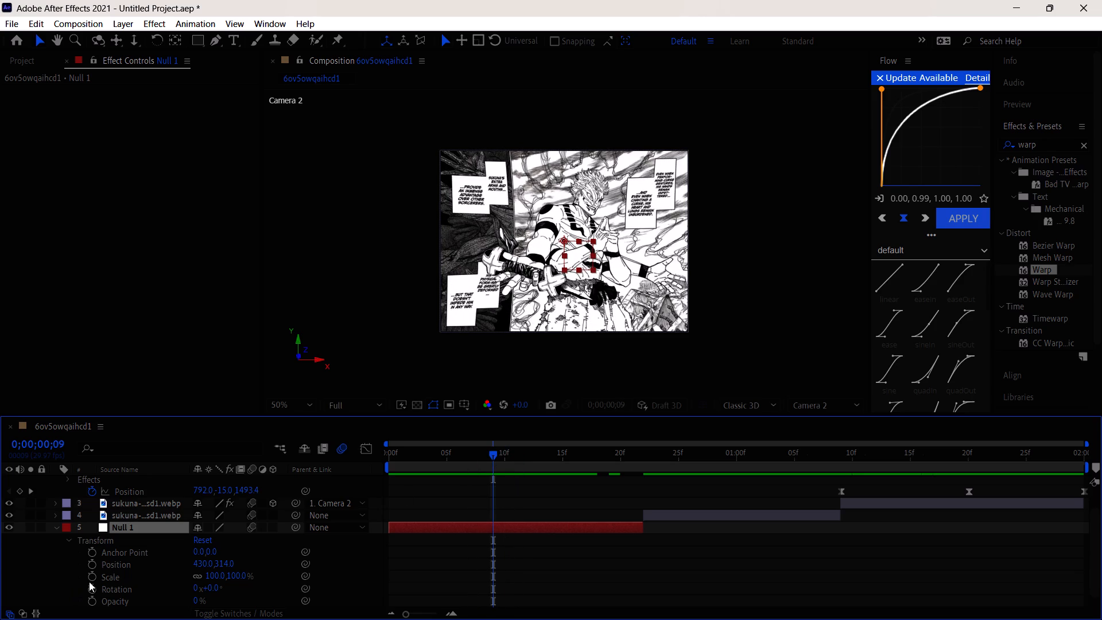
click(90, 575)
Set Null 1's Scale to 118% at 0;00;00;21 and move that keyframe to 0;00;00;22.
drag(495, 457, 571, 470)
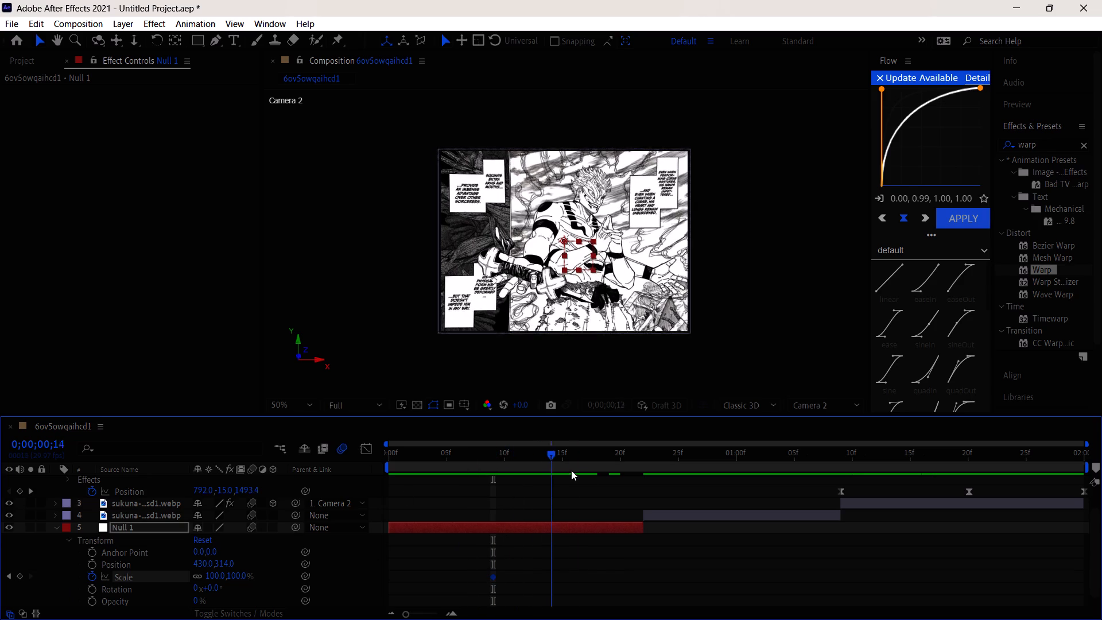
drag(571, 470, 641, 481)
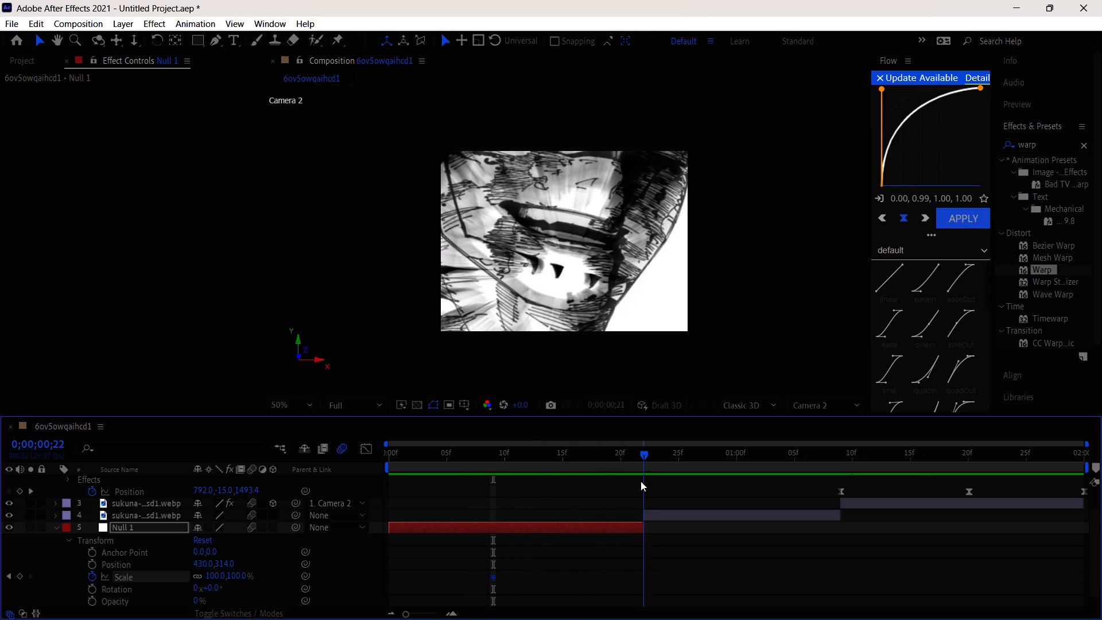
drag(641, 481, 637, 481)
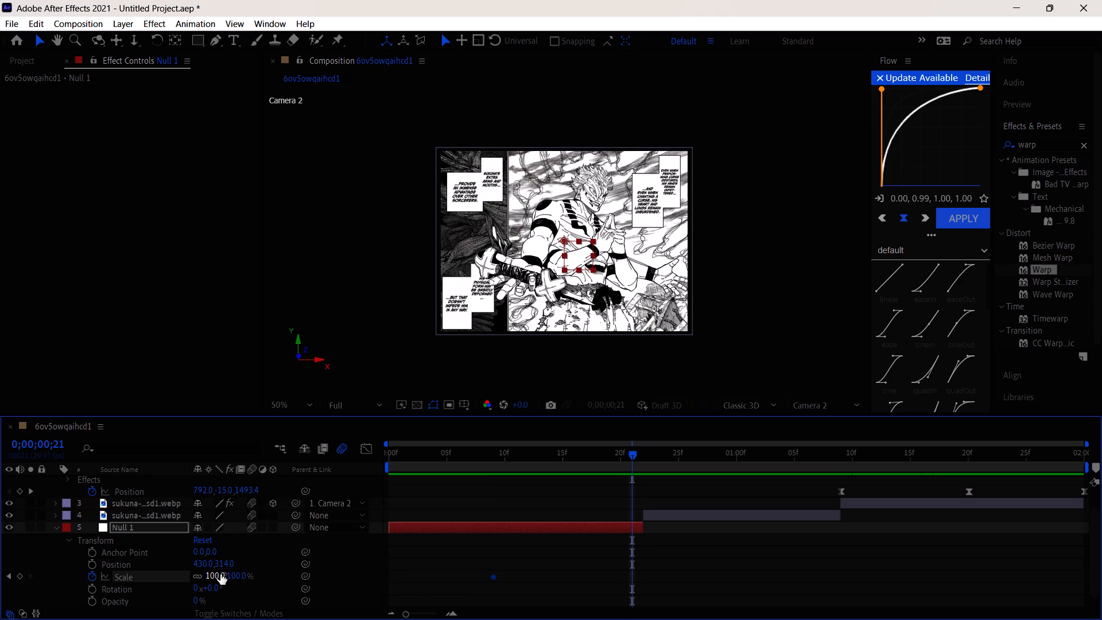
drag(221, 575, 232, 573)
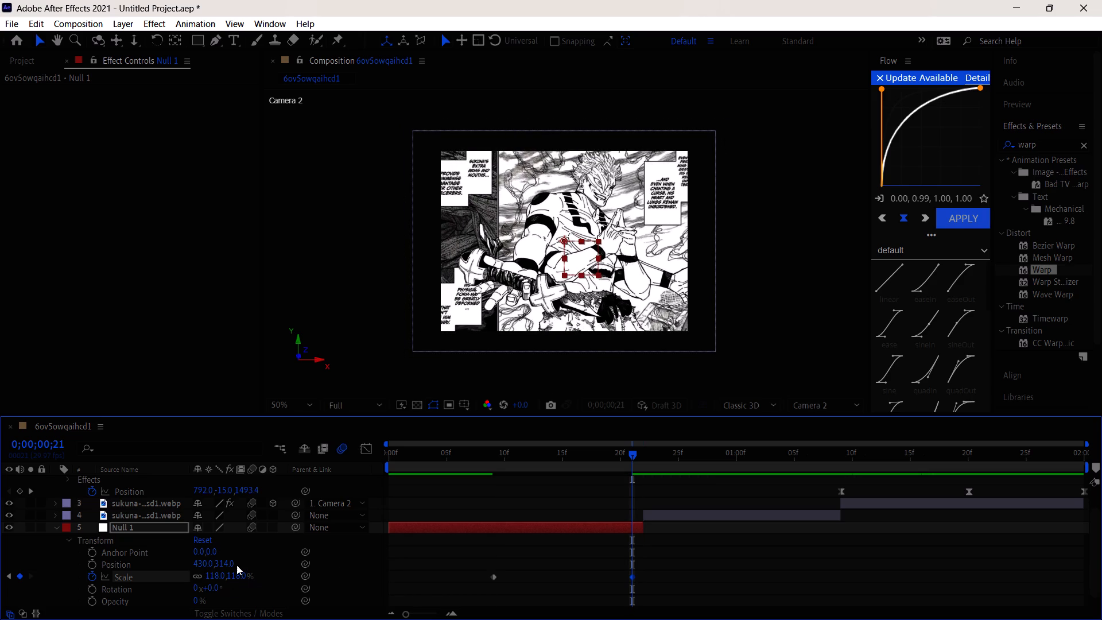
click(634, 456)
drag(631, 576, 638, 577)
Ease both of Null 1's Scale keyframes with the Flow curve 0.00, 0.00, 1.00, 0.01.
drag(628, 454, 493, 473)
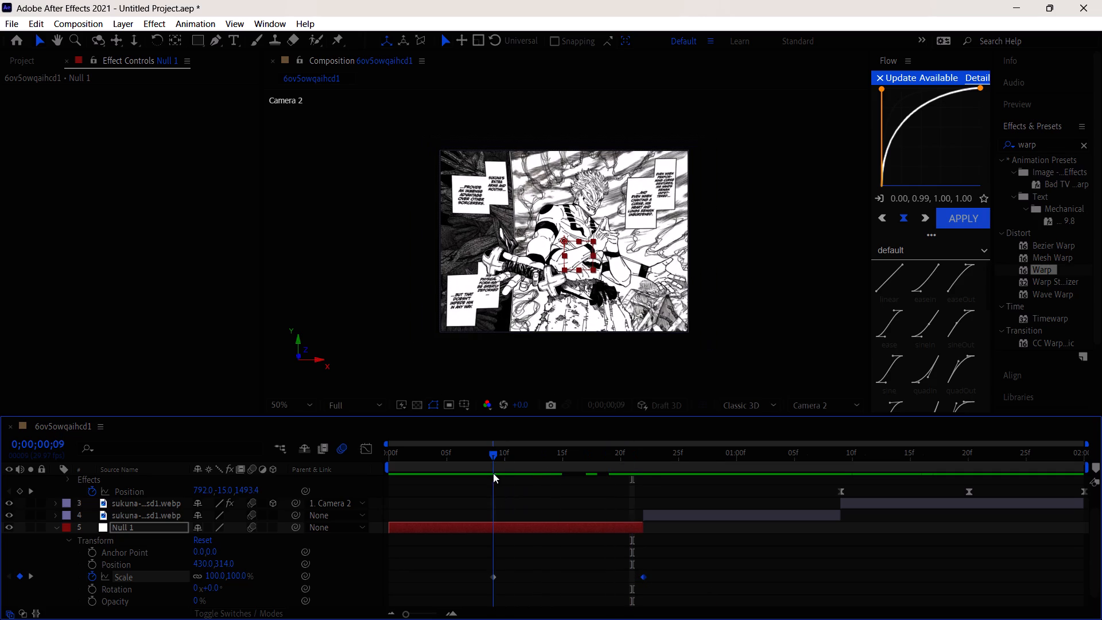
drag(493, 473, 492, 471)
drag(482, 591, 654, 559)
right_click(928, 159)
click(964, 215)
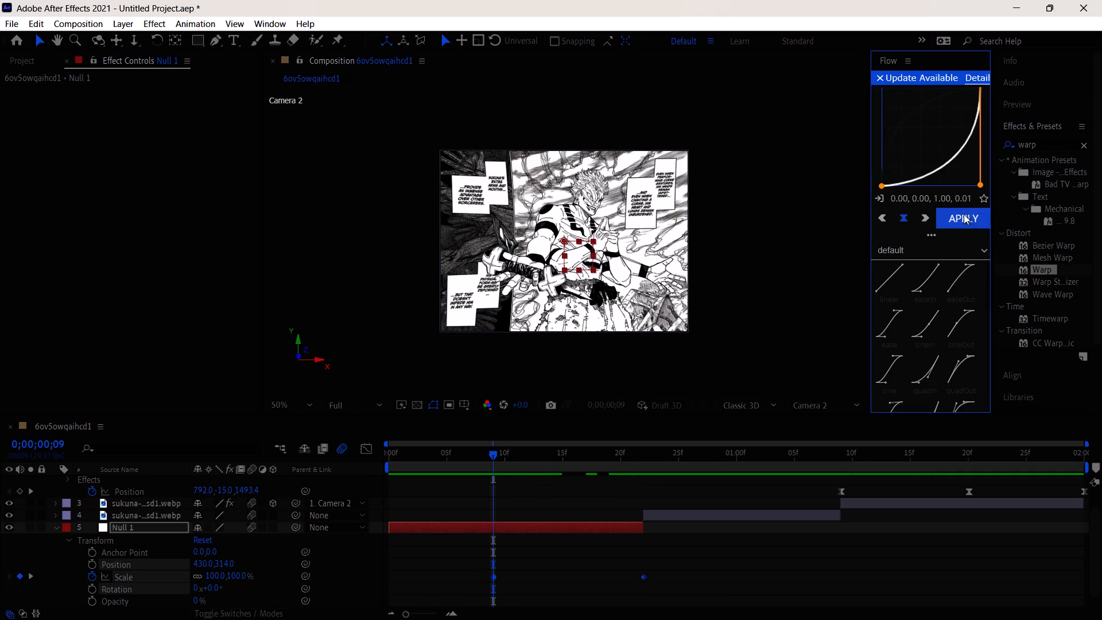
click(964, 214)
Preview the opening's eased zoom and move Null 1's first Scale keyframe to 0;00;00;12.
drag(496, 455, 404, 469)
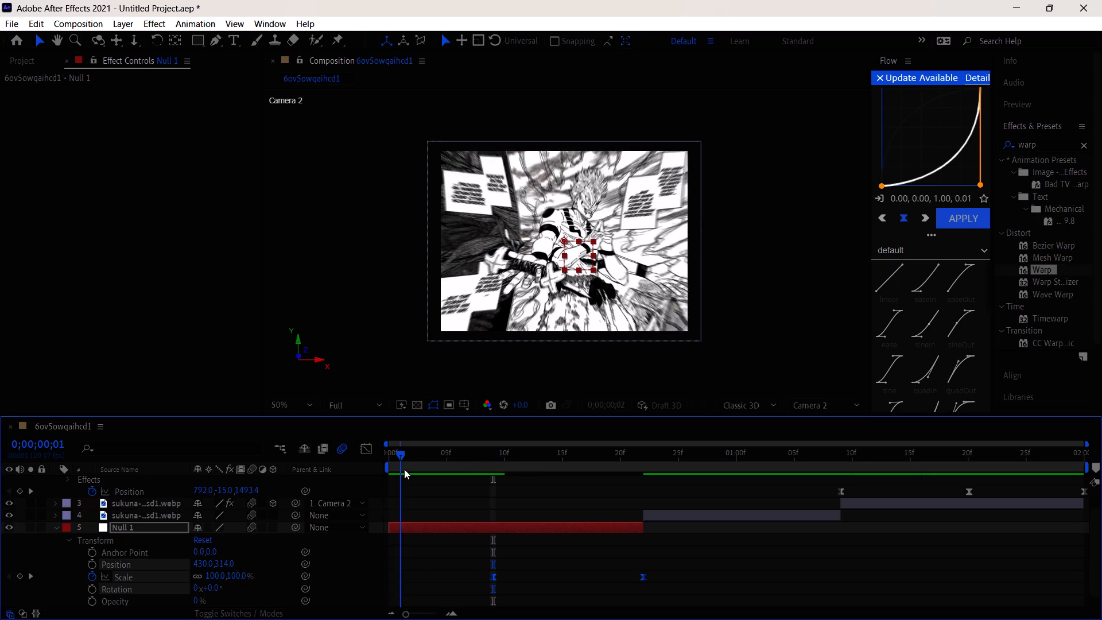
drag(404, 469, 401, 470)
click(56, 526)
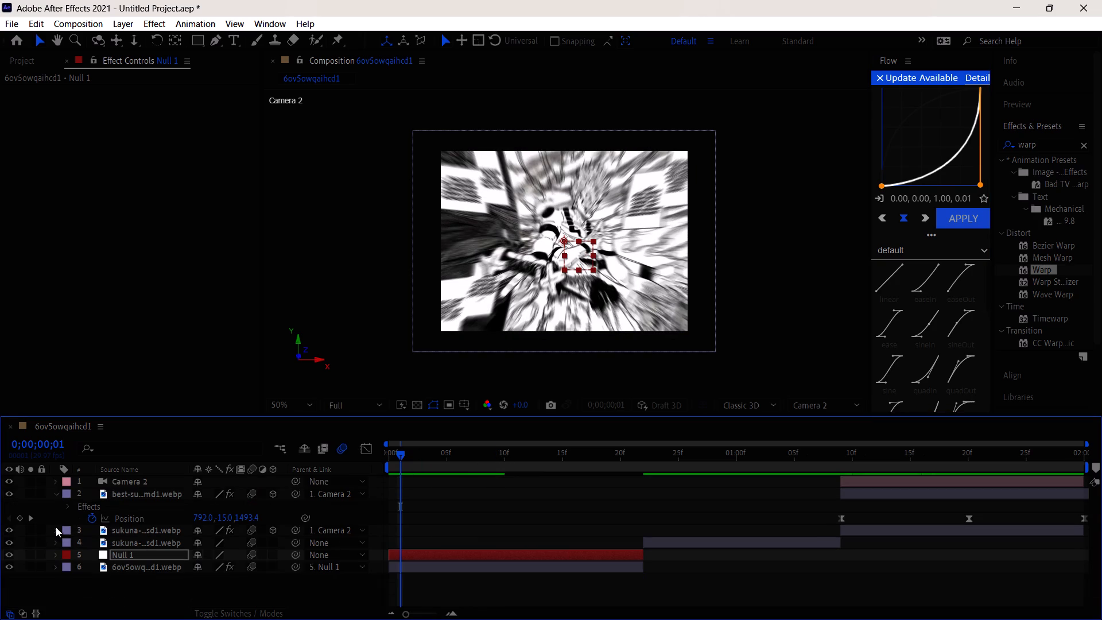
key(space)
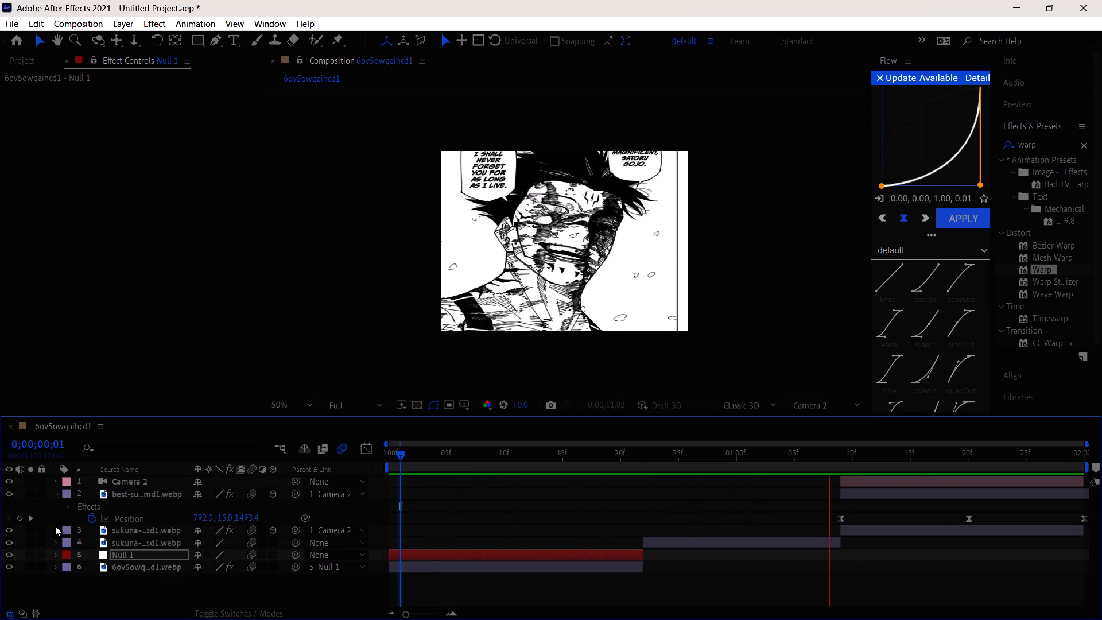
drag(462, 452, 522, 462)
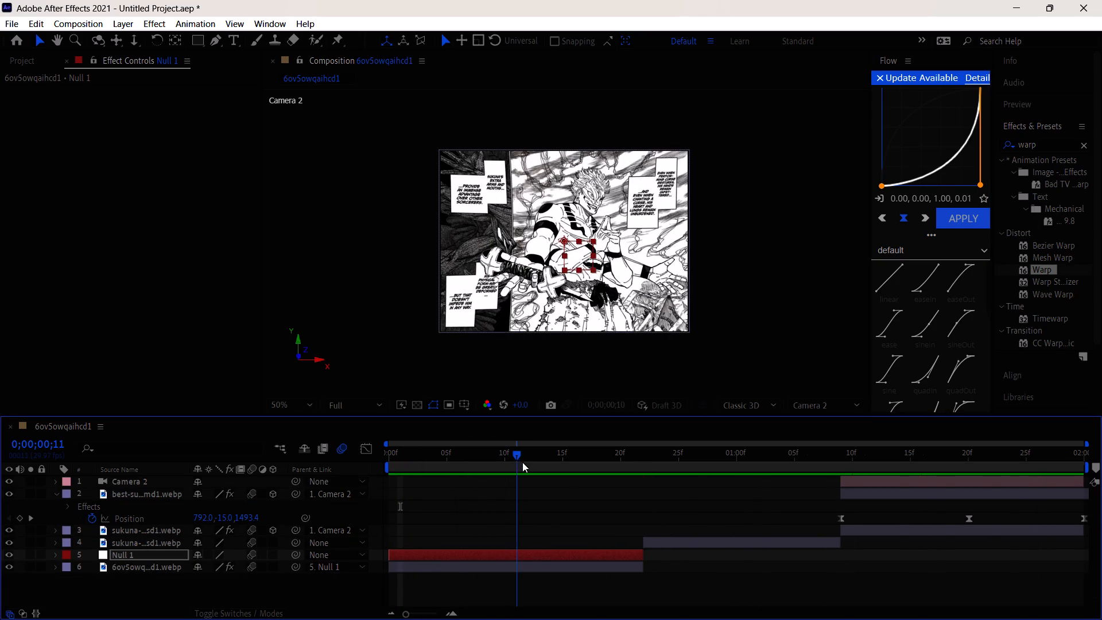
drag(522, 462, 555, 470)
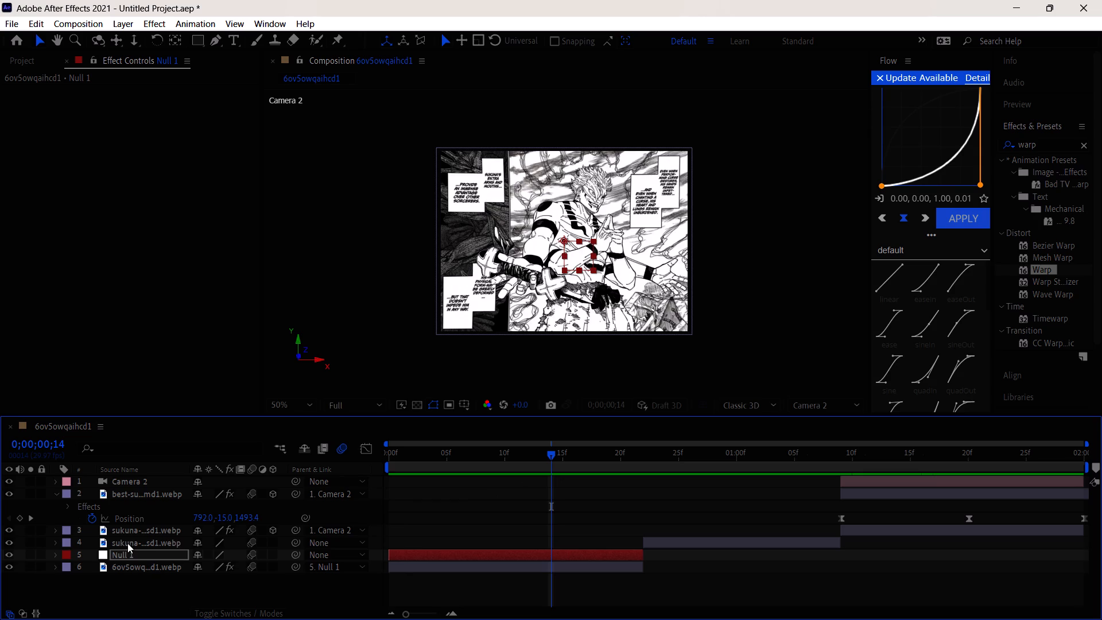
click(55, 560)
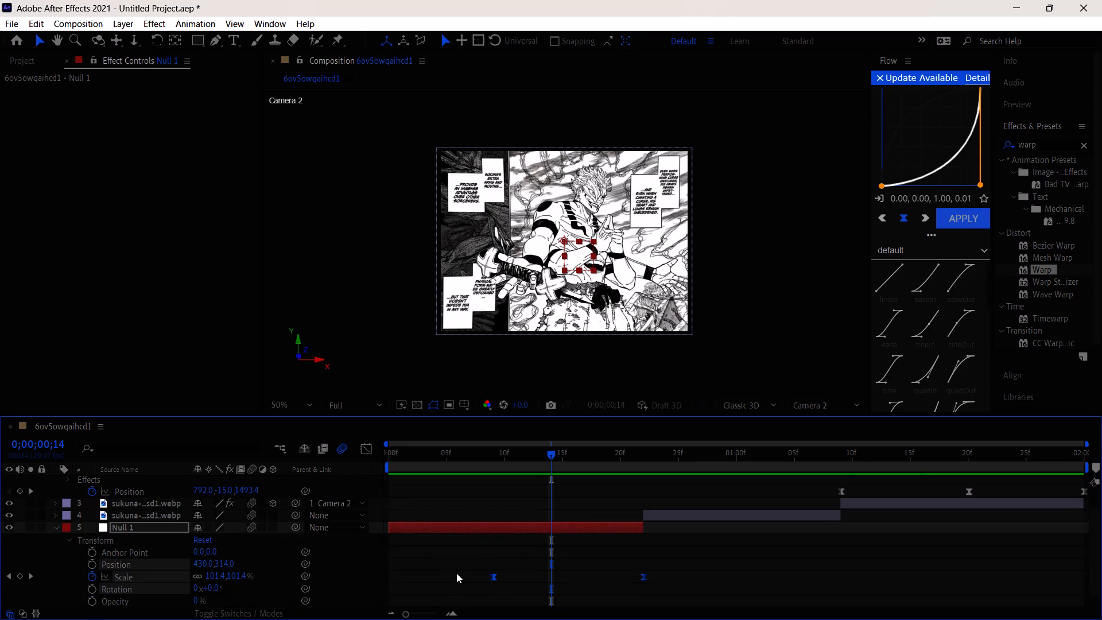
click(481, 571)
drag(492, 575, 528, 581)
Move Null 1's last Scale keyframe to 0;00;00;20.
drag(554, 455, 614, 471)
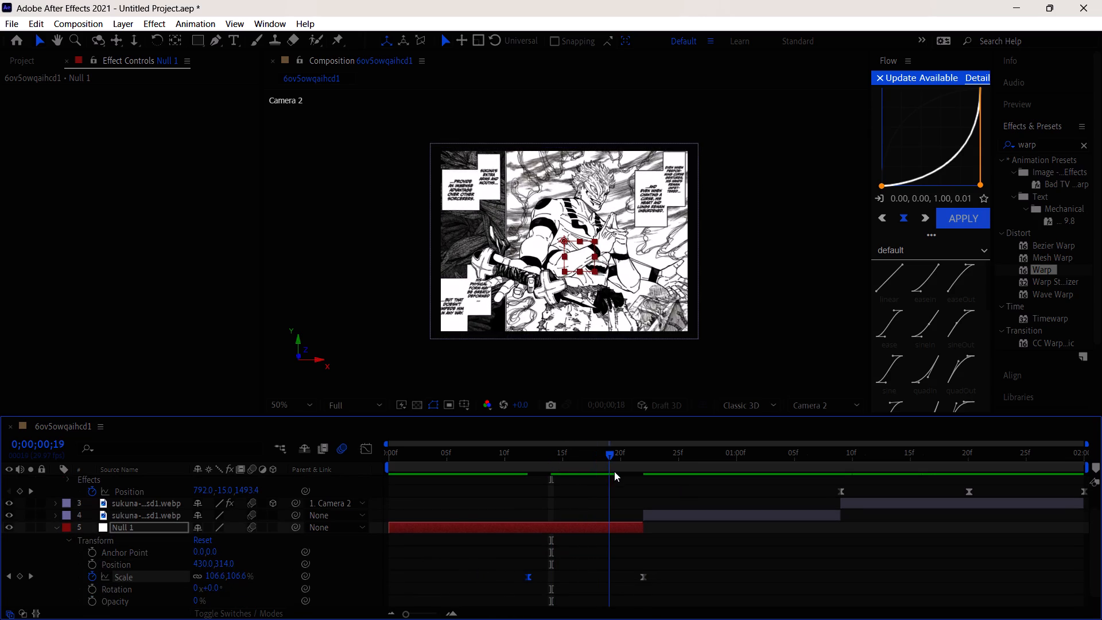
drag(614, 471, 629, 480)
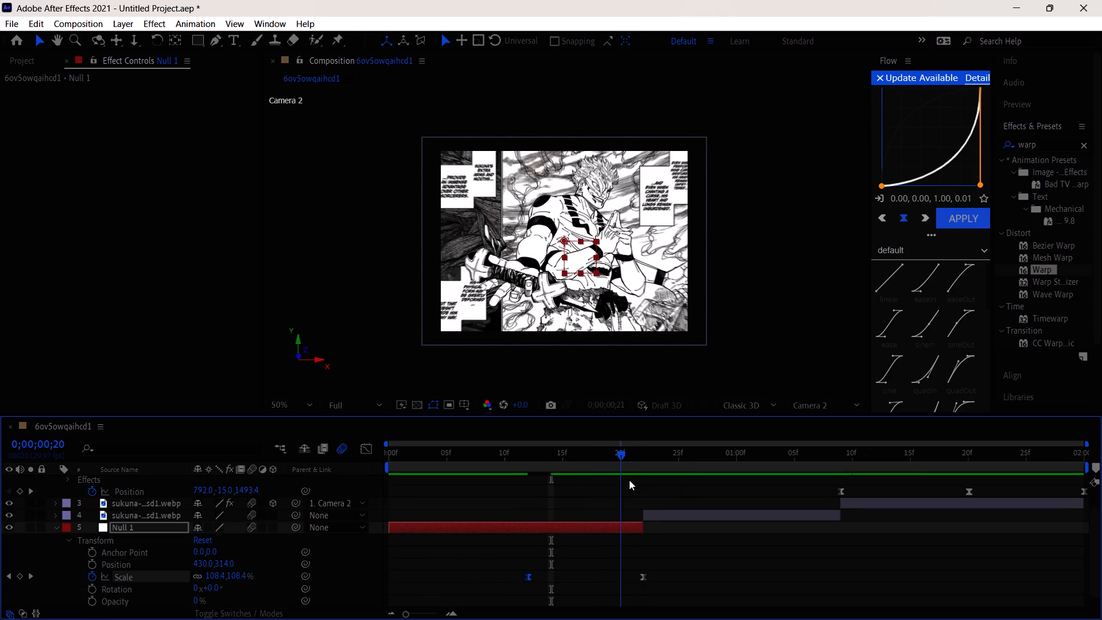
drag(629, 480, 628, 480)
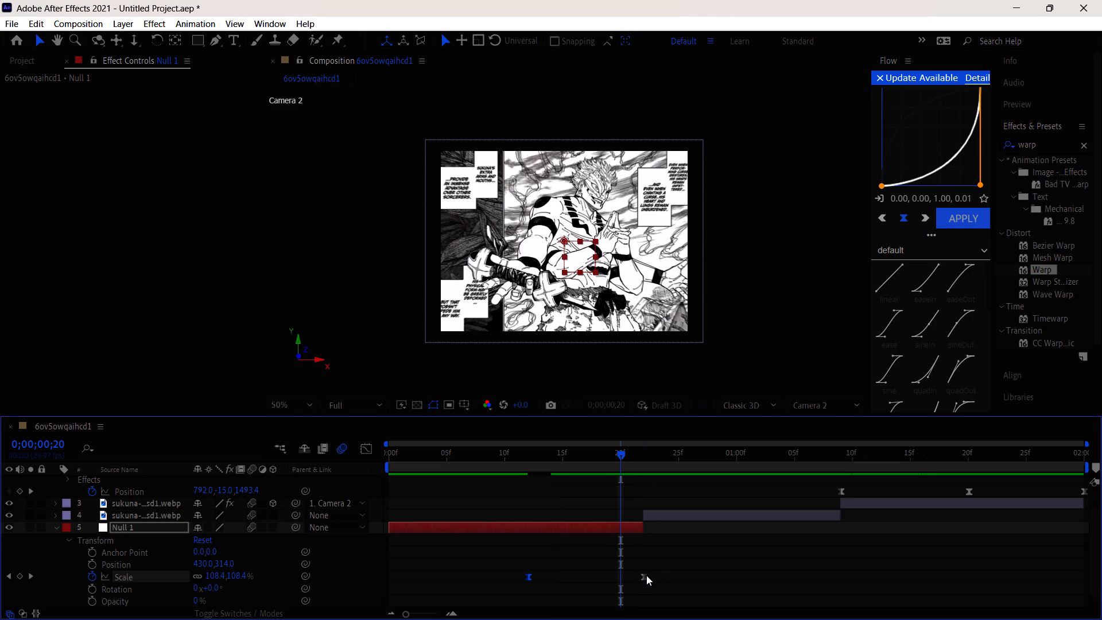
drag(645, 575, 622, 577)
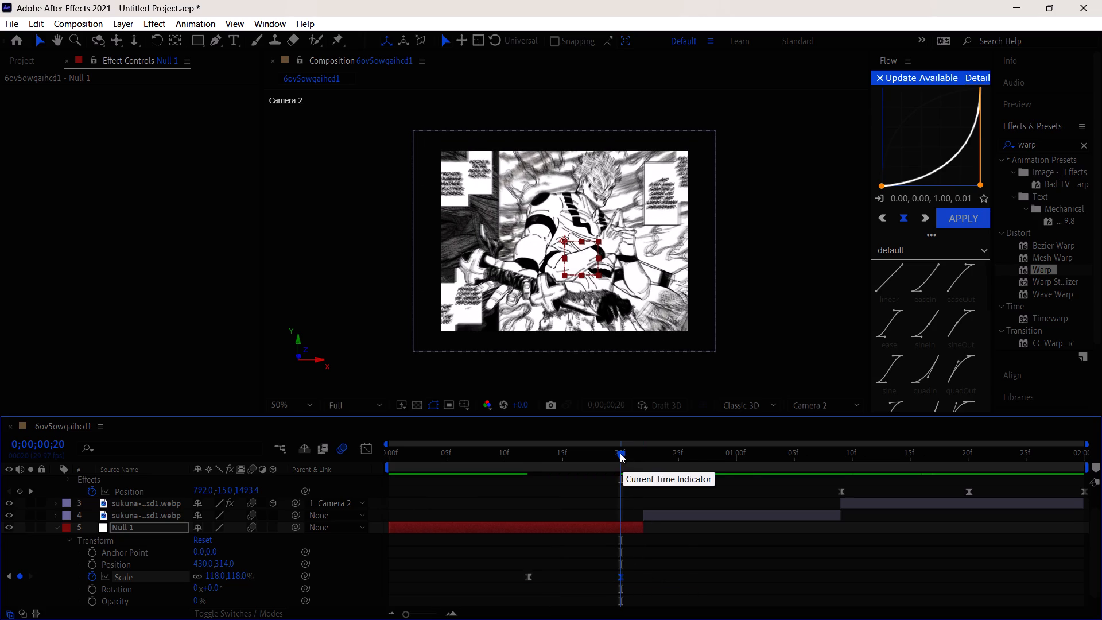
Preview the opening from 0;00;00;00 and move Null 1's first Scale keyframe to 0;00;00;08.
drag(620, 453, 428, 503)
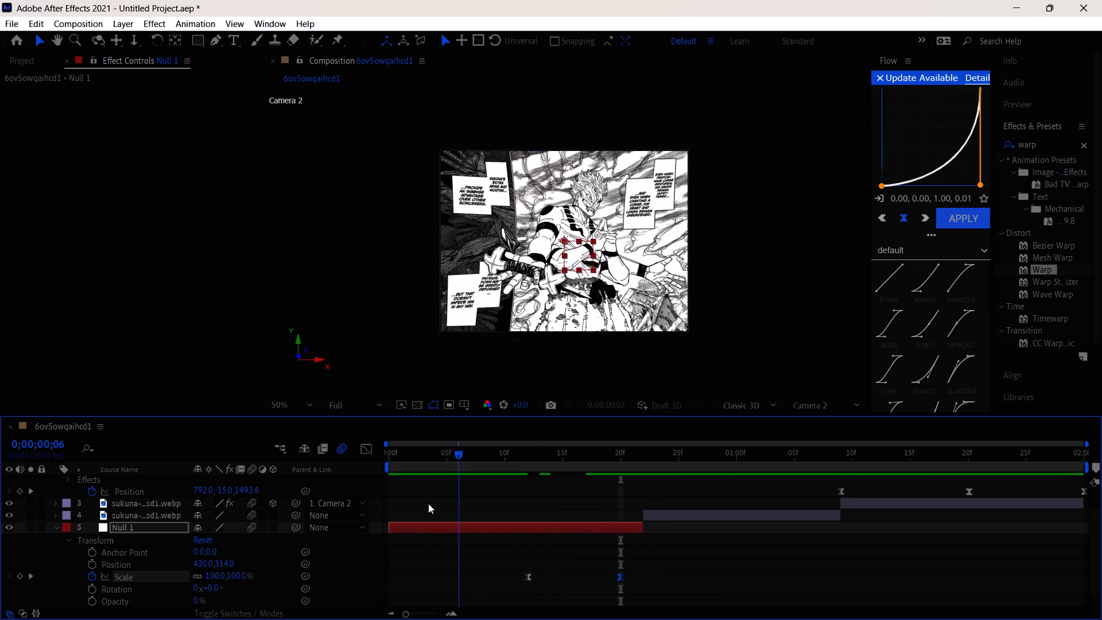
drag(428, 503, 332, 506)
key(space)
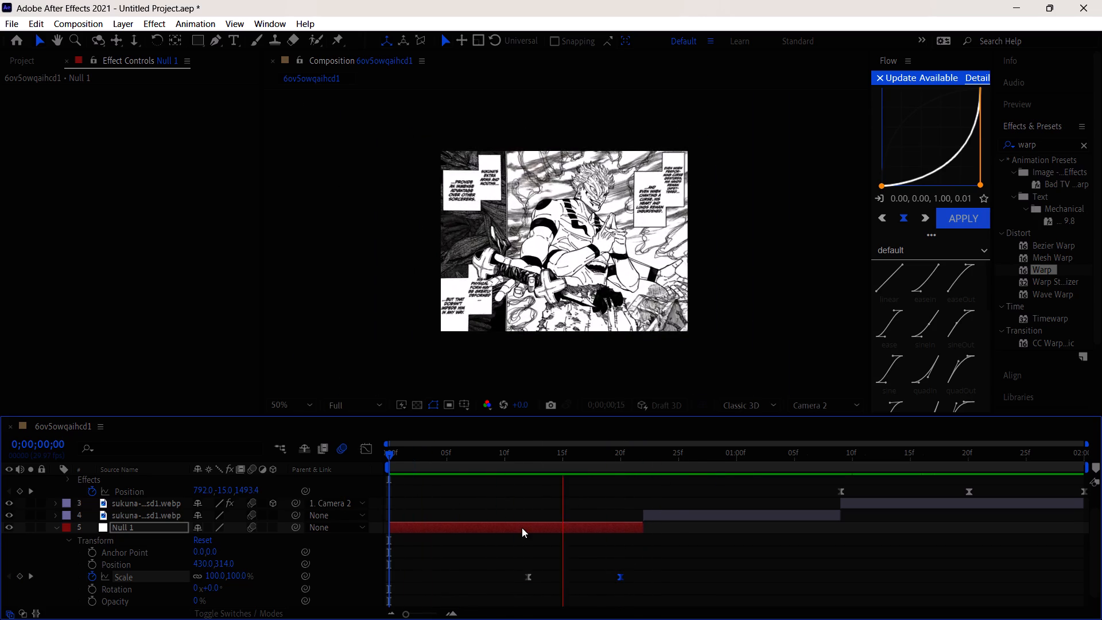
drag(531, 513, 516, 507)
drag(514, 456, 508, 463)
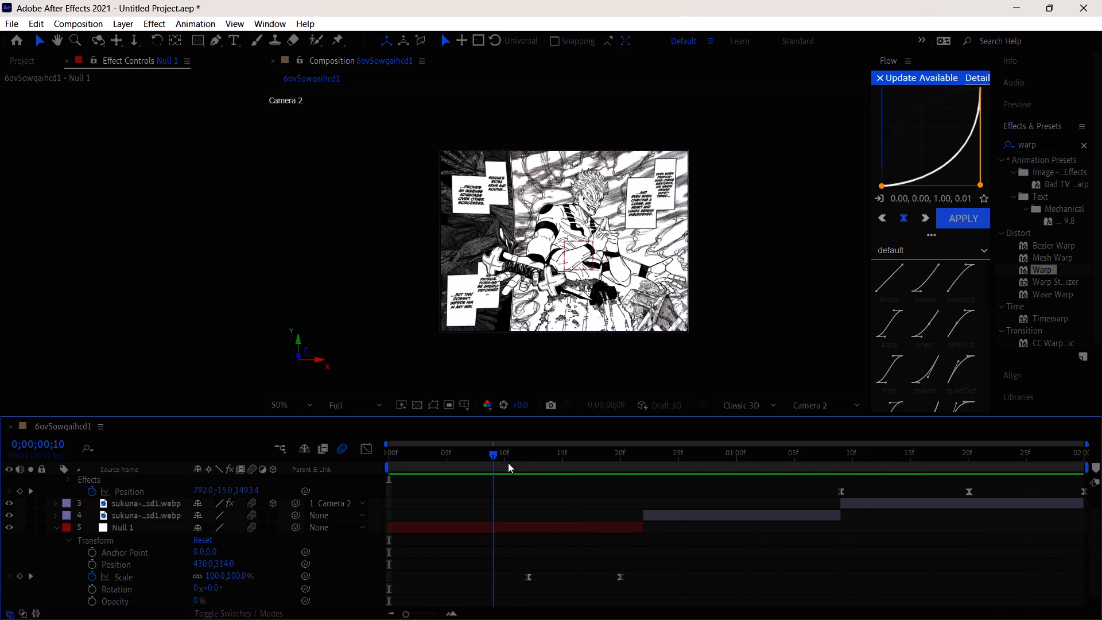
drag(508, 463, 391, 484)
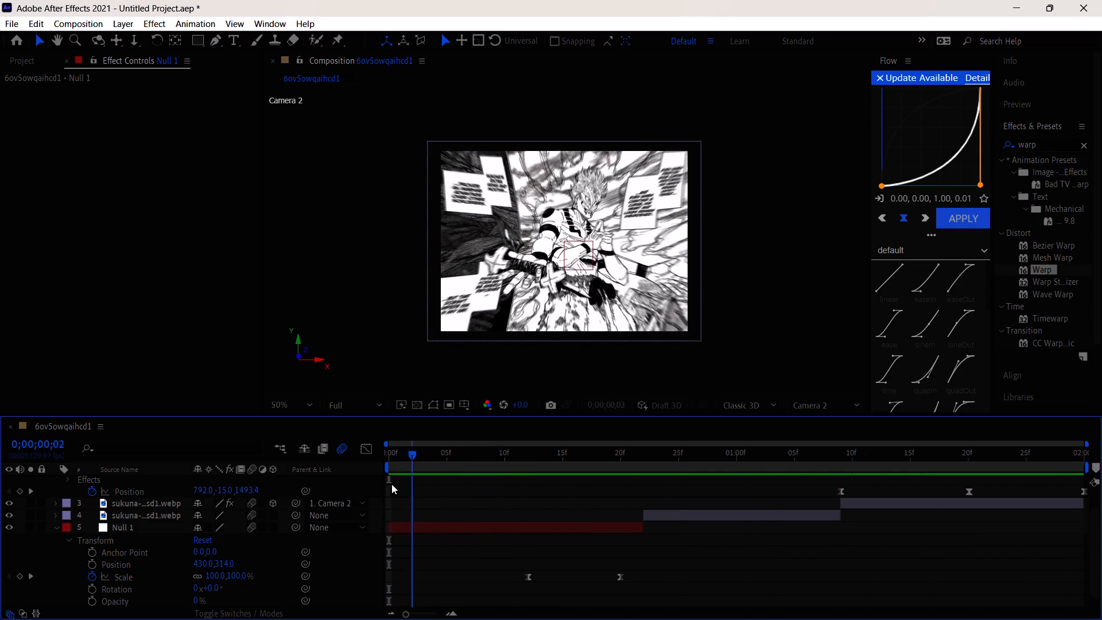
drag(391, 484, 489, 488)
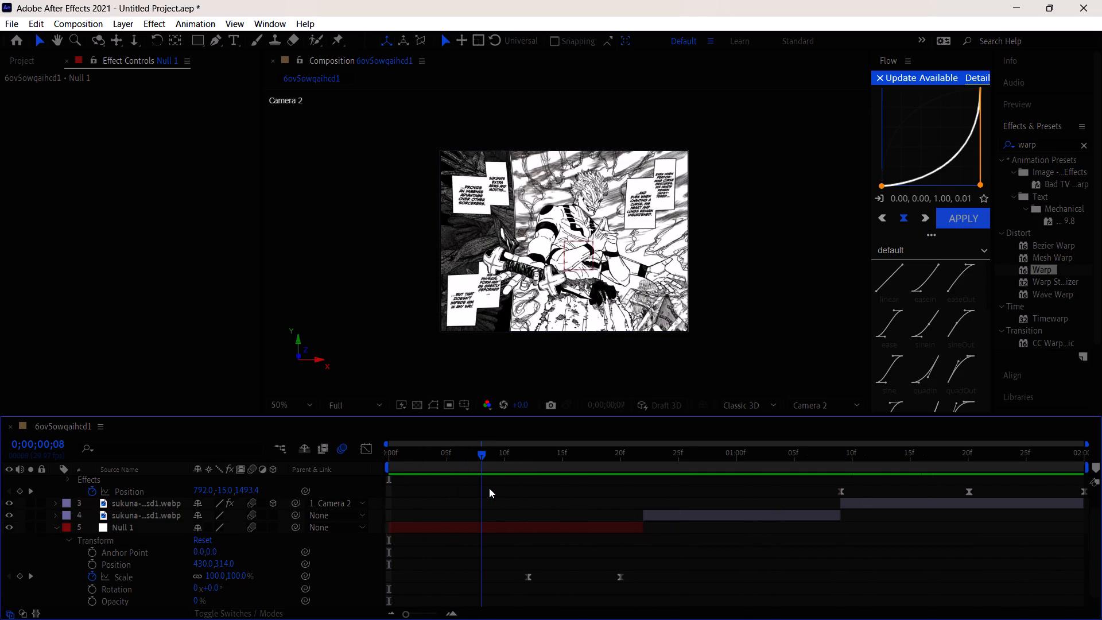
drag(489, 488, 490, 488)
drag(529, 580, 495, 582)
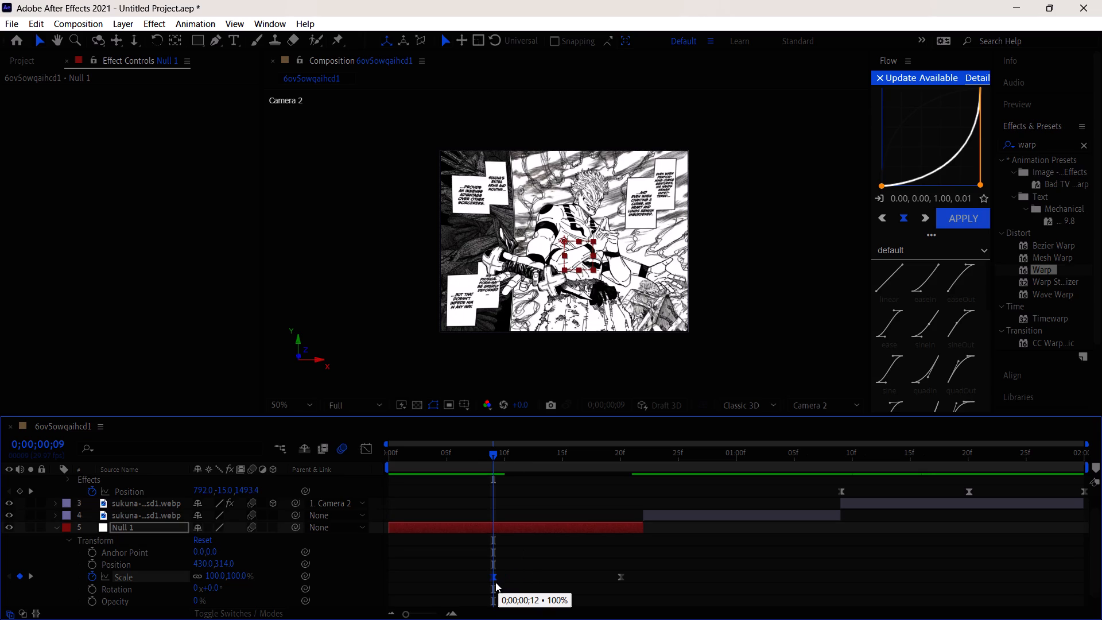
drag(495, 582, 487, 578)
Play the opening from 0;00;00;00 and scrub to 0;00;00;20 to check the timing of the null's zoom.
drag(494, 454, 371, 461)
key(space)
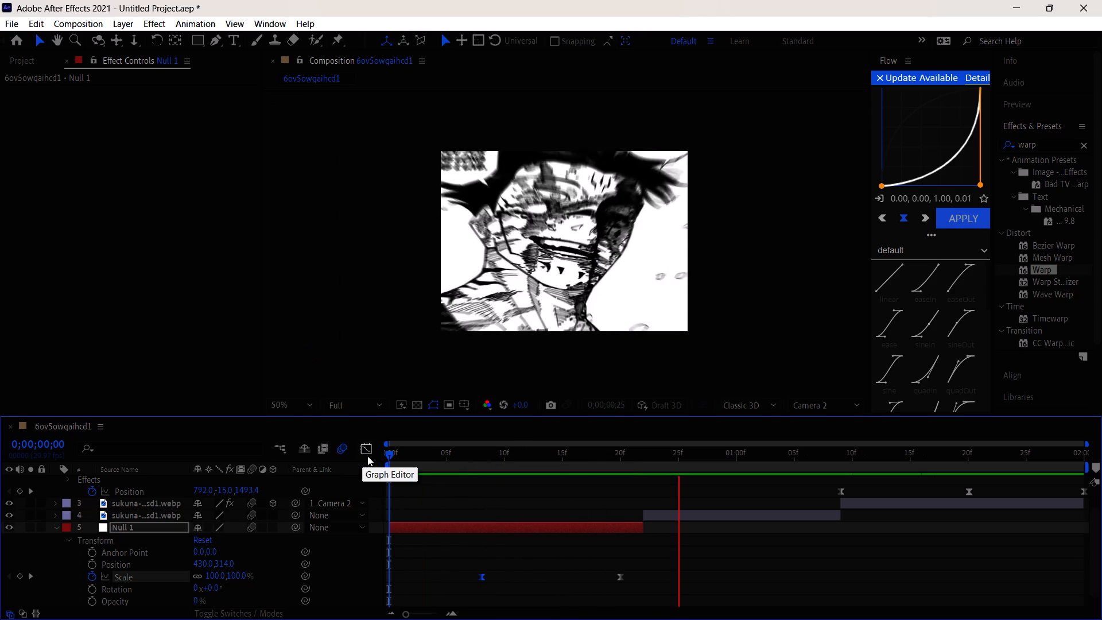
drag(510, 457, 577, 468)
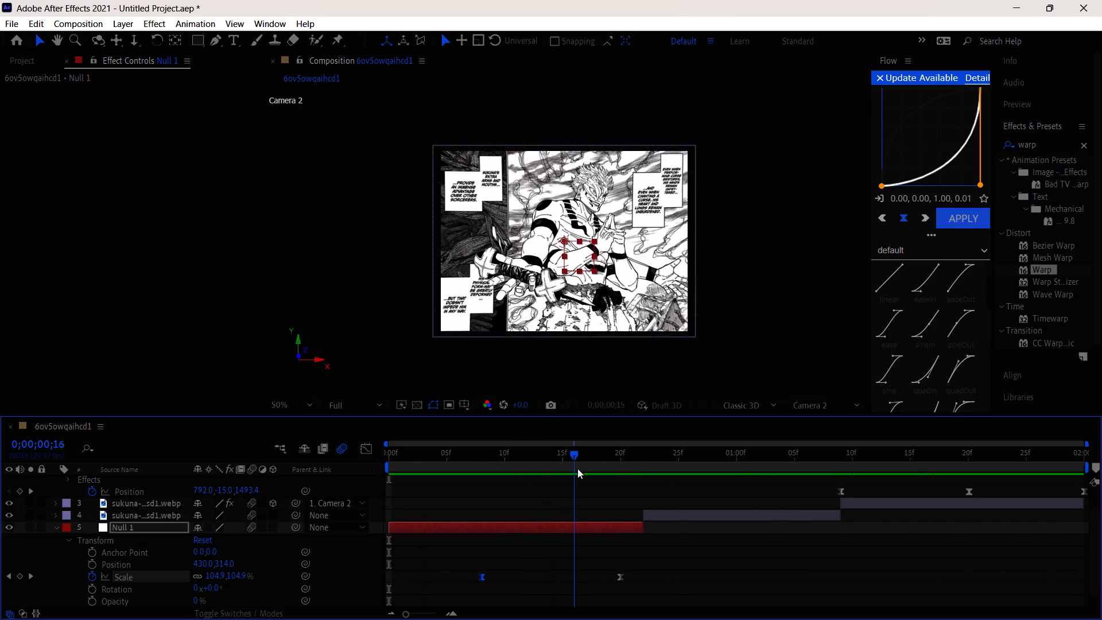
drag(577, 468, 619, 485)
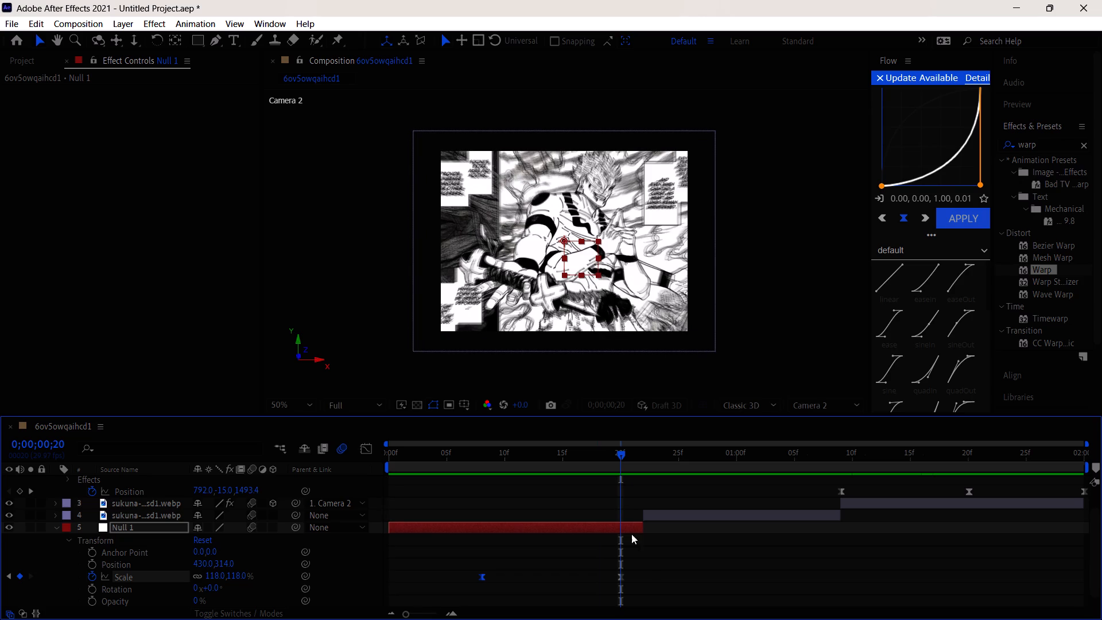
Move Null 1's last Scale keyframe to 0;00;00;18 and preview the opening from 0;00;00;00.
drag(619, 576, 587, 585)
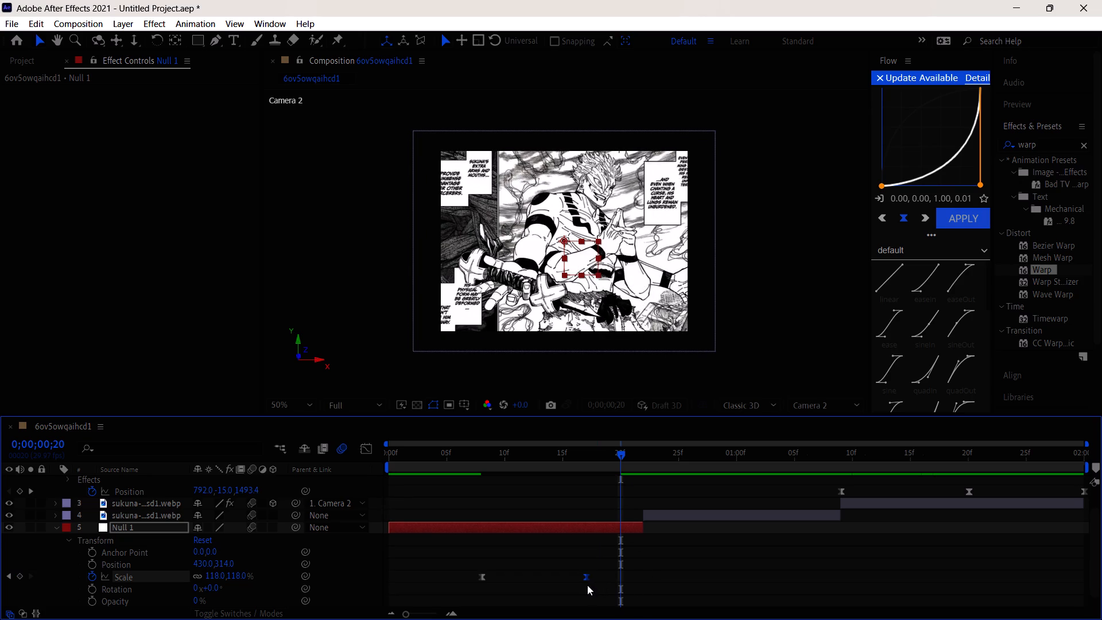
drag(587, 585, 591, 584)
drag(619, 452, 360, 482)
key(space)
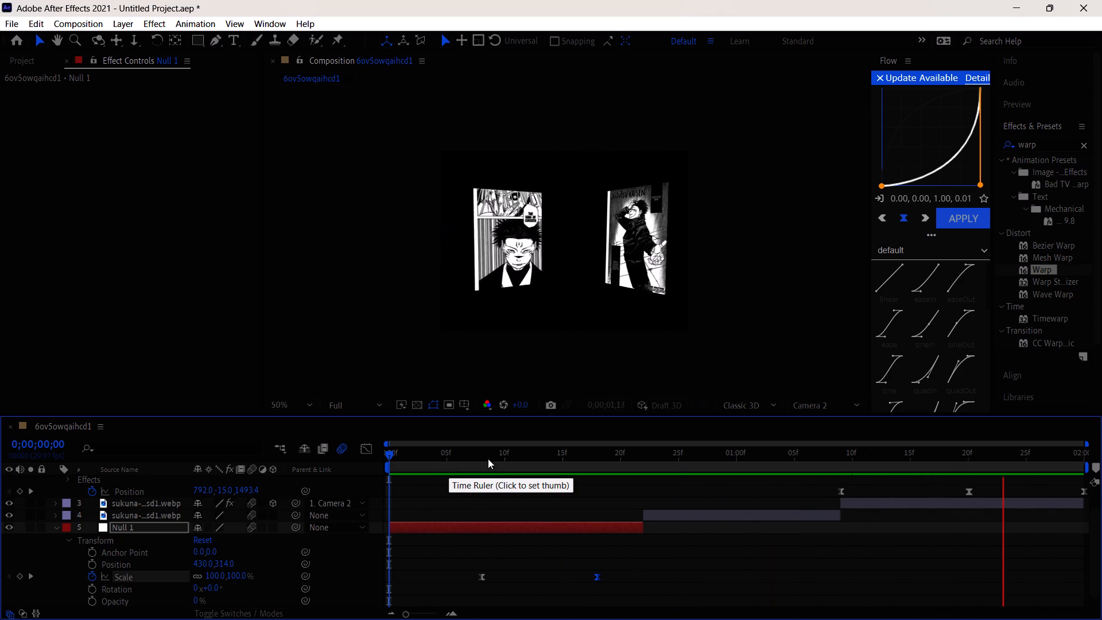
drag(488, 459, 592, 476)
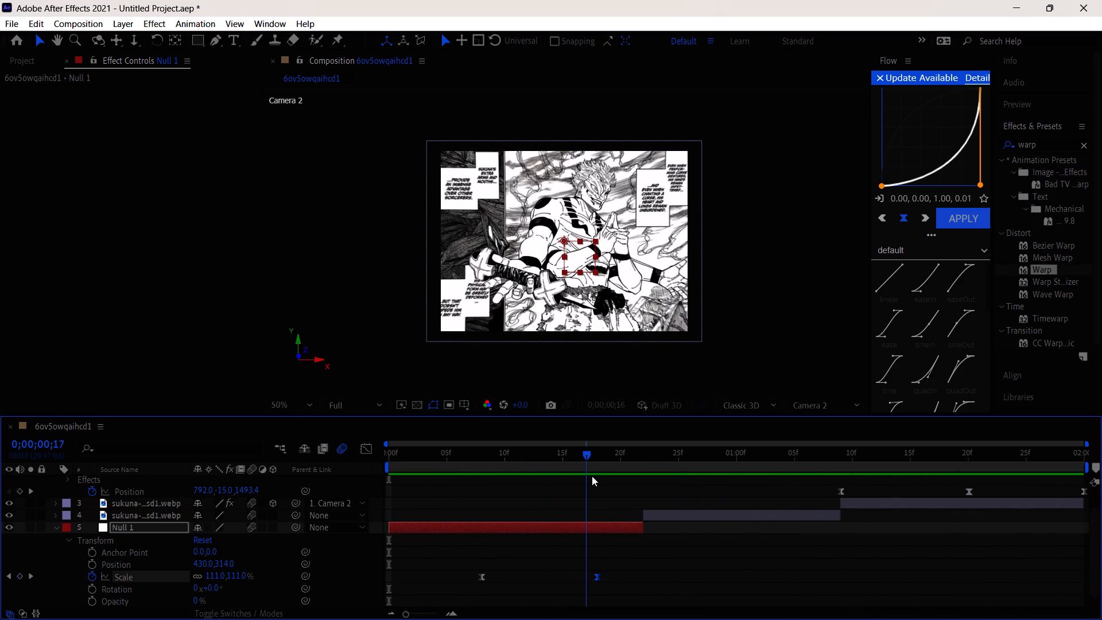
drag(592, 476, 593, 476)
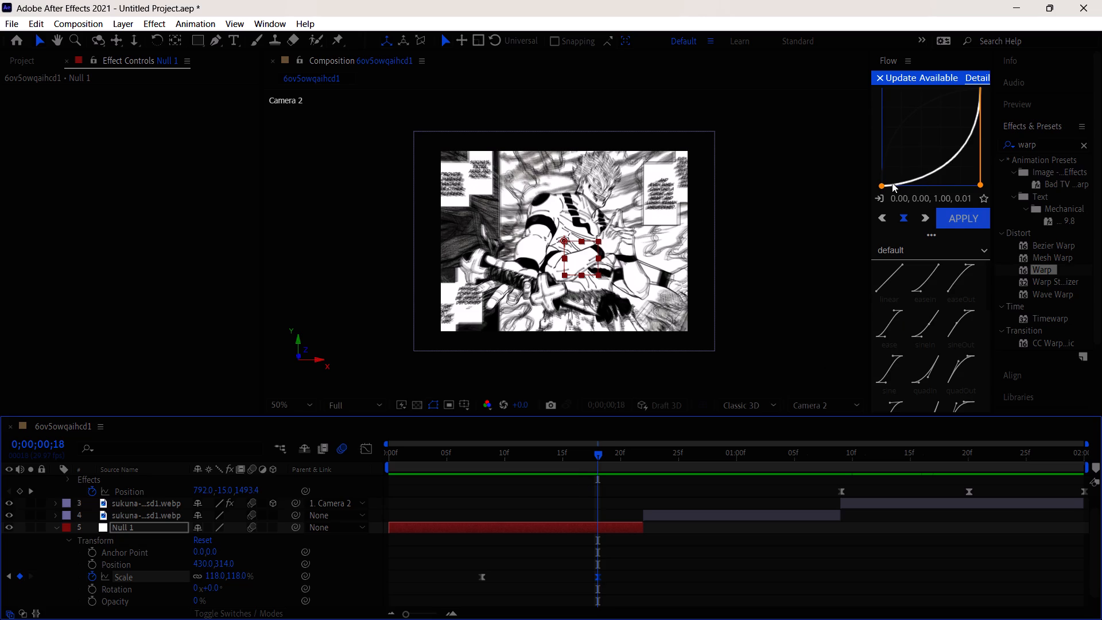
Apply the easing curve 0.99, 0.00, 1.00, 0.01 to Null 1's last Scale keyframe and preview the opening zoom.
drag(883, 184, 965, 154)
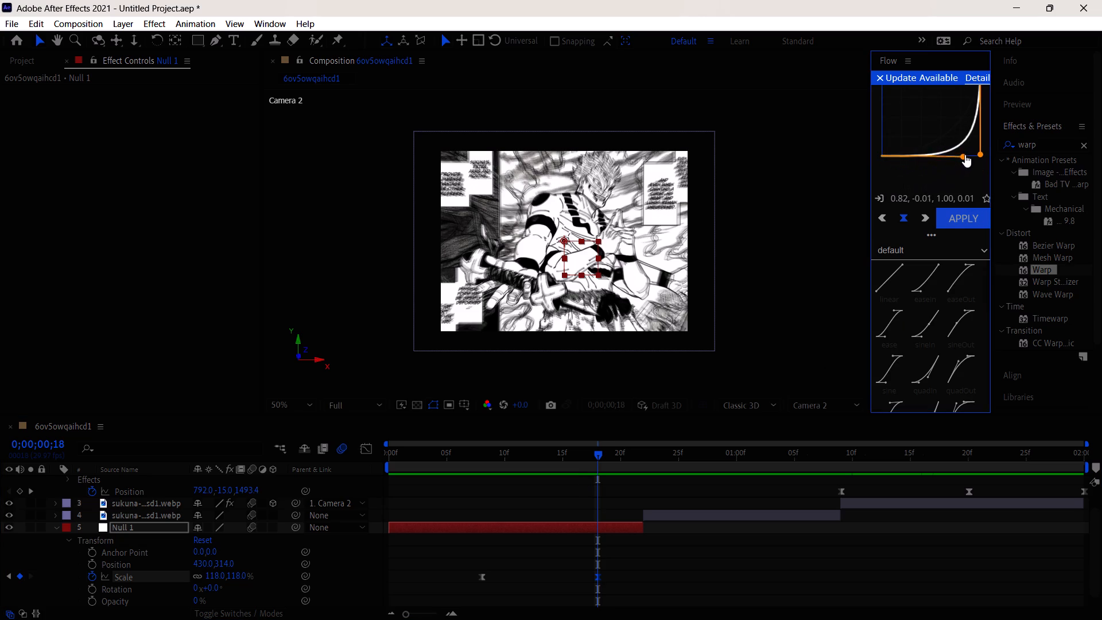
drag(965, 154, 980, 154)
click(966, 223)
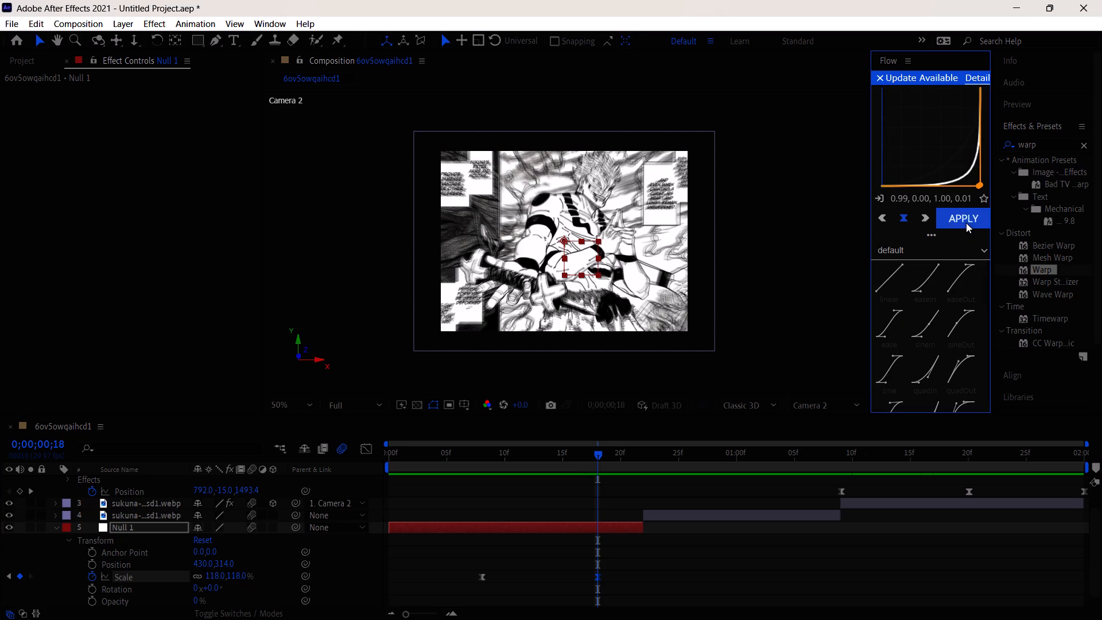
drag(593, 454, 324, 456)
key(space)
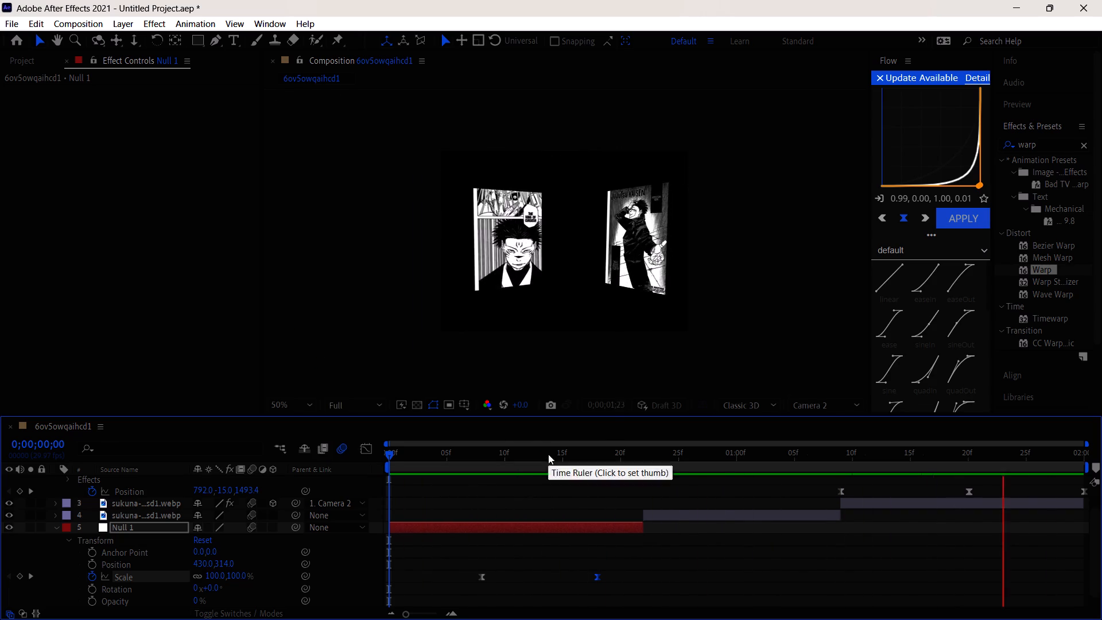
drag(548, 454, 519, 465)
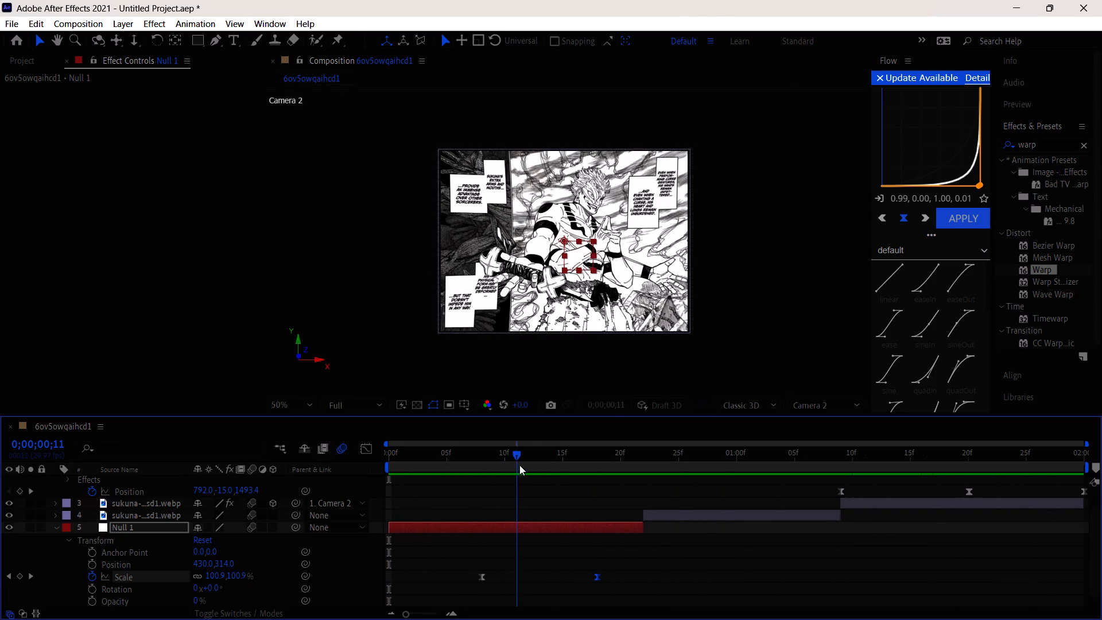
drag(519, 465, 596, 482)
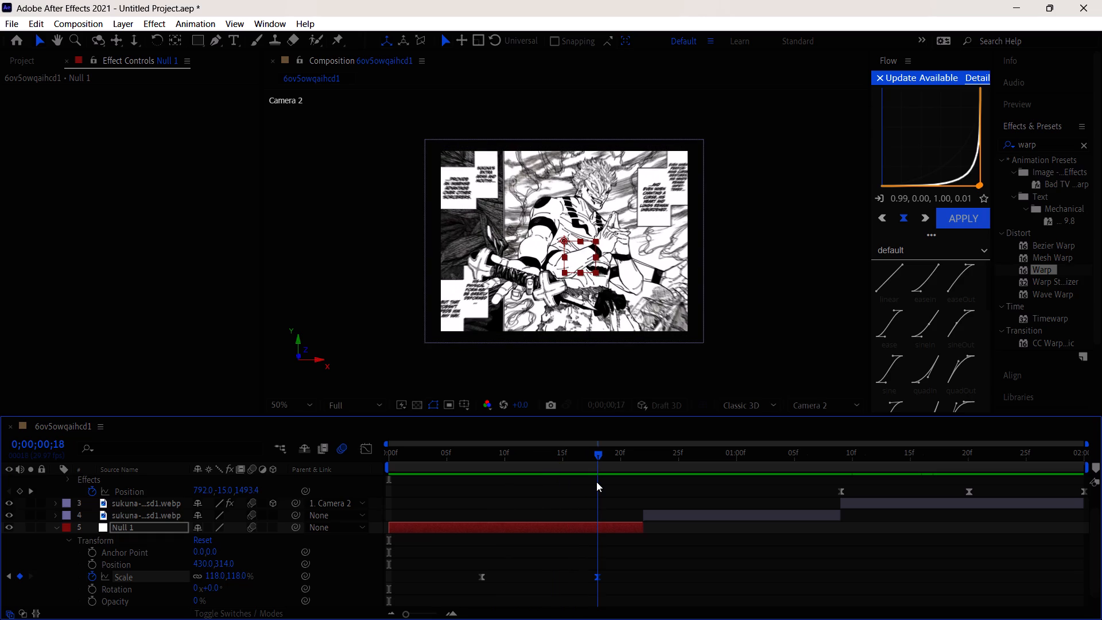
drag(596, 482, 617, 485)
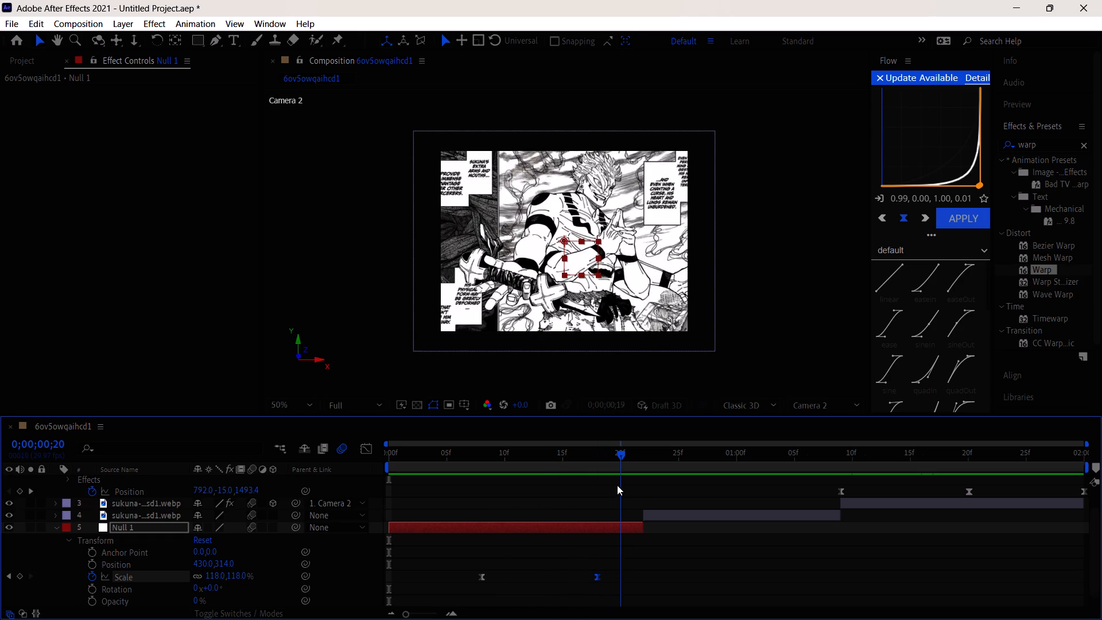
drag(617, 485, 604, 491)
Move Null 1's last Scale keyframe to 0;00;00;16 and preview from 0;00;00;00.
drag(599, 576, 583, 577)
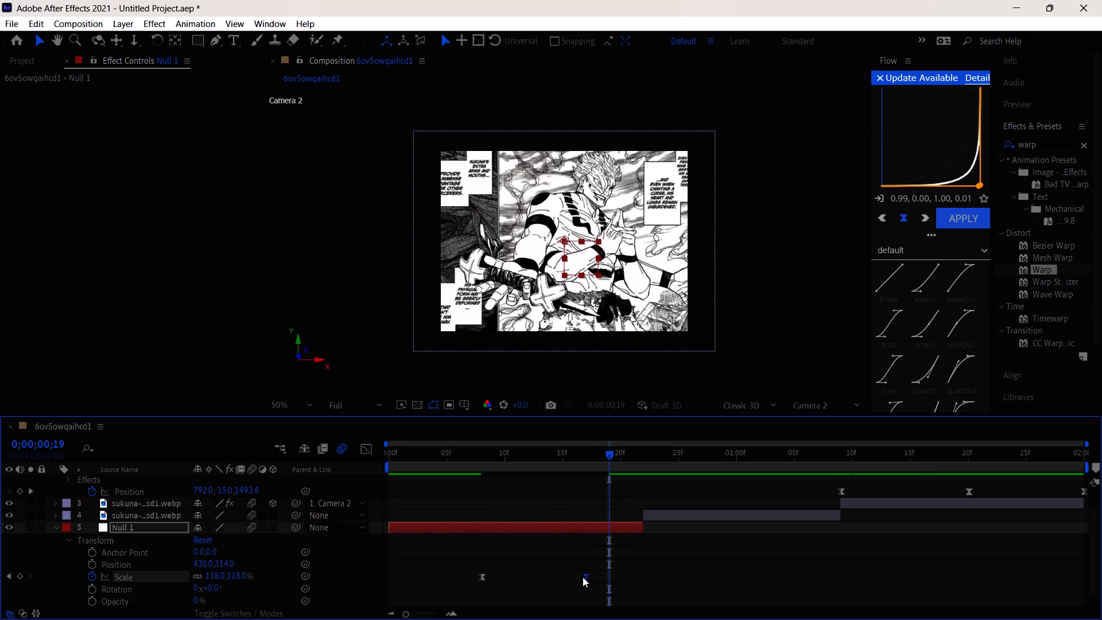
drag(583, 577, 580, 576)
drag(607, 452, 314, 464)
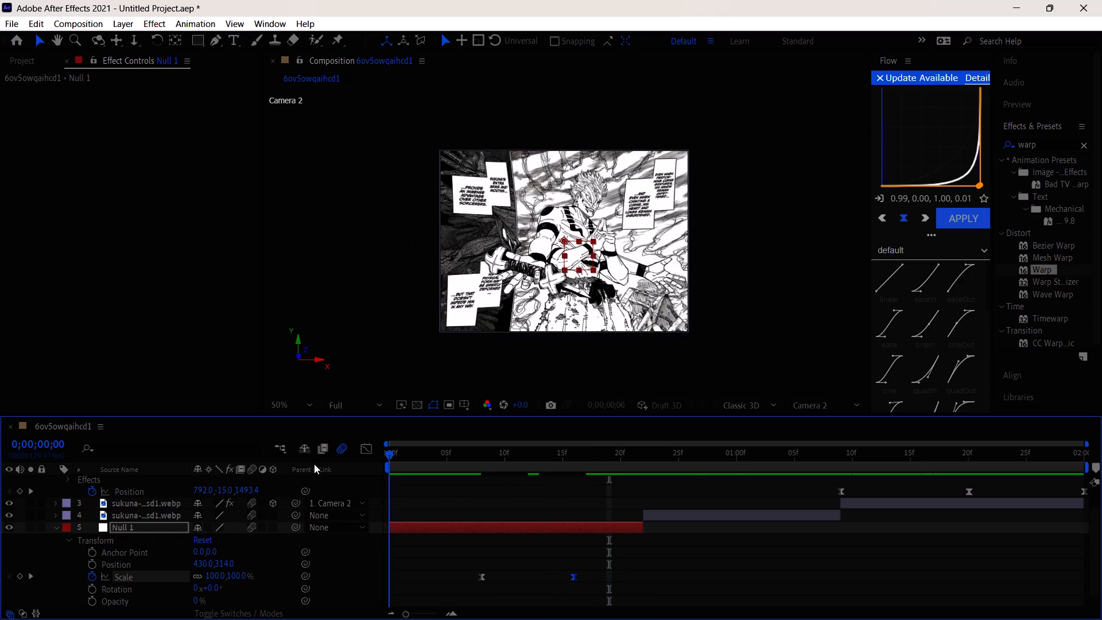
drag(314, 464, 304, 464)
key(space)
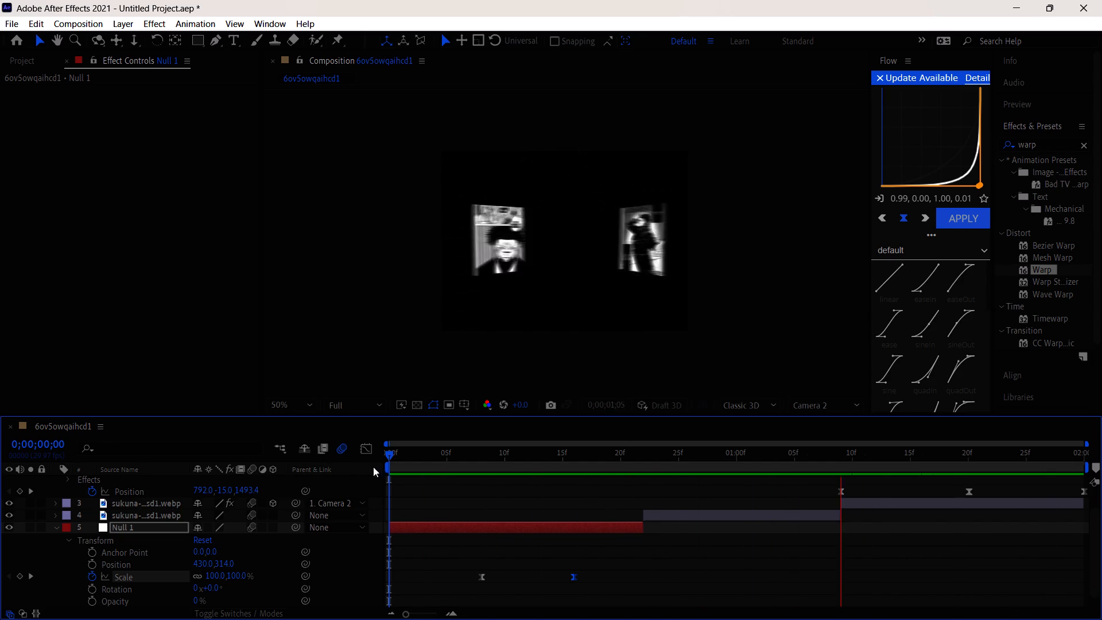
Move Null 1's last Scale keyframe to 0;00;00;13 and preview the opening from 0;00;00;00.
drag(575, 575, 541, 579)
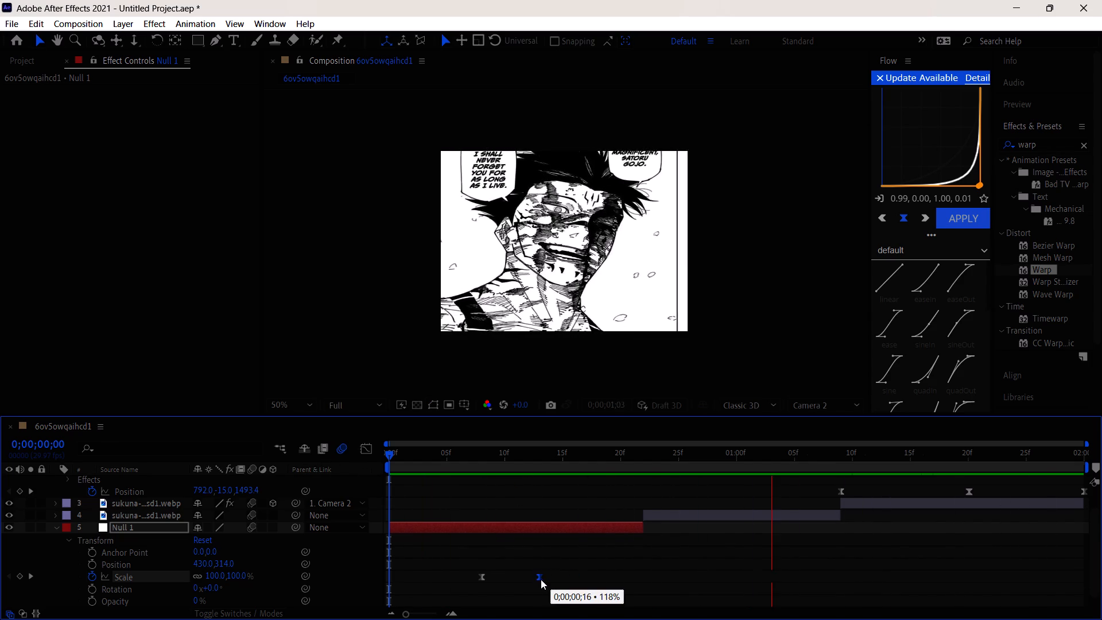
drag(541, 579, 542, 579)
drag(447, 491, 333, 482)
drag(420, 454, 394, 459)
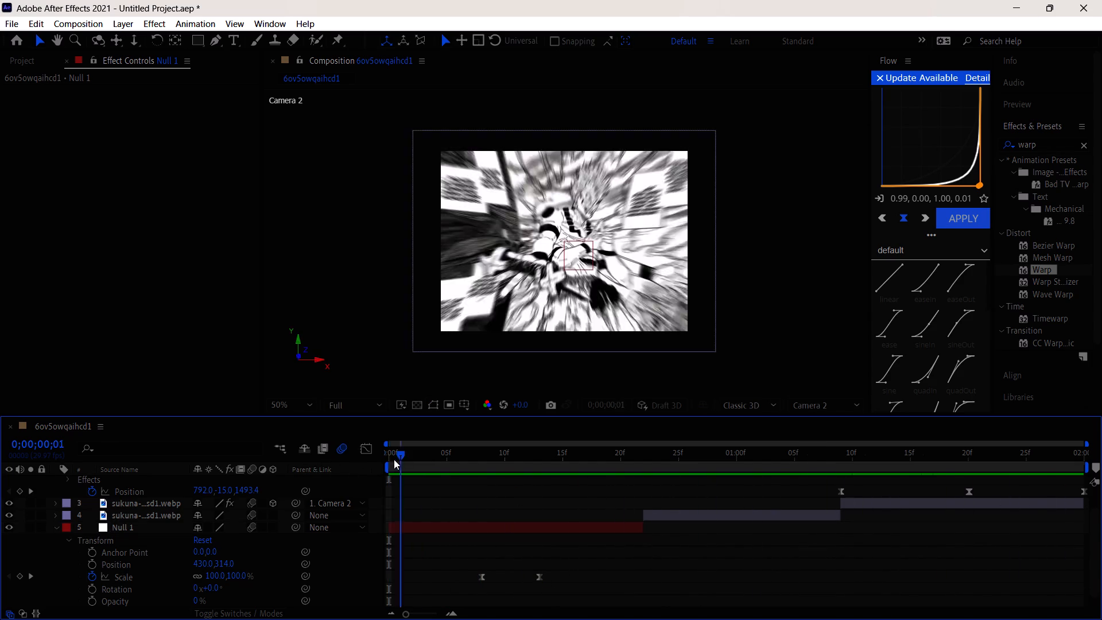
drag(394, 459, 371, 463)
key(space)
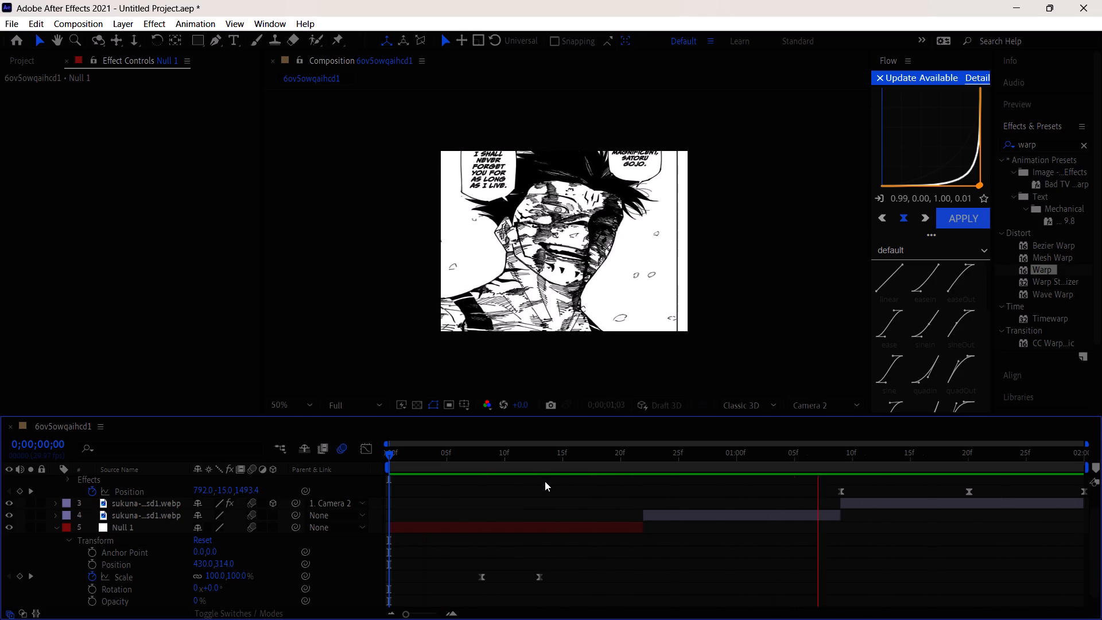
drag(528, 447, 485, 461)
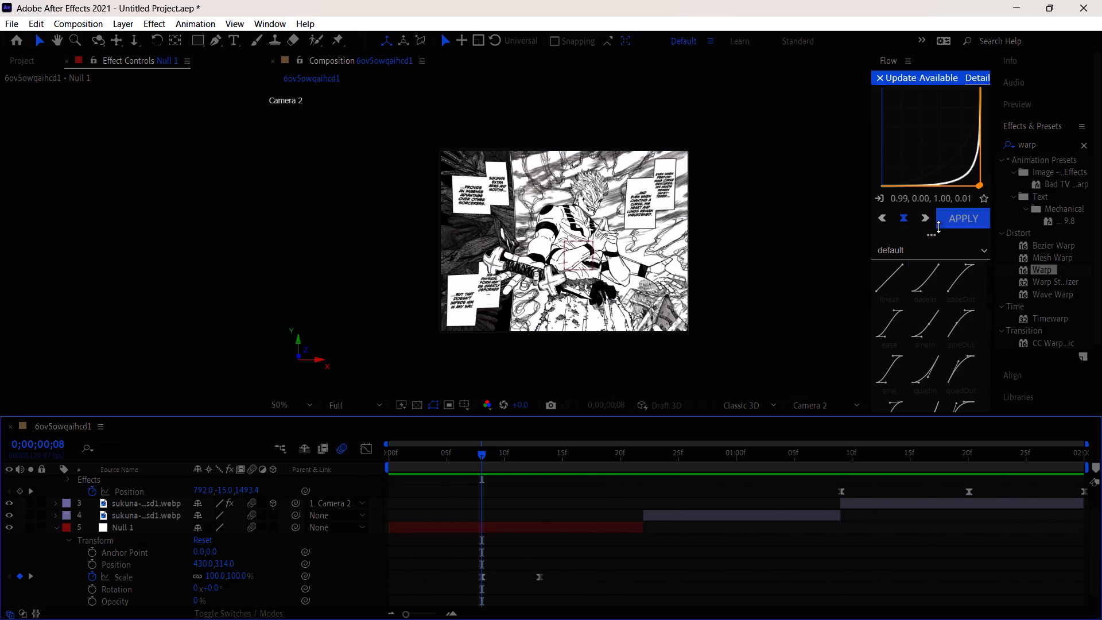
Collapse Null 1's properties, check the second panel's zoom up to 0;00;01;02, and add a new null object.
click(56, 529)
drag(660, 456, 693, 457)
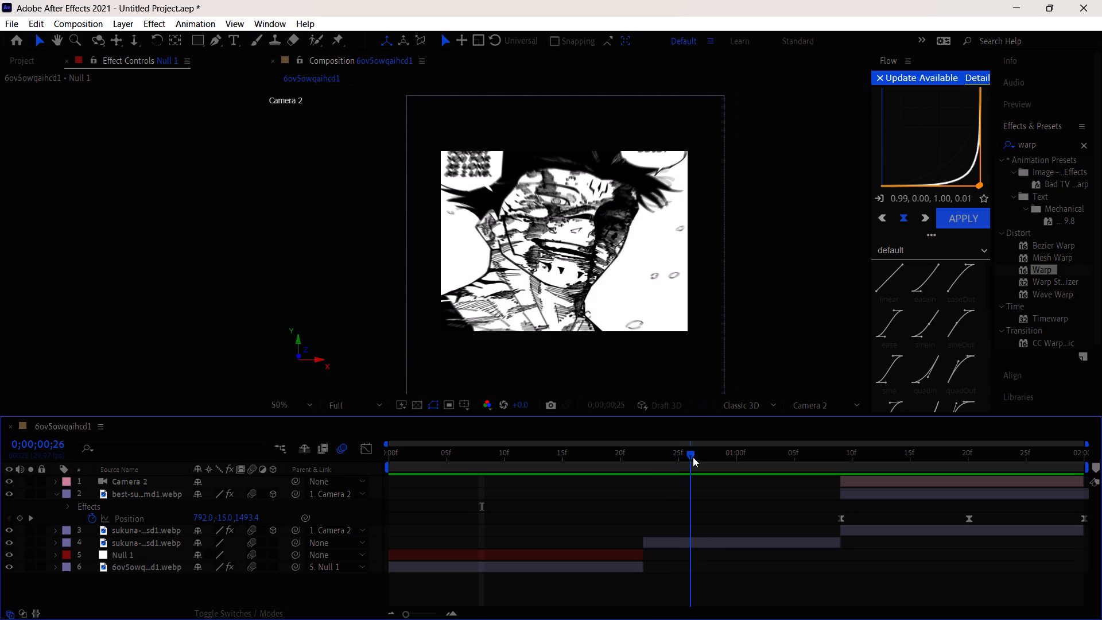
drag(693, 457, 758, 487)
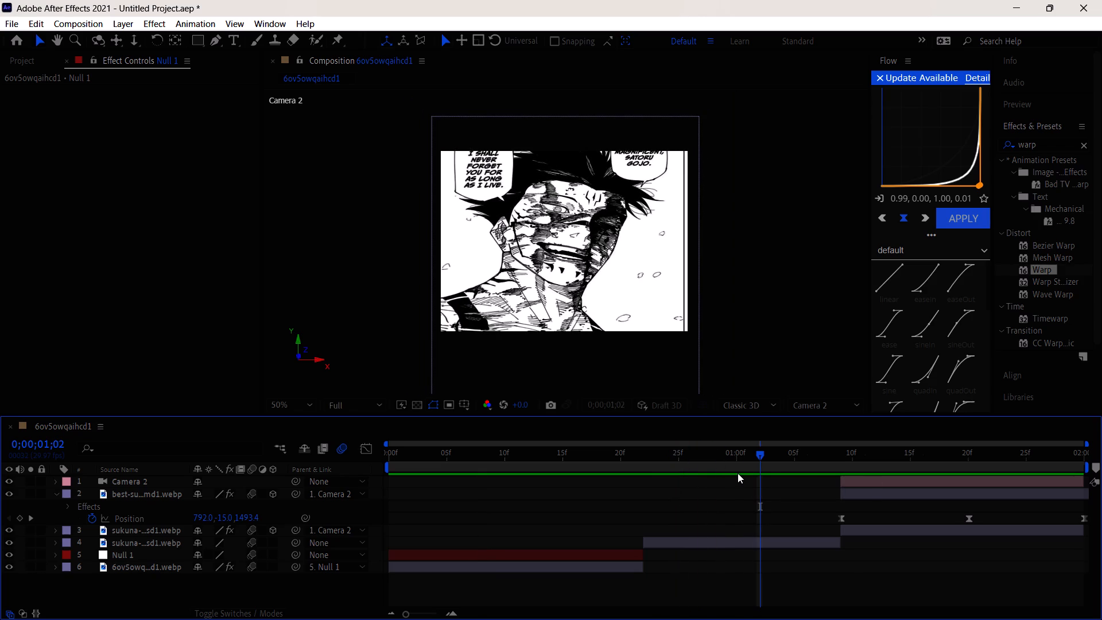
drag(762, 449, 747, 452)
drag(747, 452, 739, 454)
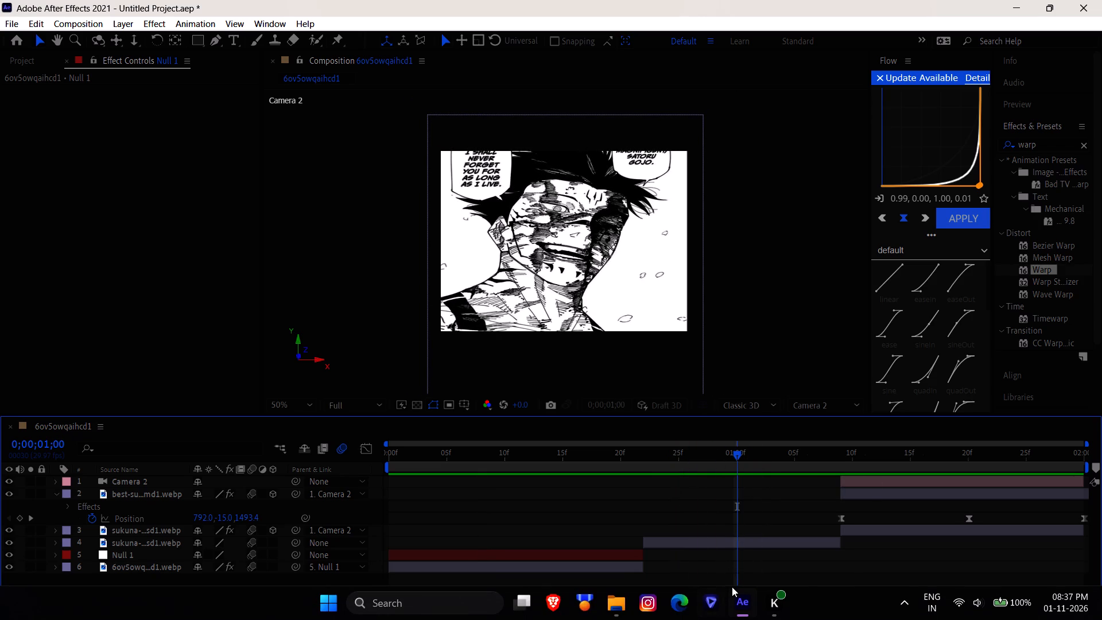
right_click(791, 582)
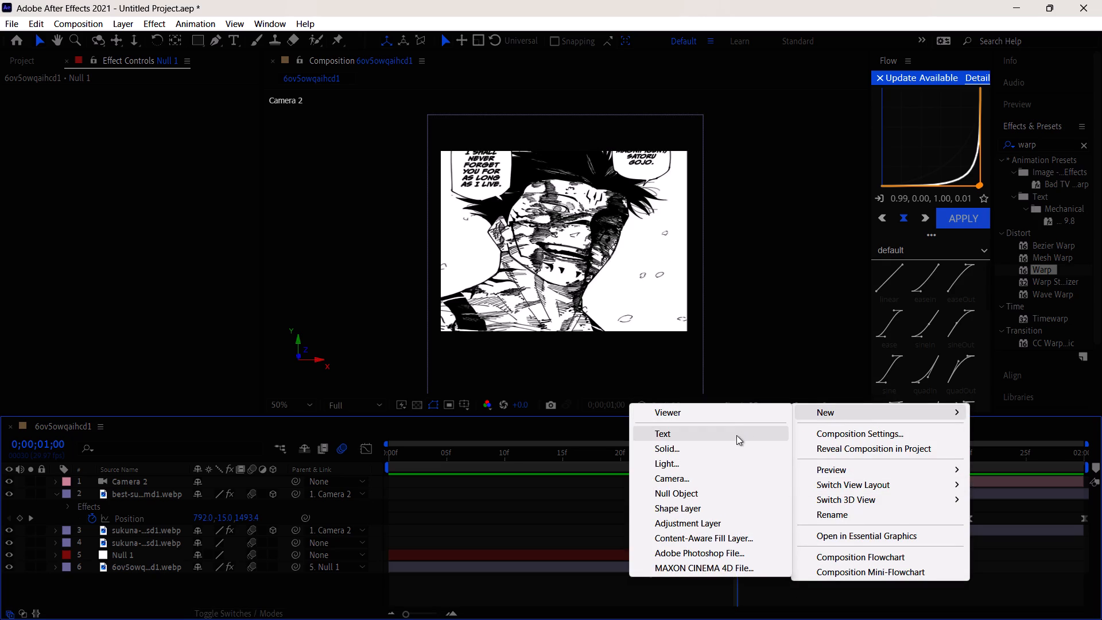
click(690, 497)
Trim the new null to the second panel's span by splitting it at 0;00;00;22 and 0;00;01;09 and removing both outer pieces.
drag(733, 458, 664, 464)
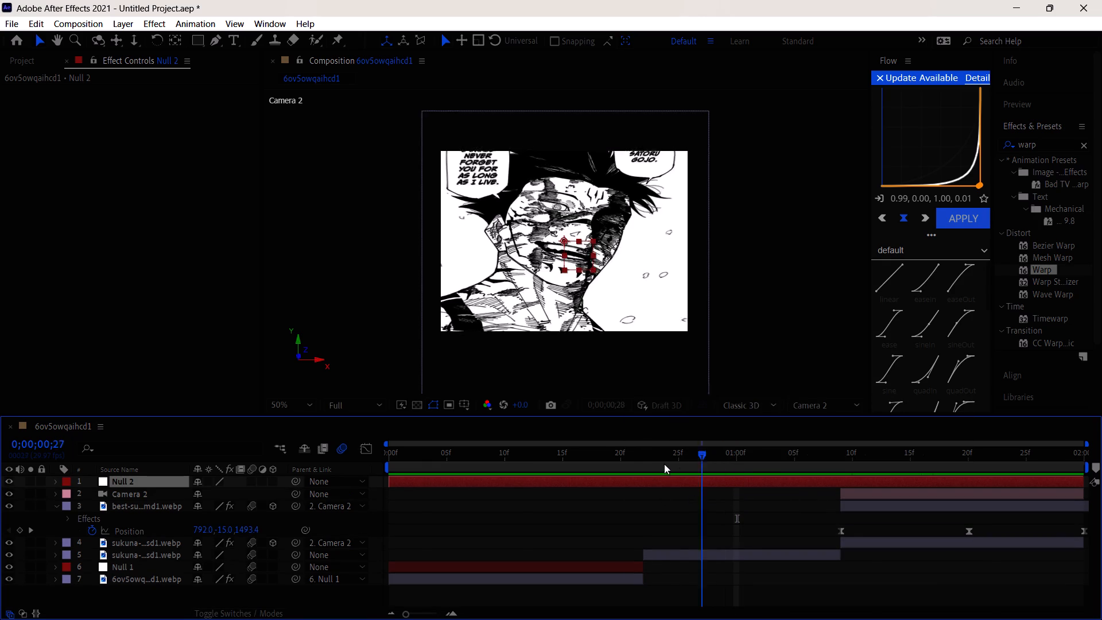
drag(664, 464, 642, 464)
key(ctrl+shift+d)
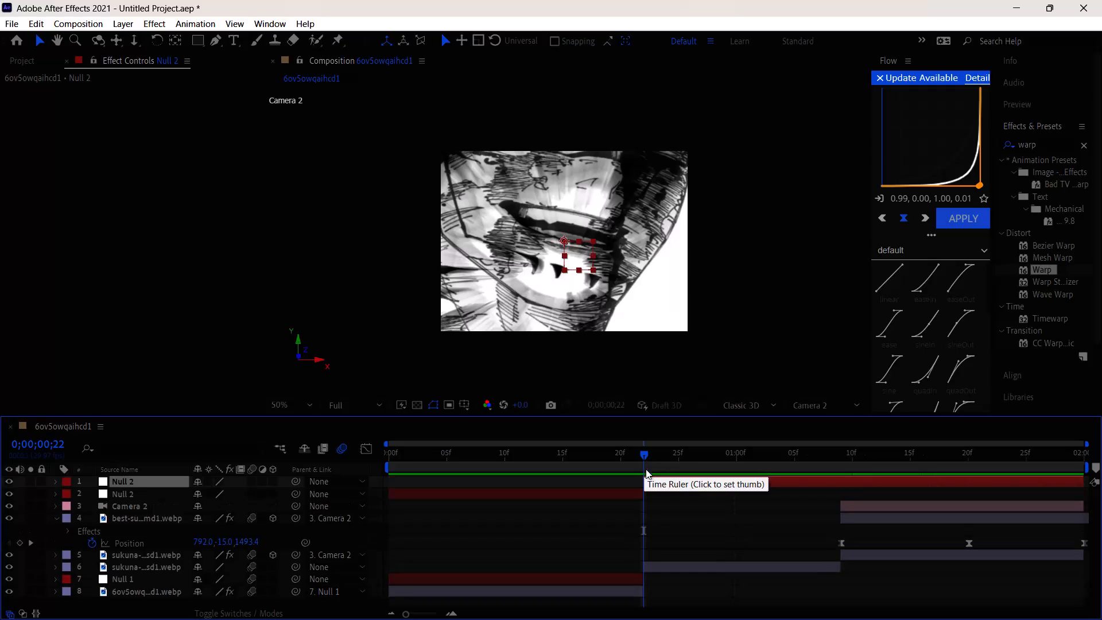
click(841, 460)
key(ctrl+shift+d)
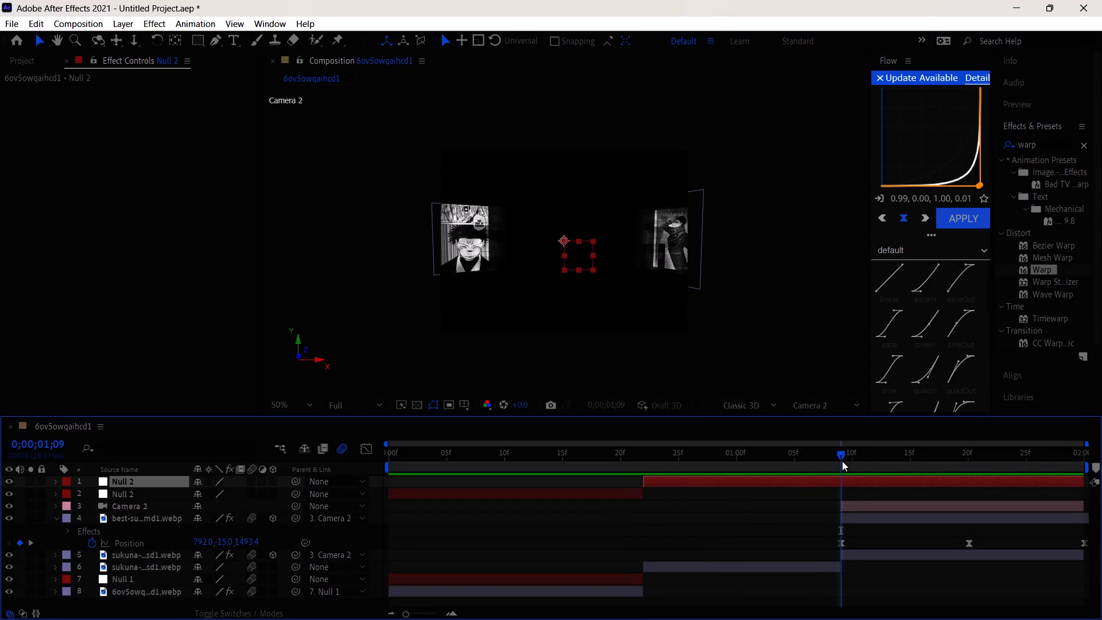
click(868, 482)
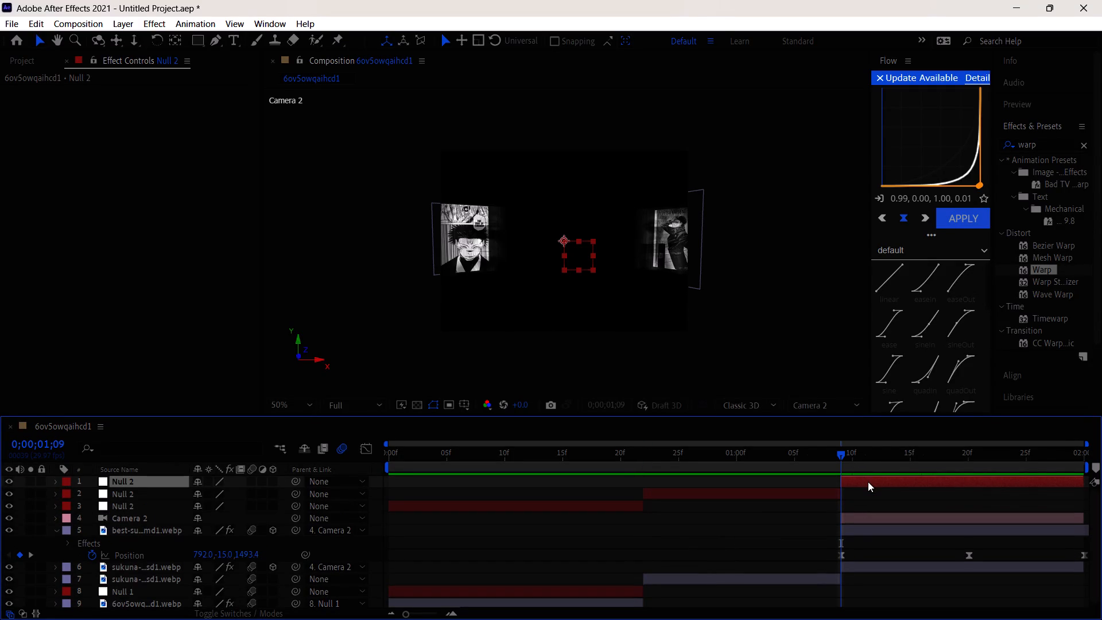
key(ctrl+x)
ctrl+click(627, 496)
key(ctrl+x)
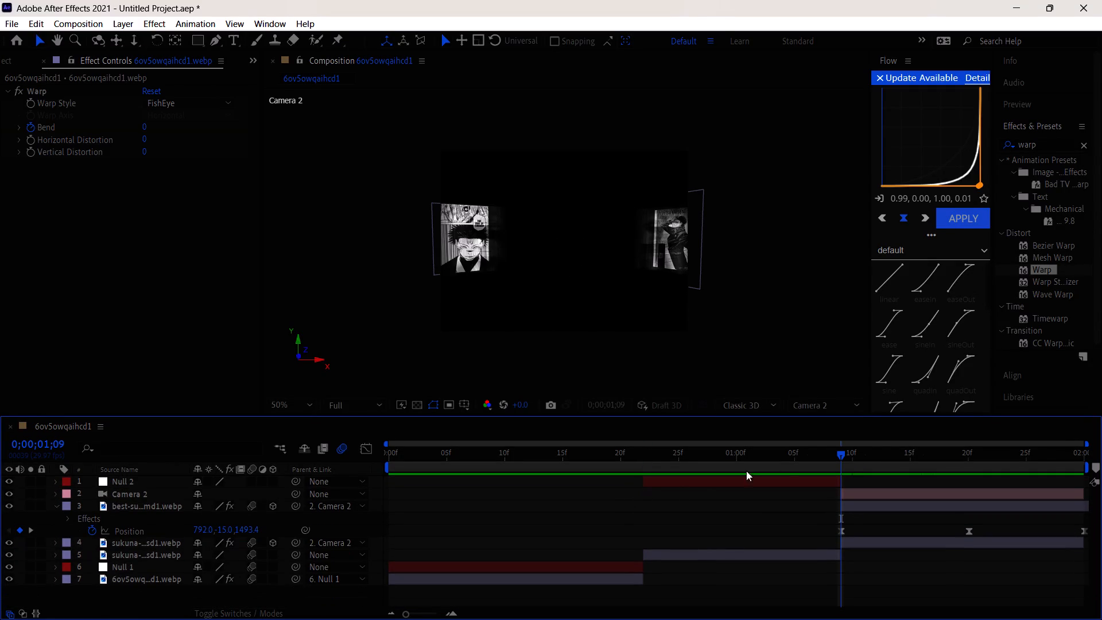
Collapse the best-su panel layer's properties and move Null 2 directly above the second panel's layer in the stack.
drag(783, 456, 742, 454)
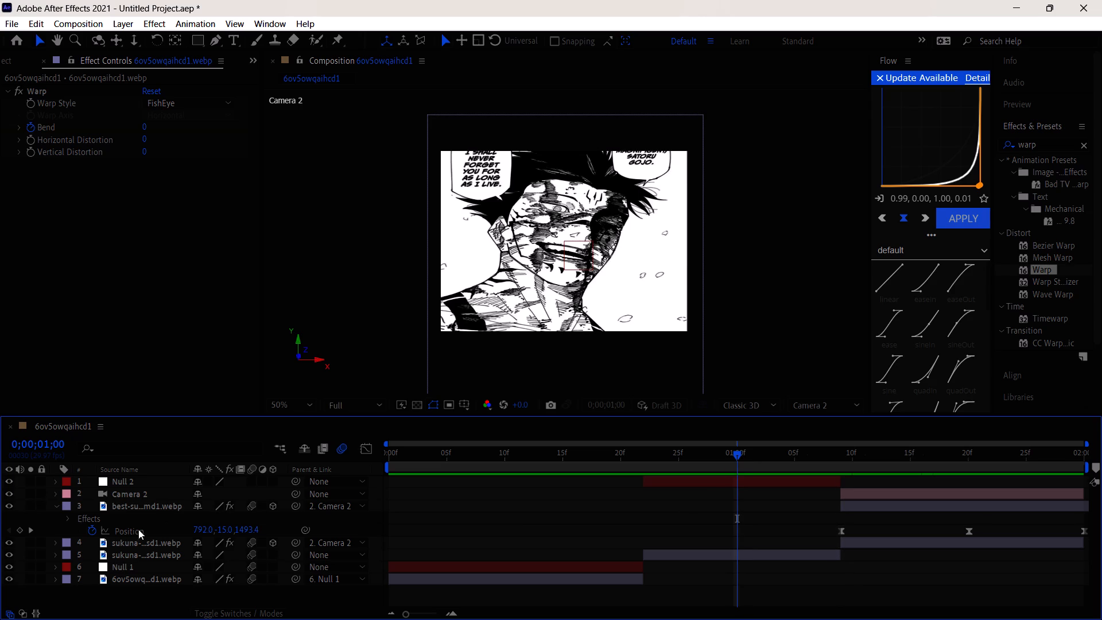
click(52, 504)
drag(105, 480, 101, 516)
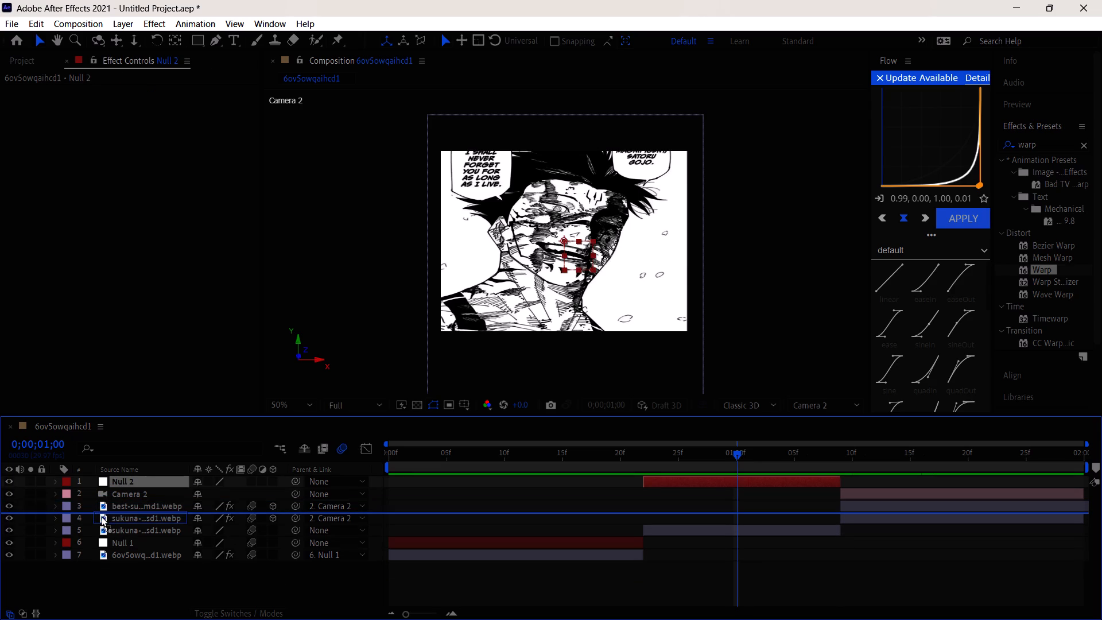
drag(101, 516, 100, 517)
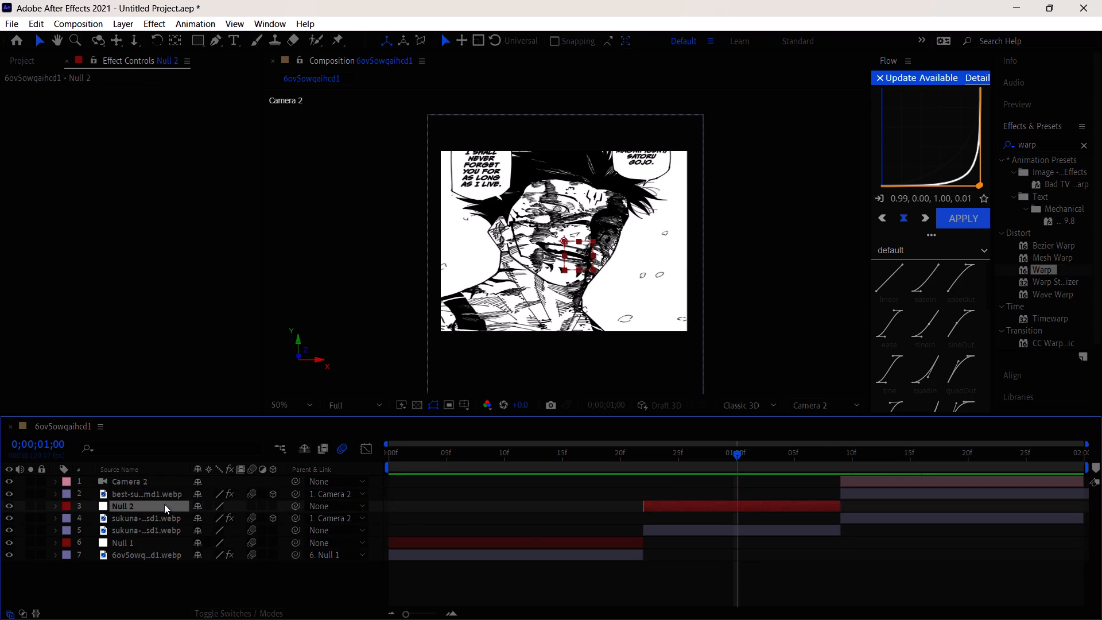
drag(164, 504, 166, 522)
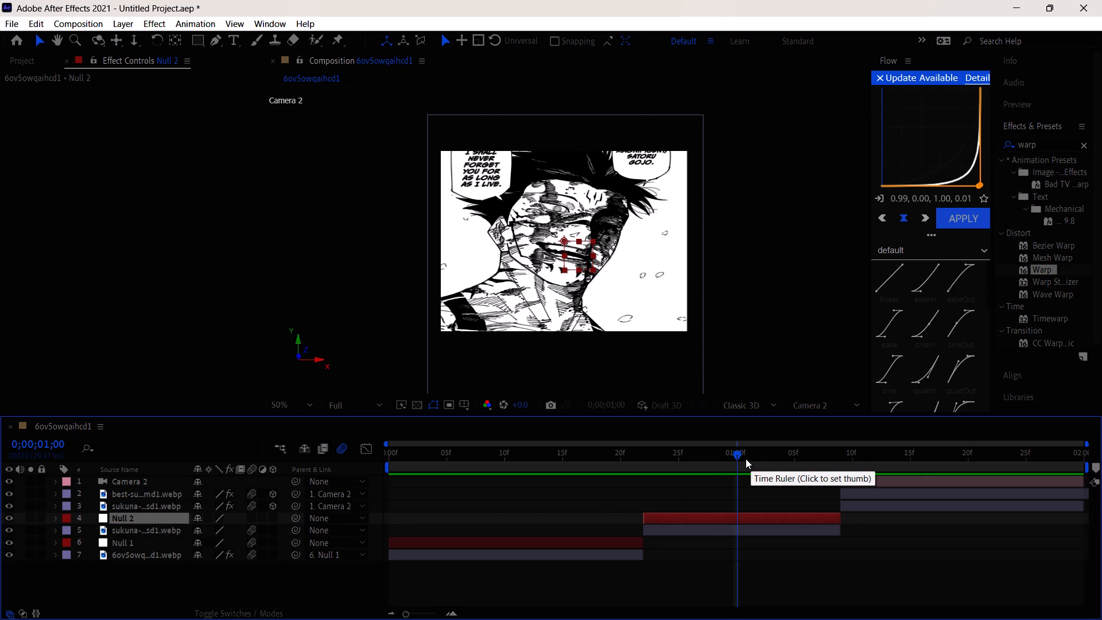
Play the composition from 0;00;00;00 and scrub the second panel to 0;00;00;29 to check its zoom timing.
drag(739, 458, 798, 470)
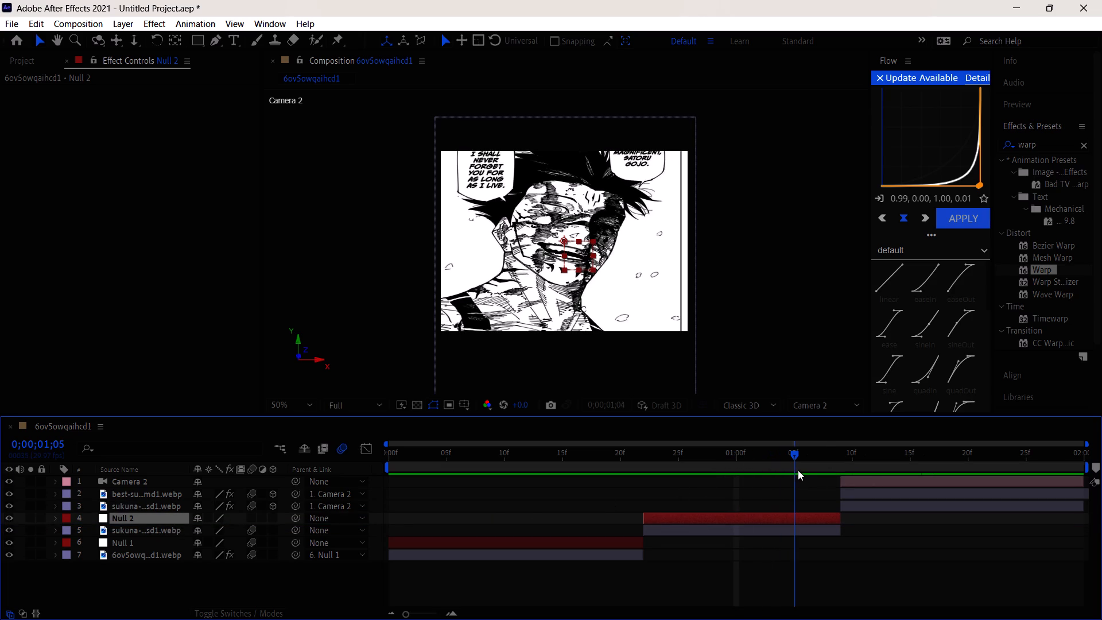
drag(798, 470, 245, 484)
key(space)
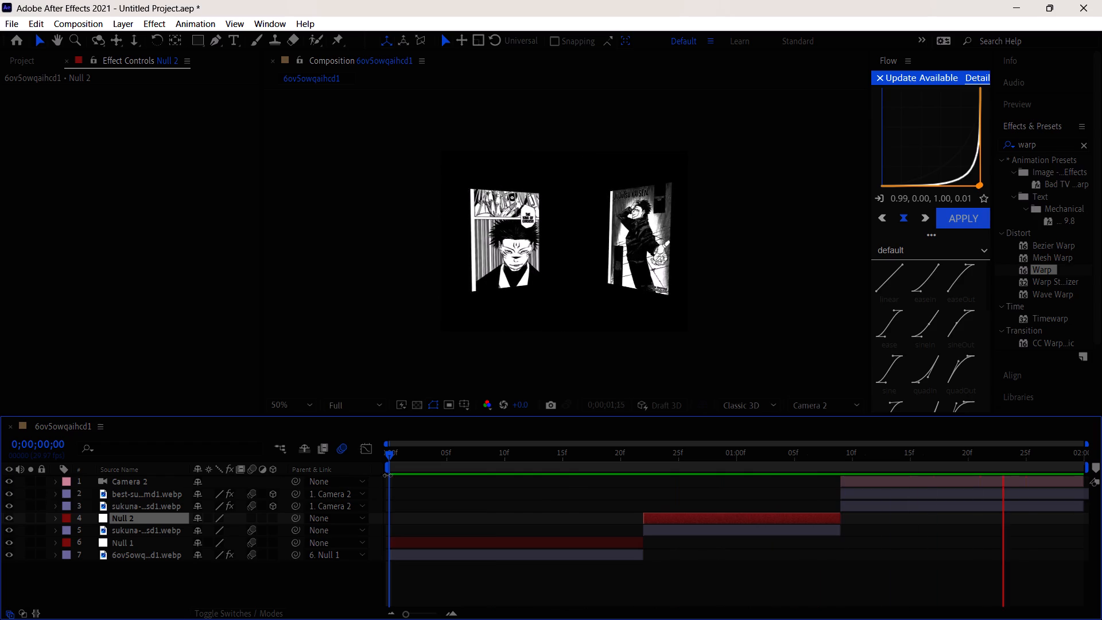
drag(747, 455, 782, 467)
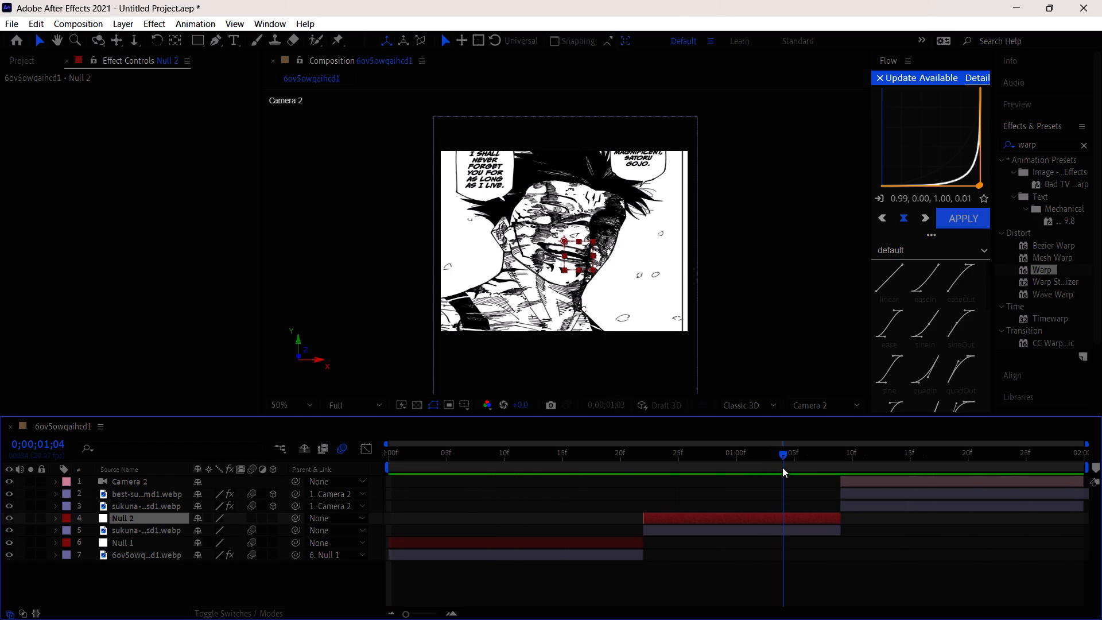
drag(782, 467, 739, 470)
drag(736, 452, 721, 455)
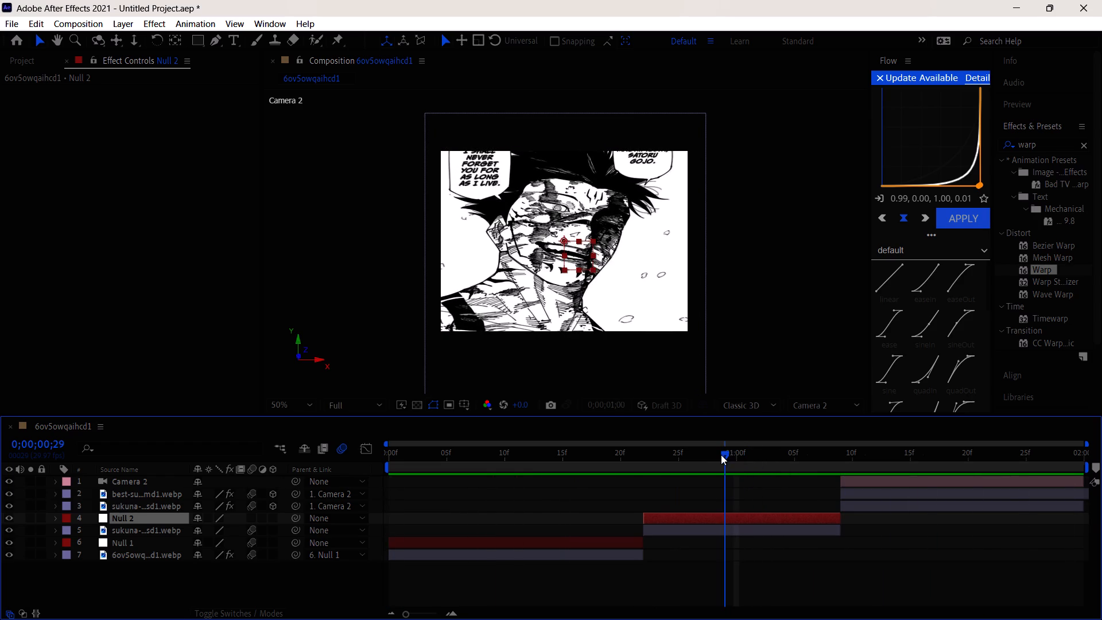
Expand Null 2's transform properties at 0;00;00;28 and parent the second panel's layer to Null 2.
drag(721, 455, 712, 455)
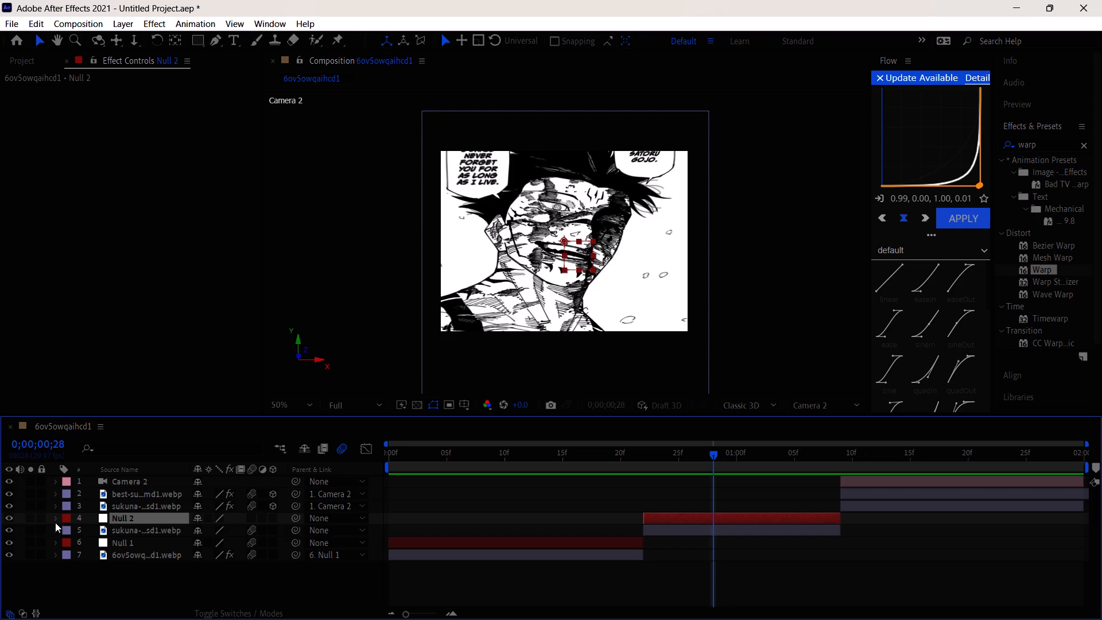
click(55, 522)
click(68, 528)
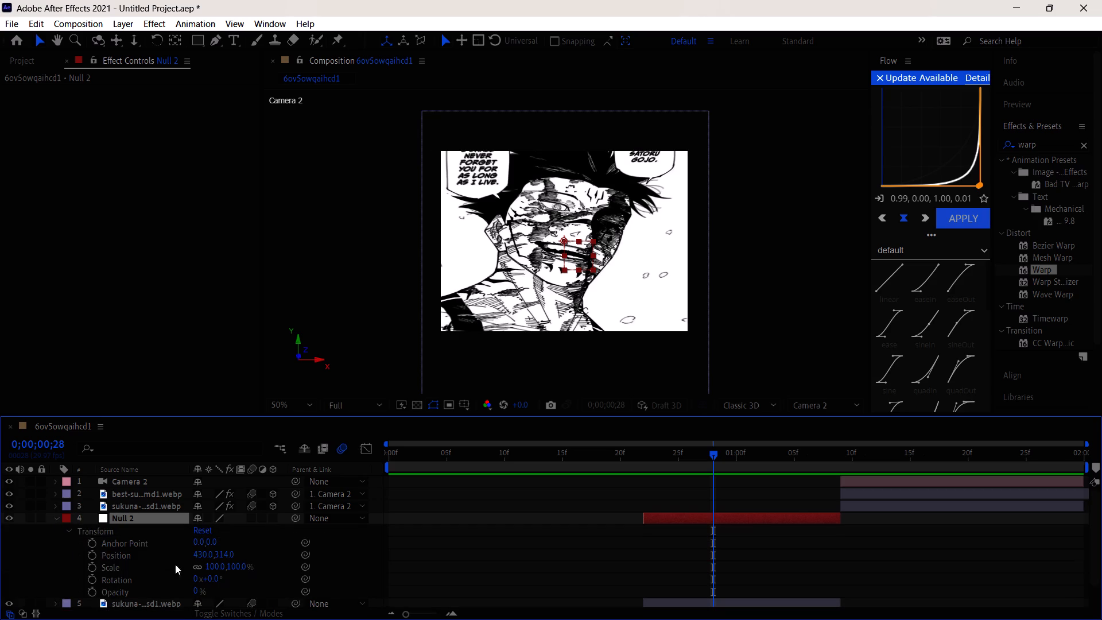
drag(203, 555, 285, 556)
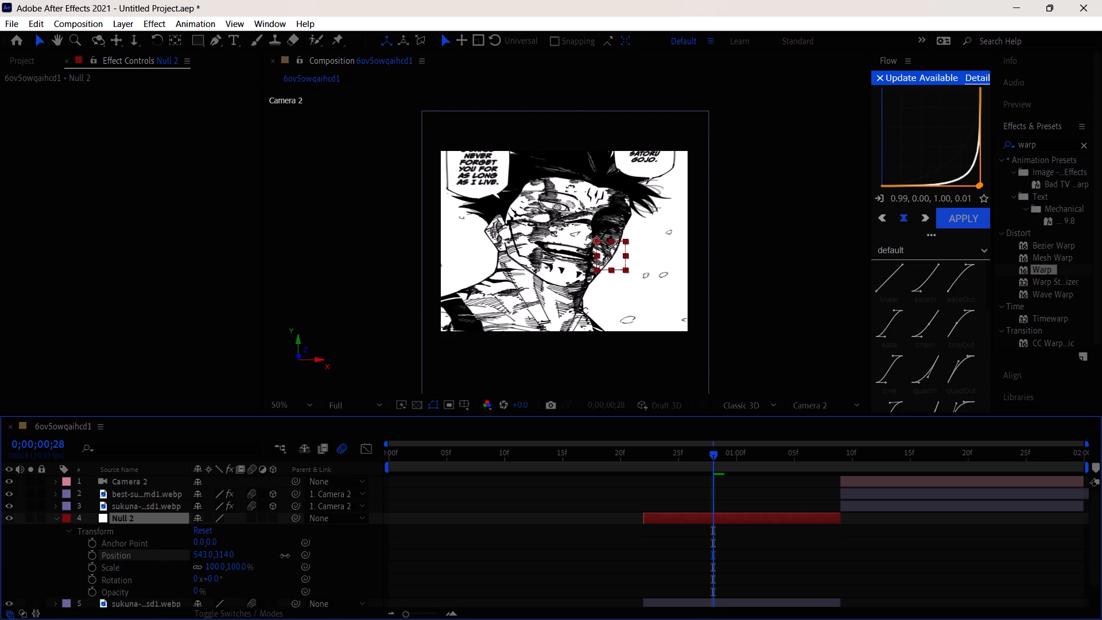
drag(285, 556, 214, 552)
key(ctrl+z)
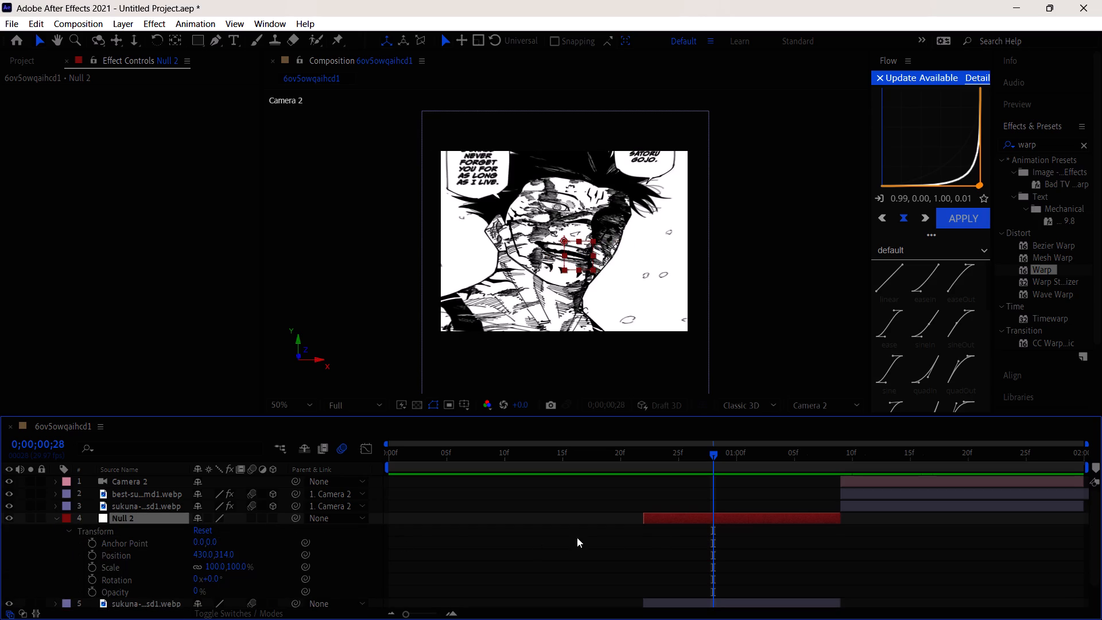
scroll(664, 537, down, 1)
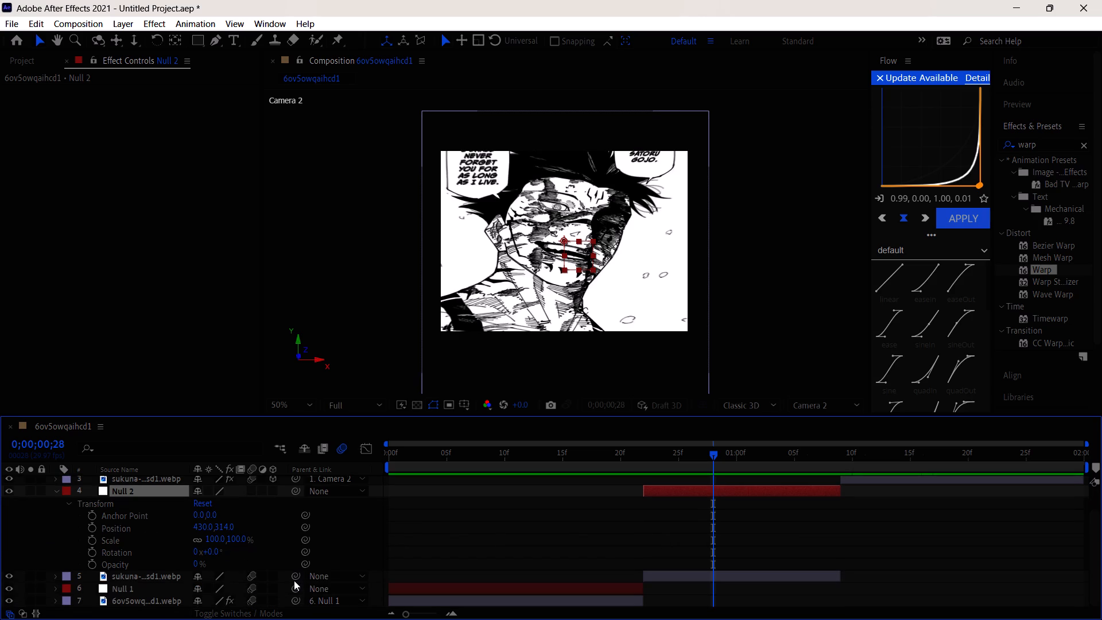
drag(294, 580, 156, 492)
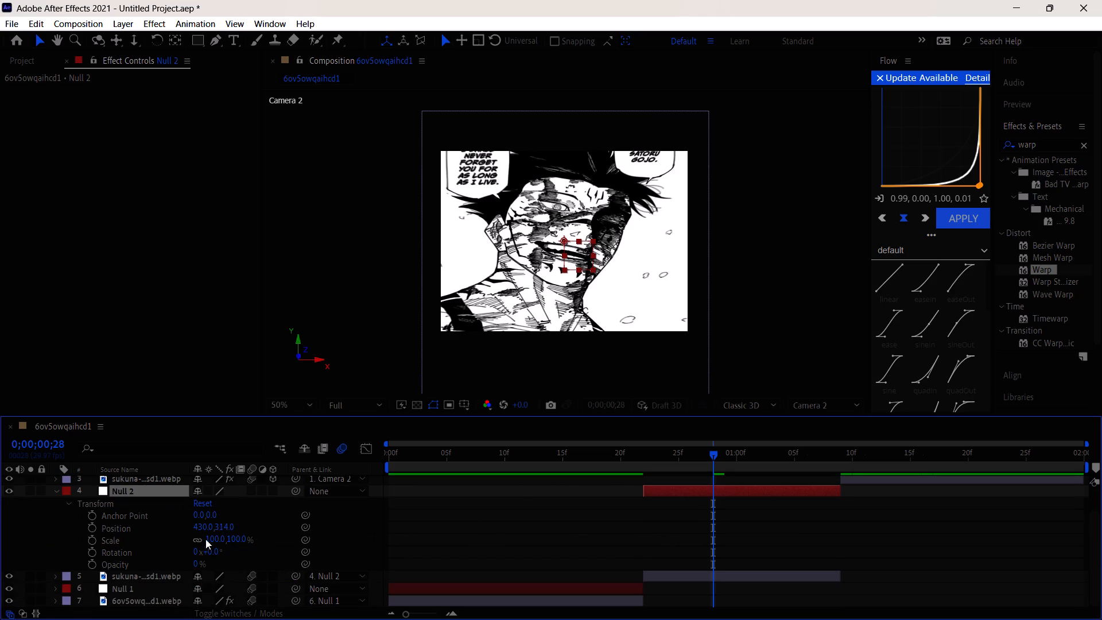
Set Null 2's position to 435.0, 314.0 and start position keyframing at 0;00;00;28.
drag(205, 523, 92, 524)
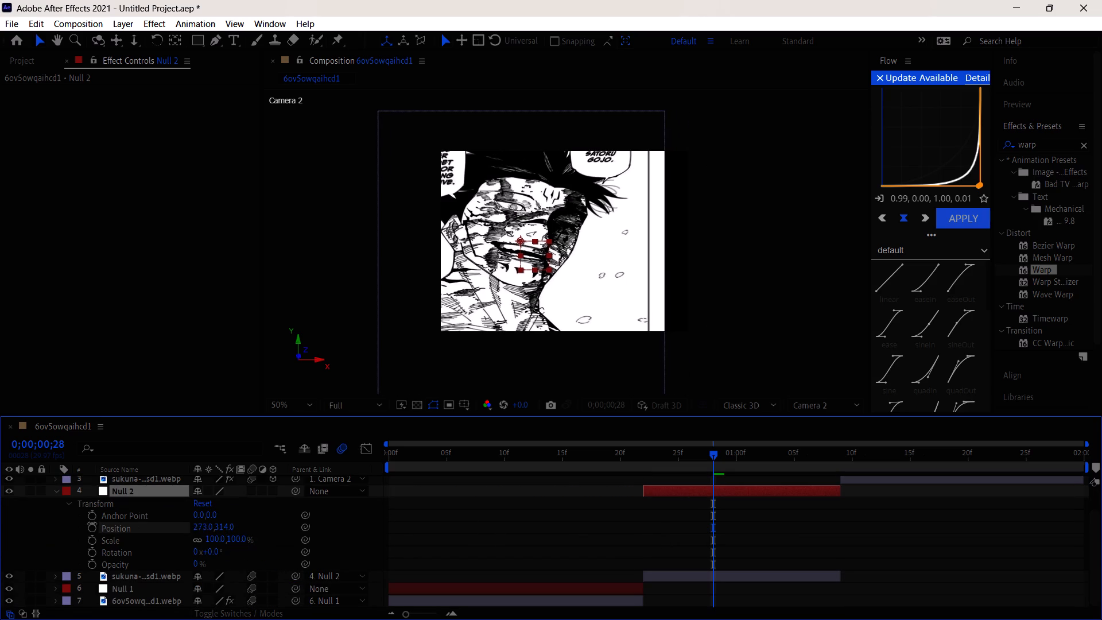
drag(92, 524, 201, 516)
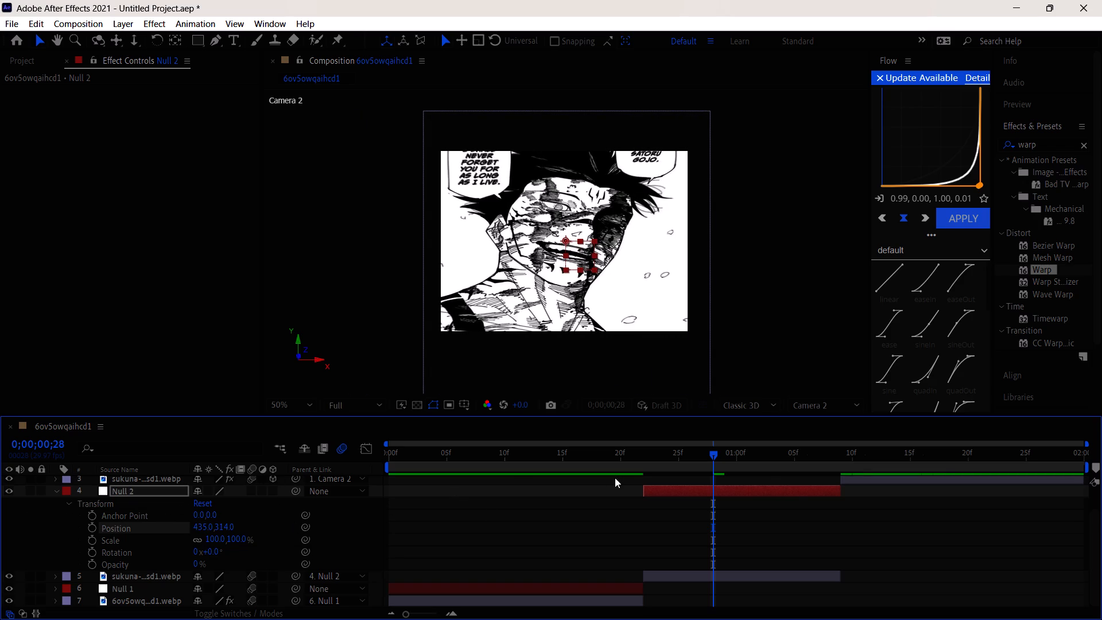
click(90, 529)
Keyframe Null 2's position at -13.0, 314.0 for the slide-out and place that keyframe at the layer's end, 0;00;01;09.
drag(714, 459, 833, 474)
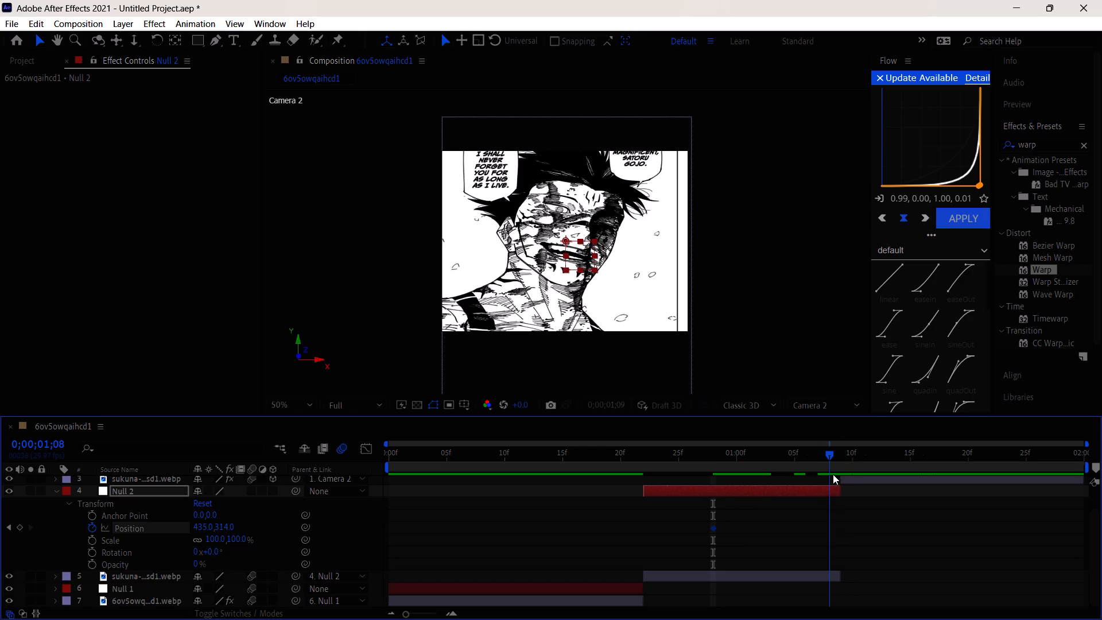
drag(833, 474, 835, 475)
drag(203, 532, 93, 527)
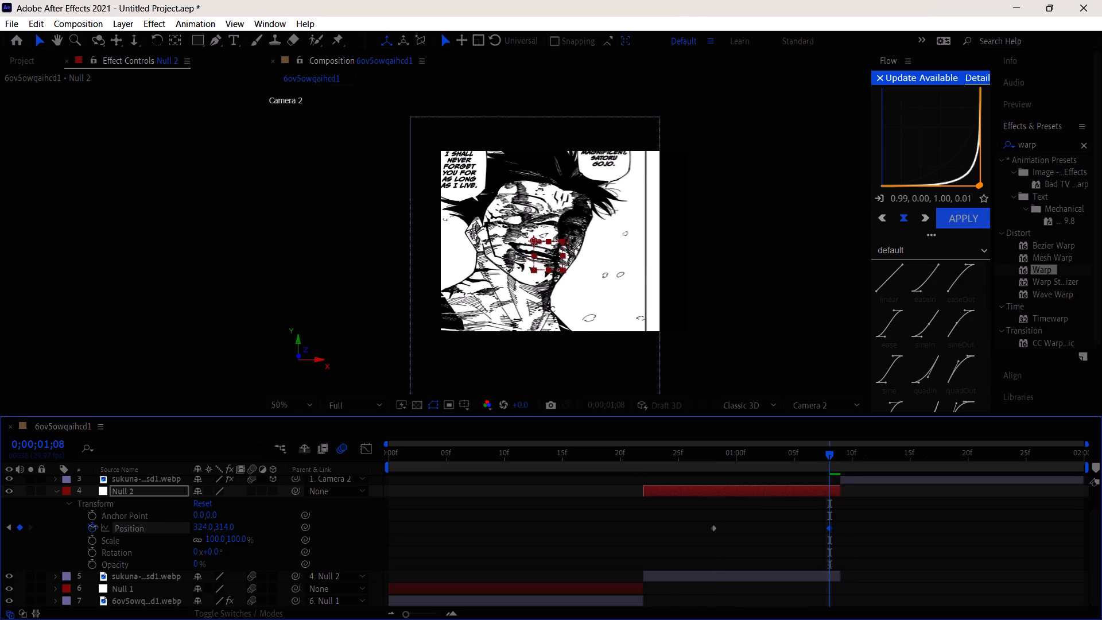
drag(93, 527, 0, 527)
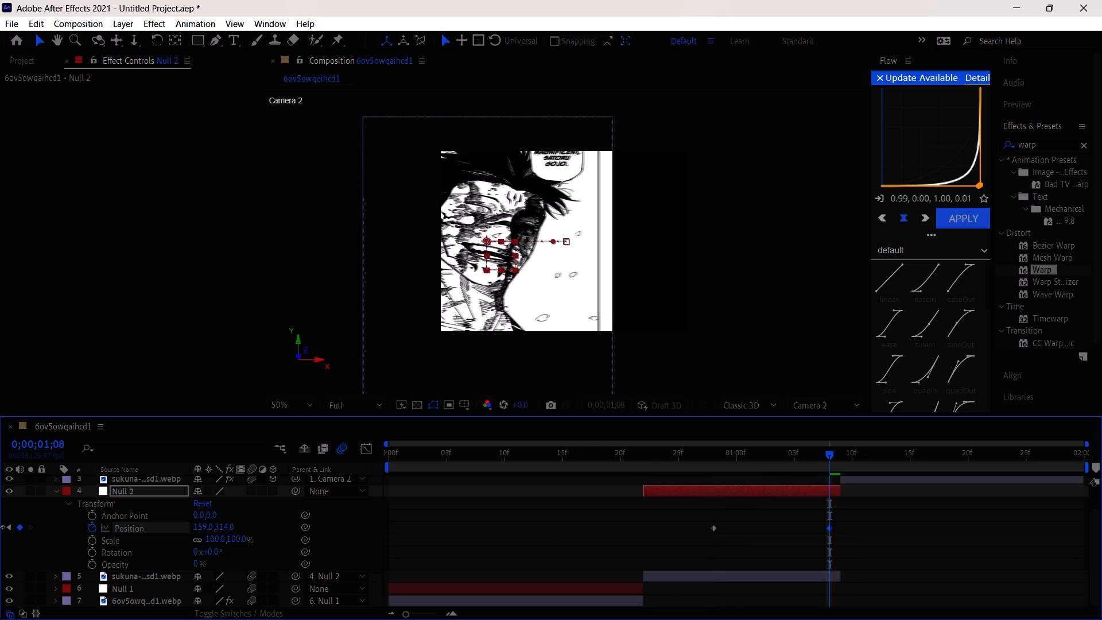
drag(0, 527, 0, 533)
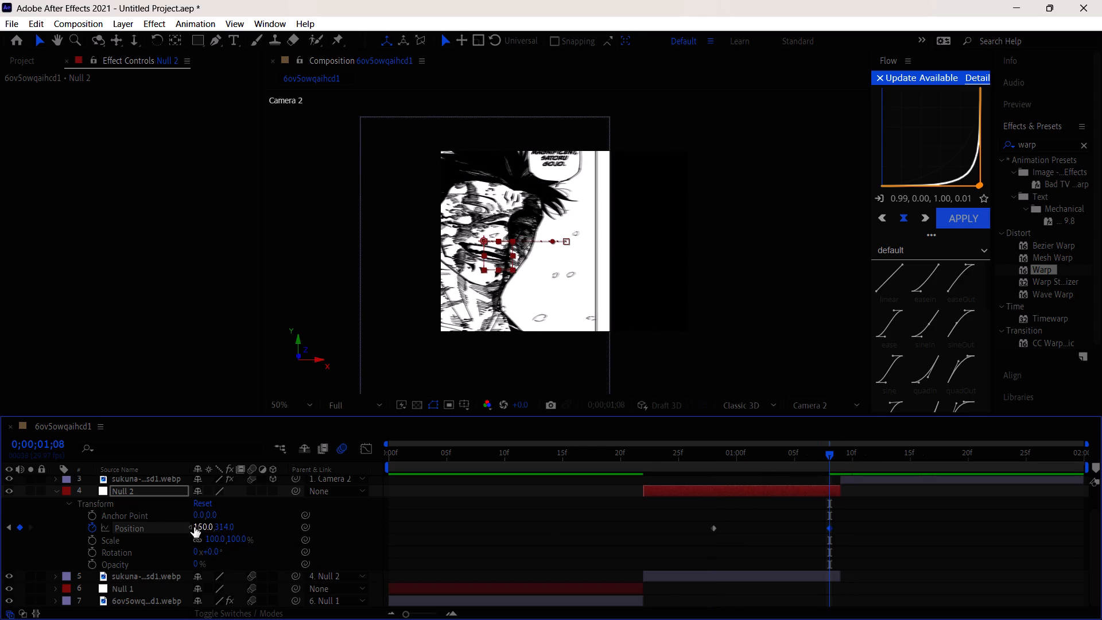
drag(198, 526, 77, 522)
drag(830, 526, 835, 526)
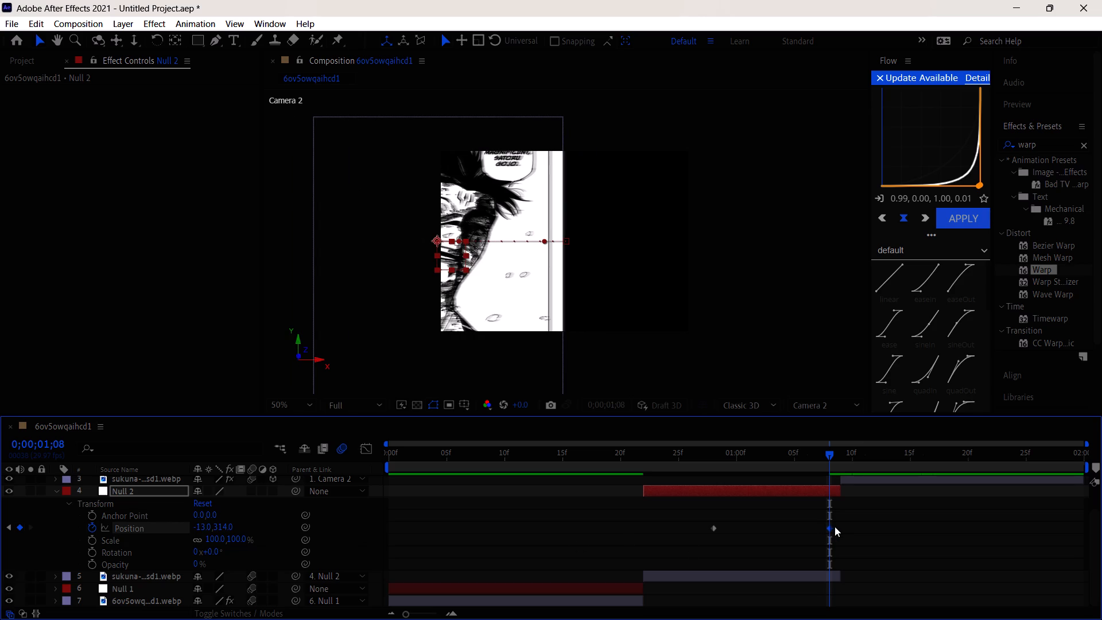
drag(835, 526, 838, 527)
Apply the 0.99, 0.00, 1.00, 0.01 Flow curve to both of Null 2's position keyframes.
drag(829, 453, 713, 466)
drag(704, 542, 903, 511)
click(963, 217)
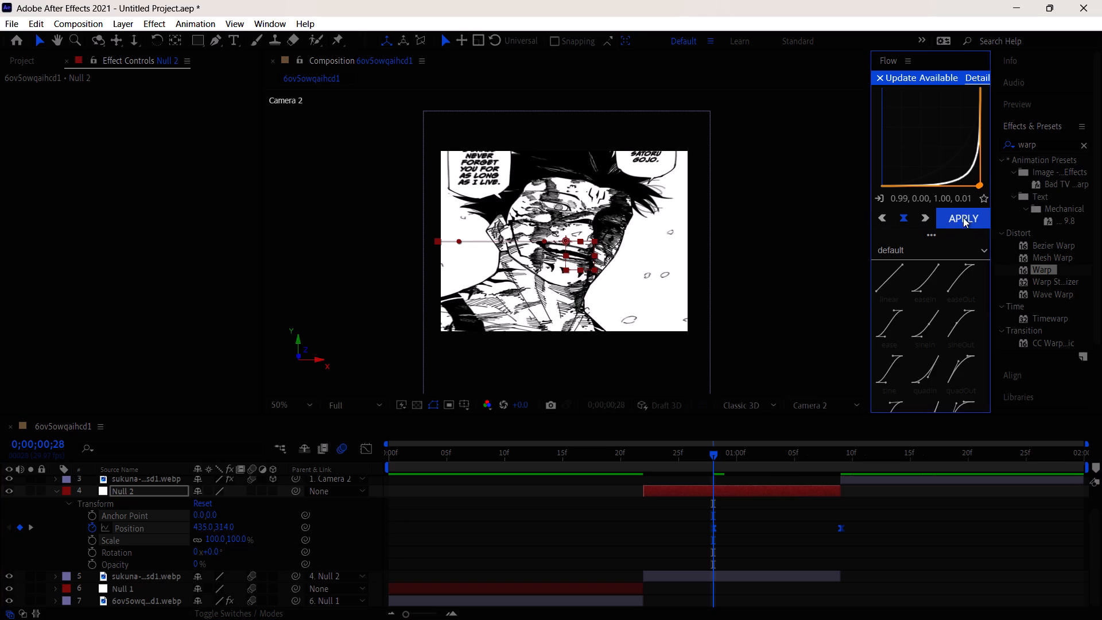
Scrub through the second panel's eased slide-out and collapse Null 2's properties.
drag(717, 454, 605, 463)
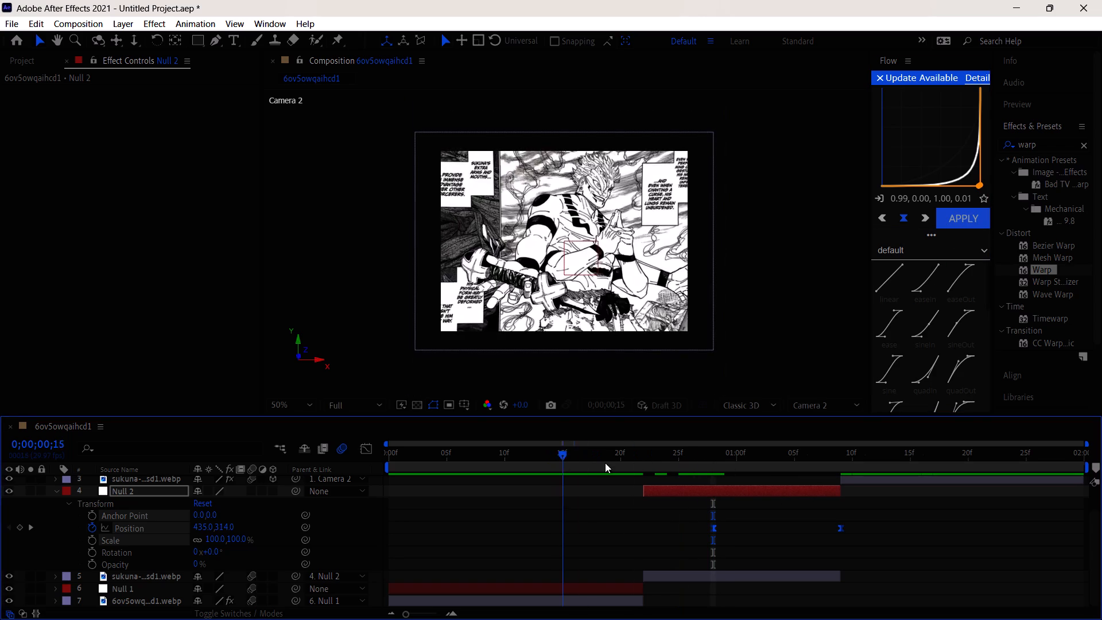
drag(605, 463, 864, 531)
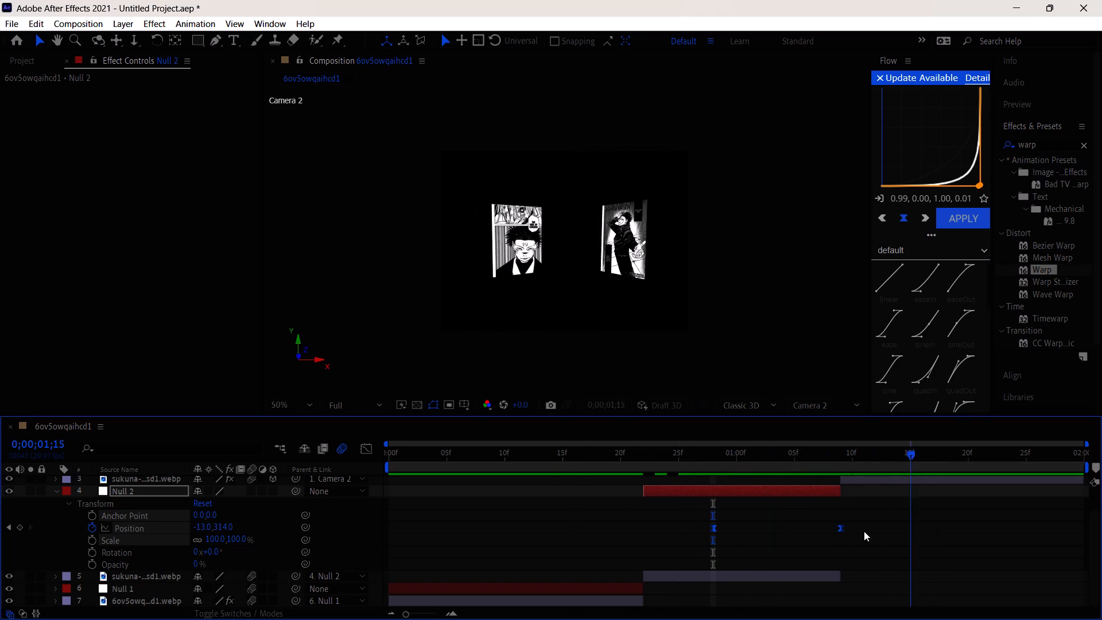
drag(864, 531, 894, 572)
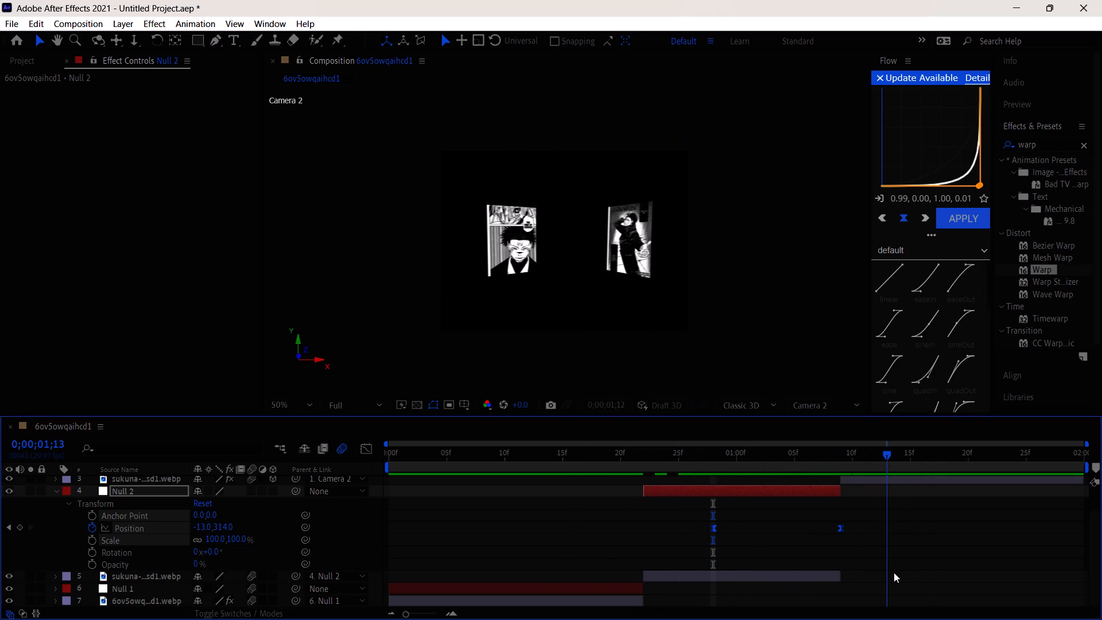
drag(894, 572, 711, 575)
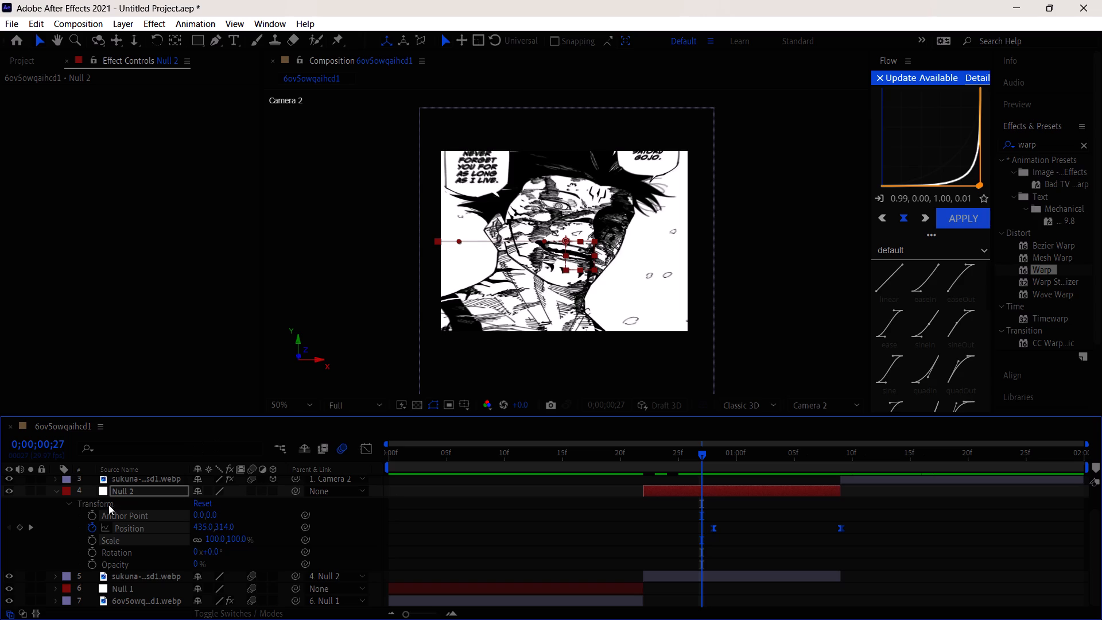
click(57, 491)
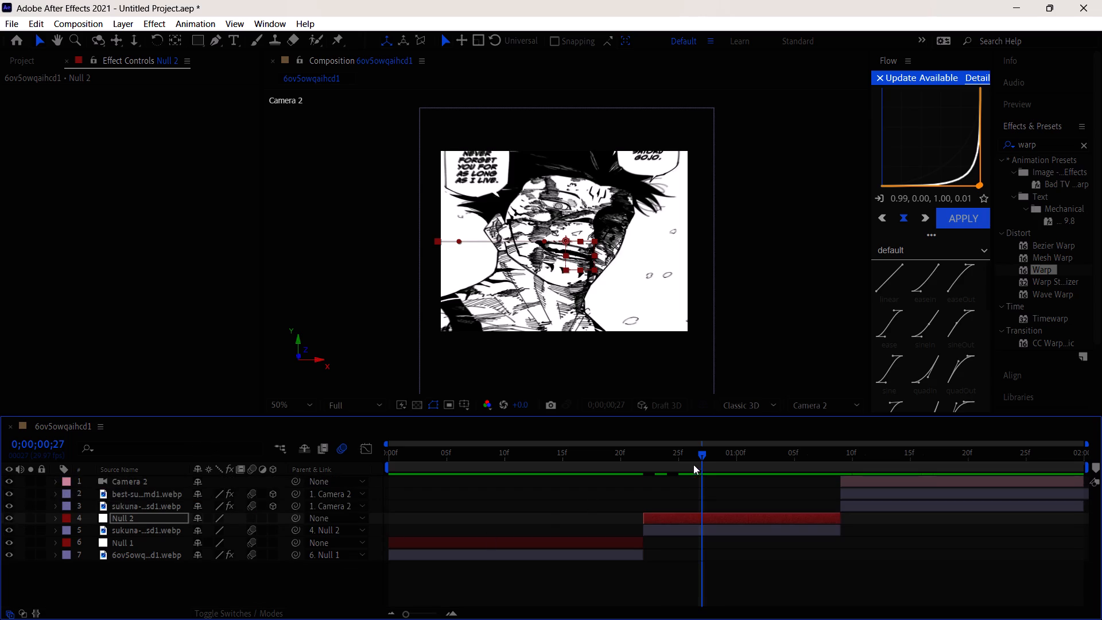
Play the composition from 0;00;00;00 and examine the transition from the second panel to the two 3D panels around 0;00;01;09.
drag(703, 451, 222, 460)
key(space)
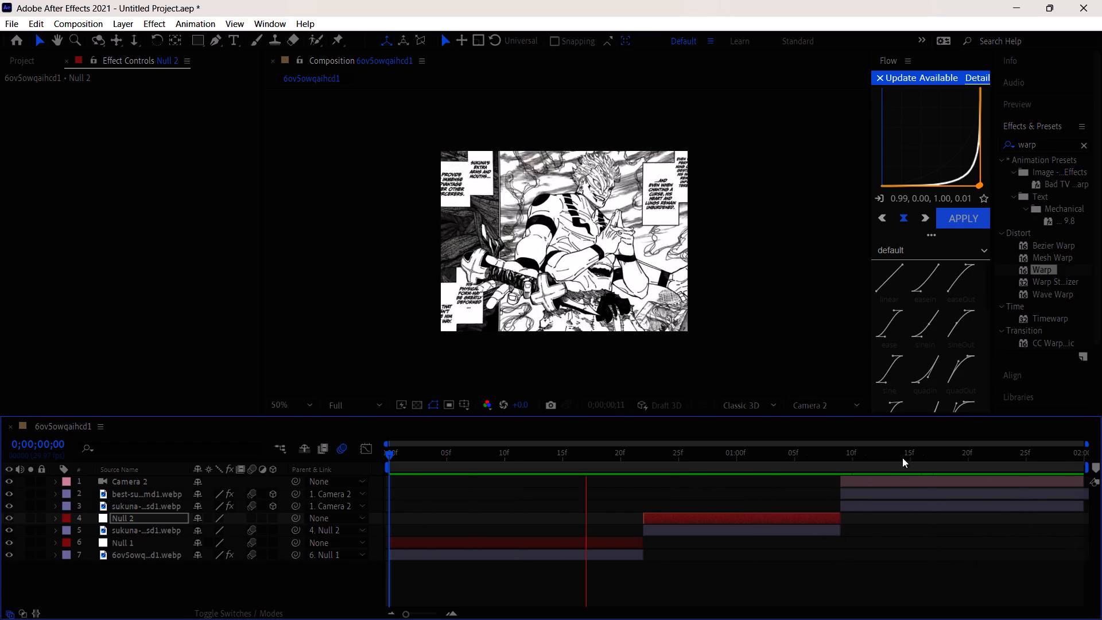
drag(760, 455, 646, 480)
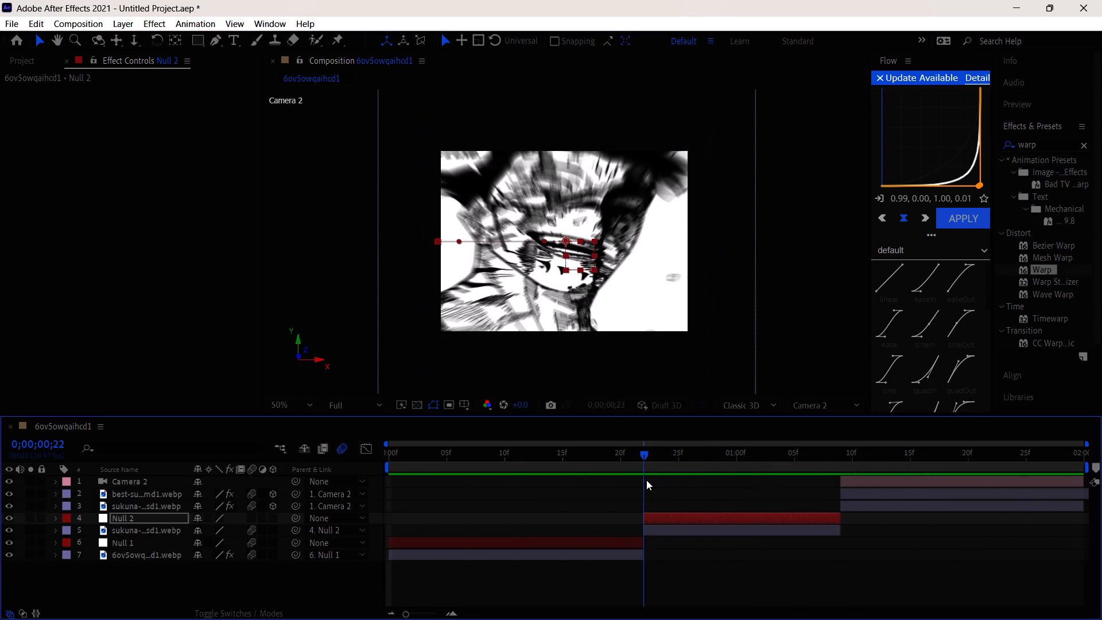
drag(646, 480, 862, 494)
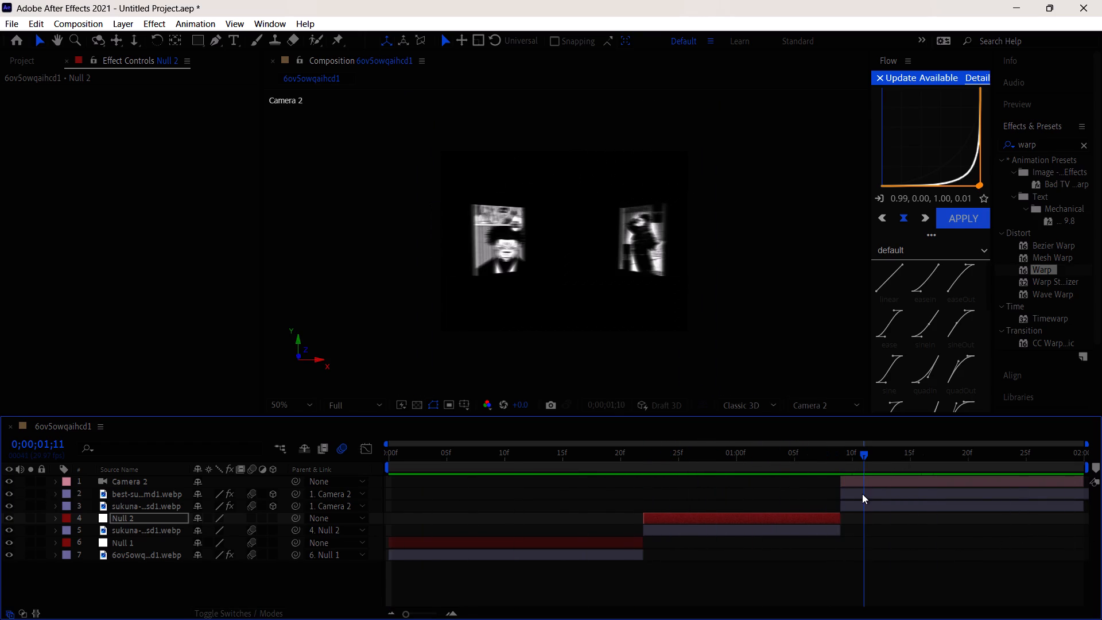
drag(862, 494, 875, 509)
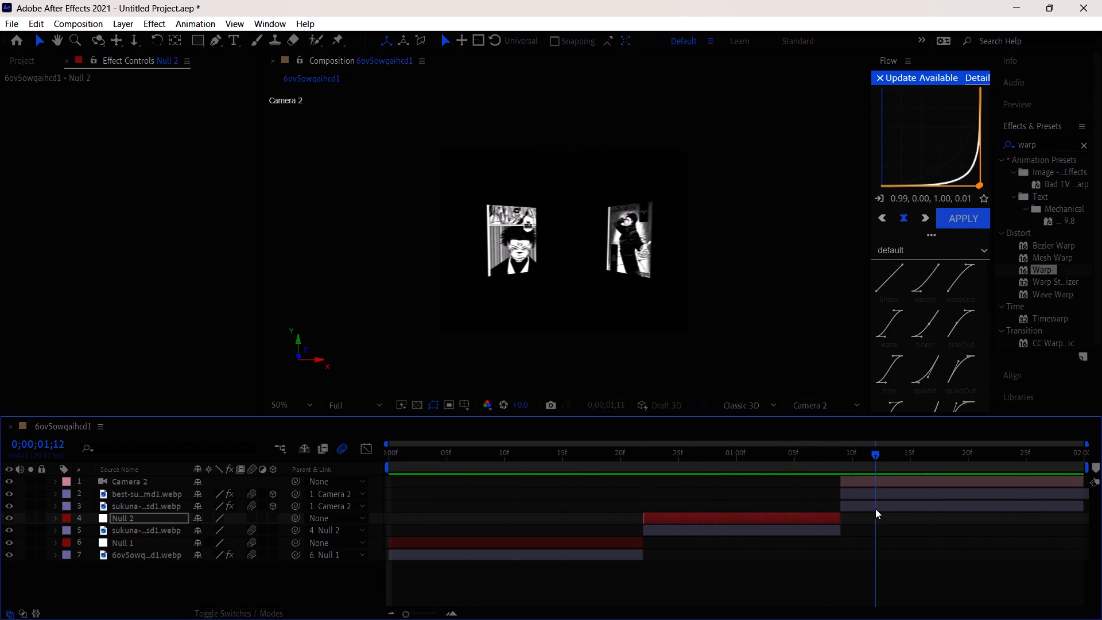
drag(875, 509, 852, 545)
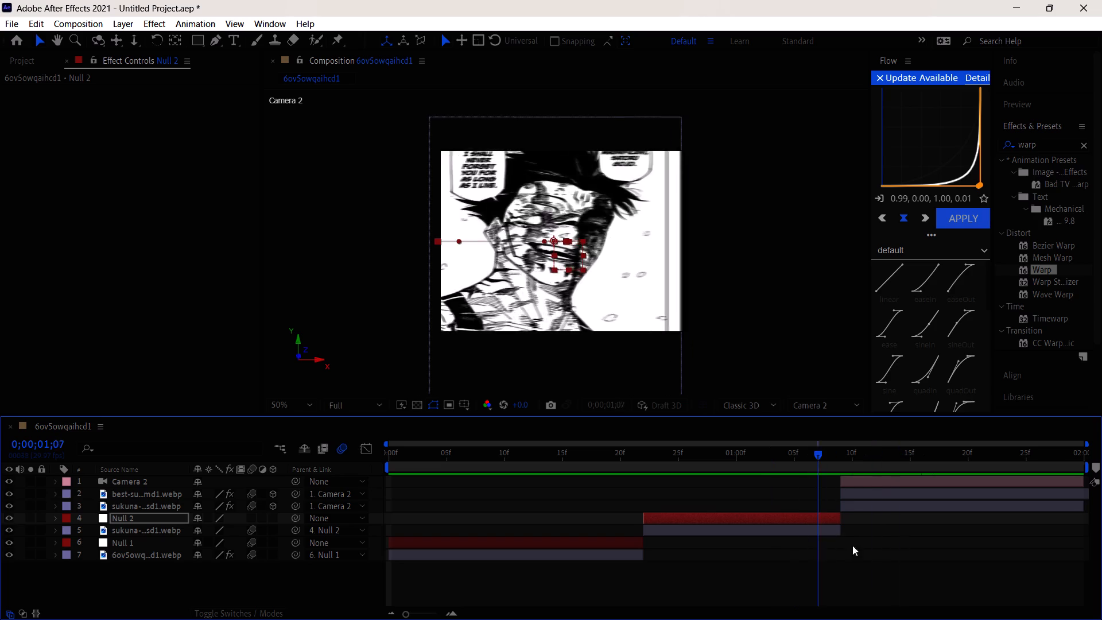
drag(852, 545, 765, 615)
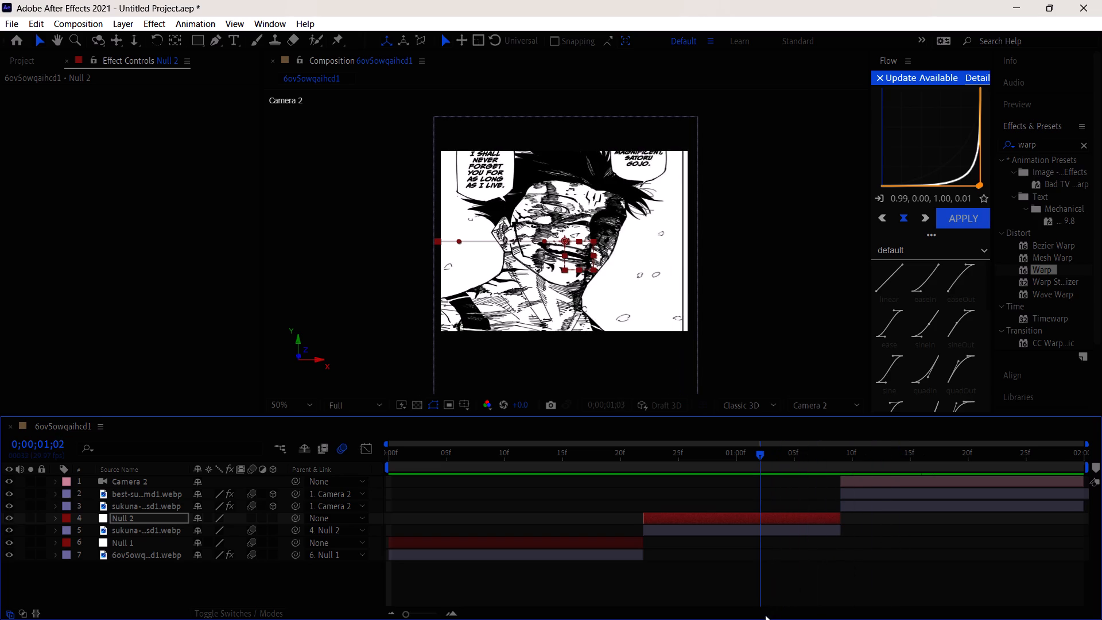
drag(765, 615, 793, 619)
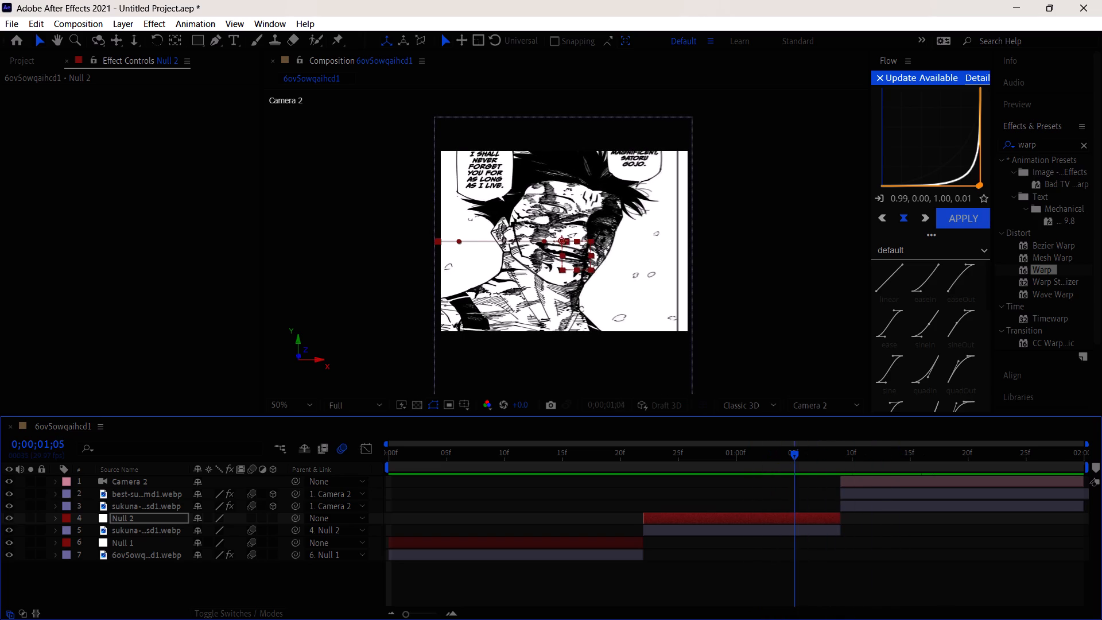
drag(793, 619, 880, 619)
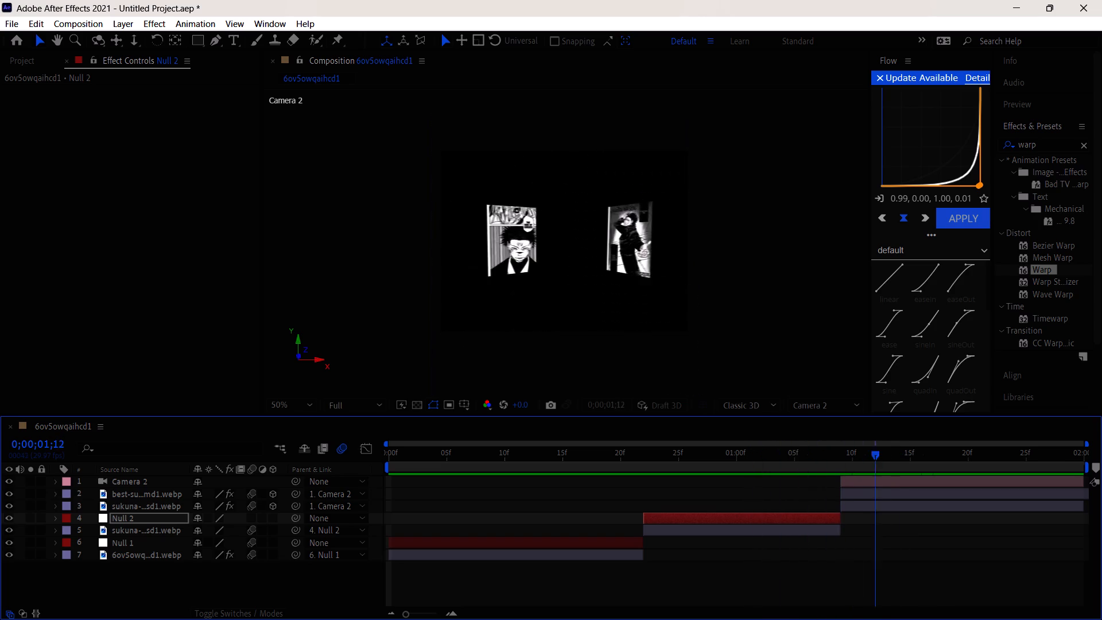
drag(880, 619, 817, 617)
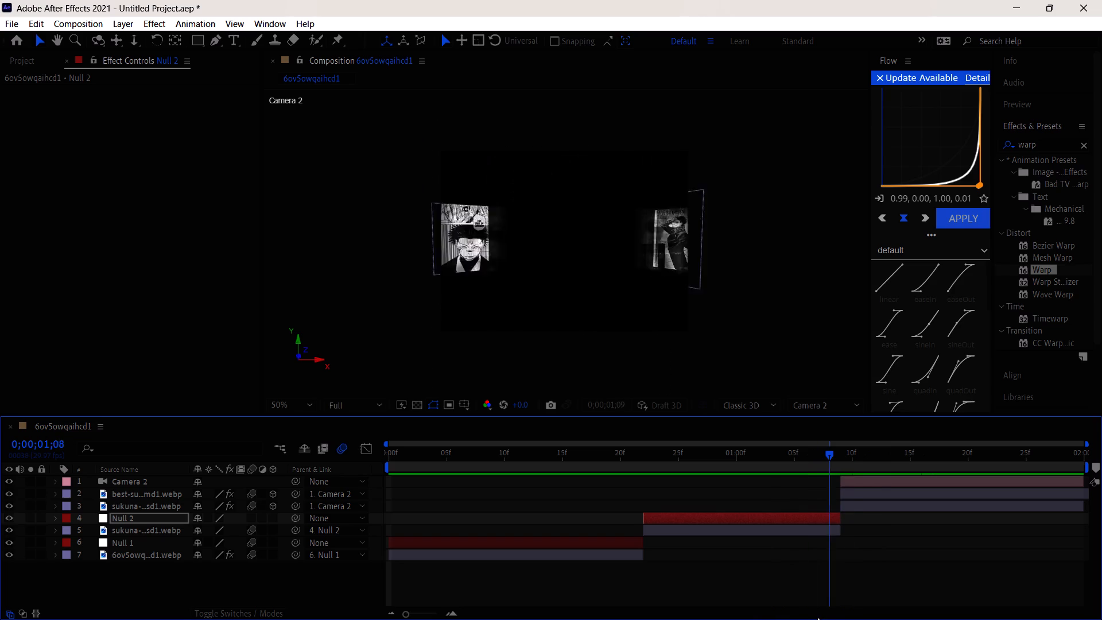
drag(817, 617, 841, 619)
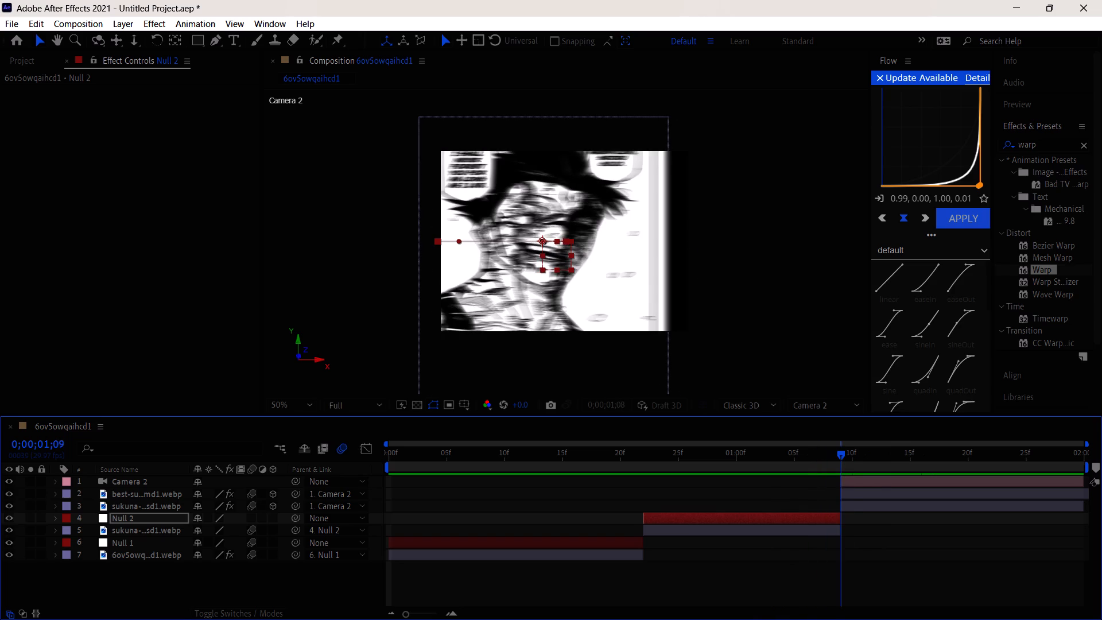
drag(841, 619, 837, 619)
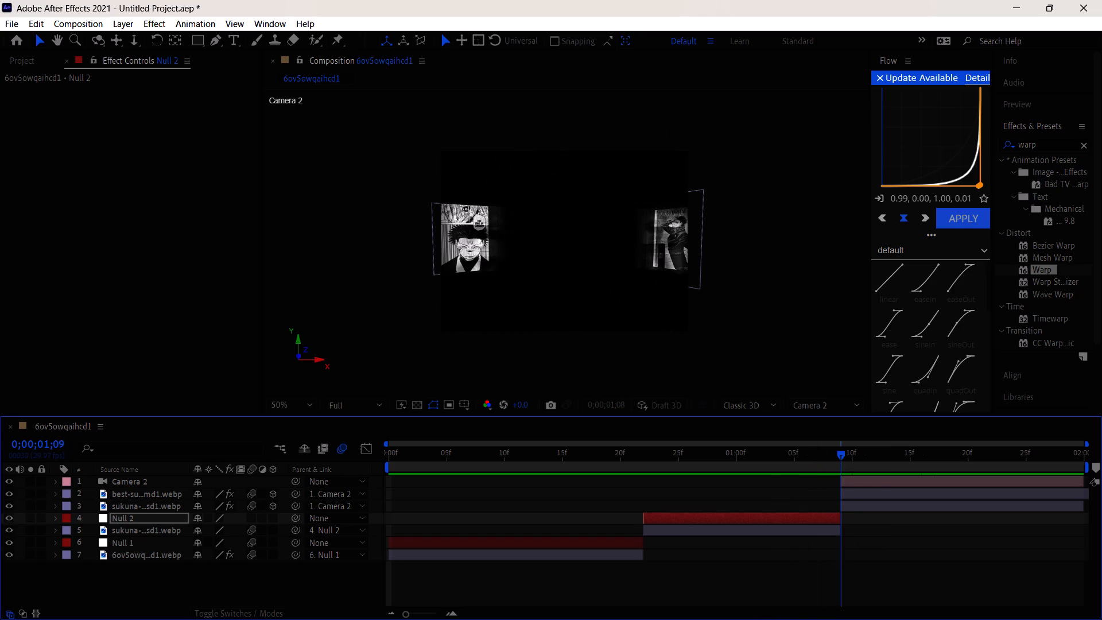
drag(837, 619, 853, 619)
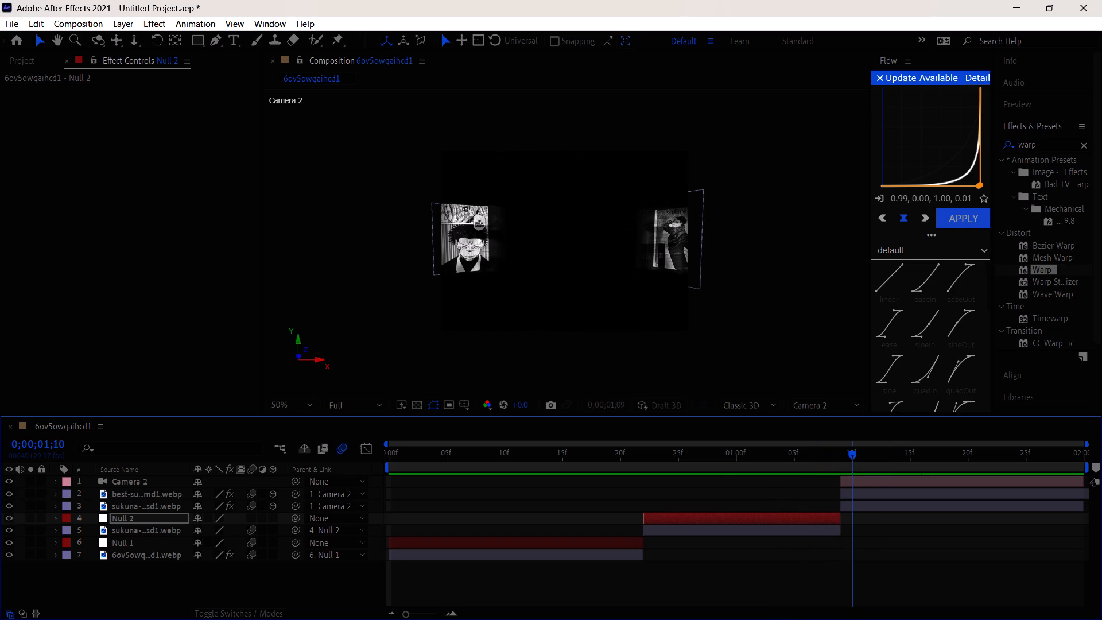
Scrub the first panel's warped opening back from 0;00;00;09 to 0;00;00;02.
drag(853, 619, 492, 600)
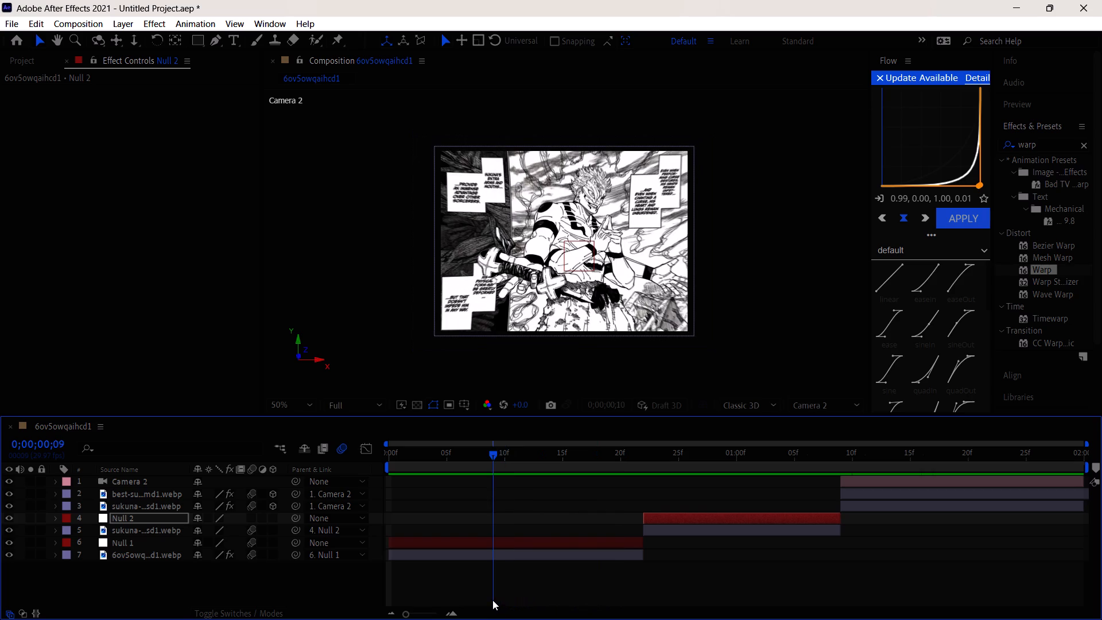
drag(492, 600, 436, 604)
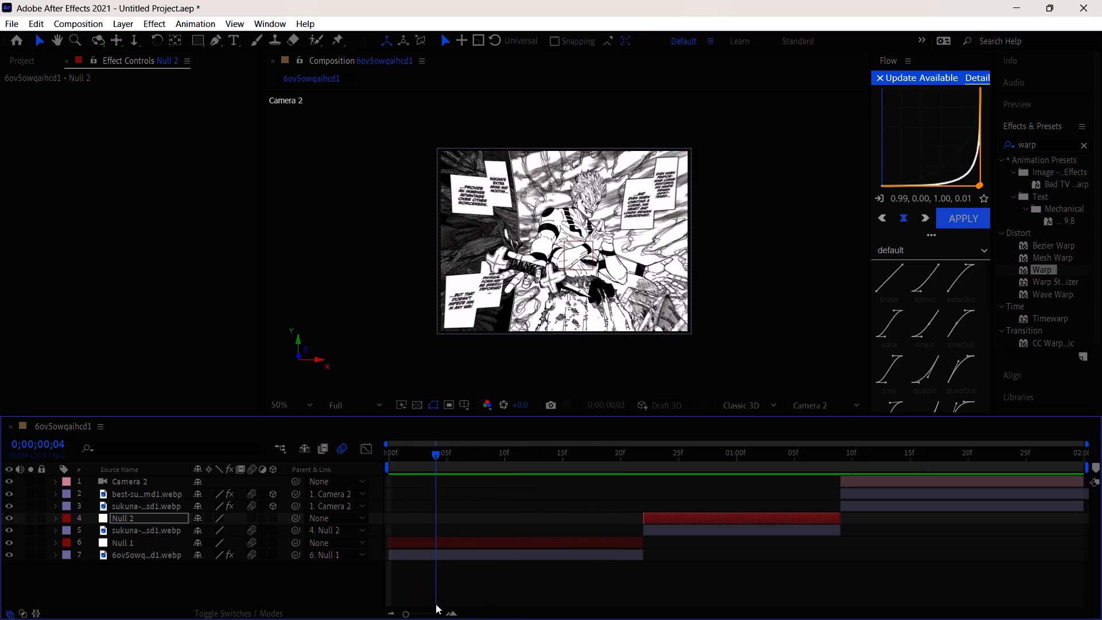
drag(436, 604, 412, 604)
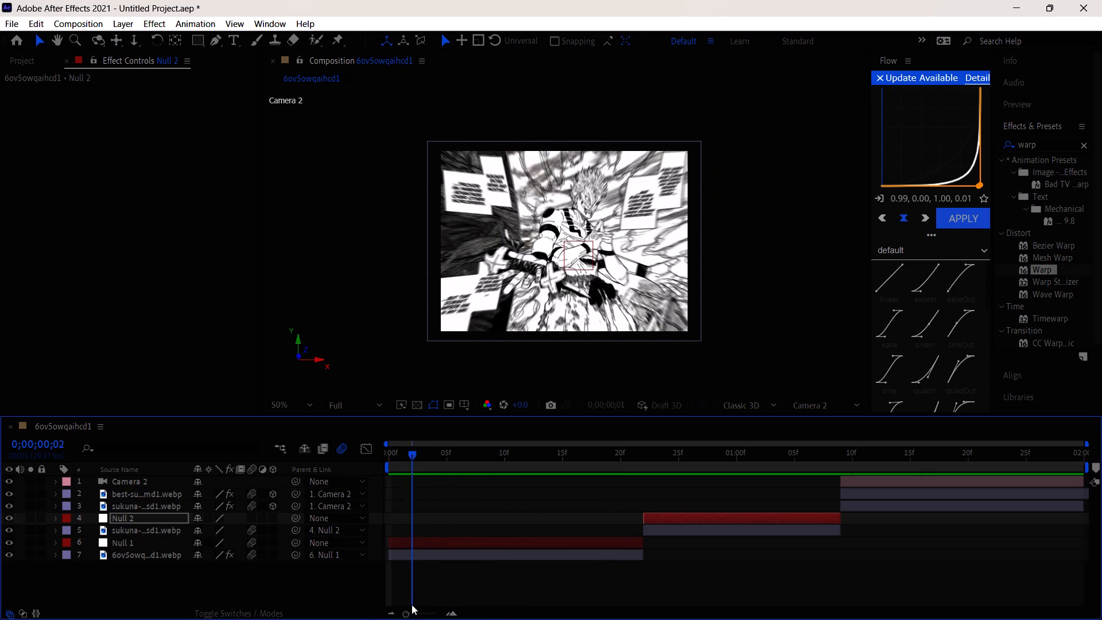
Scrub from 0;00;00;02 into the second panel, and replay the composition from the start to examine the transition, stopping at 0;00;00;25.
drag(412, 604, 552, 611)
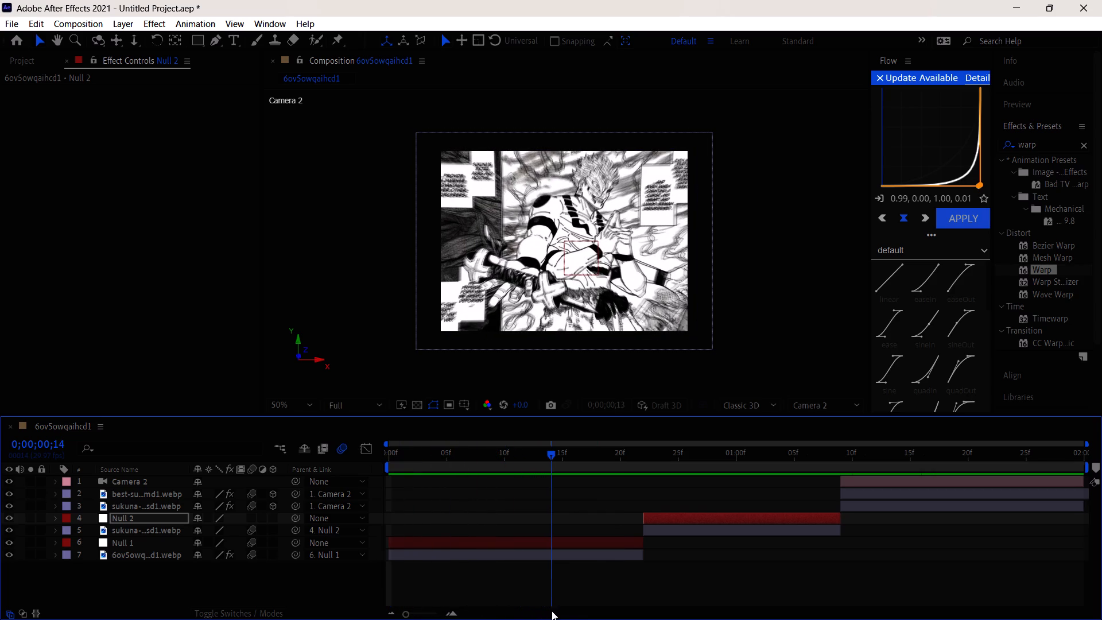
drag(552, 611, 618, 615)
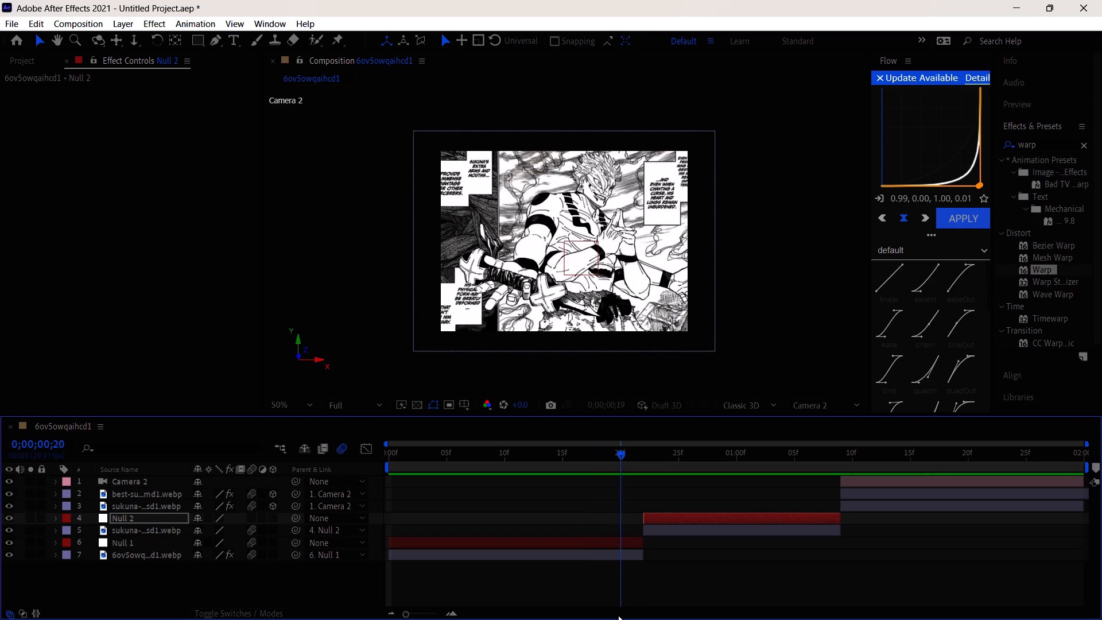
drag(618, 615, 701, 599)
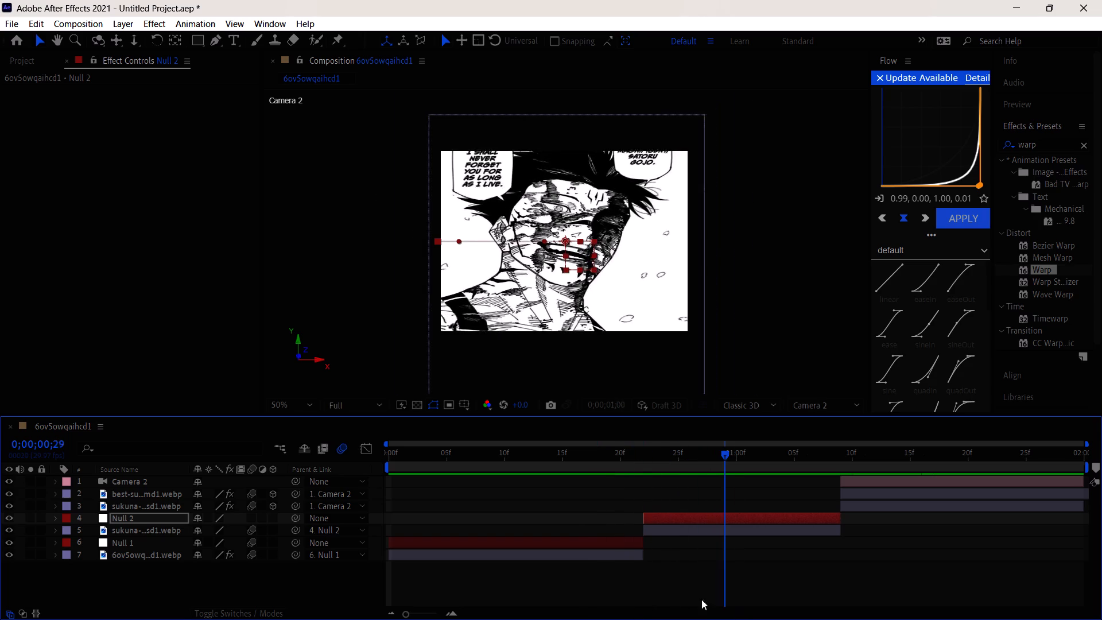
drag(701, 599, 336, 554)
key(space)
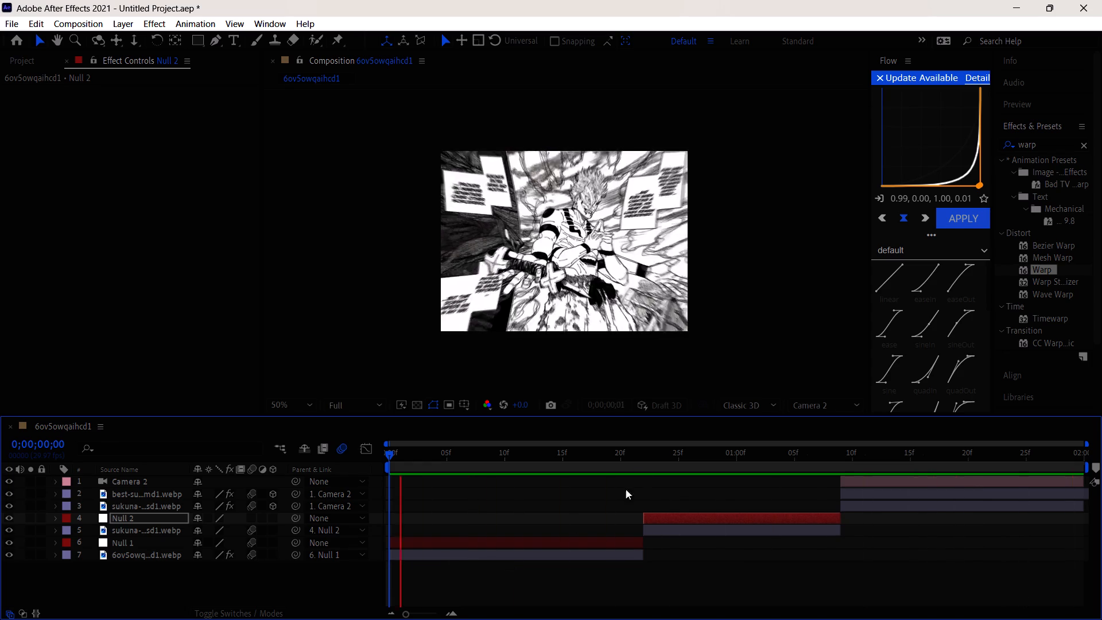
click(676, 460)
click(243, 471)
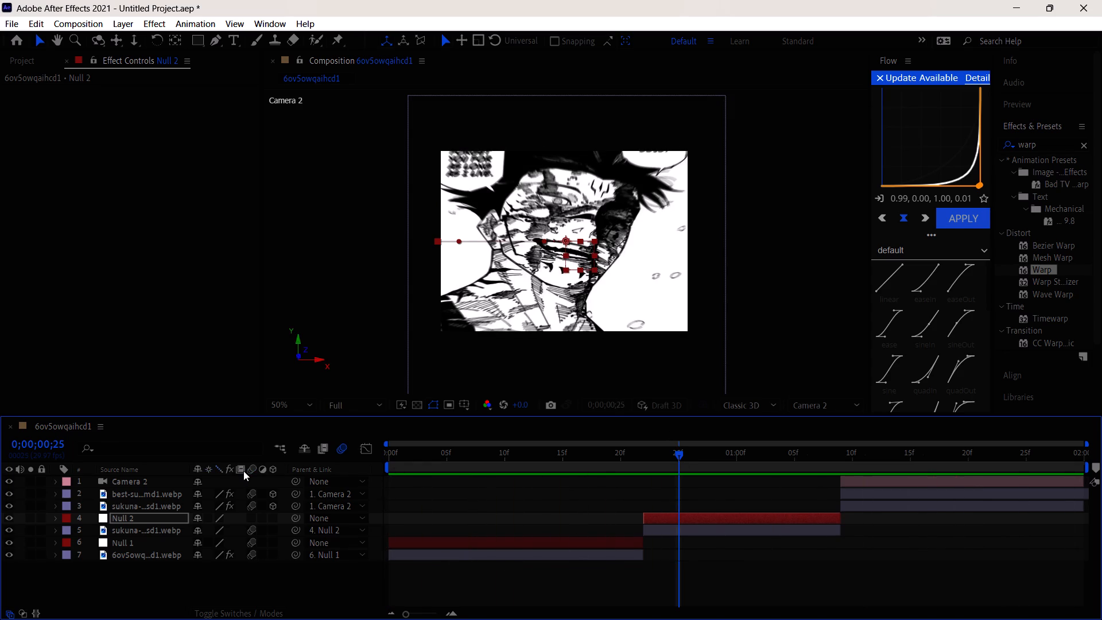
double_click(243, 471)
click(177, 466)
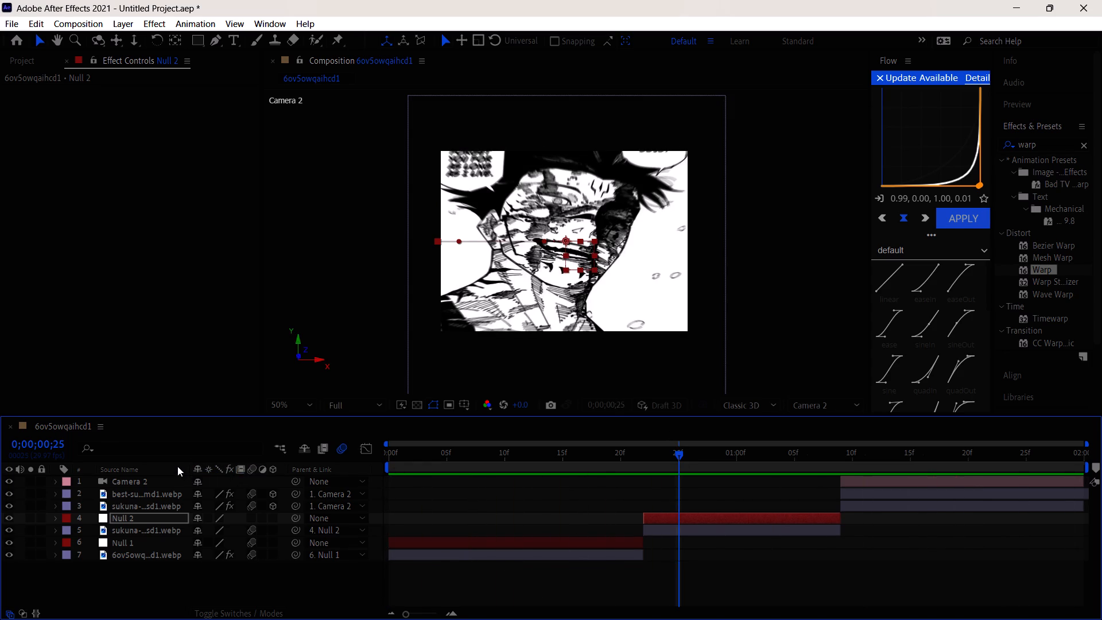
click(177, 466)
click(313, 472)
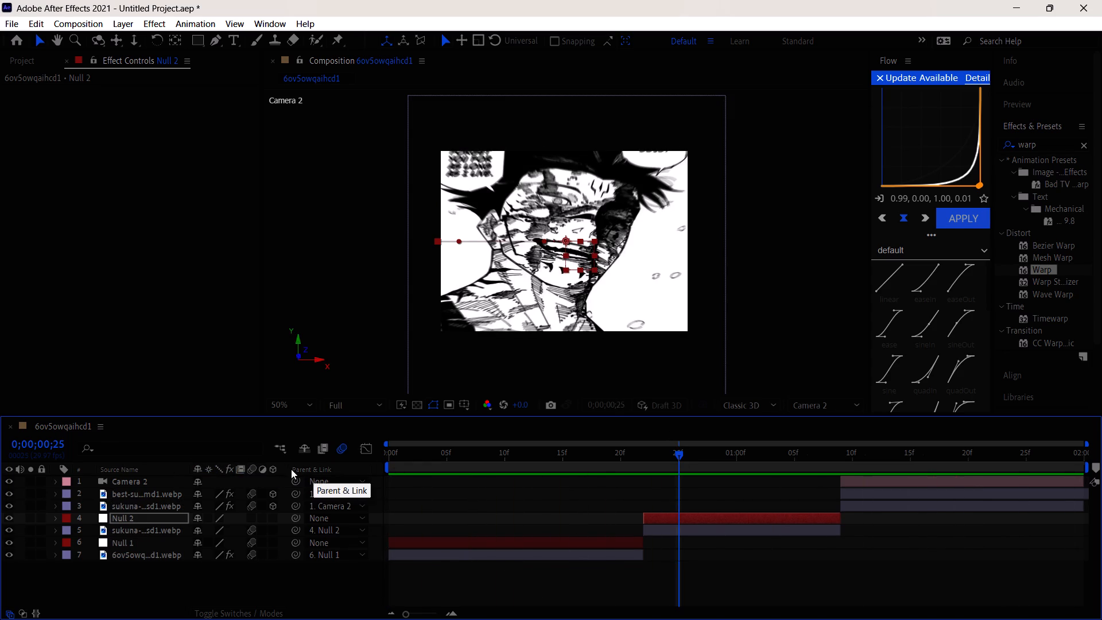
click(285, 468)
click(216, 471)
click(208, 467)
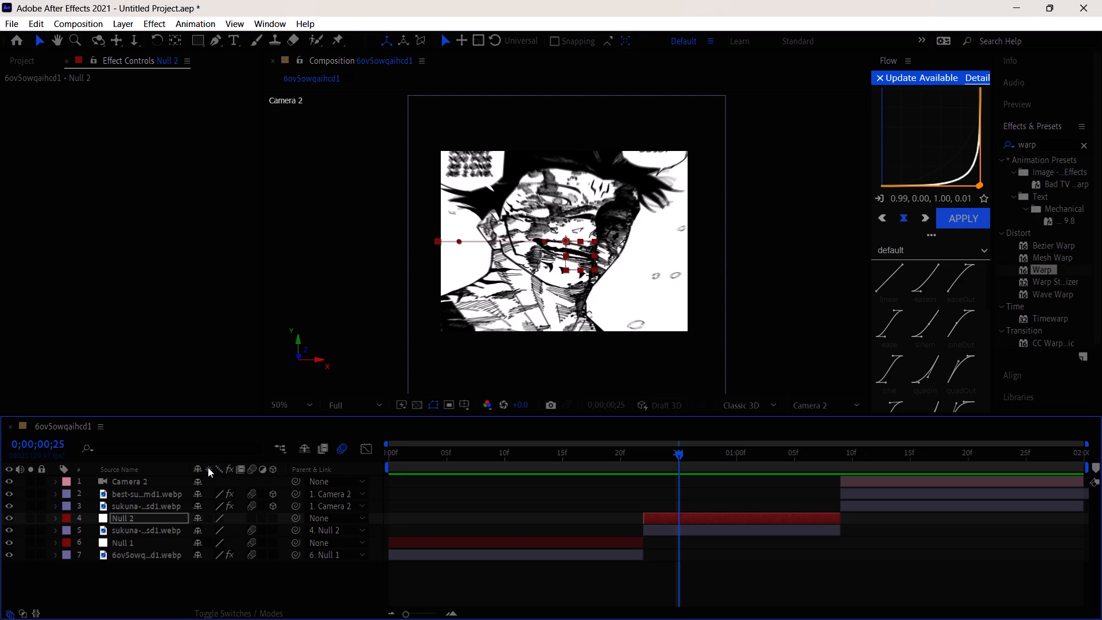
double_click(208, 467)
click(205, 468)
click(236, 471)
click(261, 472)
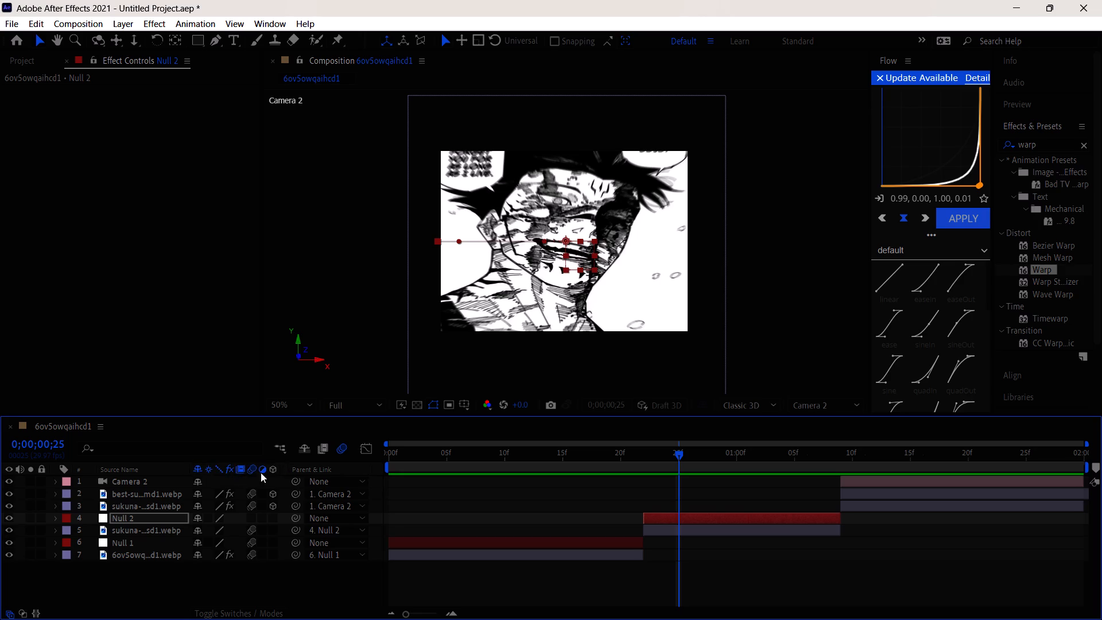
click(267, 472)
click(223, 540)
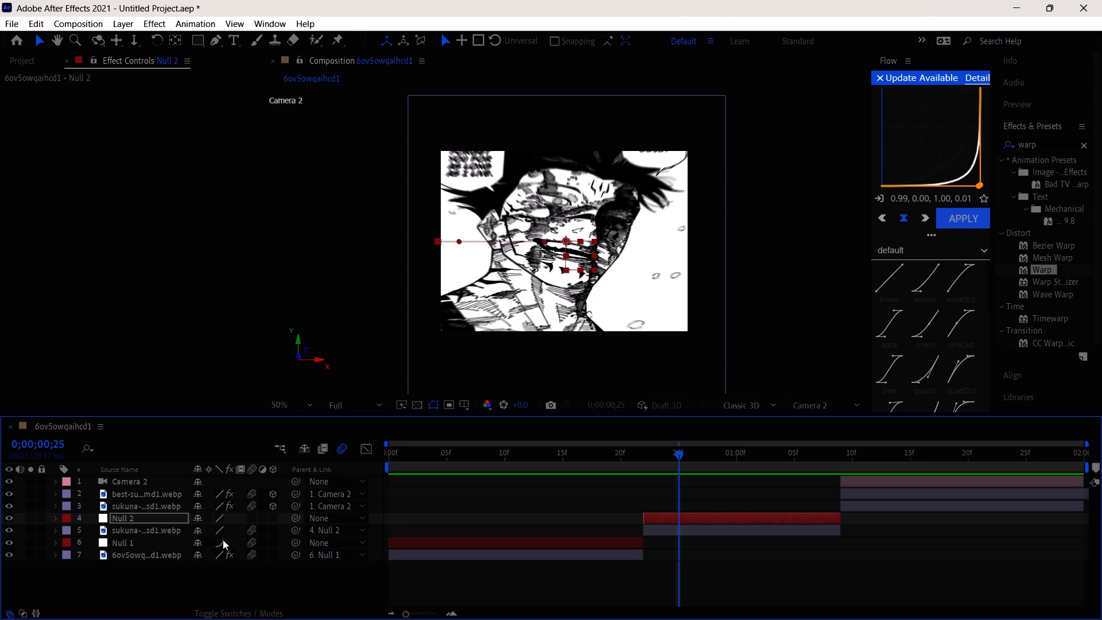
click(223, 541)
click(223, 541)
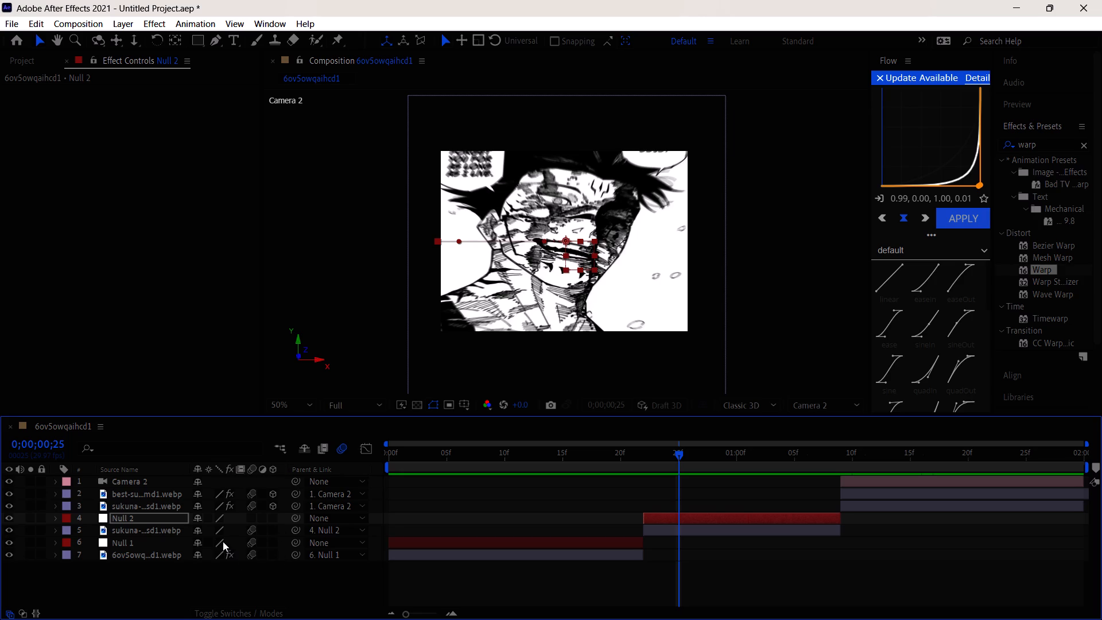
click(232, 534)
Turn on motion blur for Null 2.
click(236, 524)
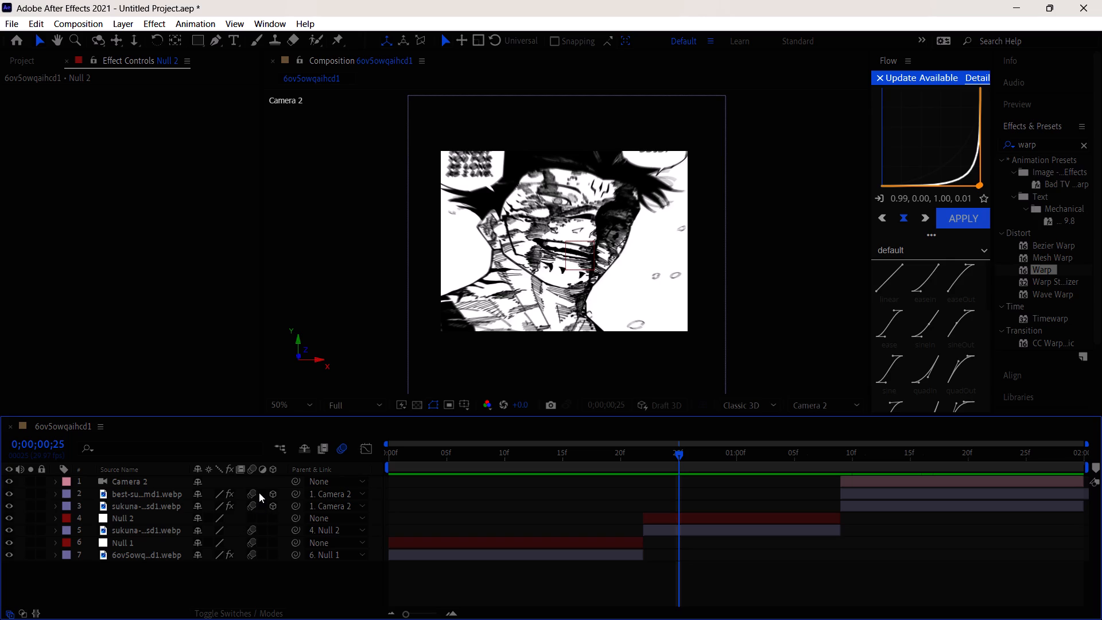
click(250, 522)
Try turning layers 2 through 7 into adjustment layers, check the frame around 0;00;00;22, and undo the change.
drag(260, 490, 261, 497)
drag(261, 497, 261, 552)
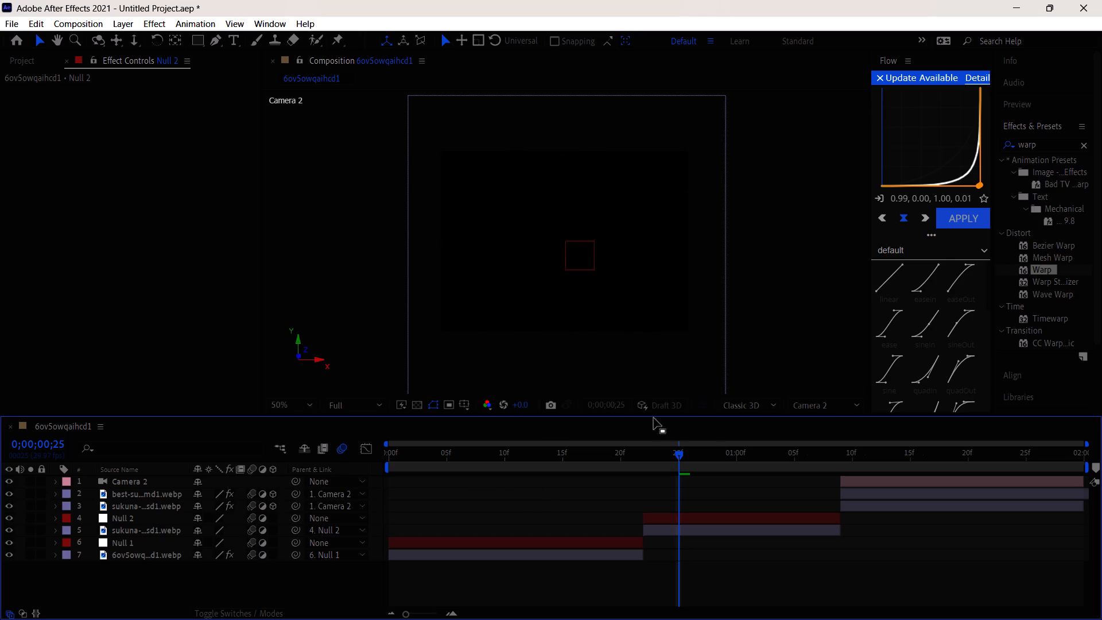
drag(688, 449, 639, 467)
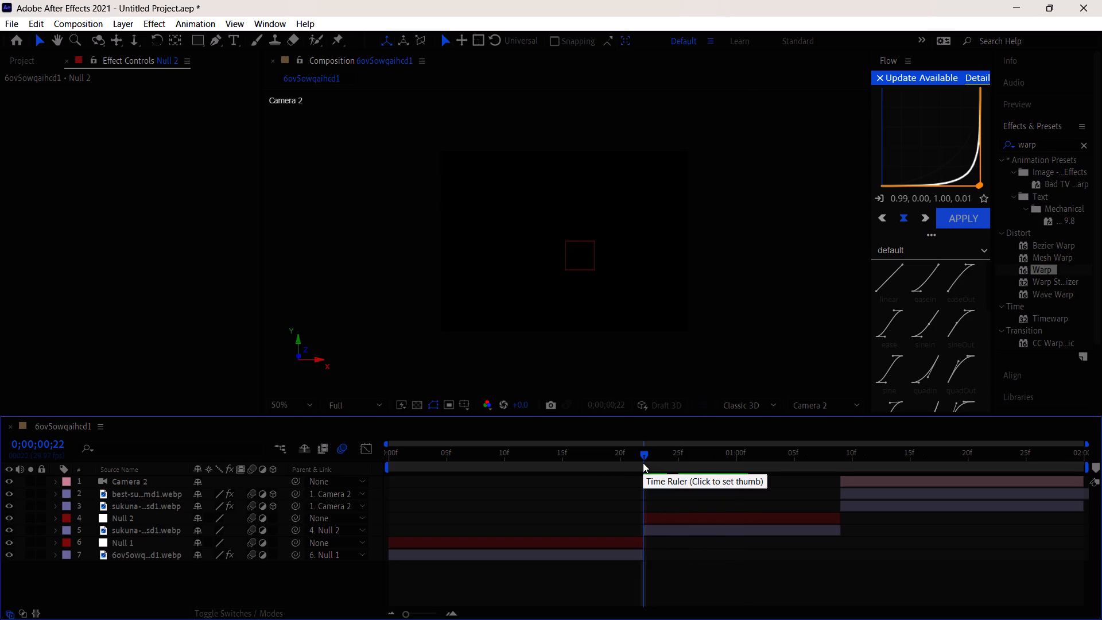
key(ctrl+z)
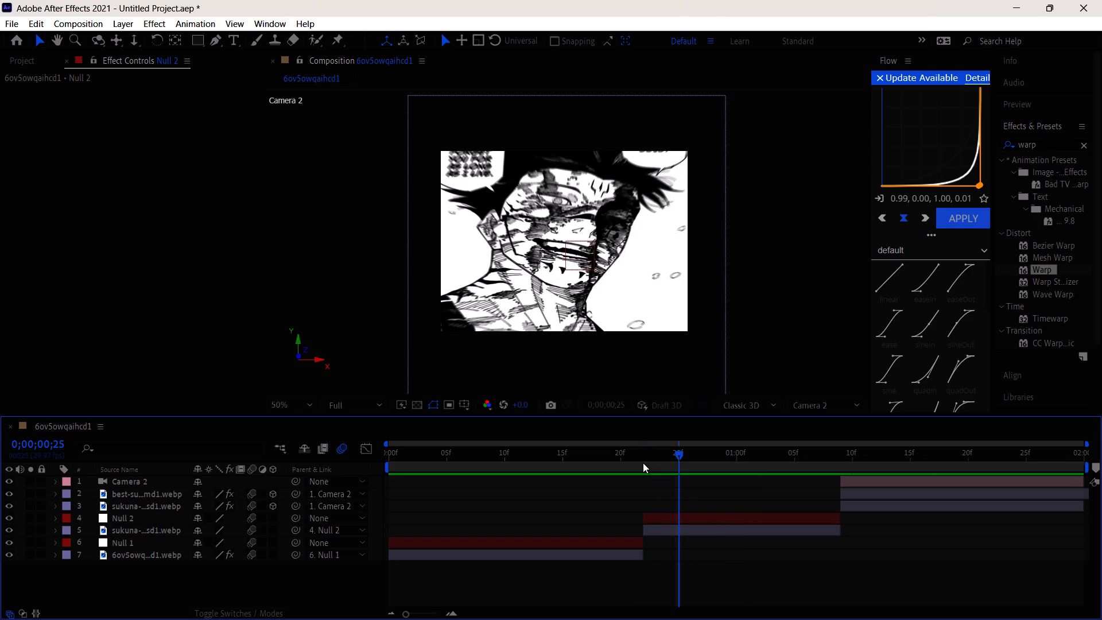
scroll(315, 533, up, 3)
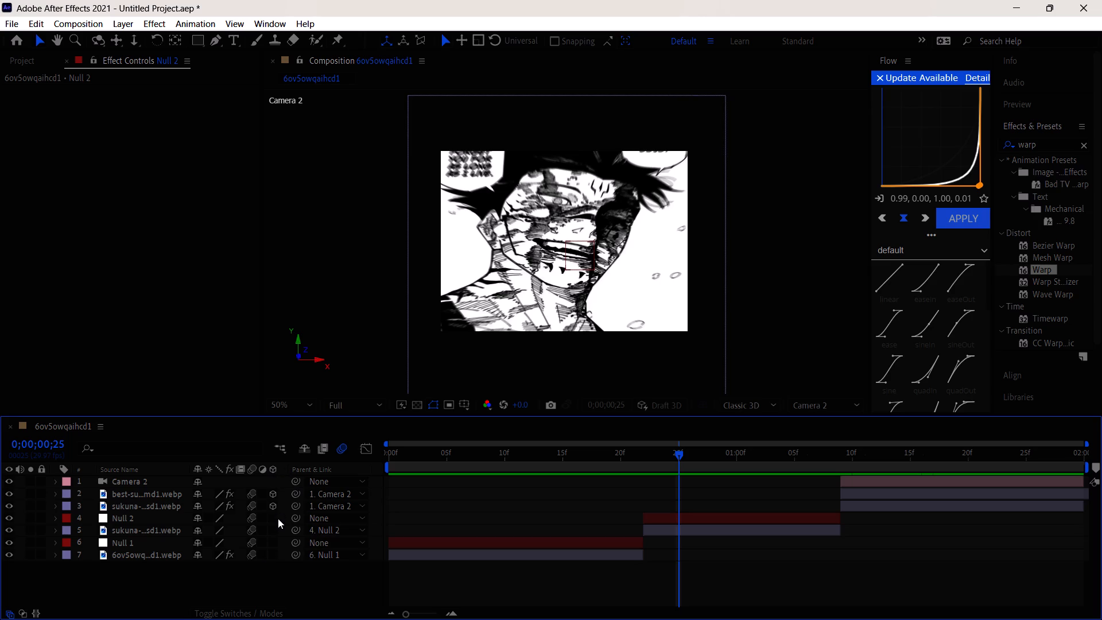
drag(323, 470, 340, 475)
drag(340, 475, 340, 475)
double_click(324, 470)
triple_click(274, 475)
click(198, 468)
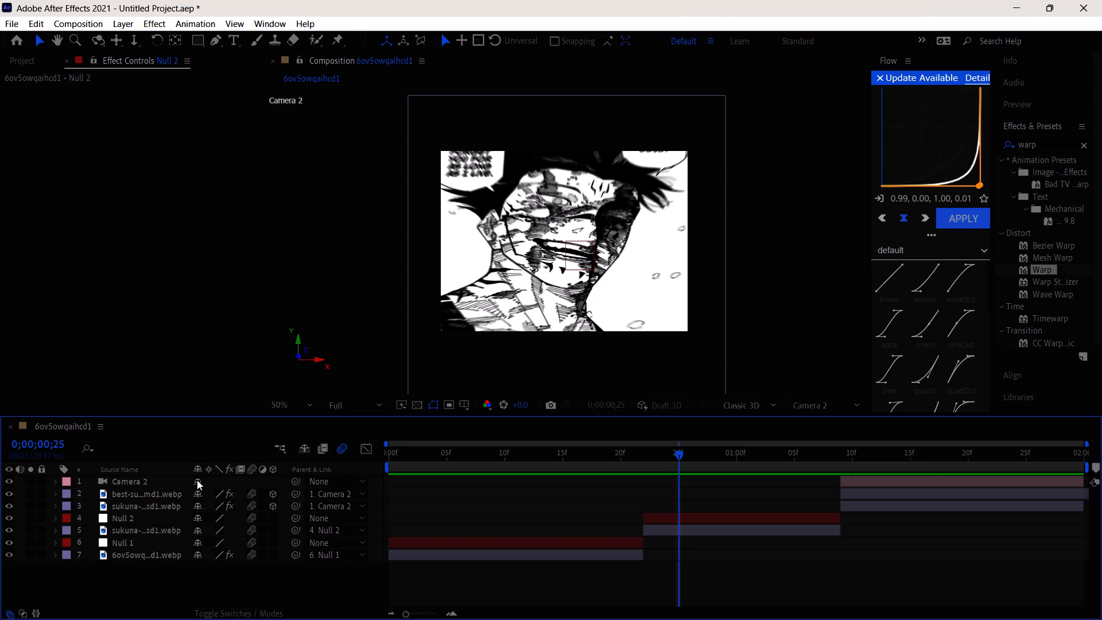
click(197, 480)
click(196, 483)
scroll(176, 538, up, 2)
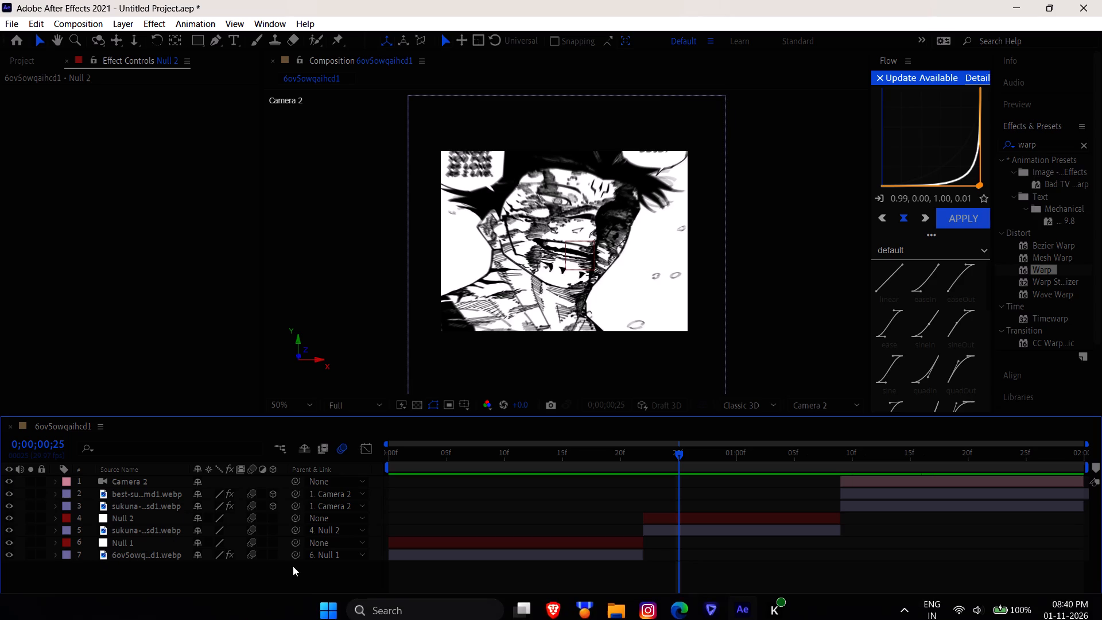
Examine the layers' blending mode and track matte options, and return to the layer switches view.
click(266, 613)
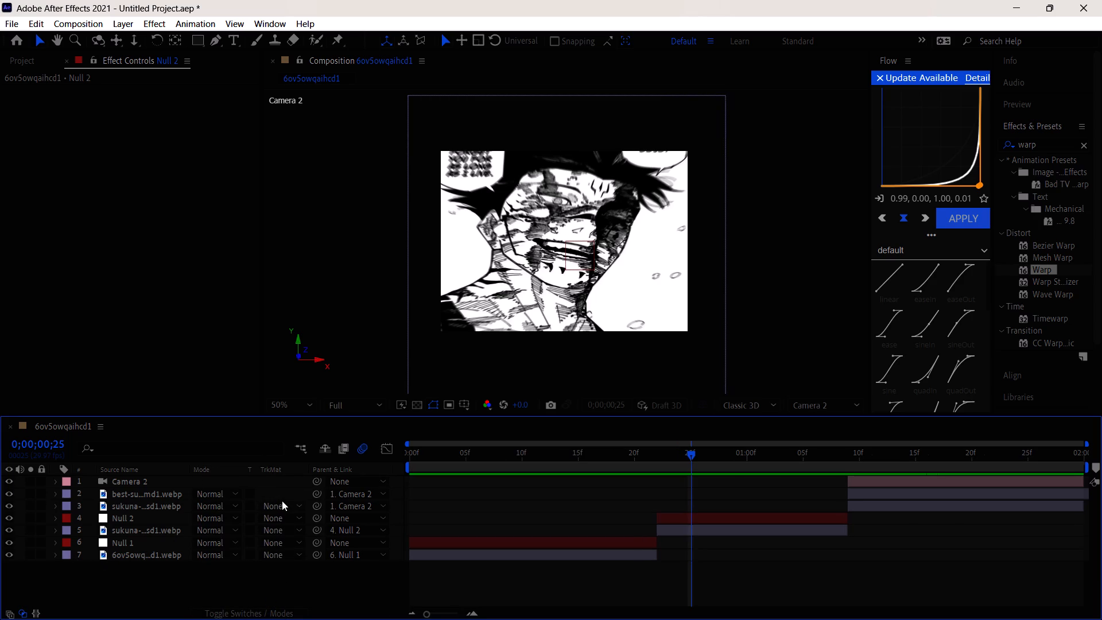
click(230, 497)
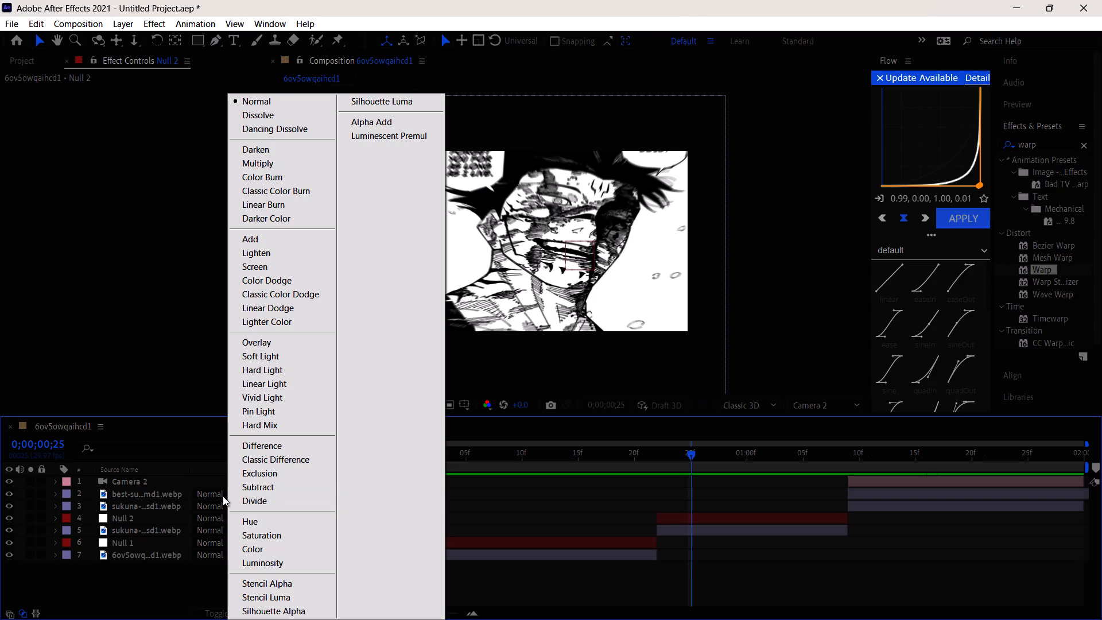
click(223, 496)
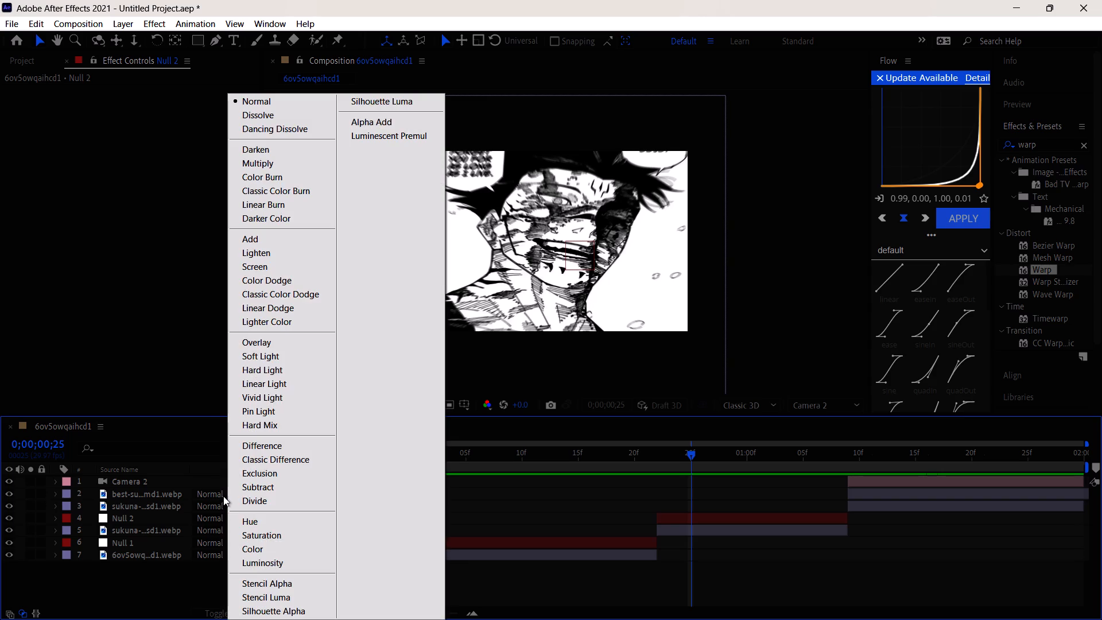
click(195, 612)
click(255, 611)
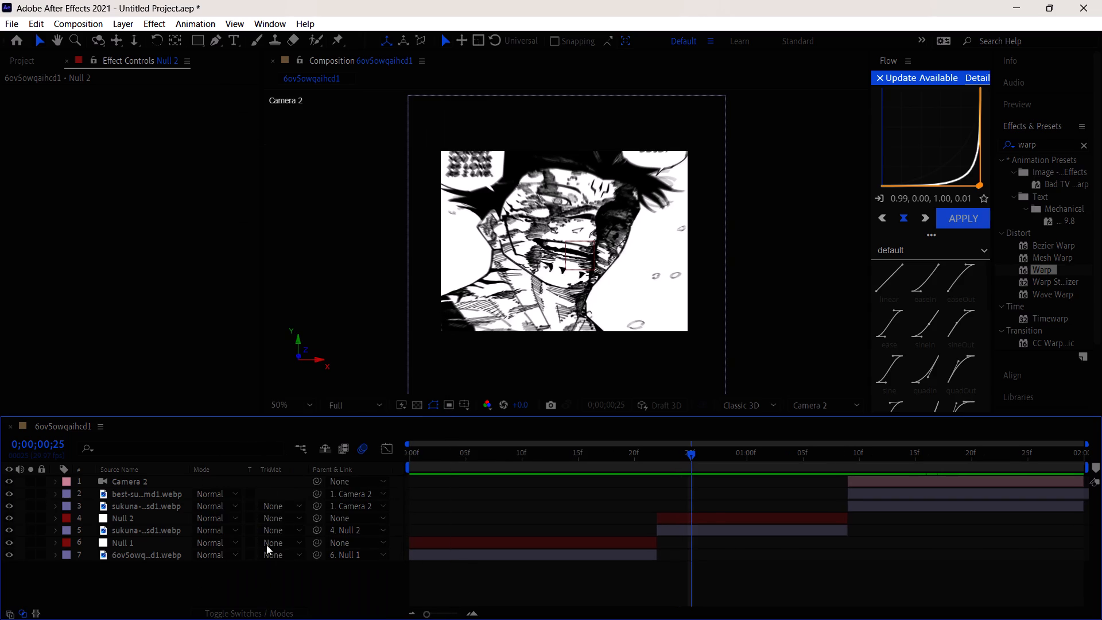
click(269, 541)
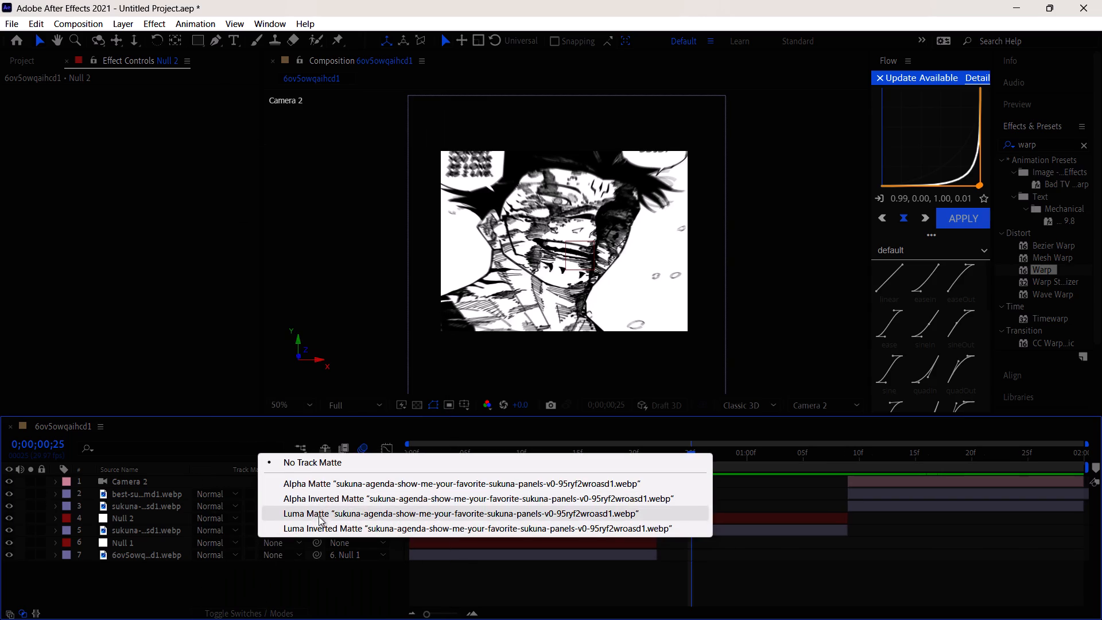
click(309, 583)
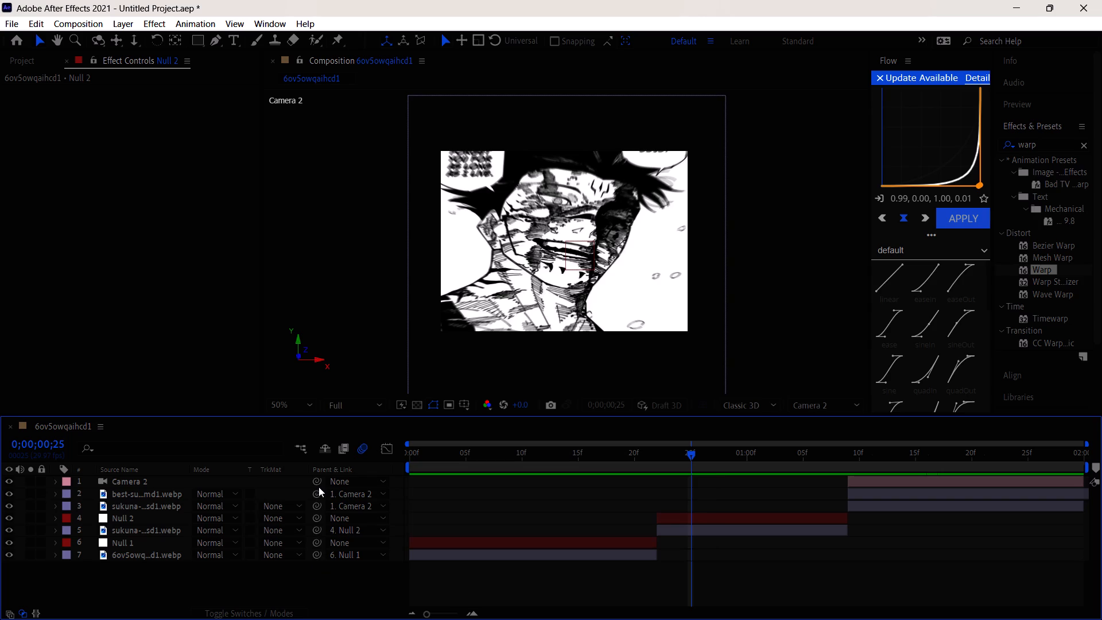
click(284, 610)
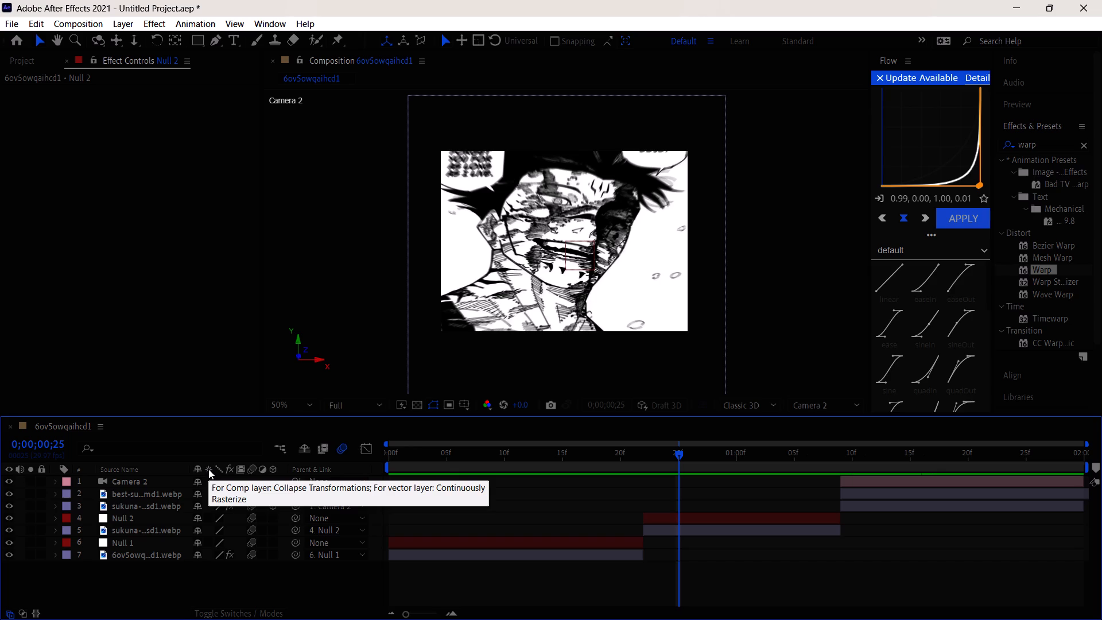
Turn on Collapse Transformations for Null 2 and Null 1.
click(209, 521)
double_click(209, 540)
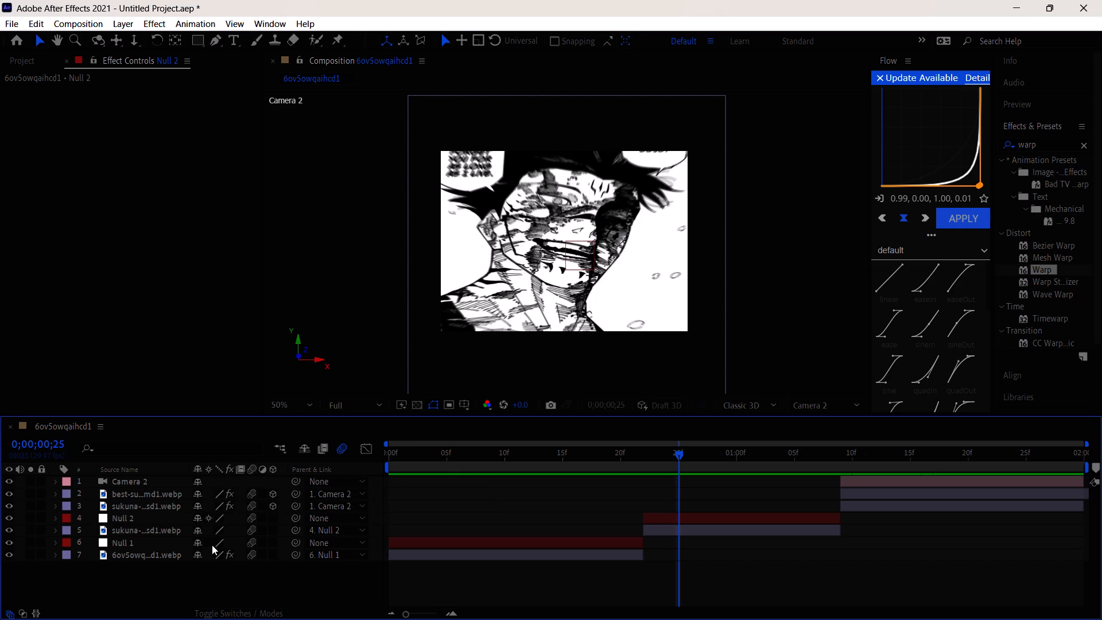
click(211, 545)
scroll(263, 530, up, 1)
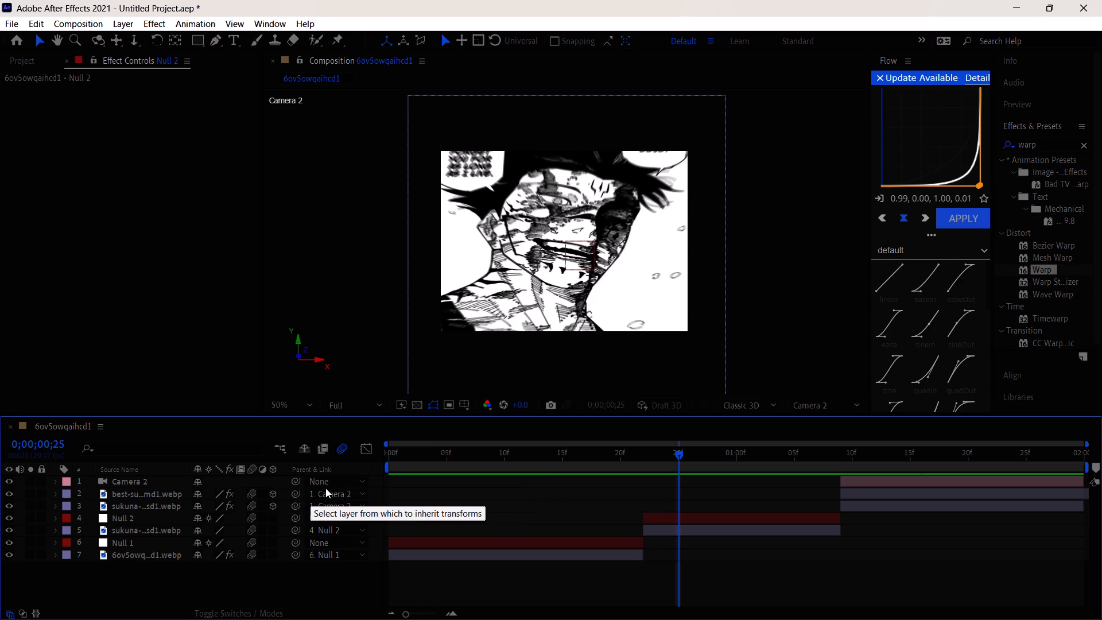
scroll(329, 487, up, 2)
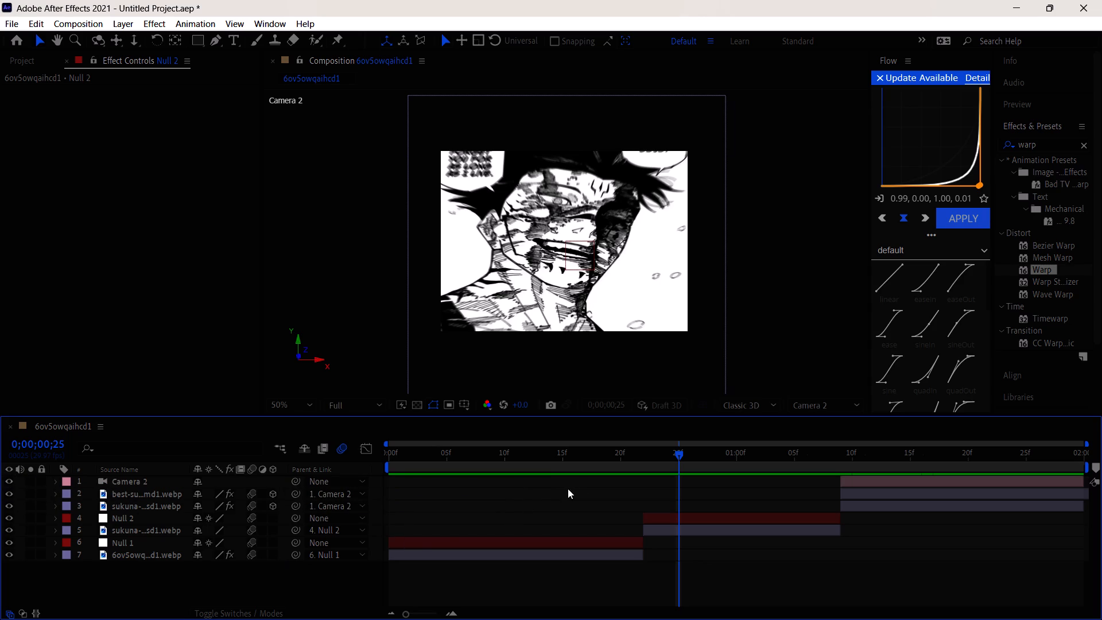
Scrub back to 0;00;00;04 and examine the first panel's opening.
drag(636, 451, 437, 468)
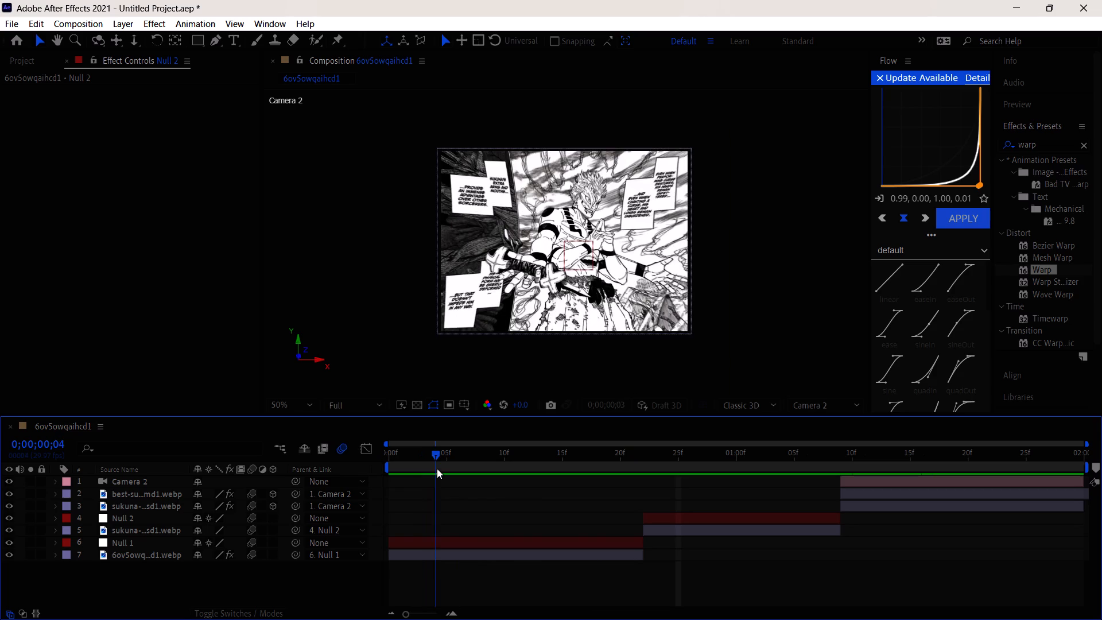
Scrub through the composition and play it from the start to check the panel transitions.
drag(437, 468, 645, 457)
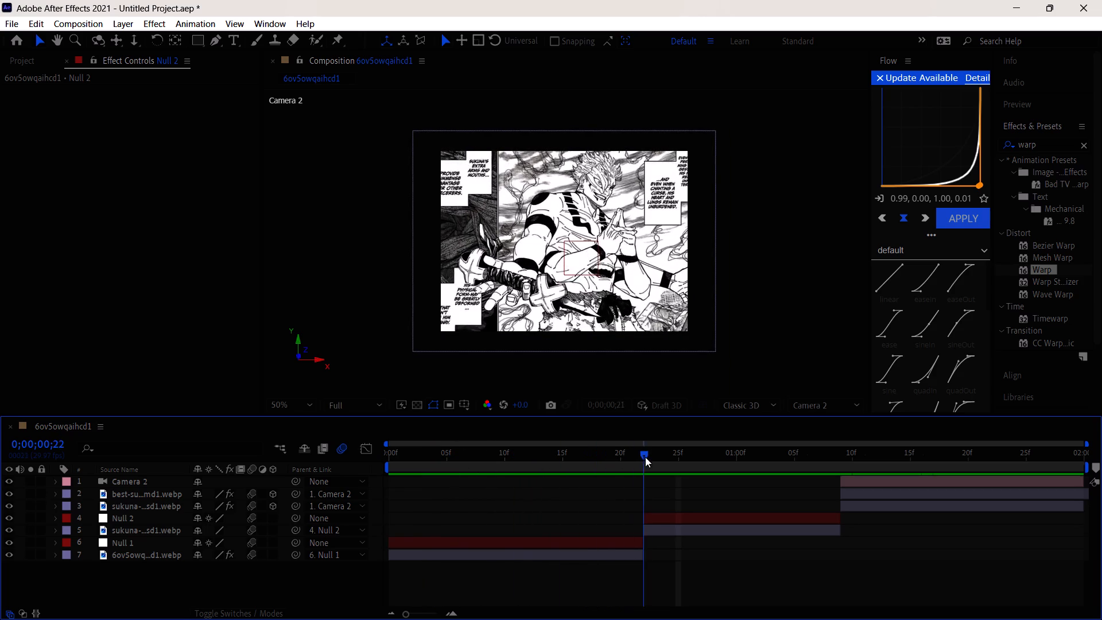
drag(645, 457, 854, 455)
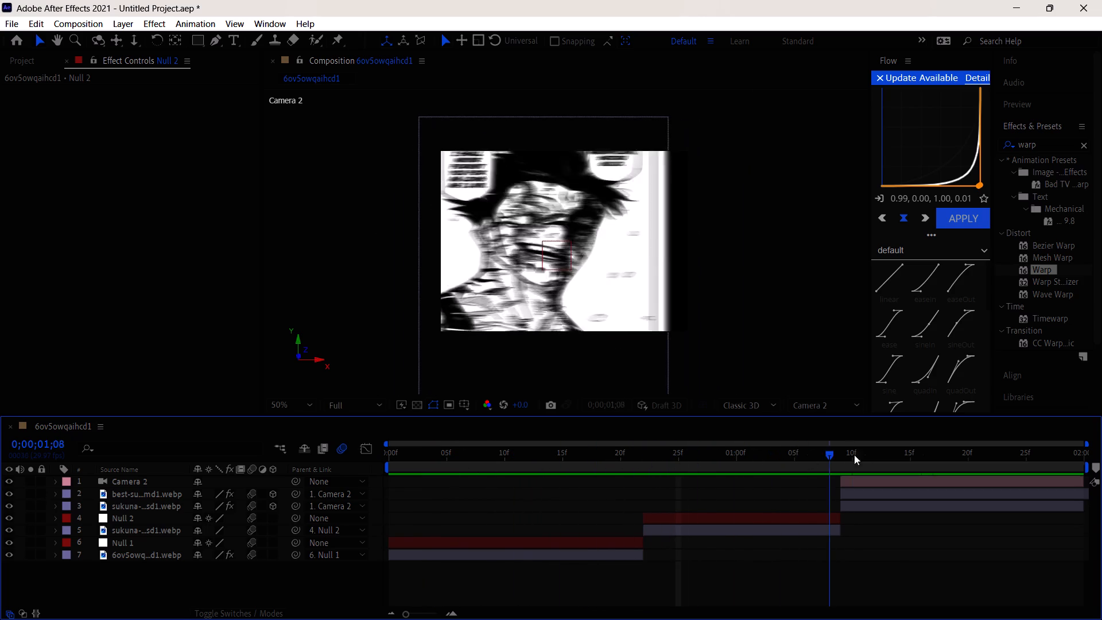
drag(854, 455, 706, 488)
drag(706, 488, 292, 487)
key(space)
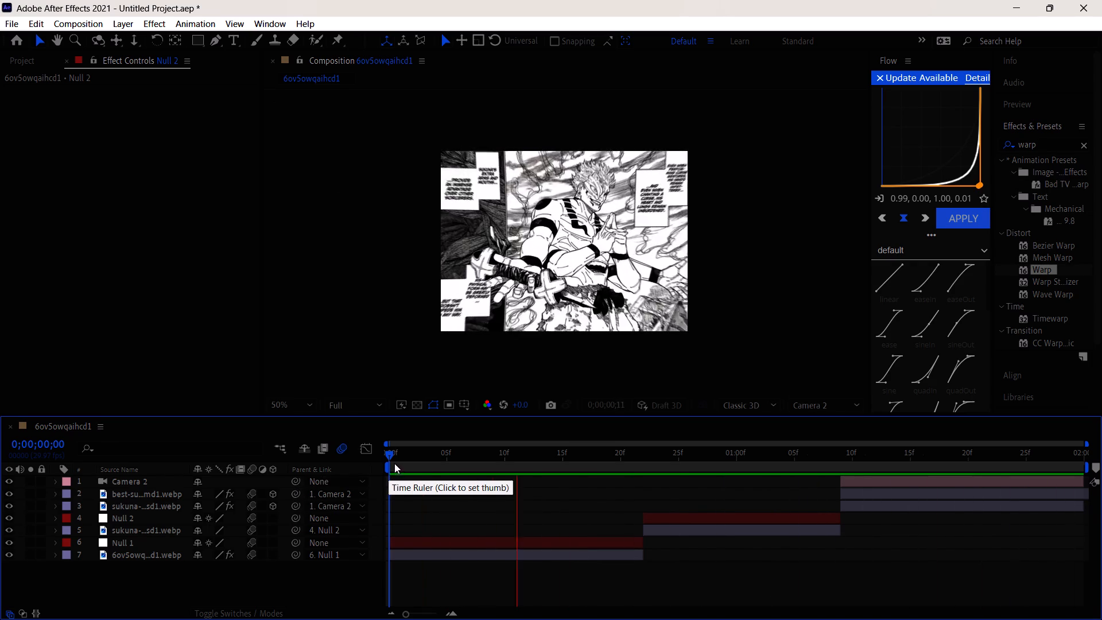
drag(452, 458, 499, 462)
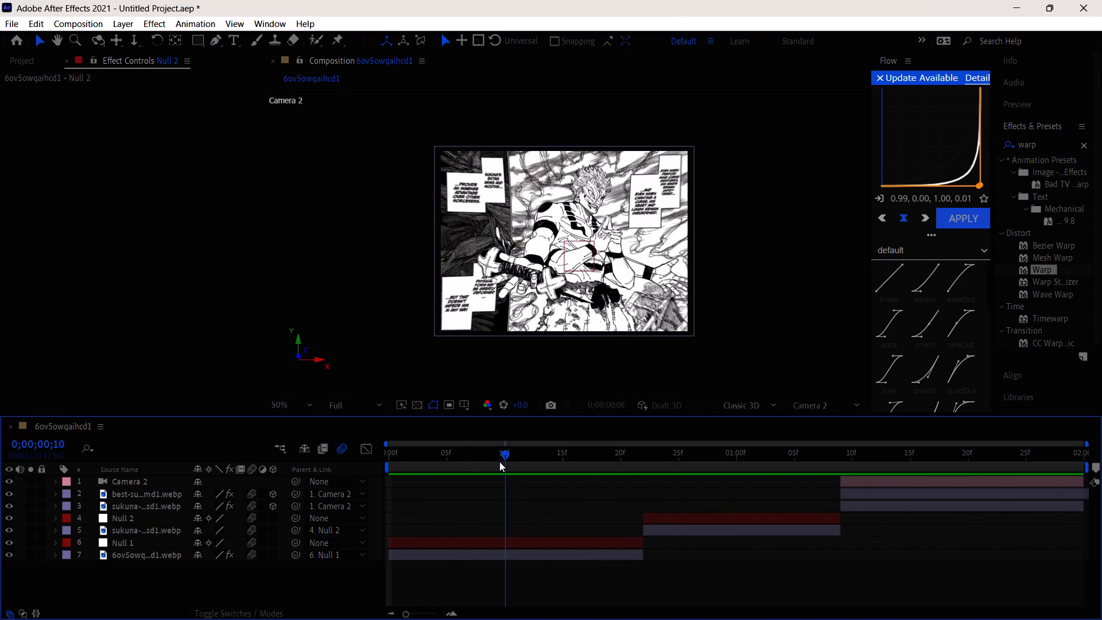
drag(499, 462, 497, 462)
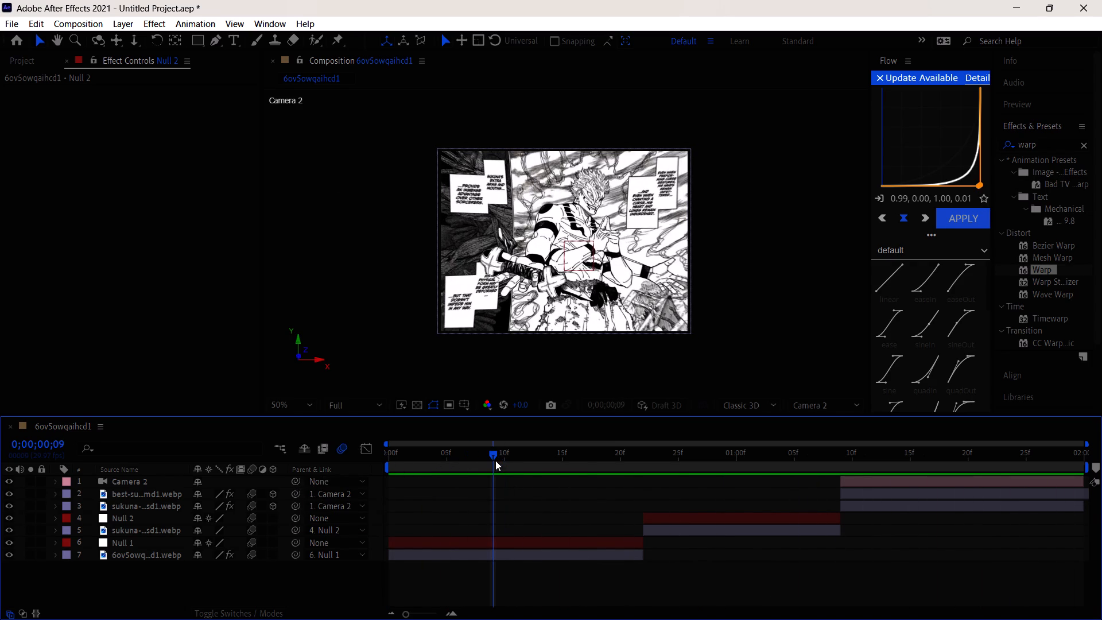
Examine the two 3D panels at 0;00;01;15, selecting the best-sukuna panel layer and Camera 2.
click(709, 402)
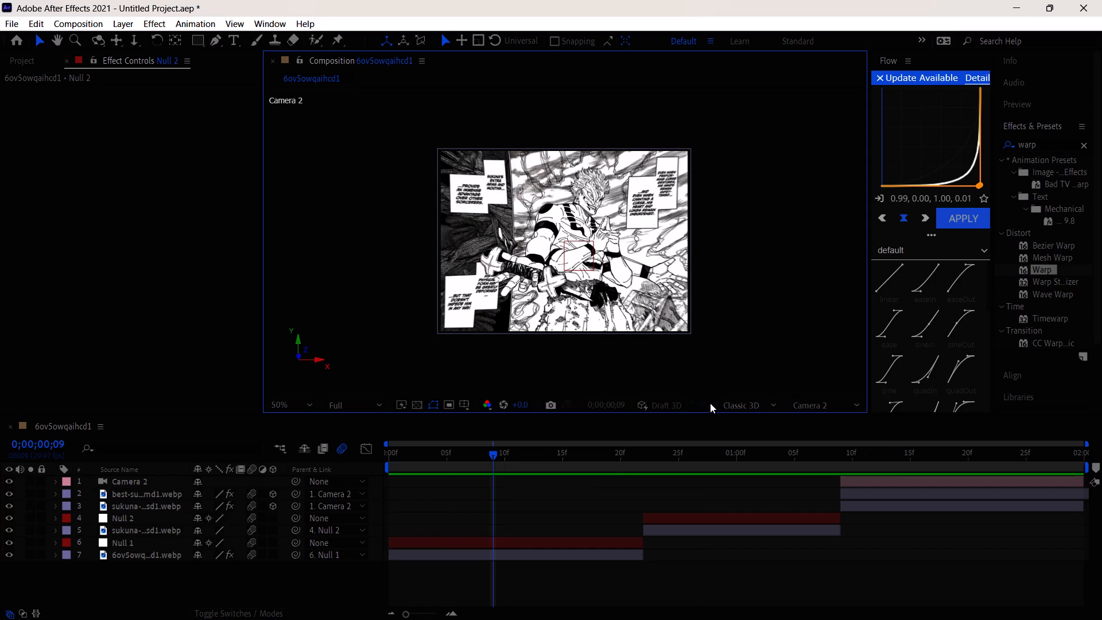
drag(880, 444, 895, 449)
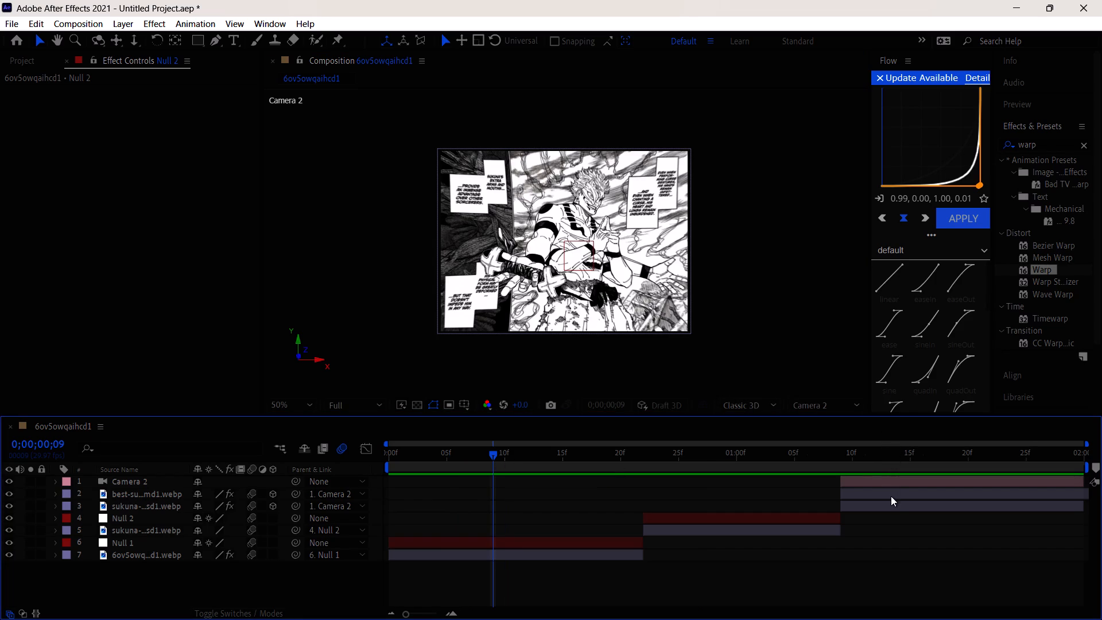
click(891, 496)
drag(895, 453, 910, 456)
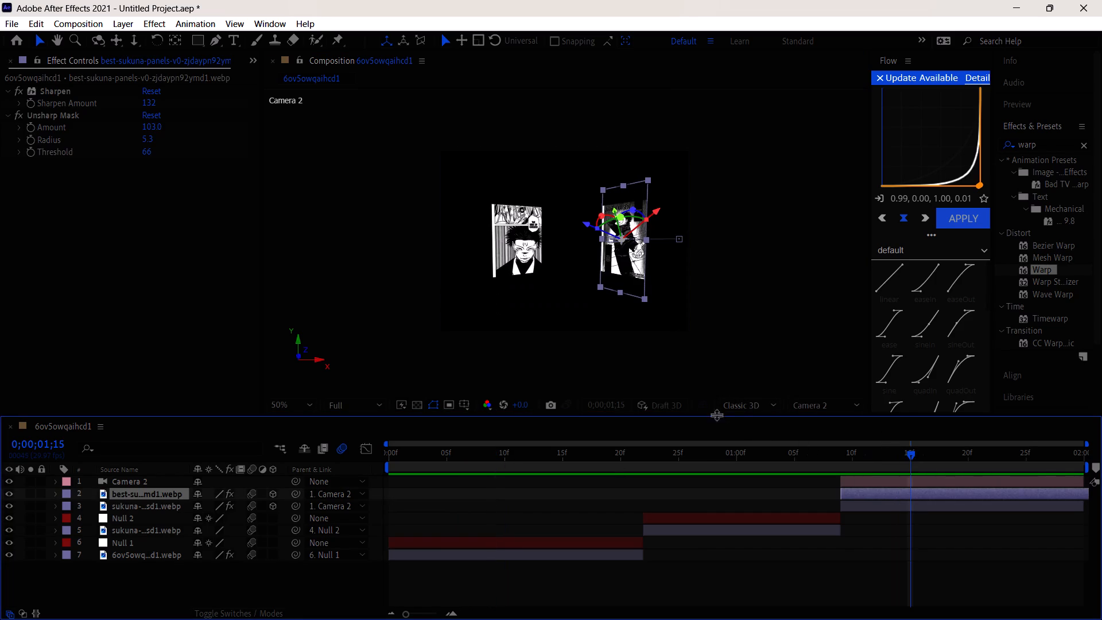
click(711, 406)
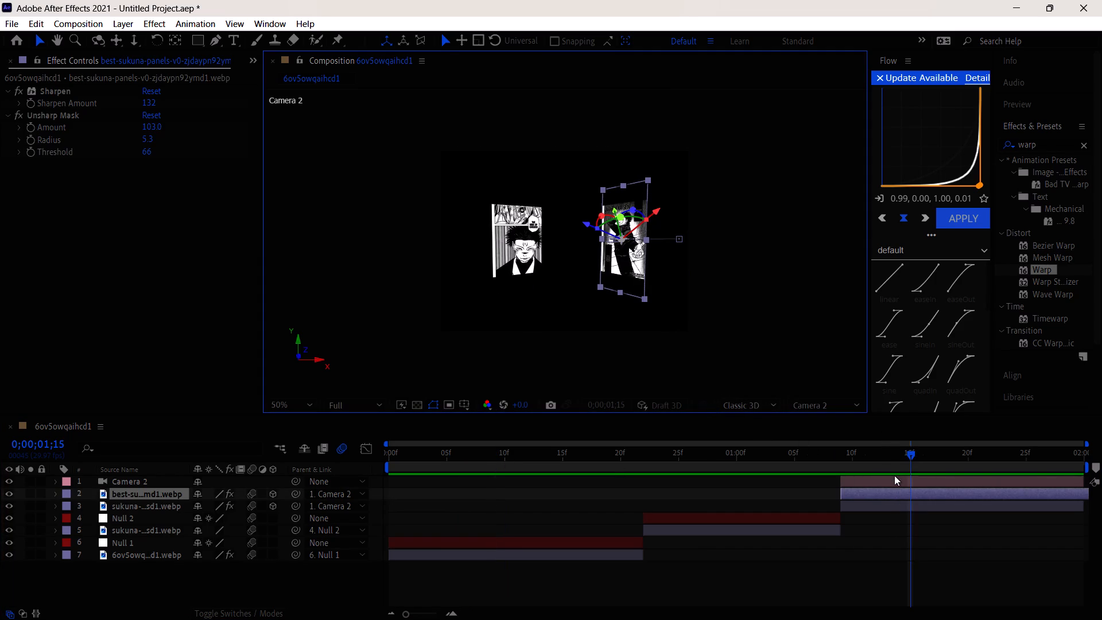
click(895, 475)
click(888, 485)
double_click(712, 409)
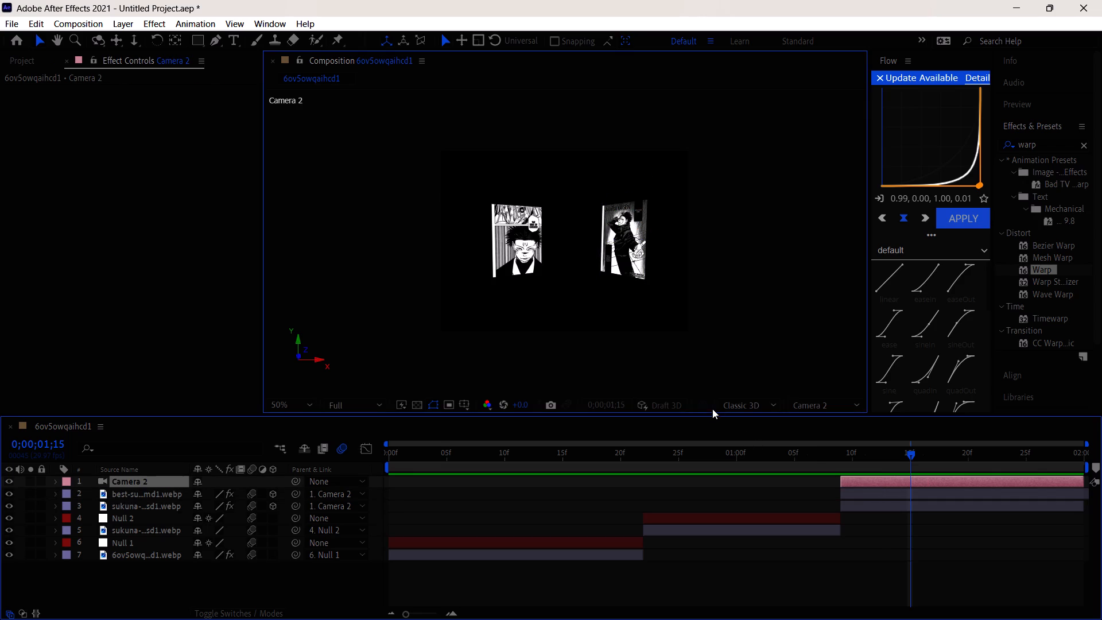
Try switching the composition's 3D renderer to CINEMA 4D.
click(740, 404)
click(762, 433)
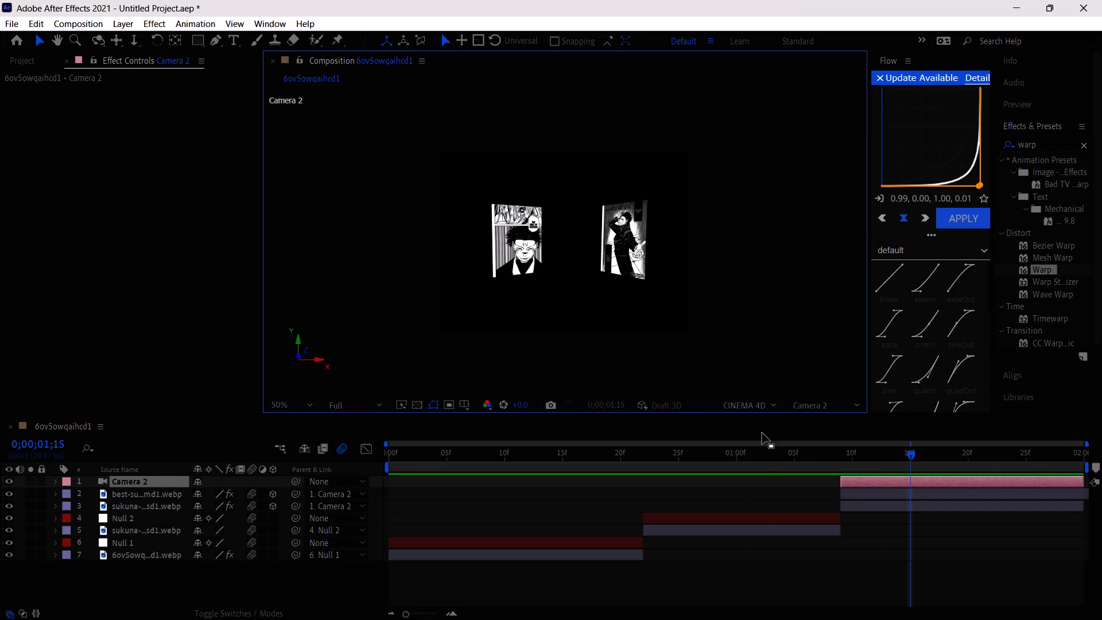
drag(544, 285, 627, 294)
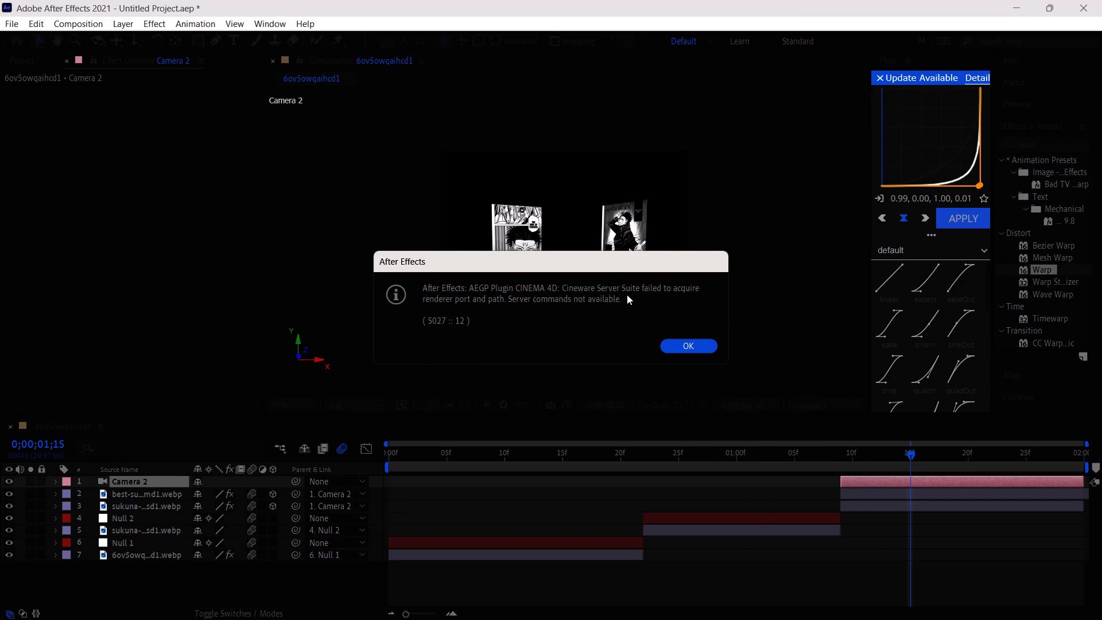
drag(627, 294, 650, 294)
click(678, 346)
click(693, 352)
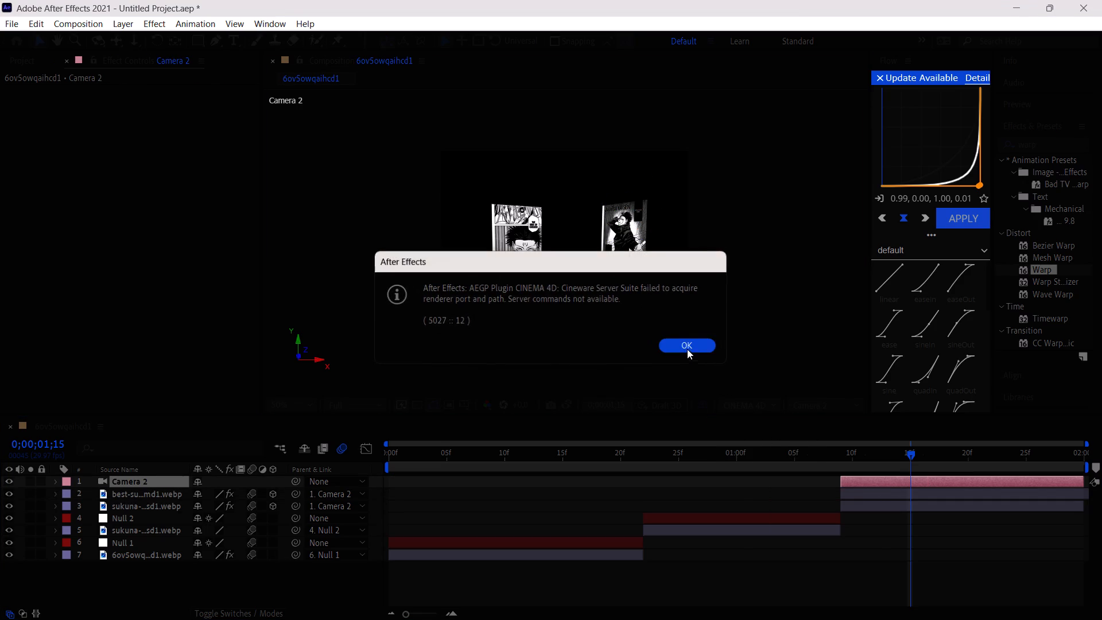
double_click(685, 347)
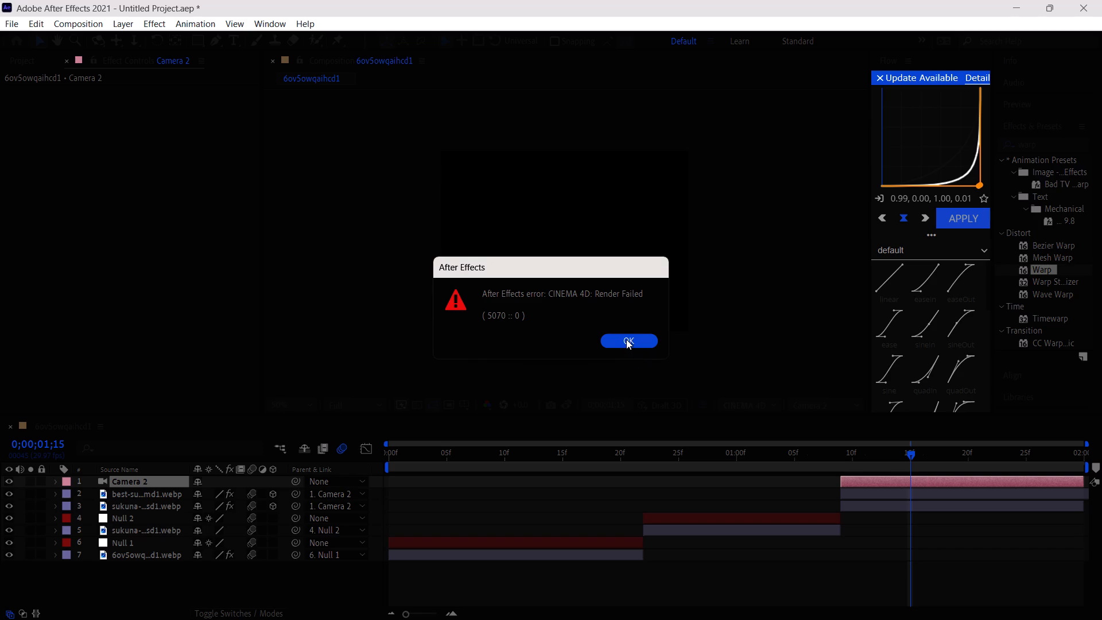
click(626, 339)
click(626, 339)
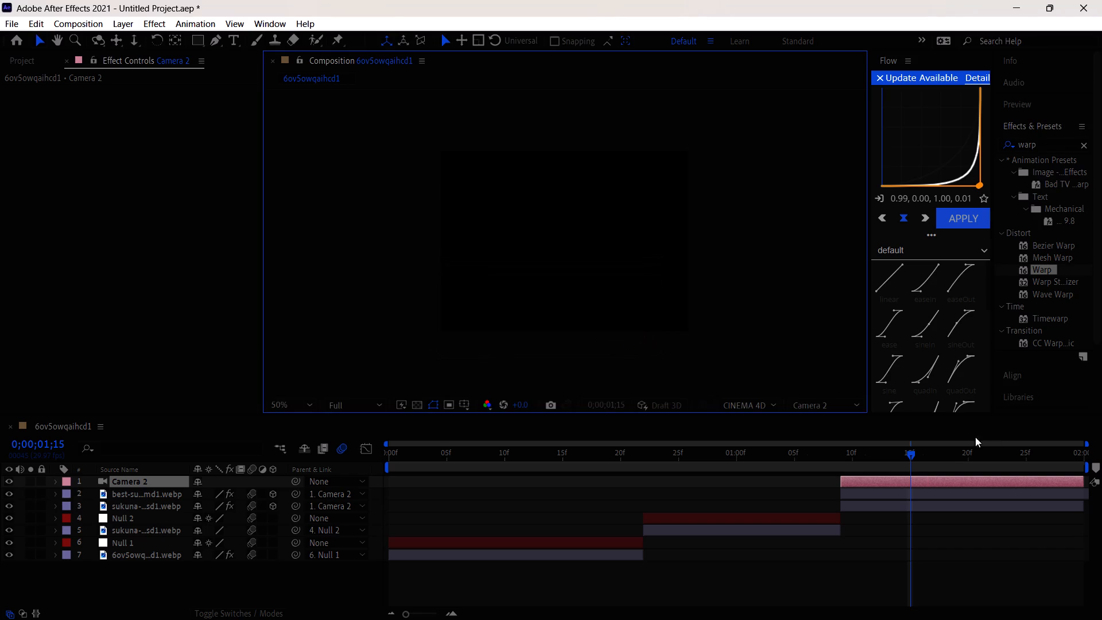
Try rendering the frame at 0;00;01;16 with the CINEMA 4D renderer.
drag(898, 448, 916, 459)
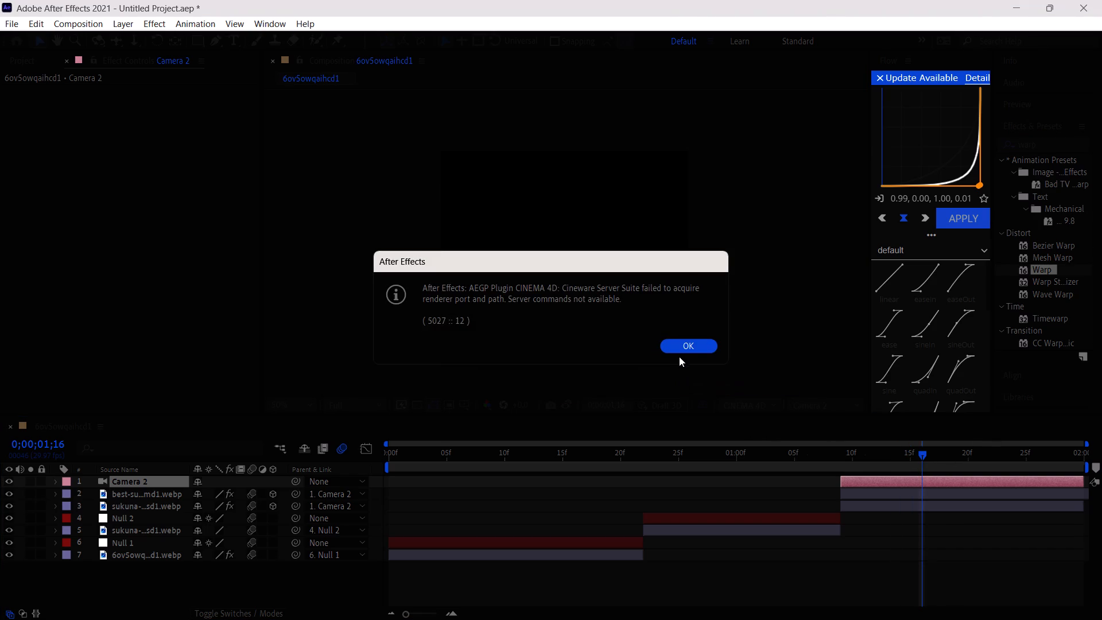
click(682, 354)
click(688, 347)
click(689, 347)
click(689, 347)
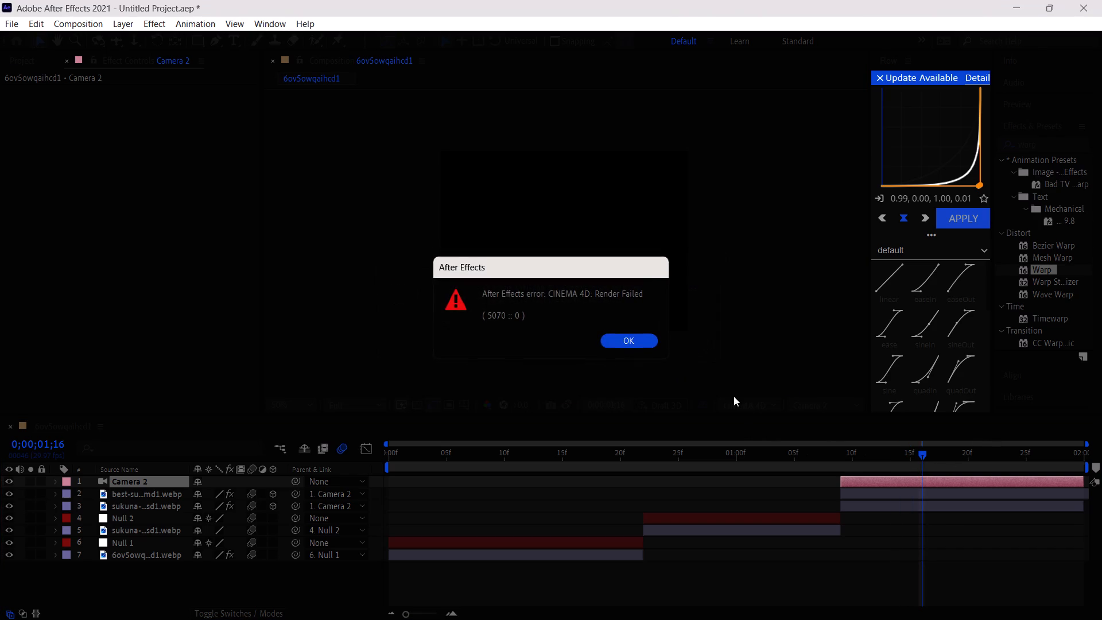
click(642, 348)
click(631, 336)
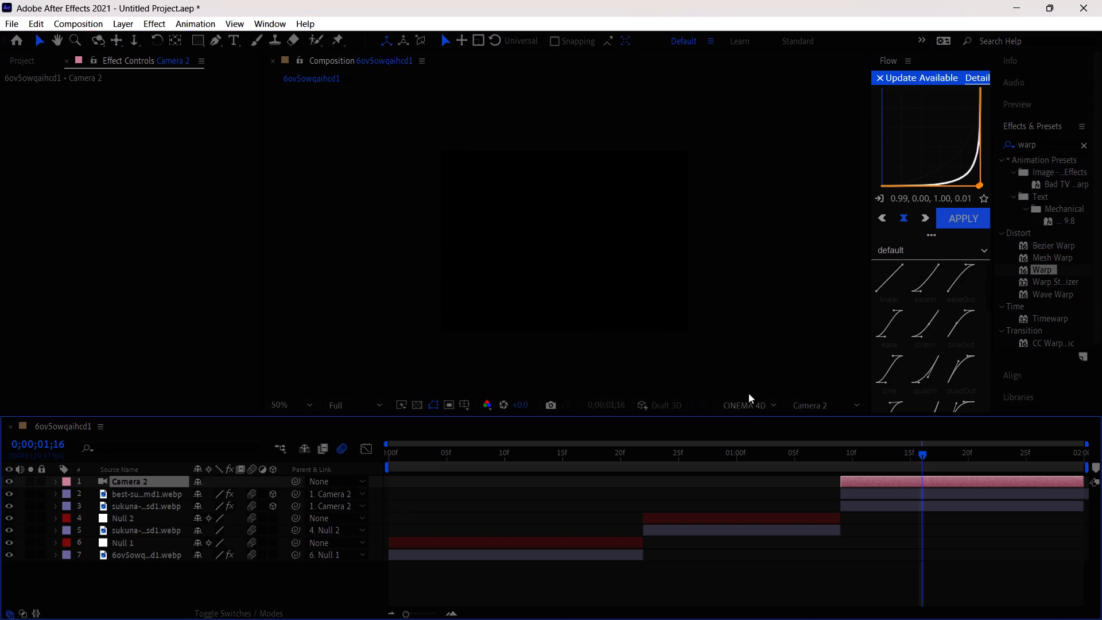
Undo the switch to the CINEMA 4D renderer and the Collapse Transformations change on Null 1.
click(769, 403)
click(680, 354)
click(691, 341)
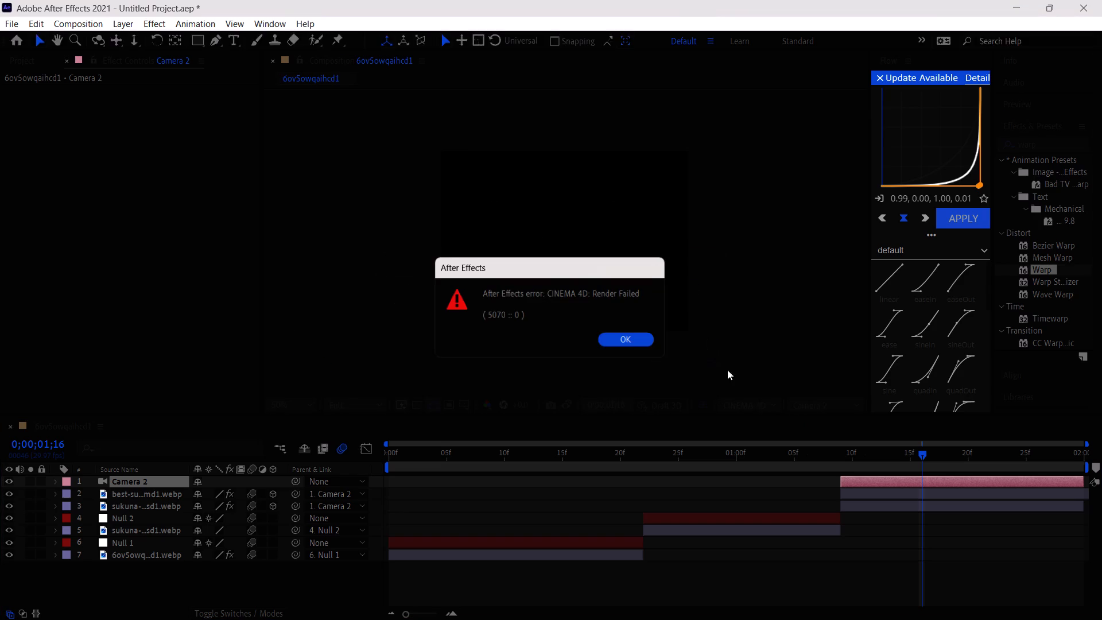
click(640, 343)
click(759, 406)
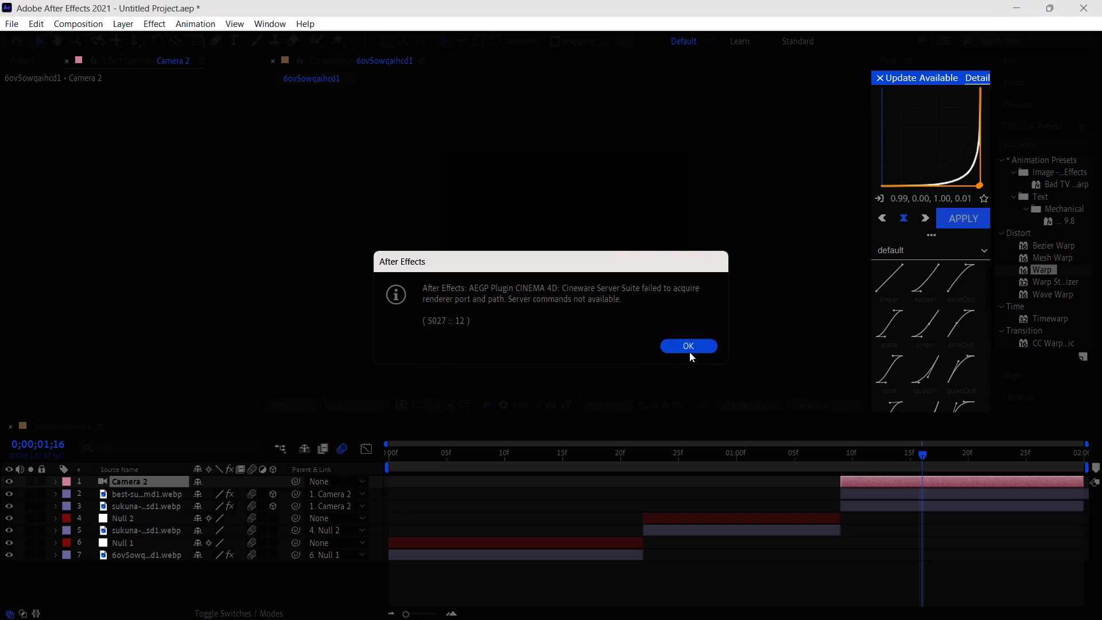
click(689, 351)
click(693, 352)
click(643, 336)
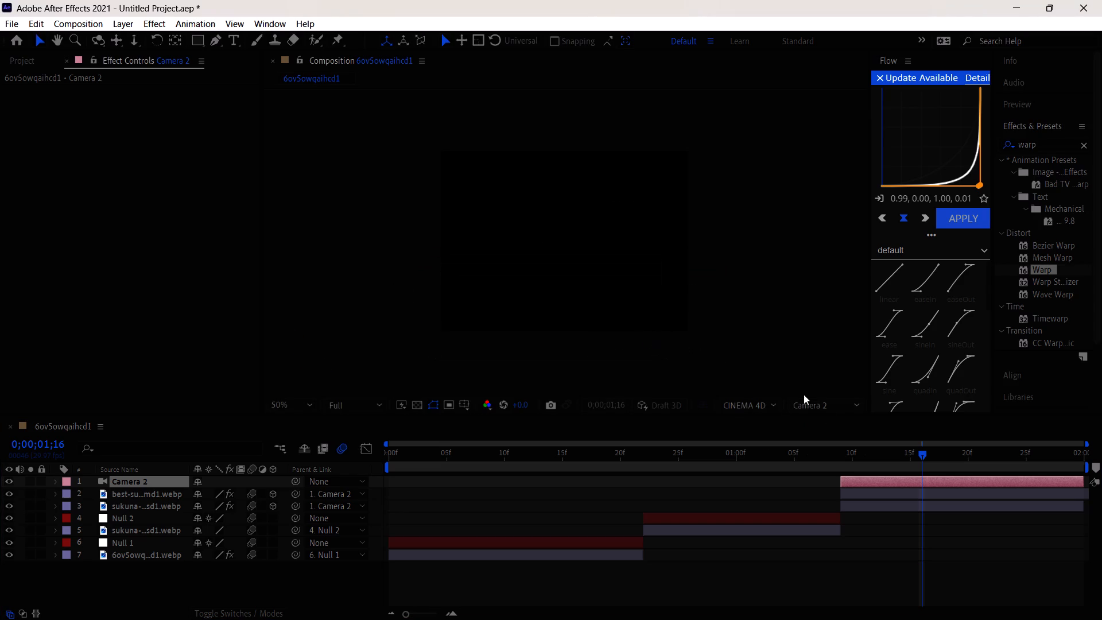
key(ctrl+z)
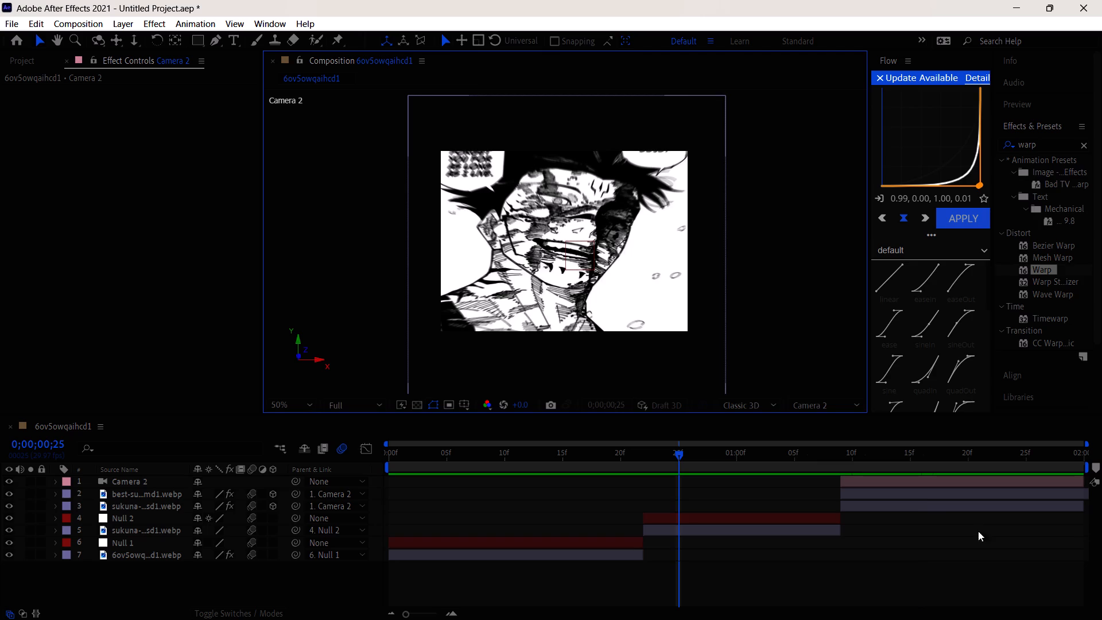
Examine the Shadow Map Resolution choices in the Classic 3D renderer options and close them.
click(755, 408)
click(782, 448)
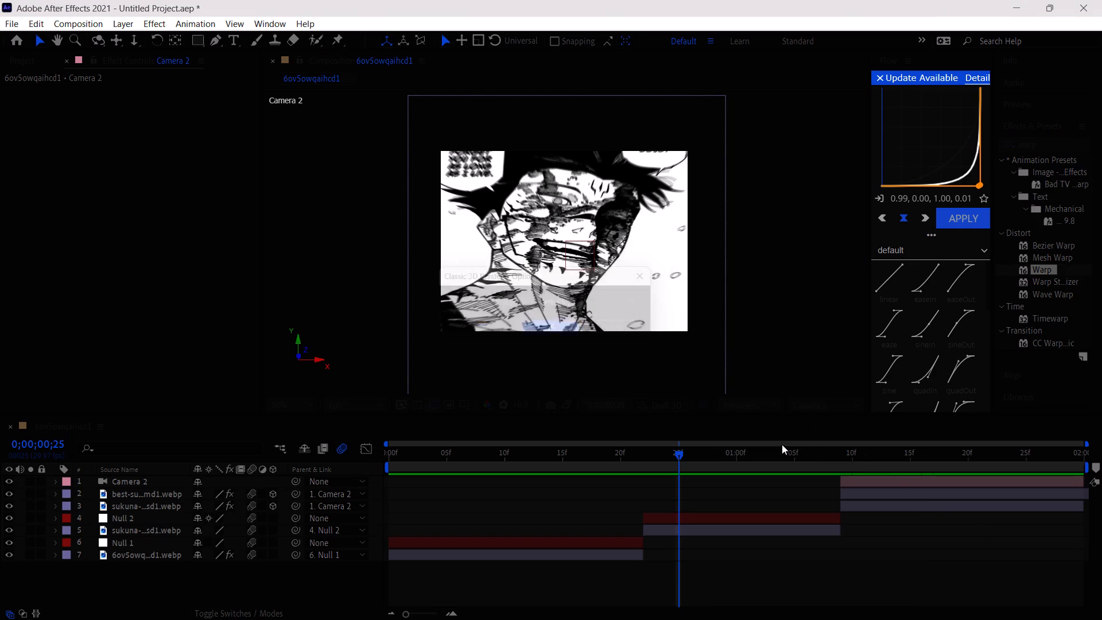
click(589, 301)
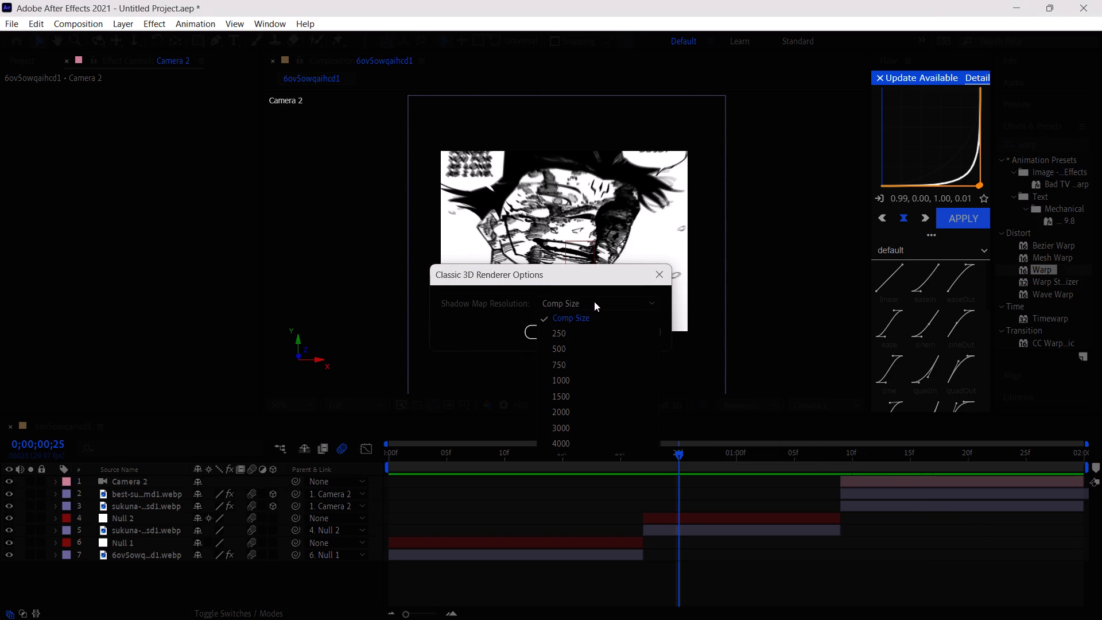
click(608, 297)
click(663, 279)
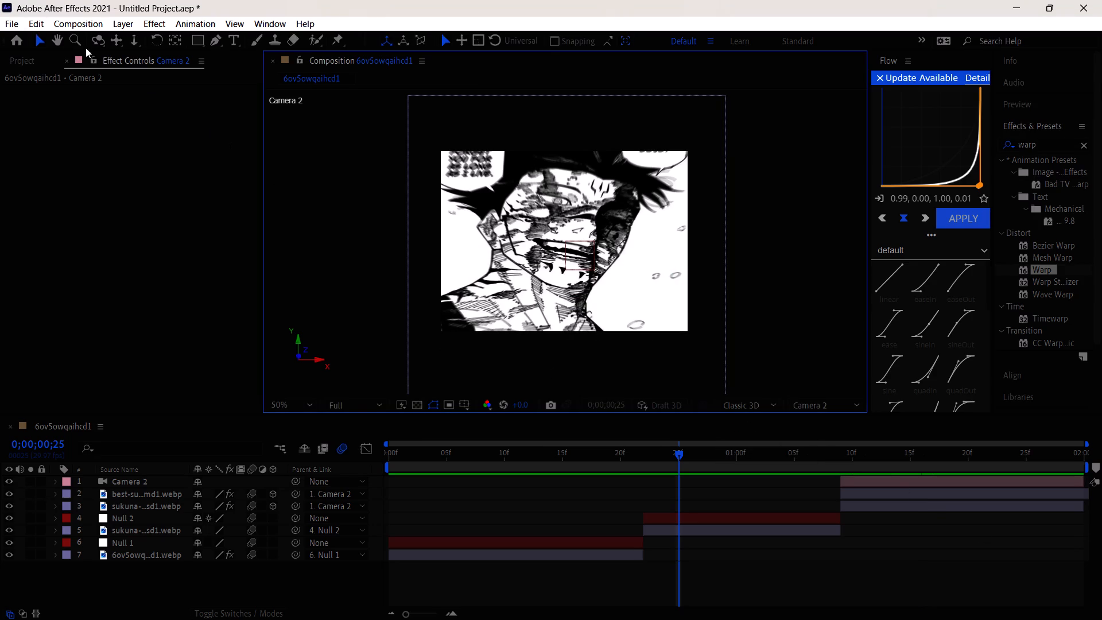
Examine the Create Nulls From Paths script's options and close it.
click(15, 21)
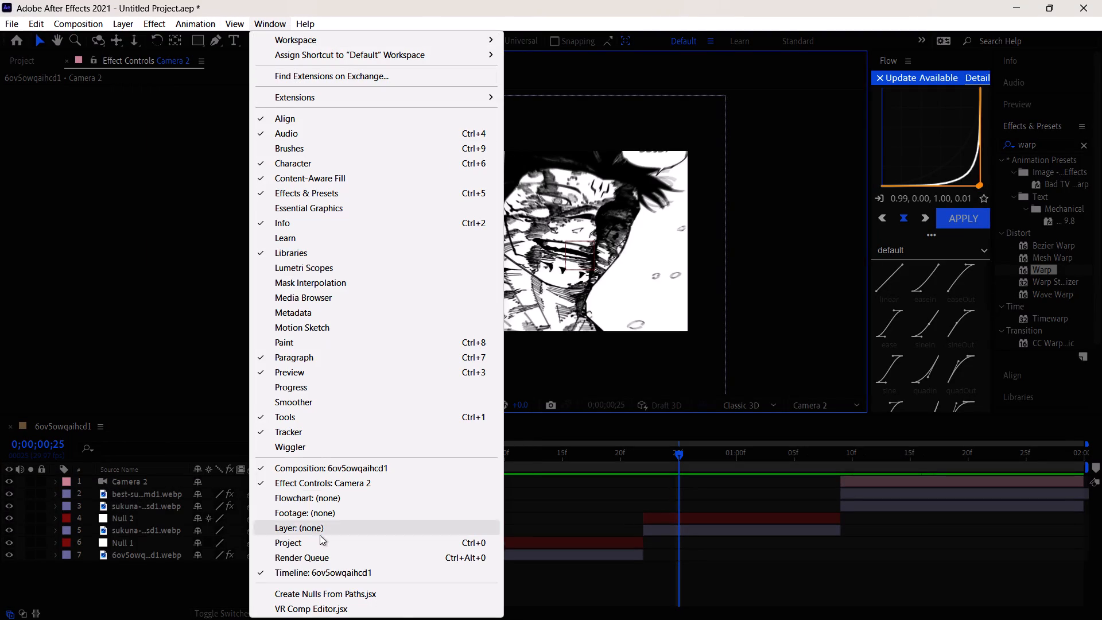
click(316, 596)
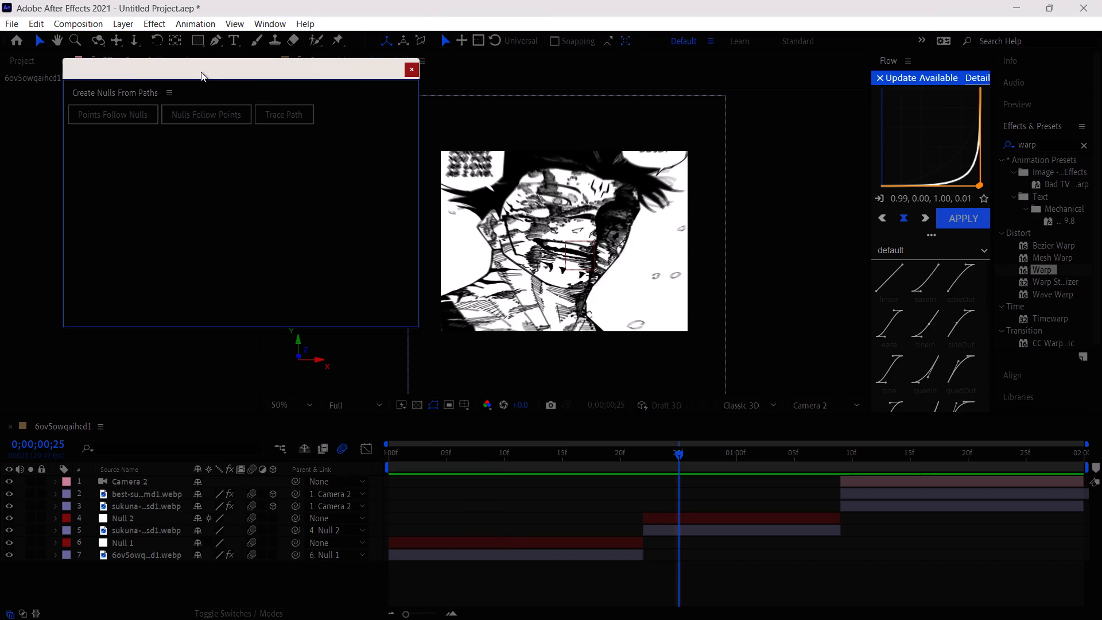
drag(199, 69, 275, 87)
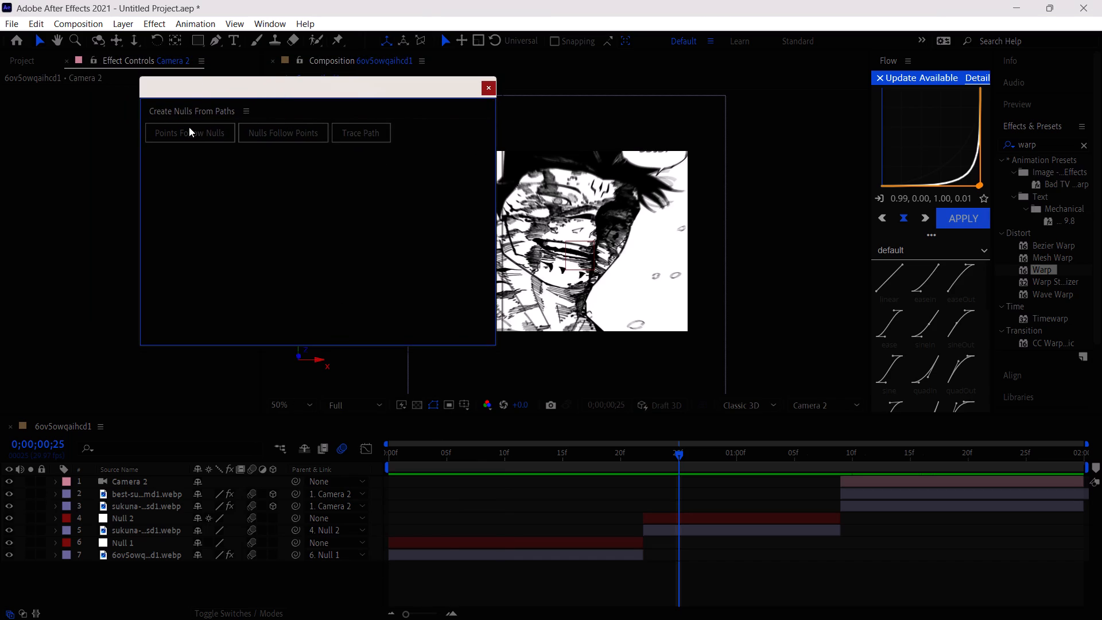
click(485, 88)
Examine the Scripting & Expressions, 3D, Type, Sync Settings, Audio Output Mapping and Audio Hardware preferences.
click(7, 22)
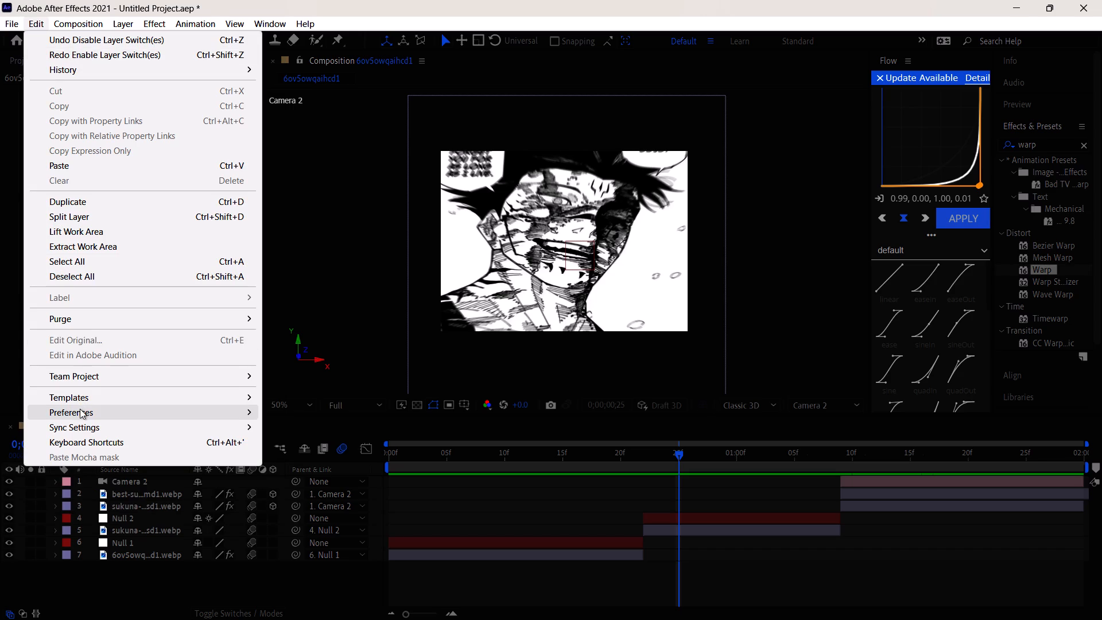
click(80, 409)
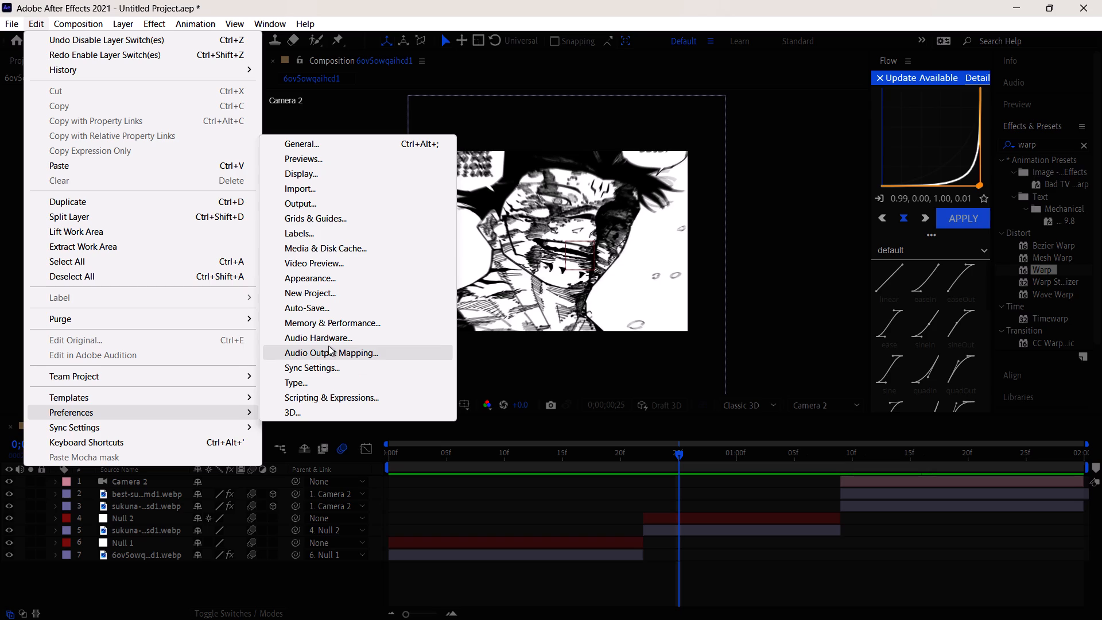
click(337, 396)
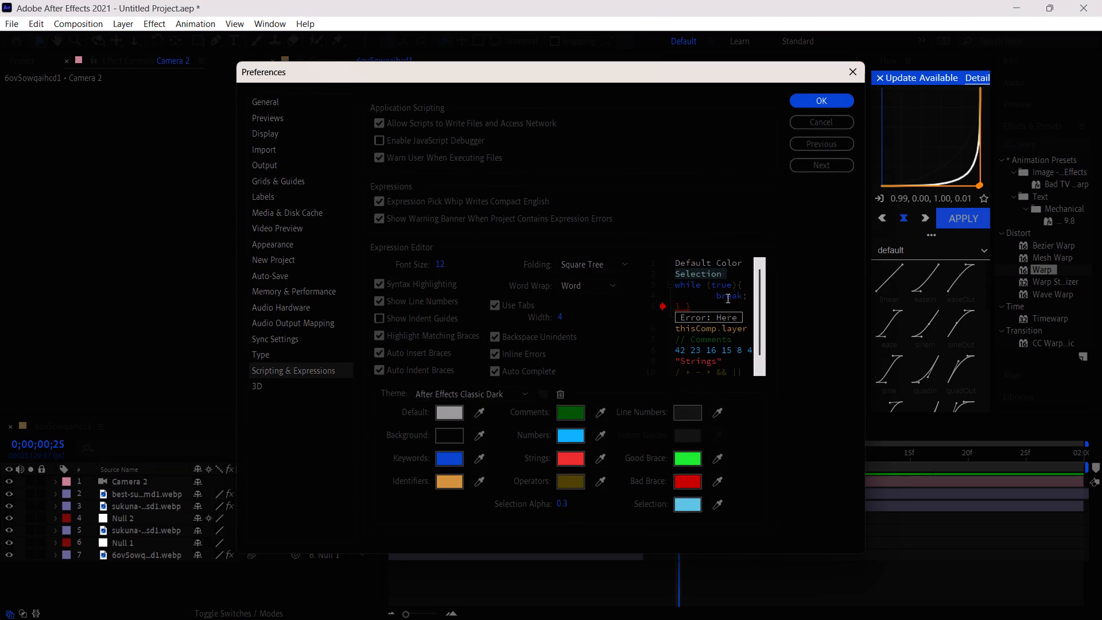
scroll(727, 298, down, 3)
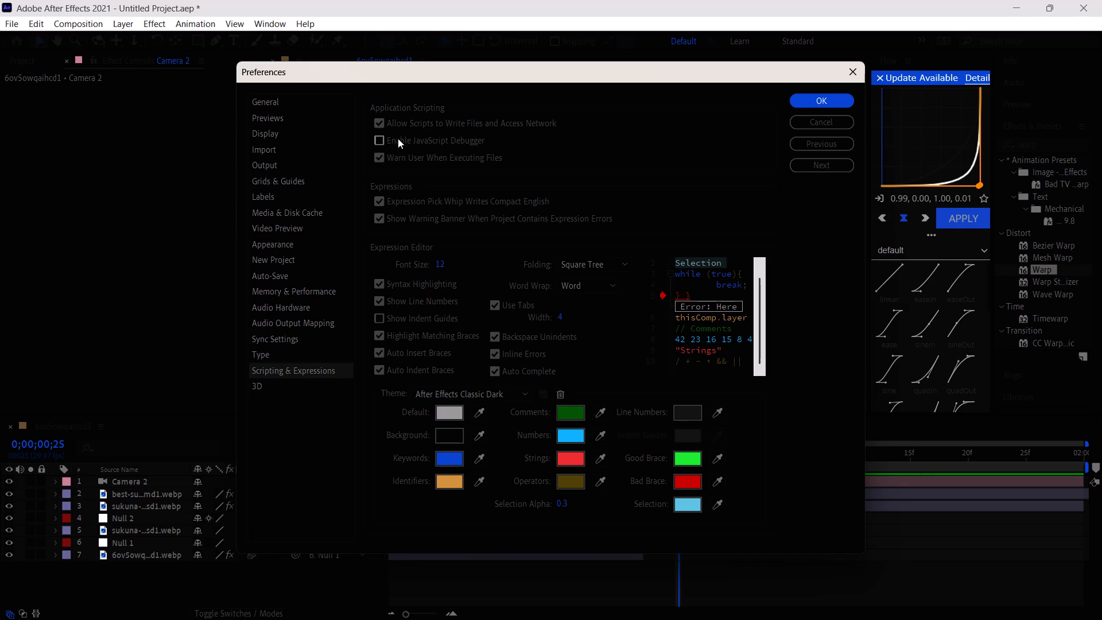
click(320, 384)
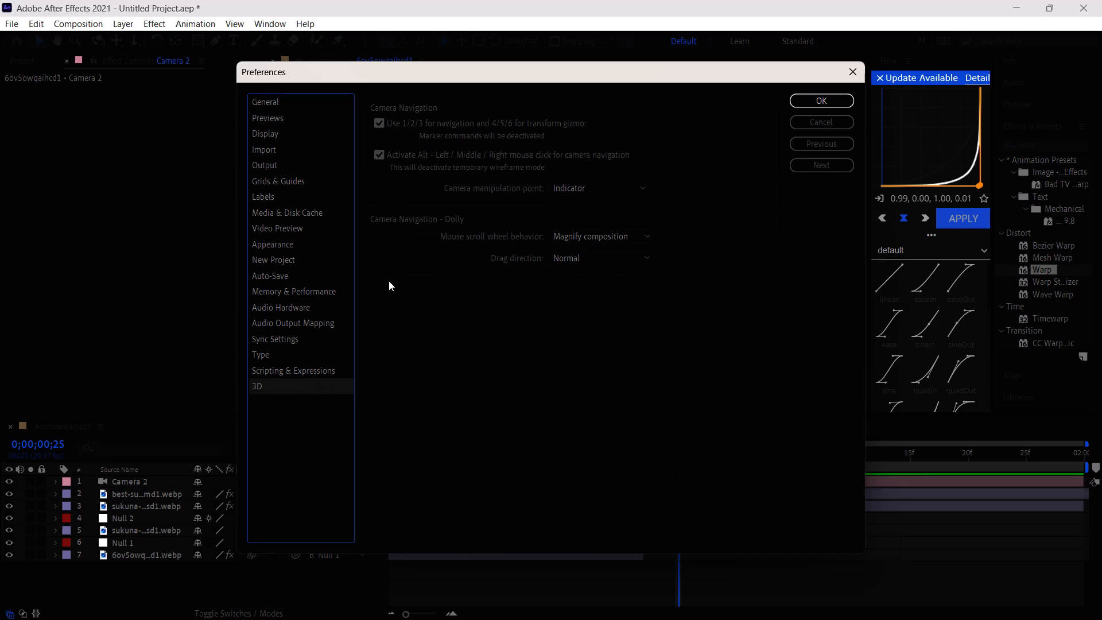
click(295, 348)
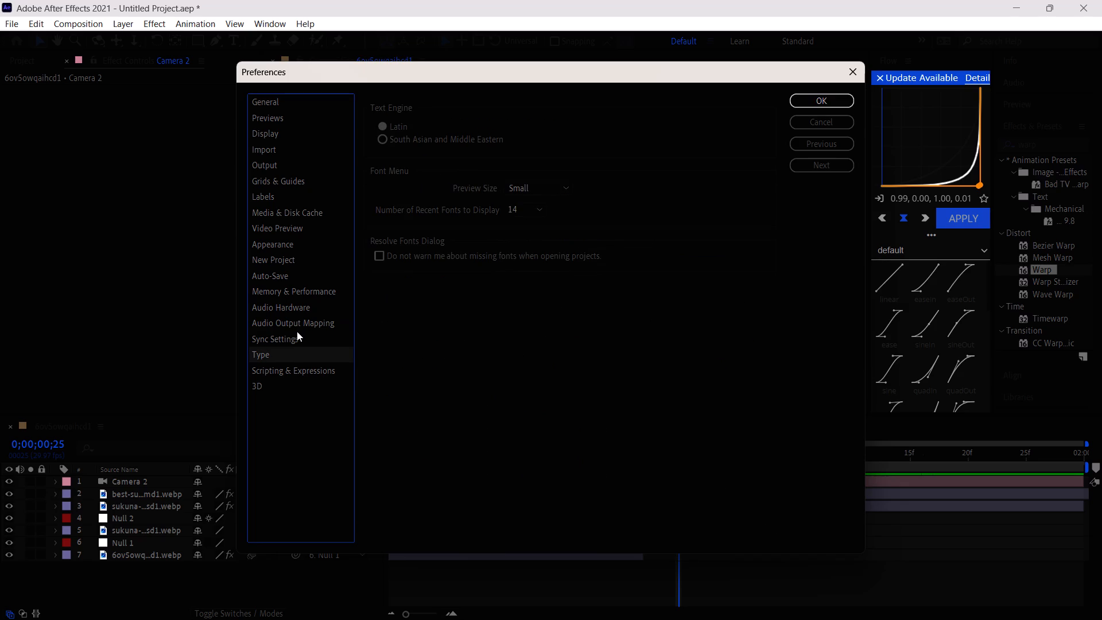
click(296, 338)
click(297, 326)
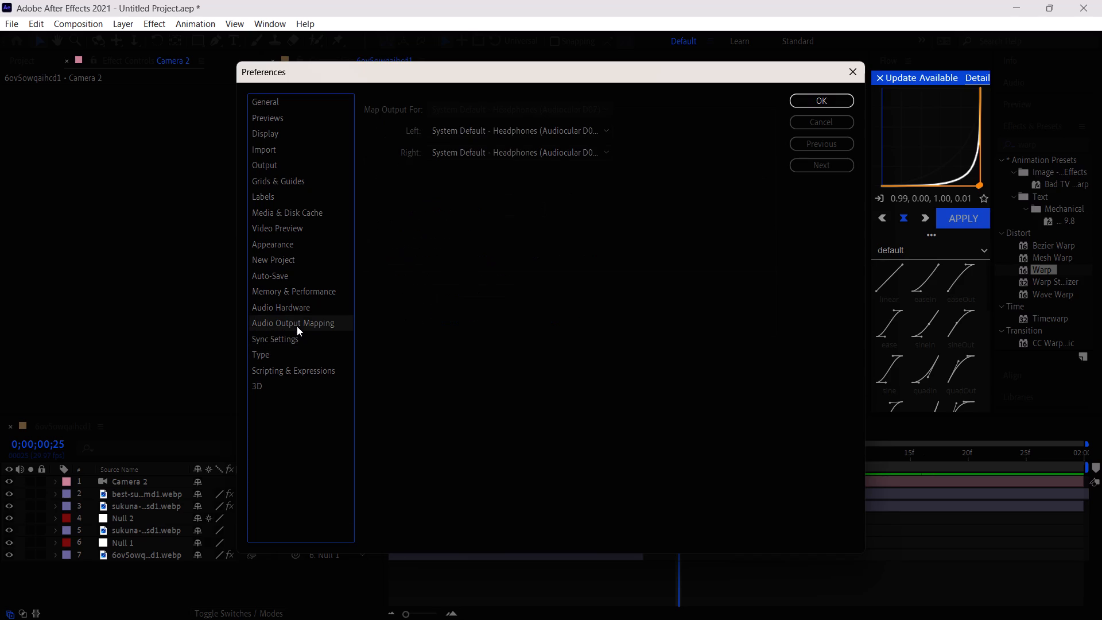
click(304, 304)
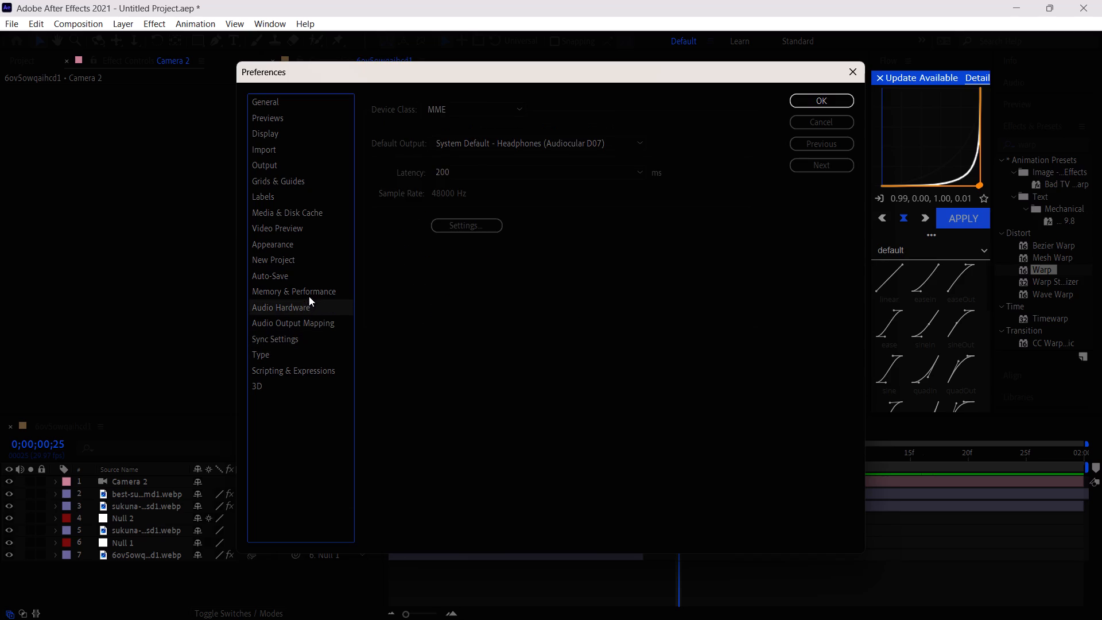
Examine the Memory & Performance preferences and the memory usage details.
click(309, 290)
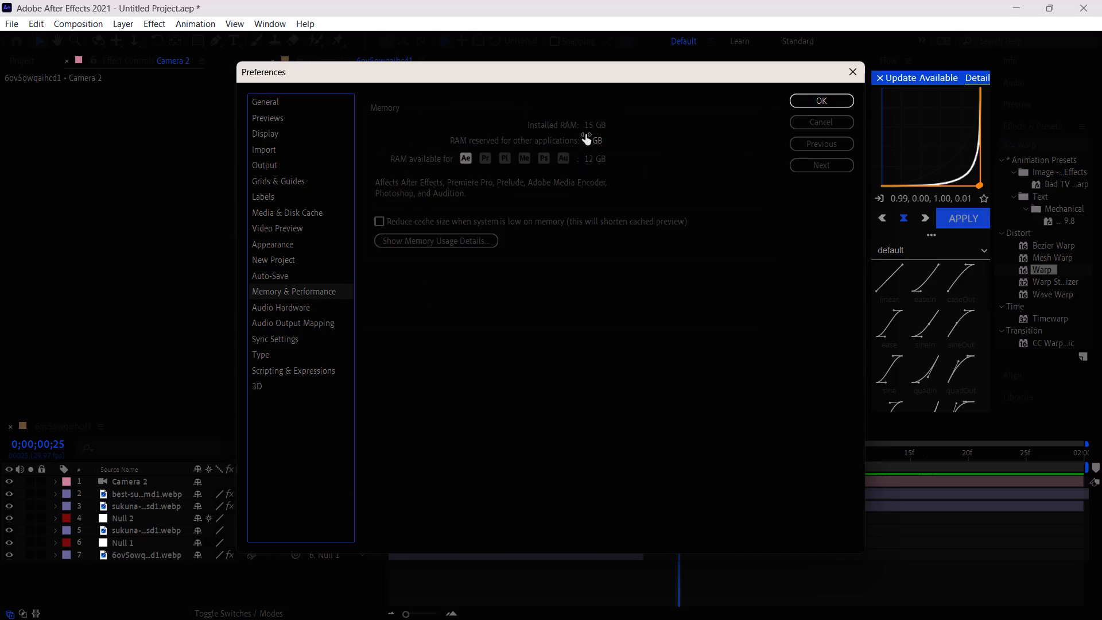
drag(589, 139, 563, 153)
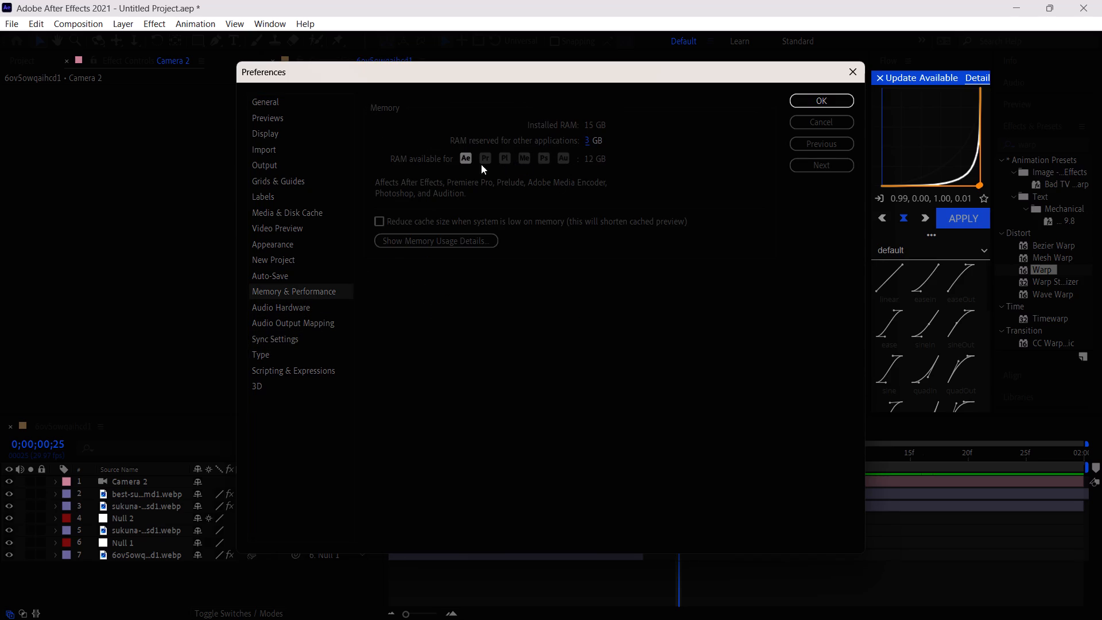
click(588, 159)
drag(588, 158, 593, 158)
click(396, 243)
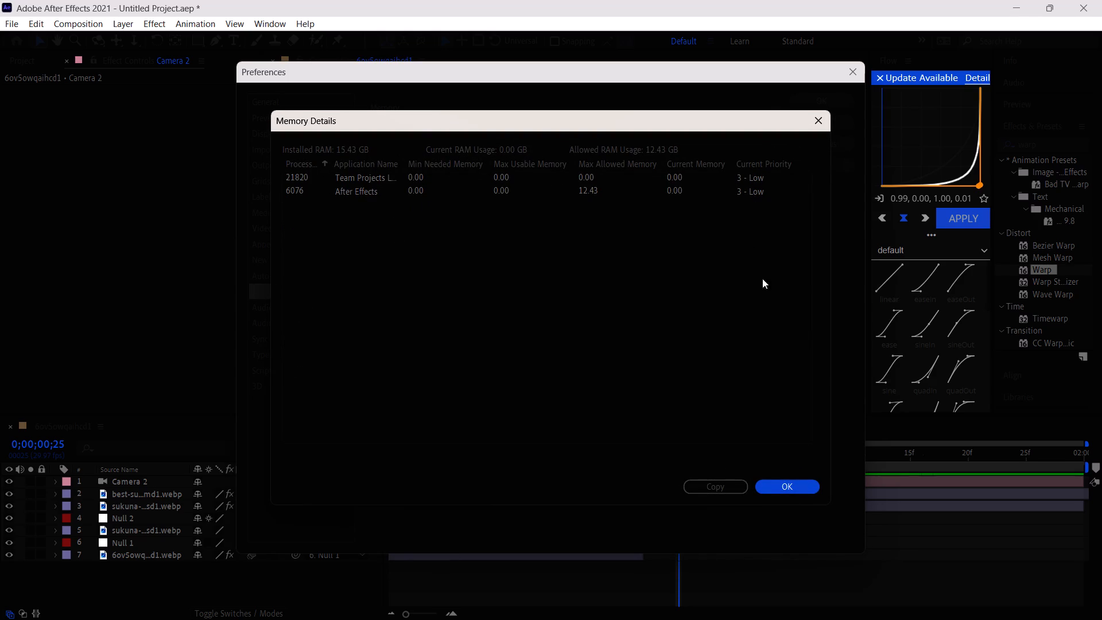
click(792, 482)
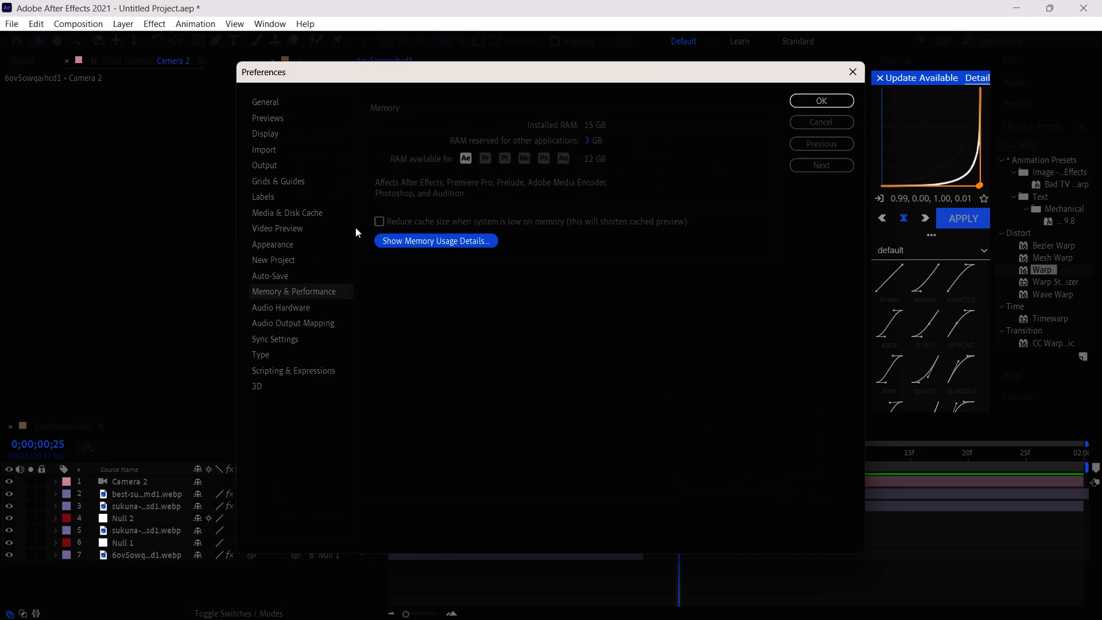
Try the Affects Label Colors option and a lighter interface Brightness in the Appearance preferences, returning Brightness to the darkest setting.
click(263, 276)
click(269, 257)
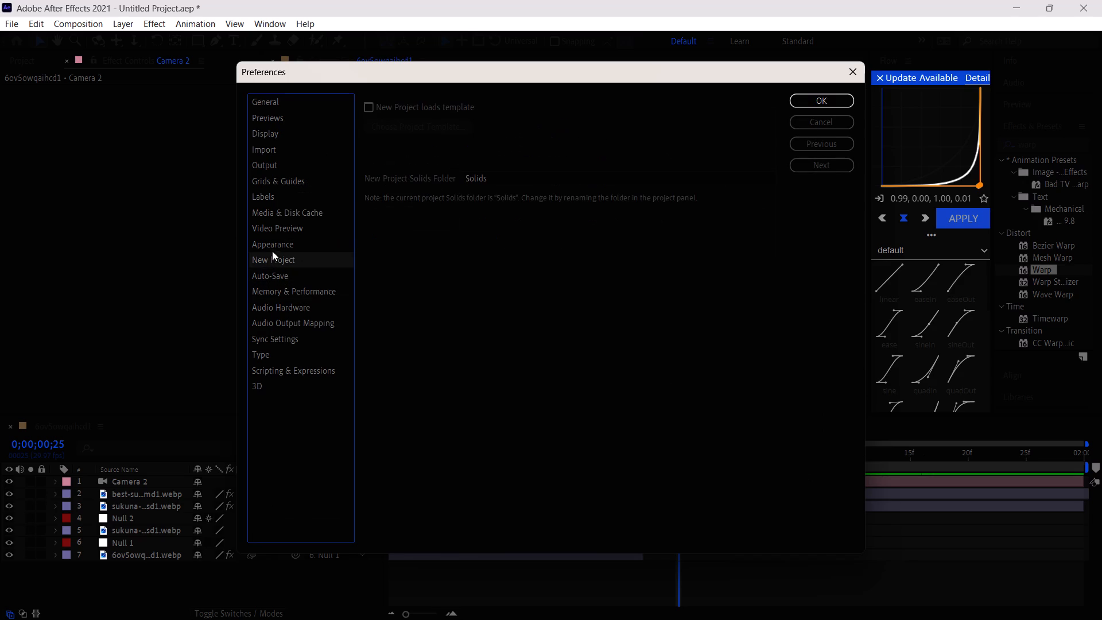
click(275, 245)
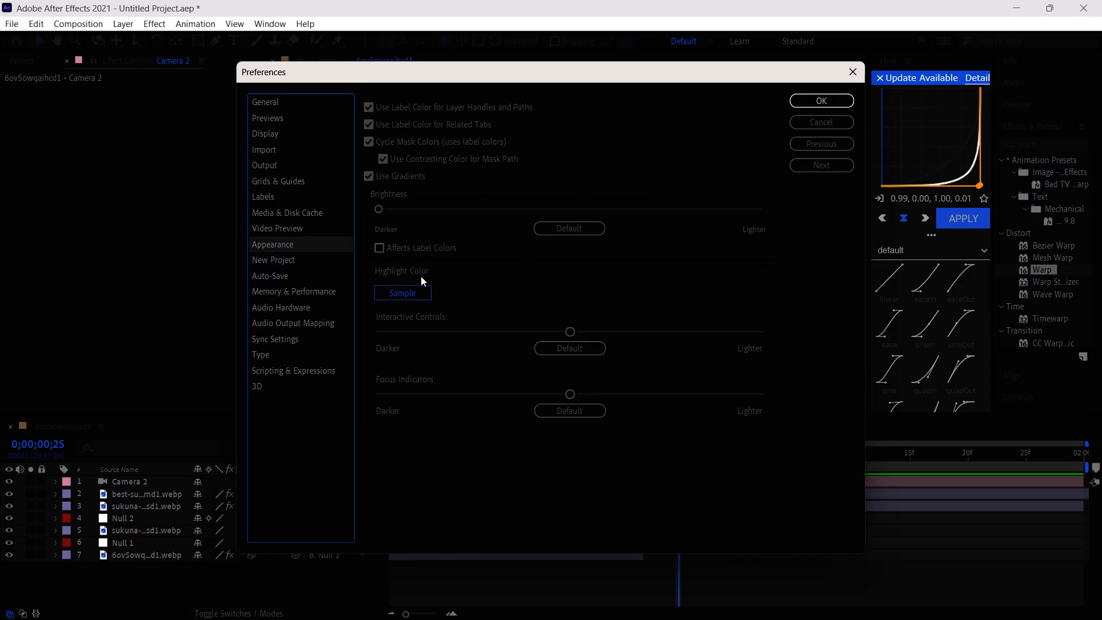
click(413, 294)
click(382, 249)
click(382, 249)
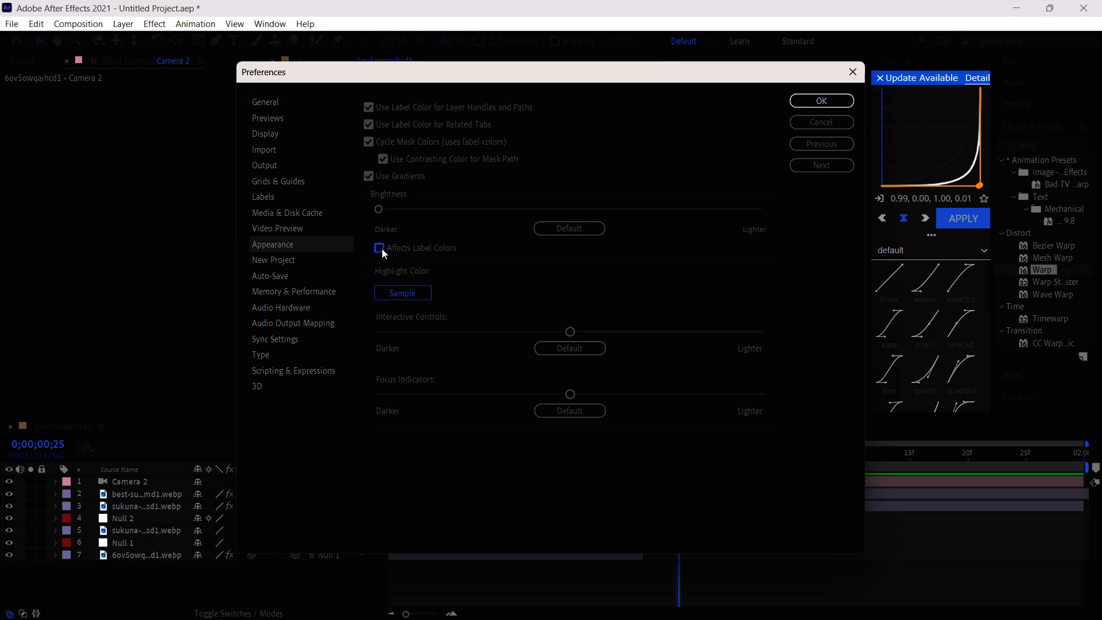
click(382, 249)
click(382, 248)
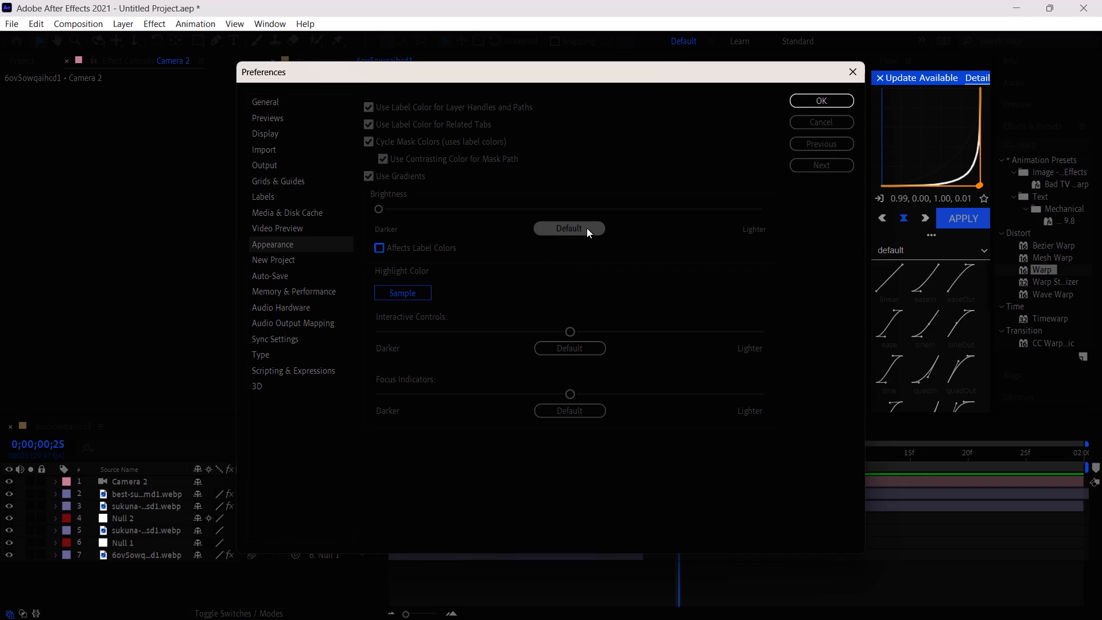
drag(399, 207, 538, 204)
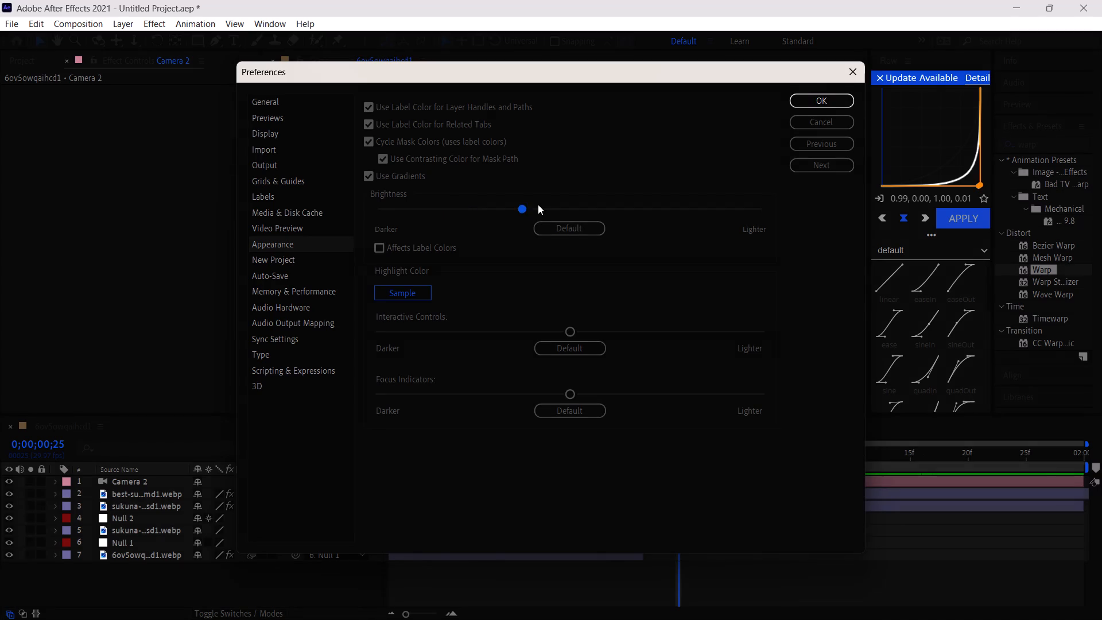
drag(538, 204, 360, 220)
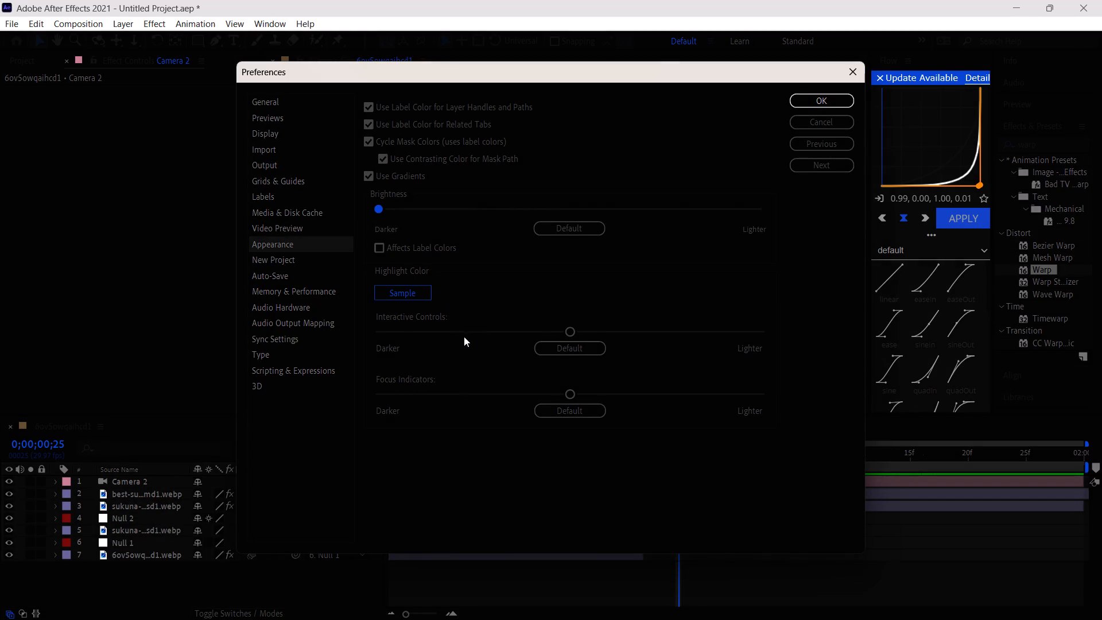
Set the Interactive Controls highlight in the Appearance preferences to almost the lightest level.
drag(575, 332, 739, 348)
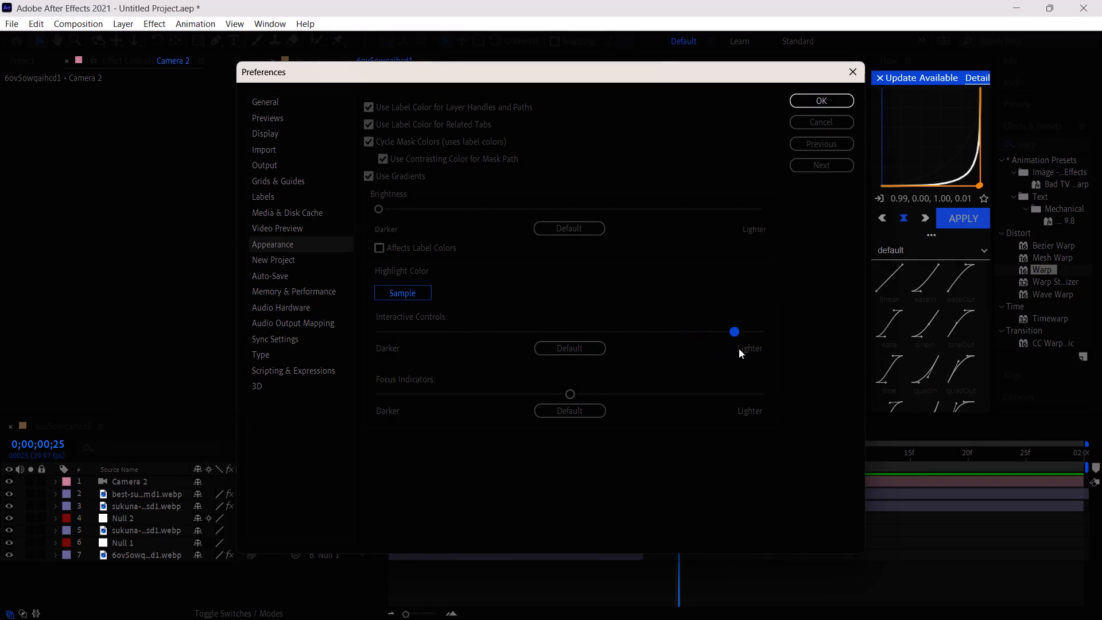
drag(739, 348, 759, 348)
drag(752, 331, 612, 326)
drag(616, 325, 397, 328)
drag(613, 333, 395, 332)
drag(453, 332, 758, 339)
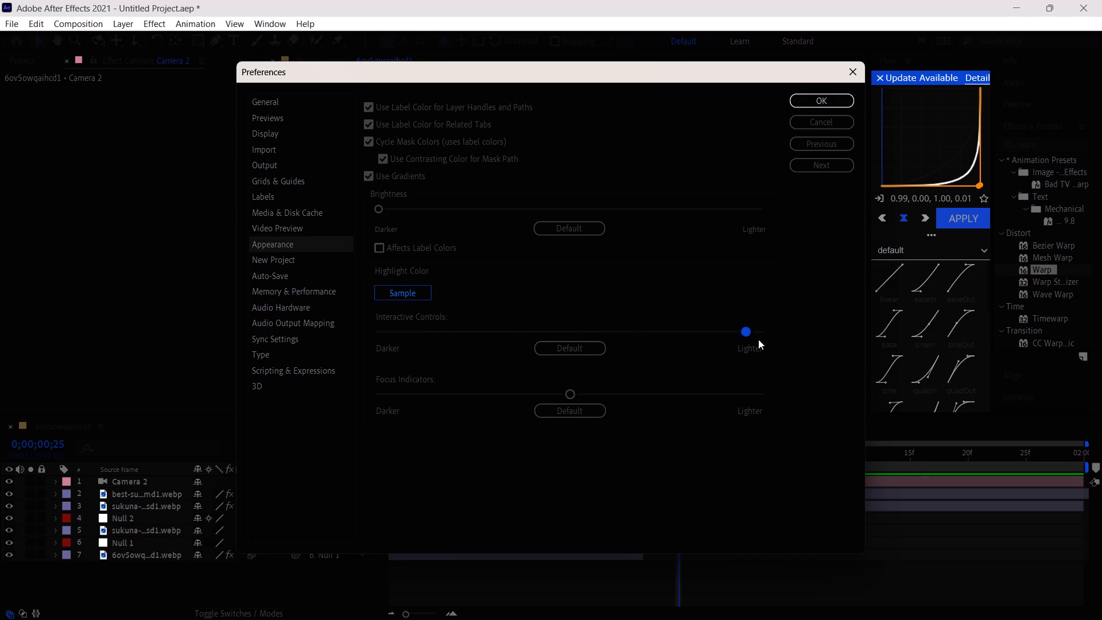
drag(758, 339, 759, 339)
Set the Focus Indicators level slightly lighter than the default and check the highlight color sample.
drag(571, 393, 647, 394)
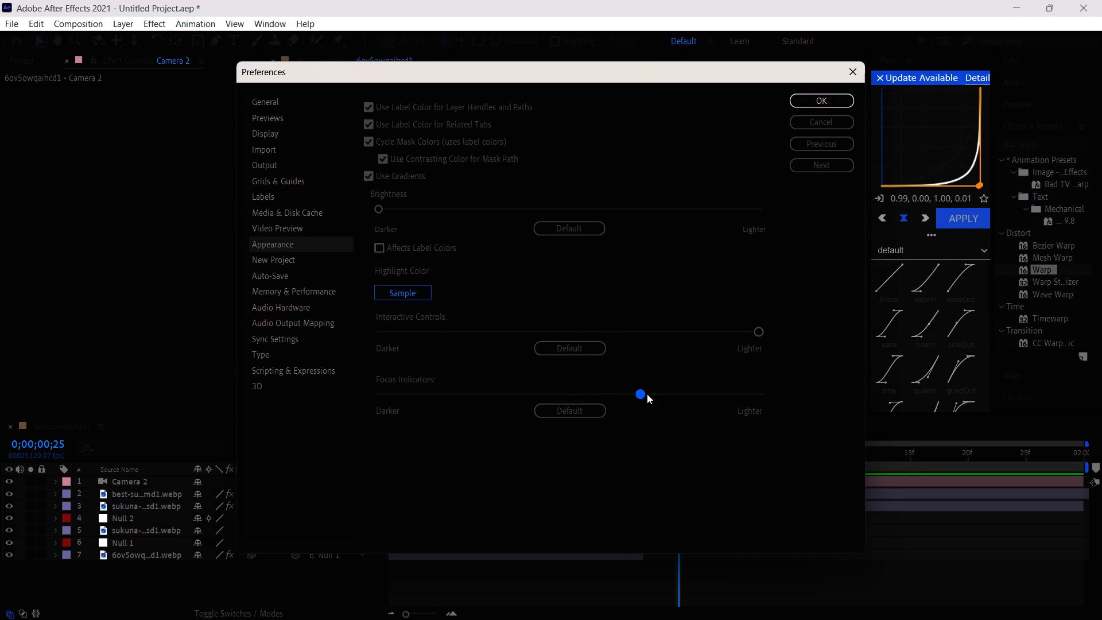
drag(647, 394, 754, 405)
drag(752, 394, 600, 388)
click(416, 293)
click(399, 289)
Change the grid color to dark red in the Grids & Guides preferences.
click(306, 226)
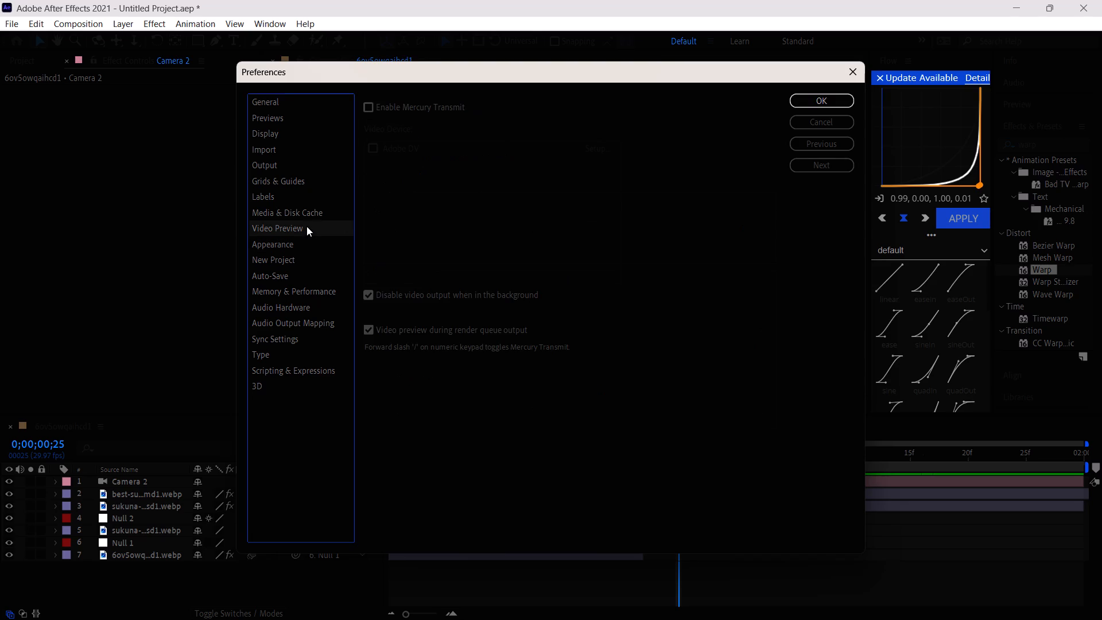
click(293, 211)
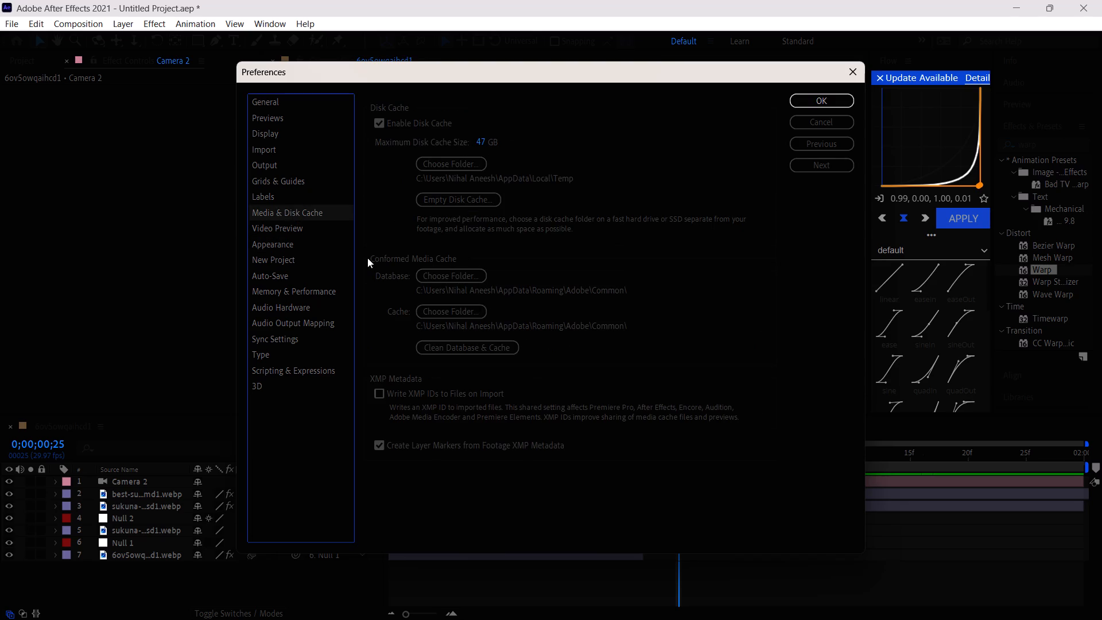
click(298, 196)
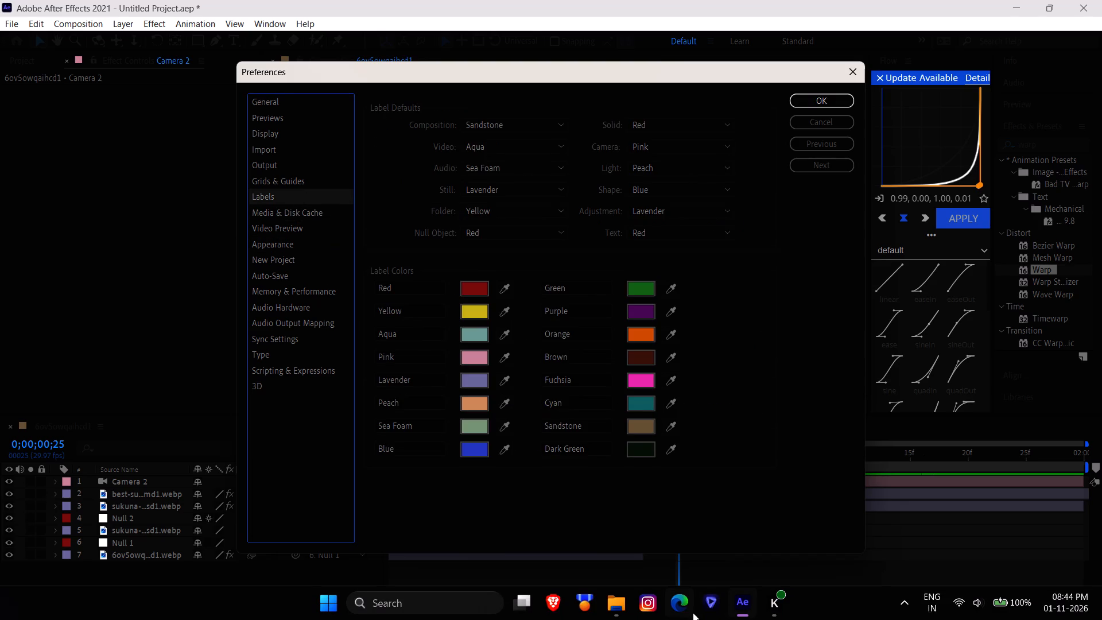
click(282, 182)
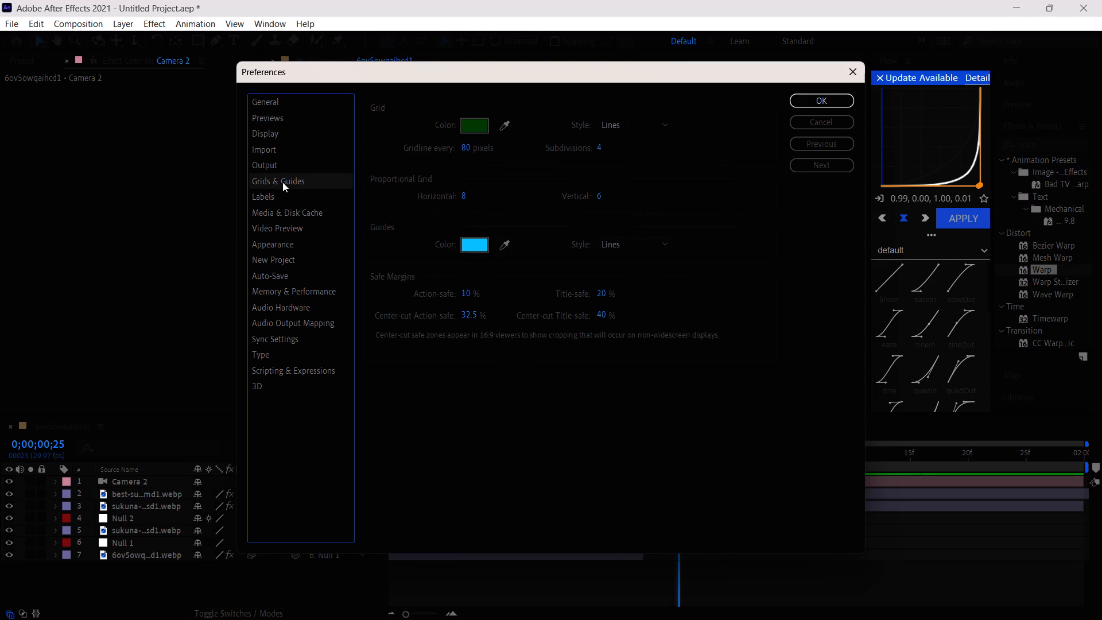
click(468, 124)
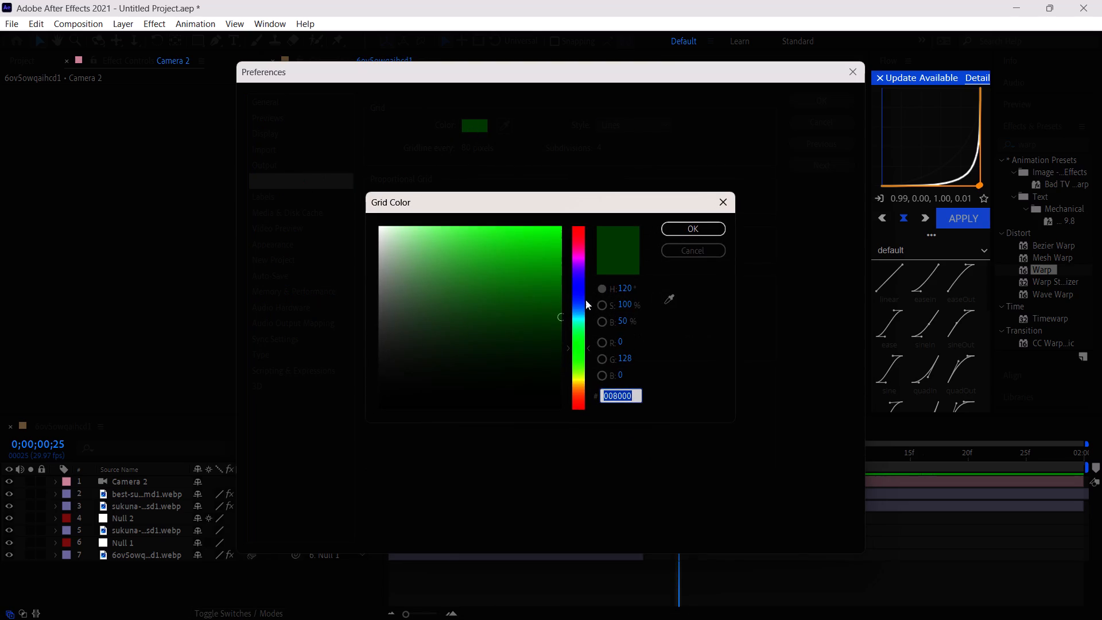
drag(579, 250, 575, 211)
click(682, 228)
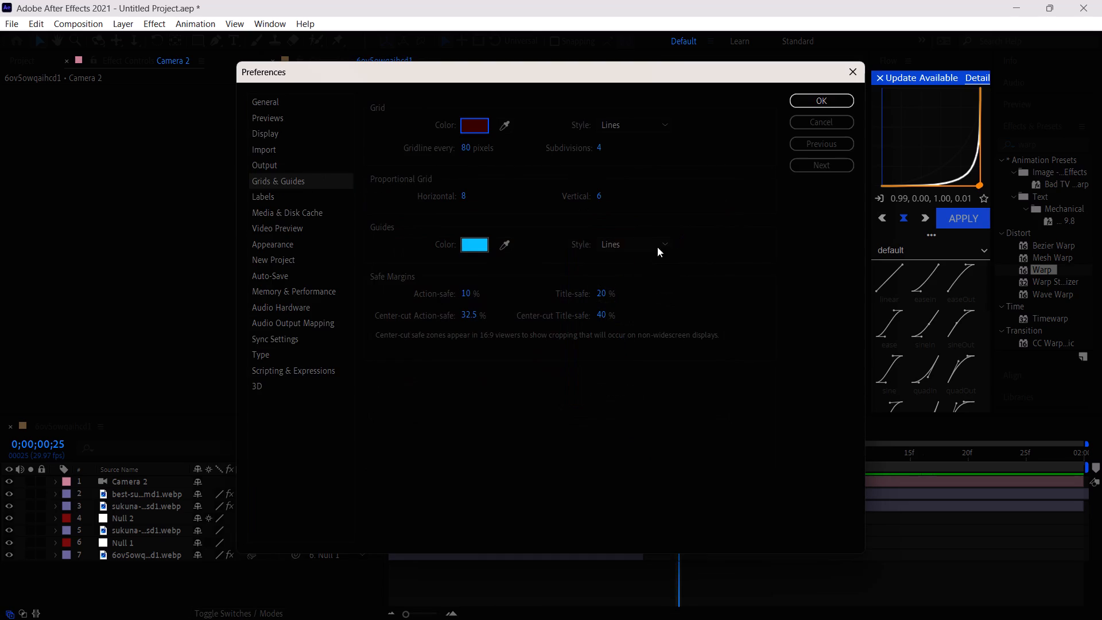
Change the guides color to bright red in the Grids & Guides preferences.
click(479, 241)
drag(577, 239, 580, 188)
click(680, 225)
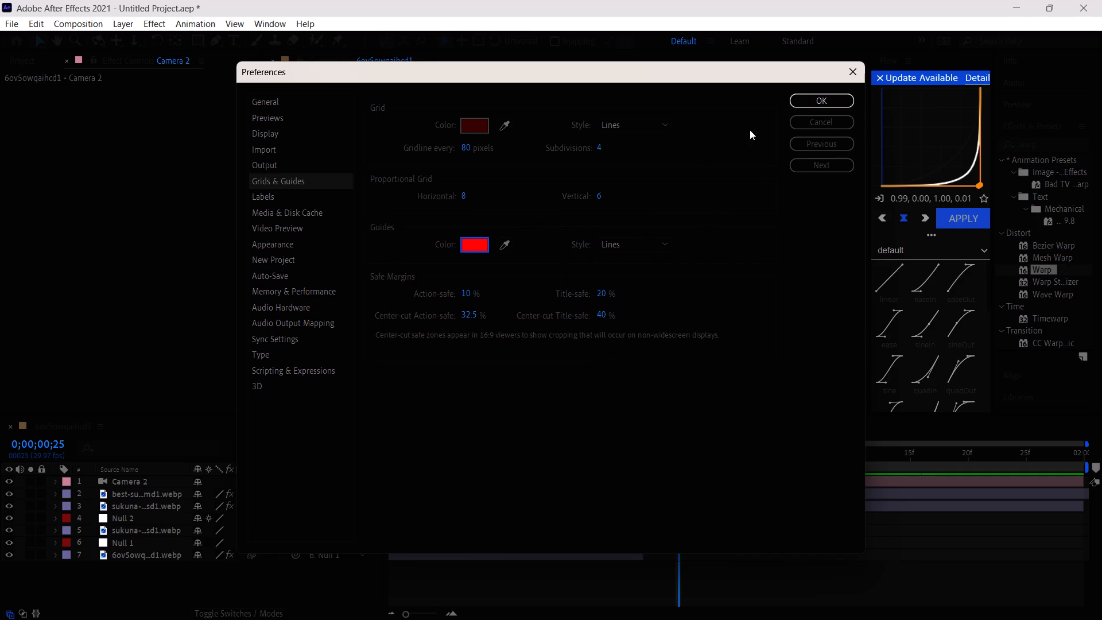
Examine the Output, Import, Display, Previews and General preferences.
click(313, 168)
click(305, 152)
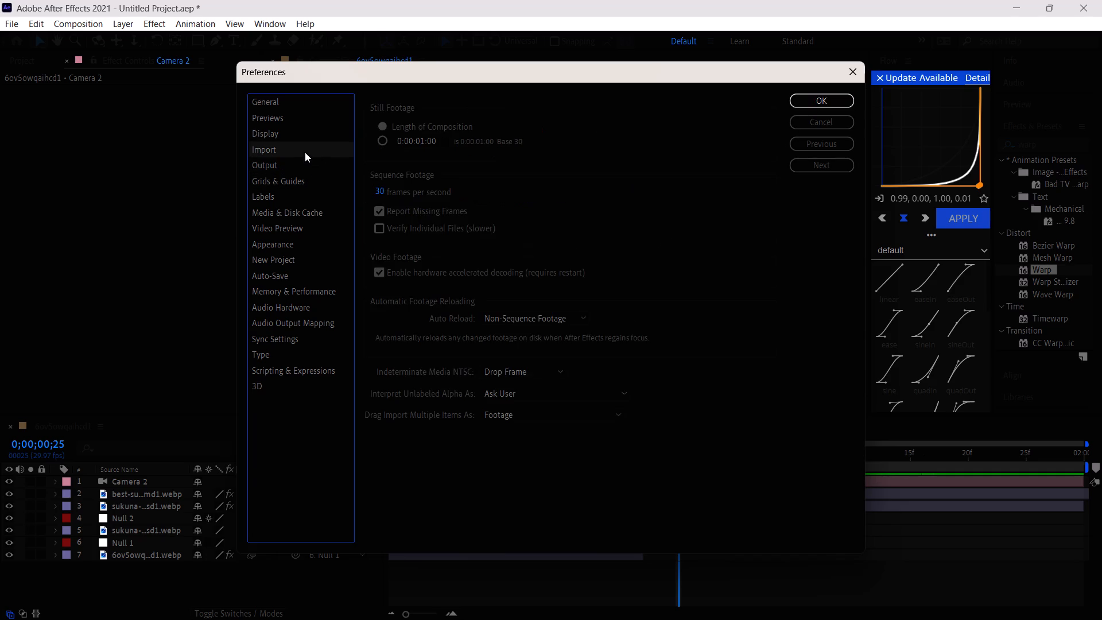
click(306, 133)
click(304, 122)
click(308, 104)
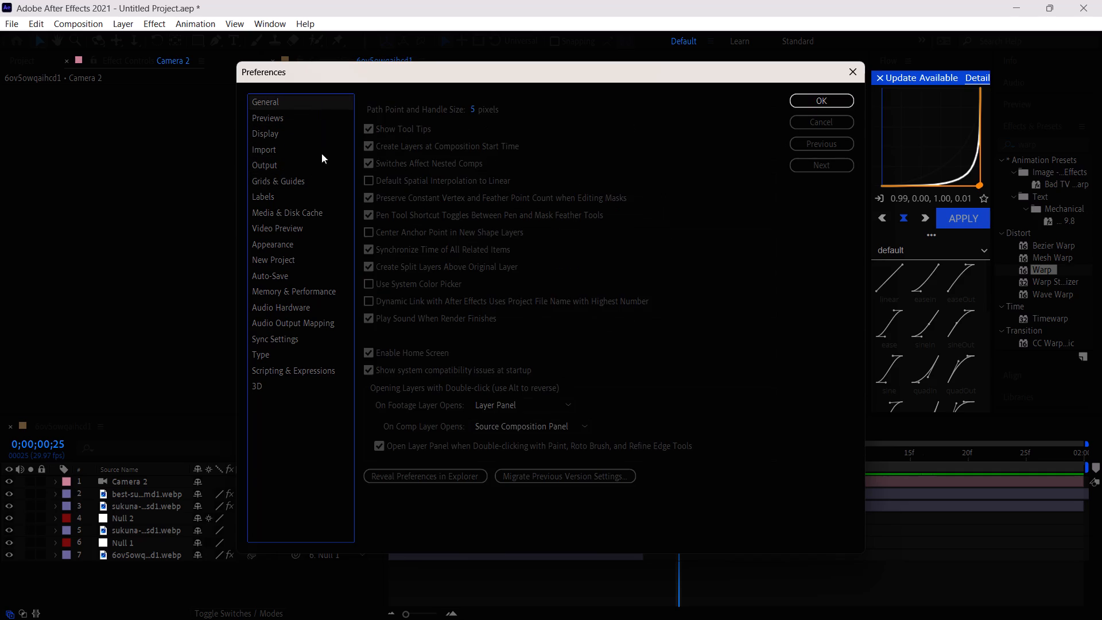
Change the Red label color to bright red FF0000 in the Labels preferences and apply the preferences.
click(307, 179)
click(306, 198)
click(470, 289)
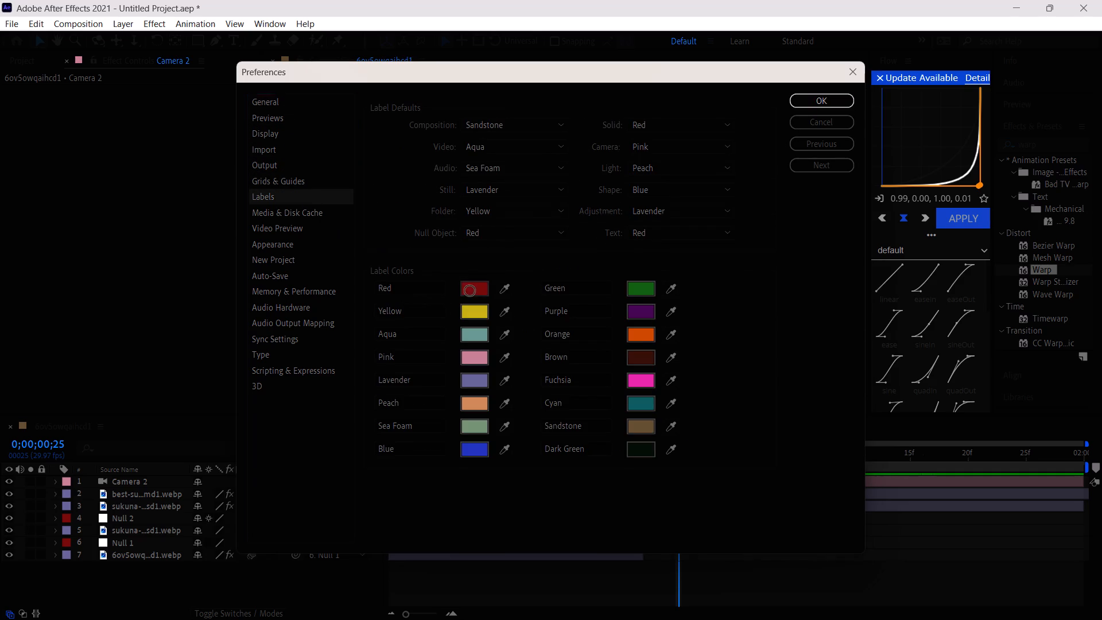
drag(537, 266, 569, 193)
click(688, 220)
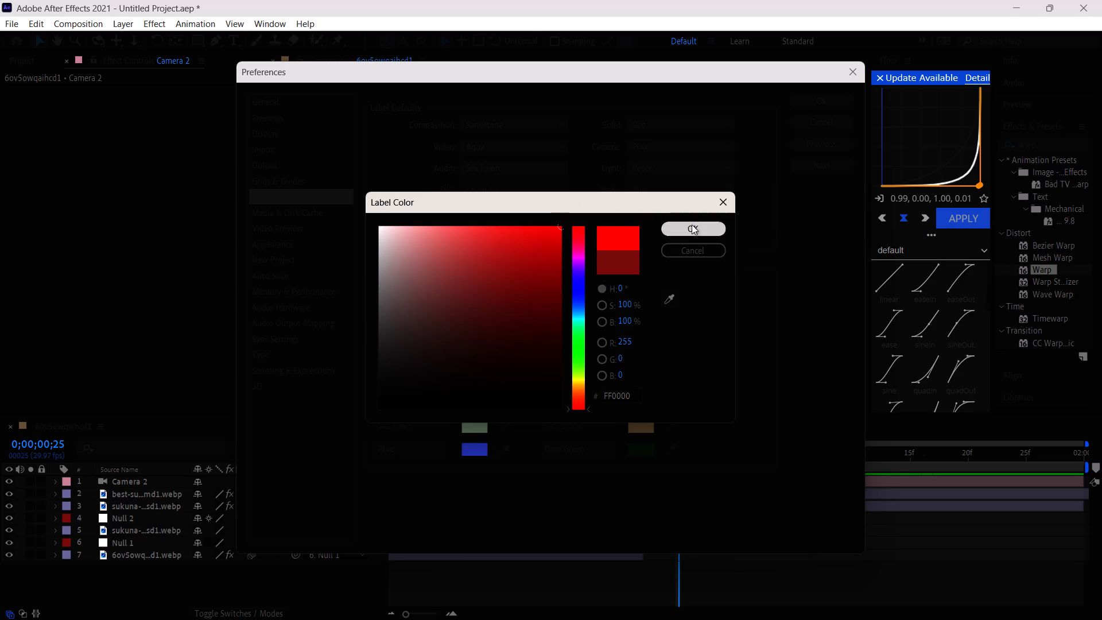
click(692, 224)
click(831, 105)
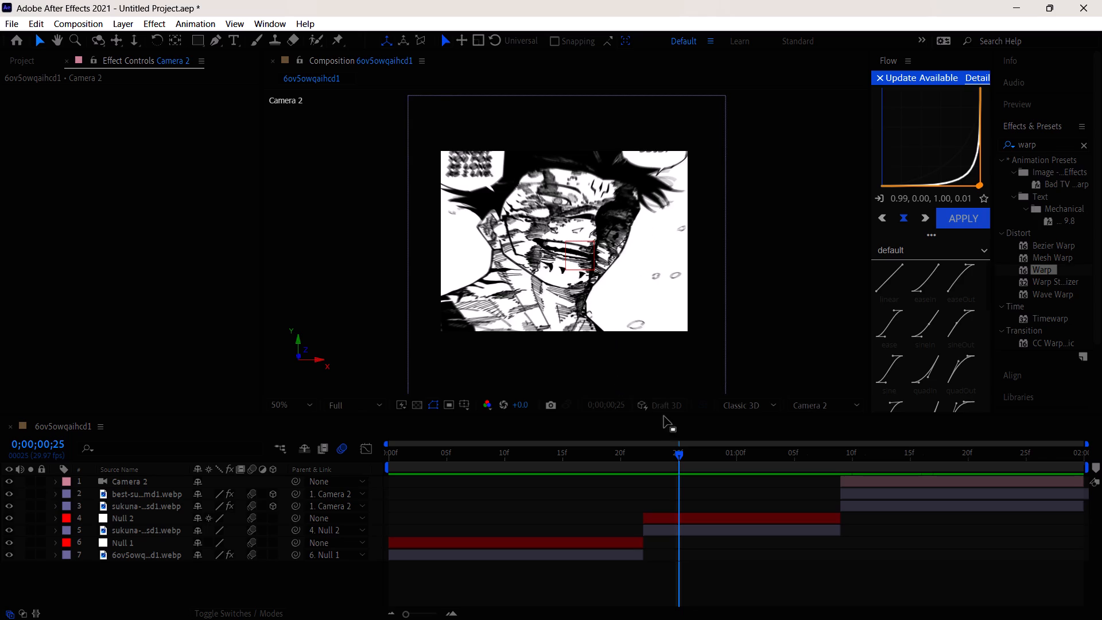
Split the Camera 2 layer and the two 3D panel layers beneath it at 0;00;01;29.
drag(685, 454, 422, 457)
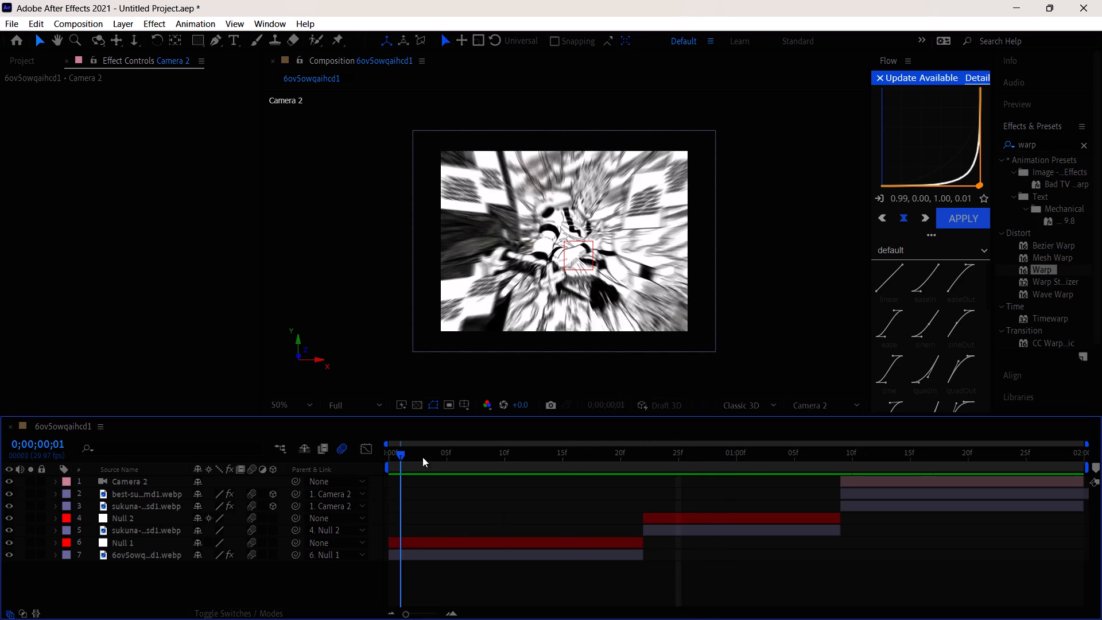
drag(422, 457, 948, 485)
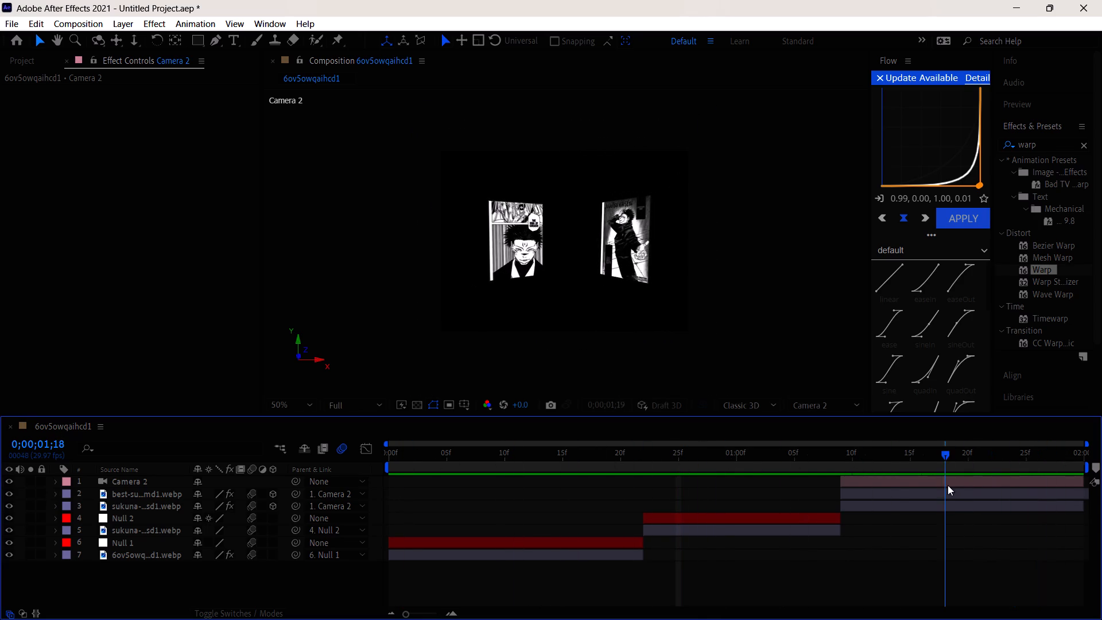
drag(948, 485, 1100, 527)
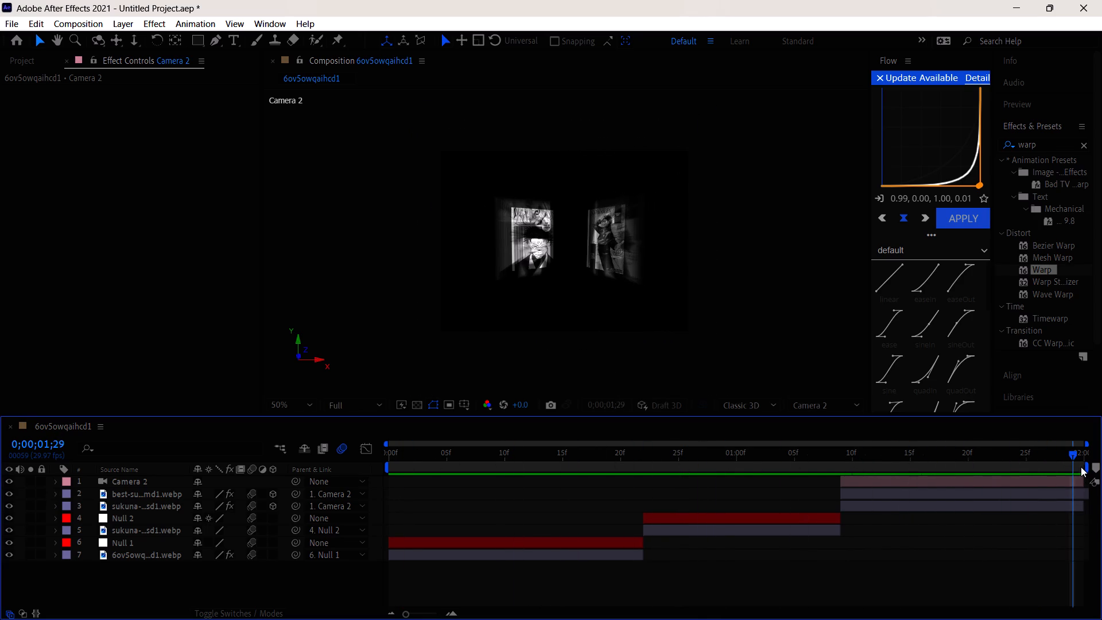
click(1073, 479)
key(ctrl+shift+d)
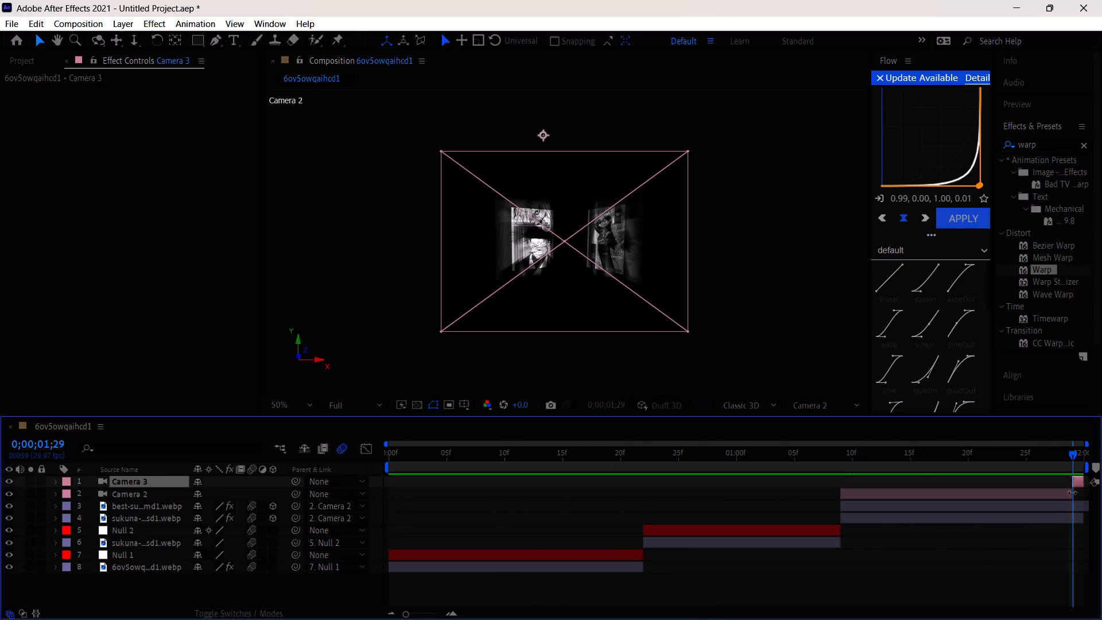
click(1073, 507)
key(ctrl+shift+d)
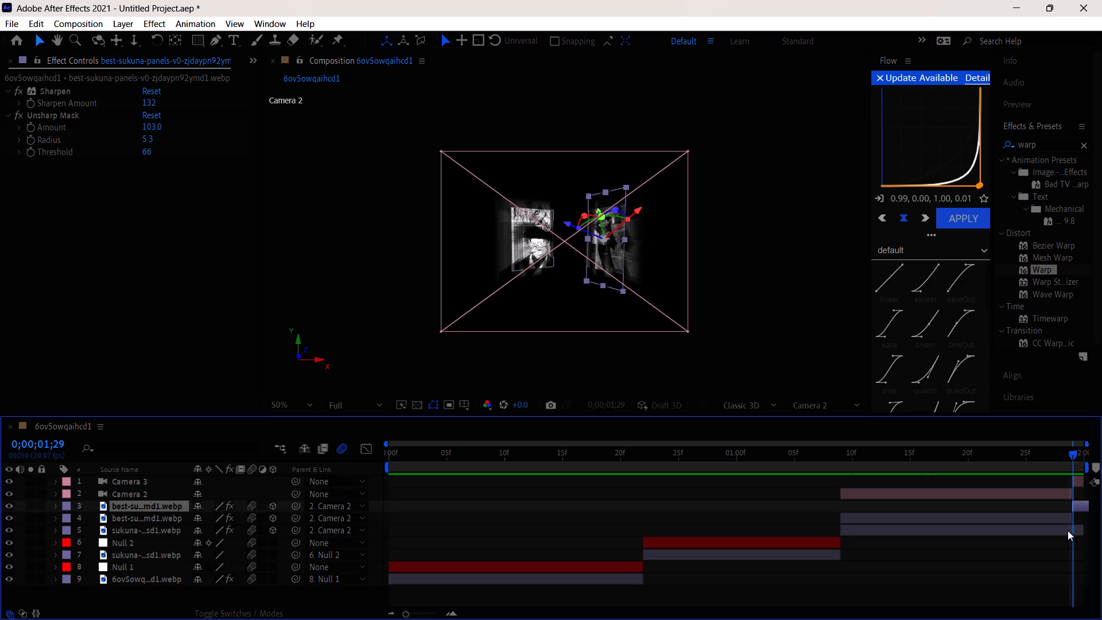
click(1068, 530)
key(ctrl+shift+d)
Cut away the short leftover camera and panel segments after 0;00;01;29.
click(1080, 530)
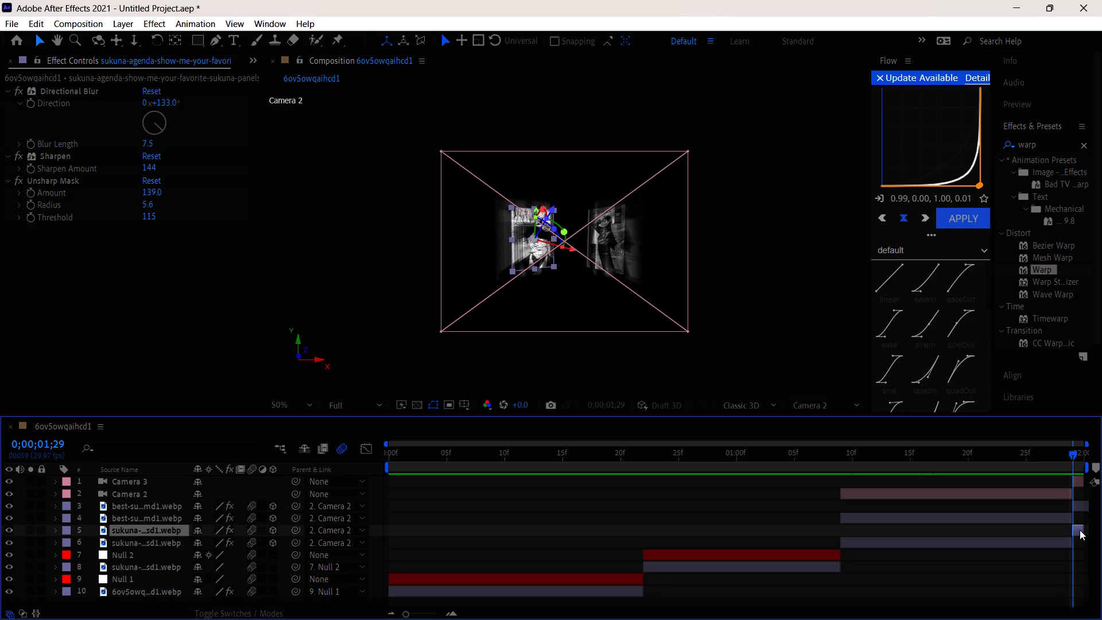
key(ctrl+x)
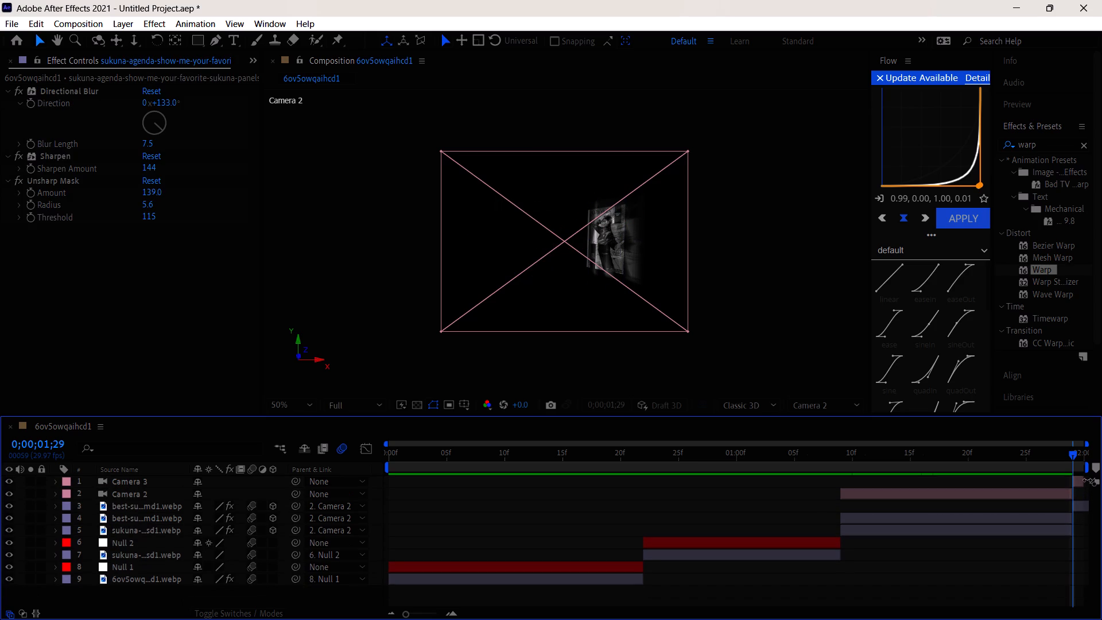
click(1082, 505)
key(ctrl+x)
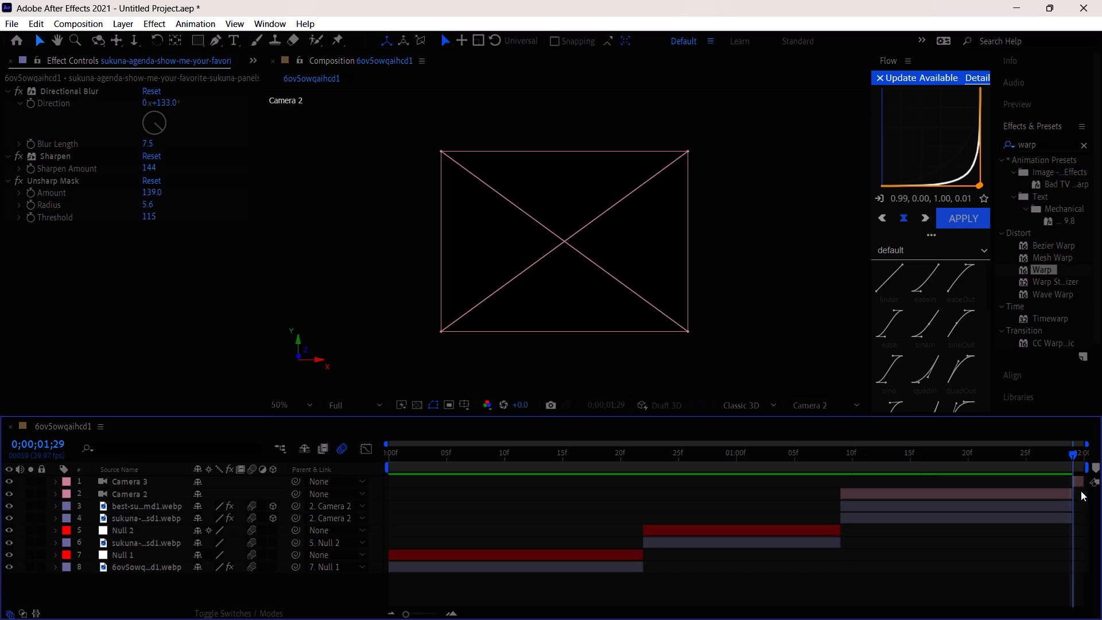
click(1074, 483)
key(ctrl+x)
ctrl+click(1074, 483)
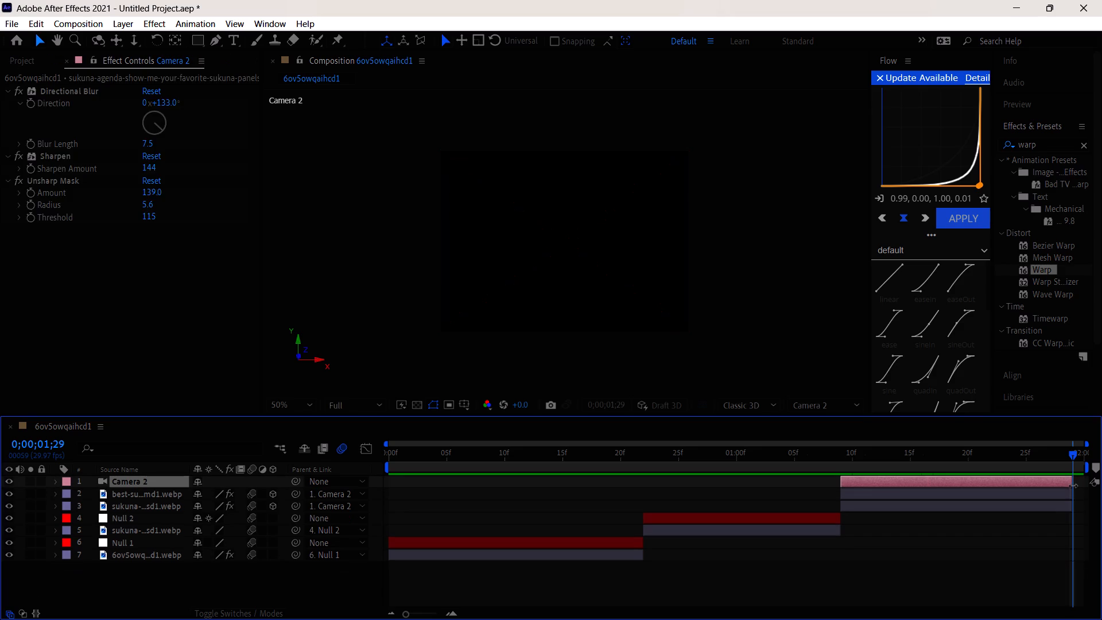
Copy the FishEye Warp effect with its Bend animation from the first panel to the panel parented to Null 2, starting at 0;00;00;22.
drag(1070, 450, 1092, 473)
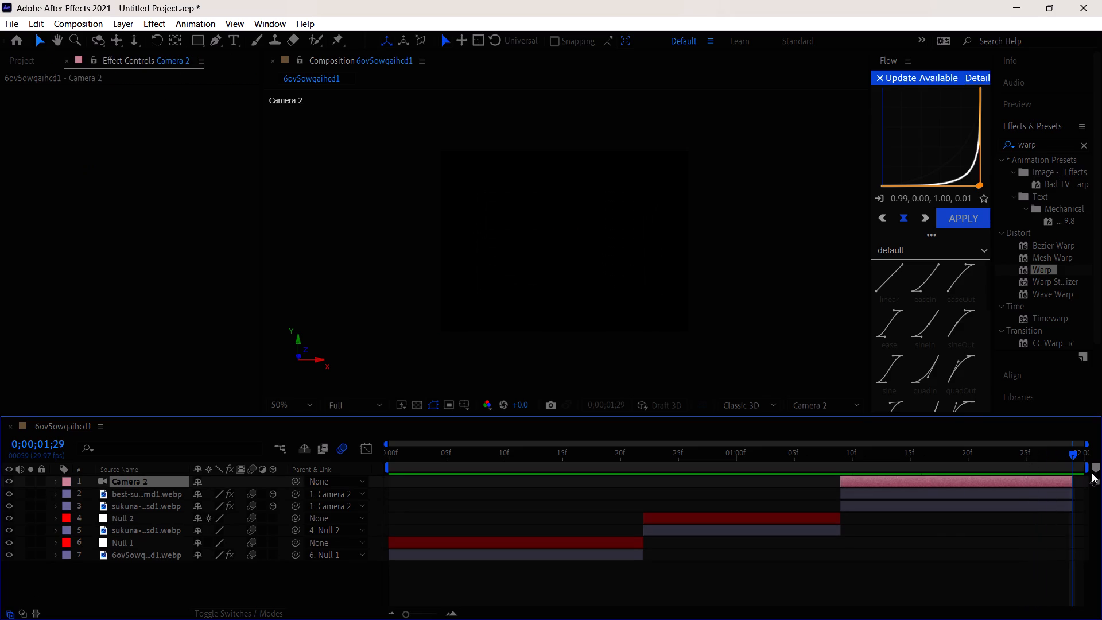
drag(1092, 473, 342, 461)
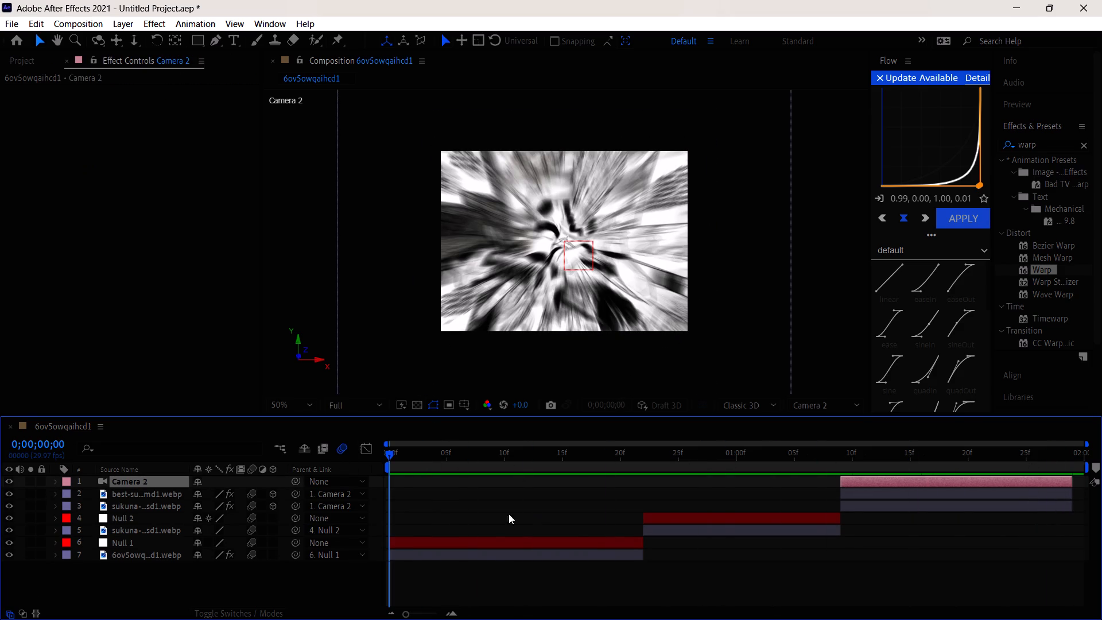
click(469, 559)
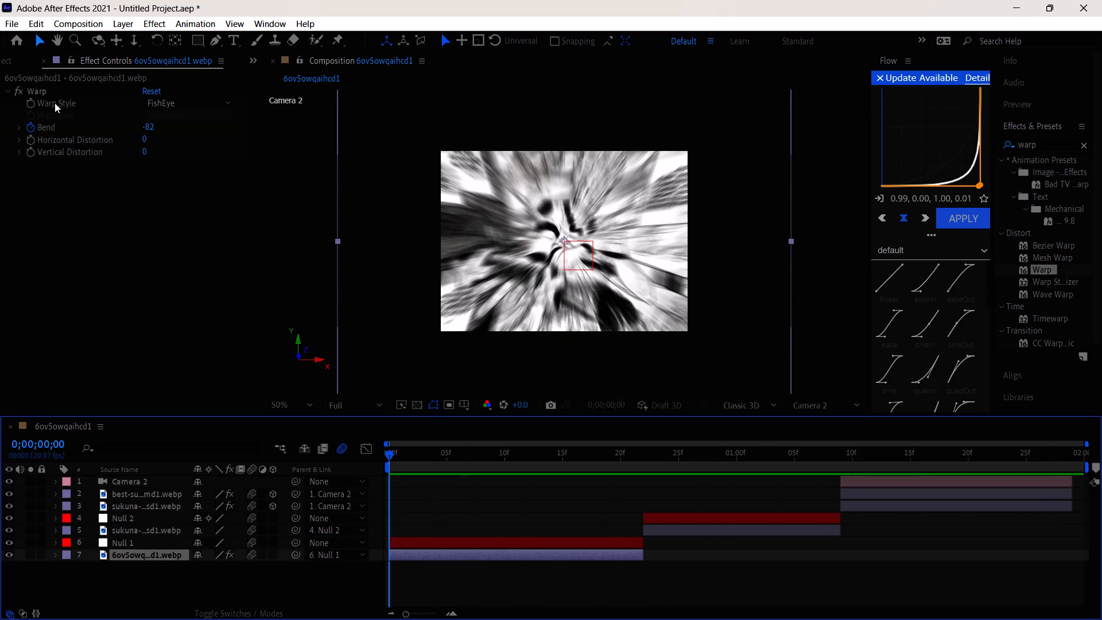
click(42, 92)
key(ctrl+c)
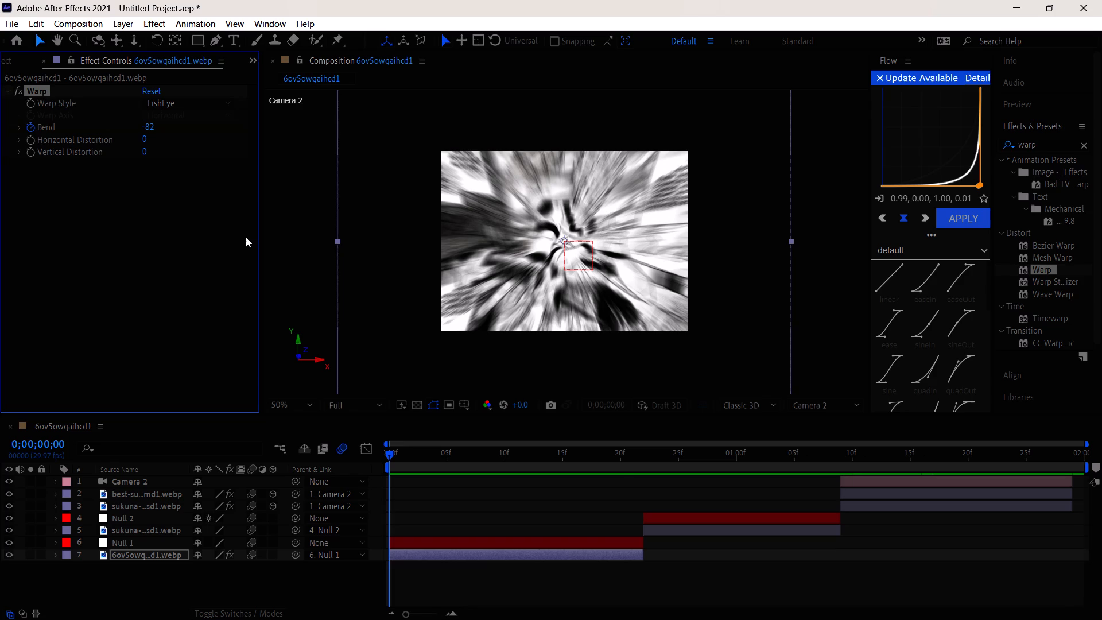
drag(626, 453, 645, 457)
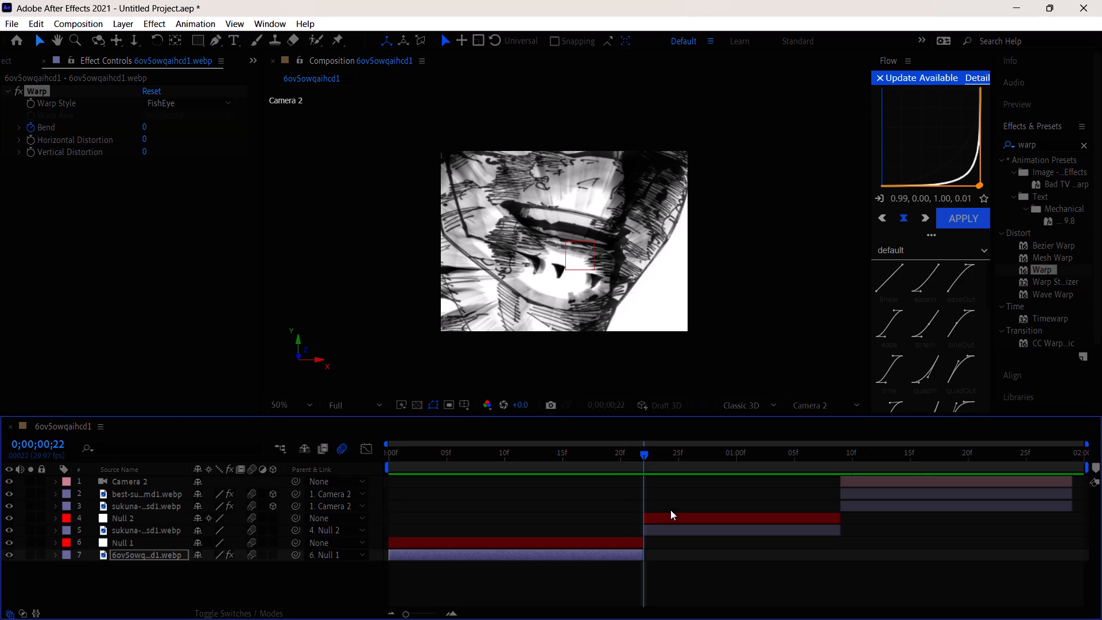
click(678, 527)
key(ctrl+v)
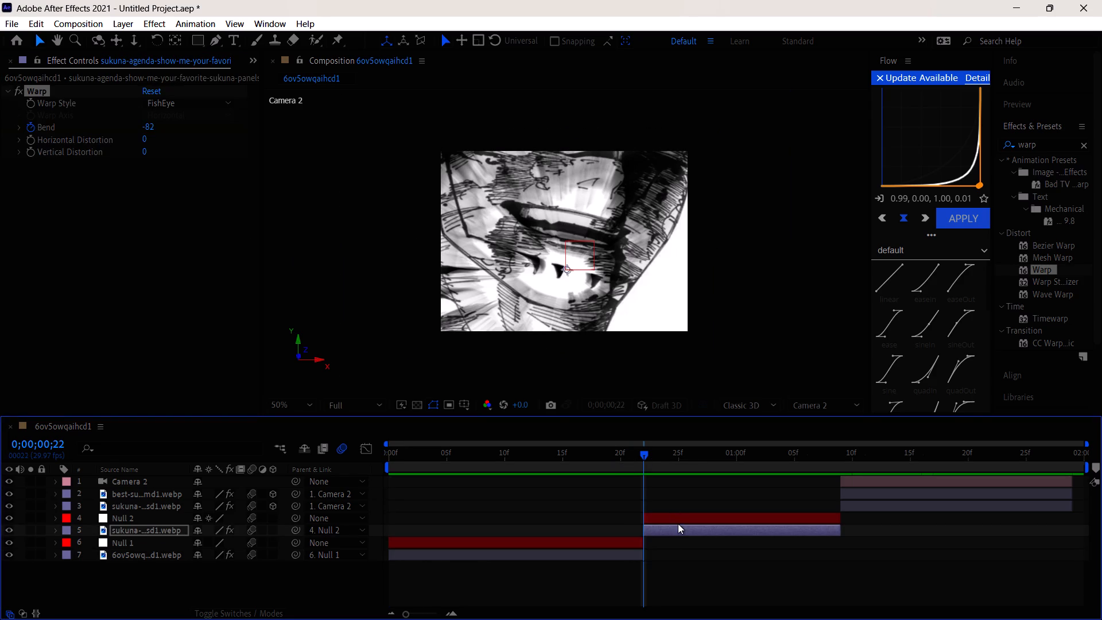
Preview the whole composition from the start and review the sections driven by Null 1, Null 2 and Camera 2.
drag(641, 456, 740, 465)
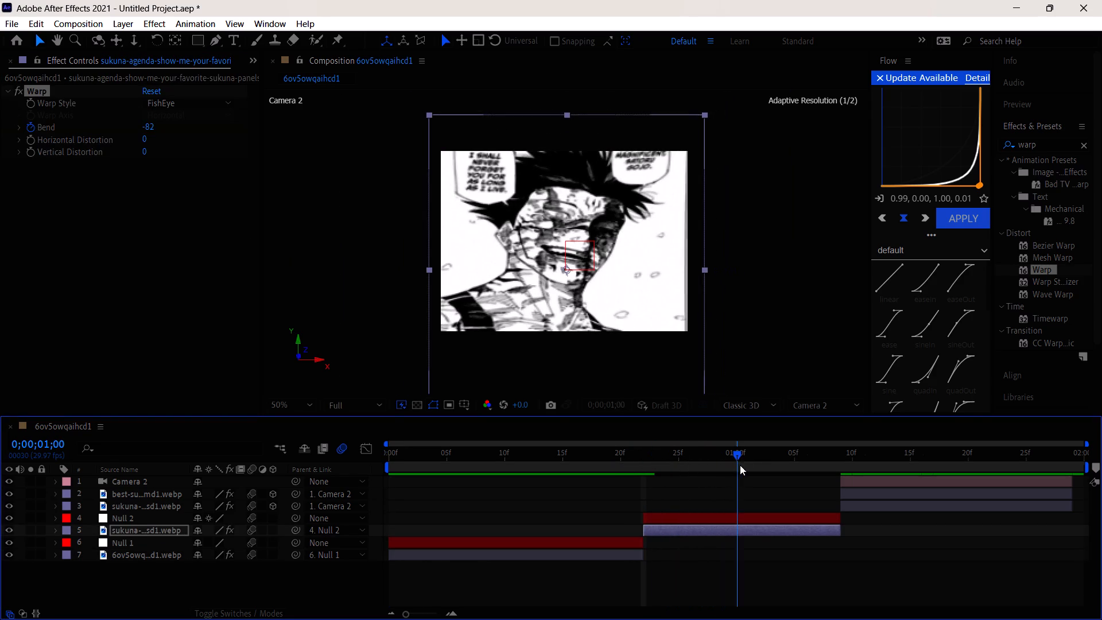
drag(740, 465, 860, 495)
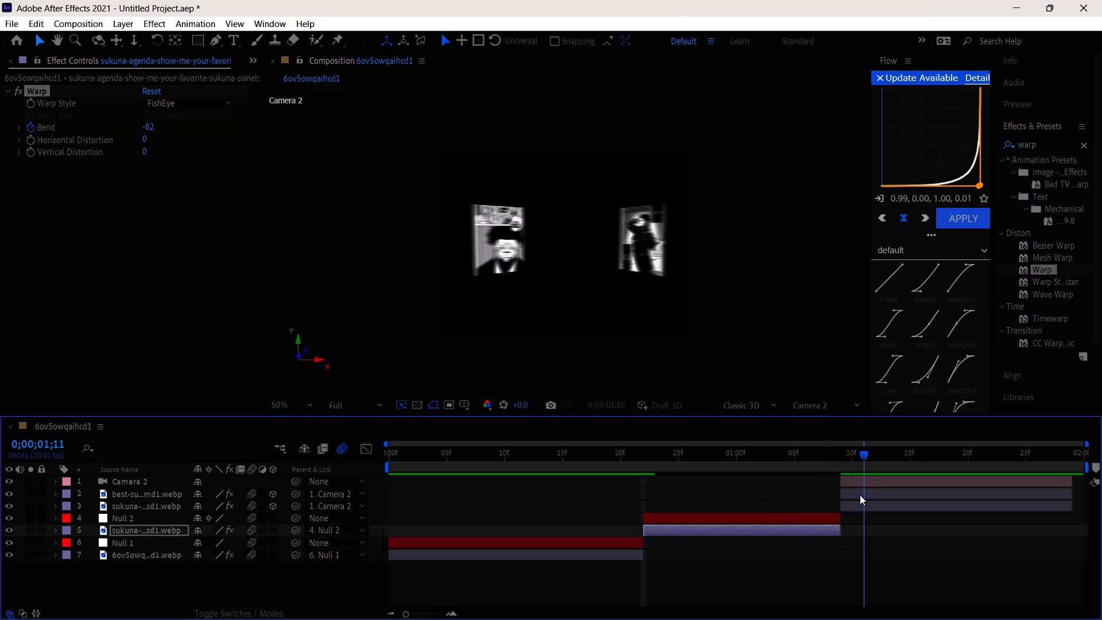
drag(860, 495, 375, 516)
key(space)
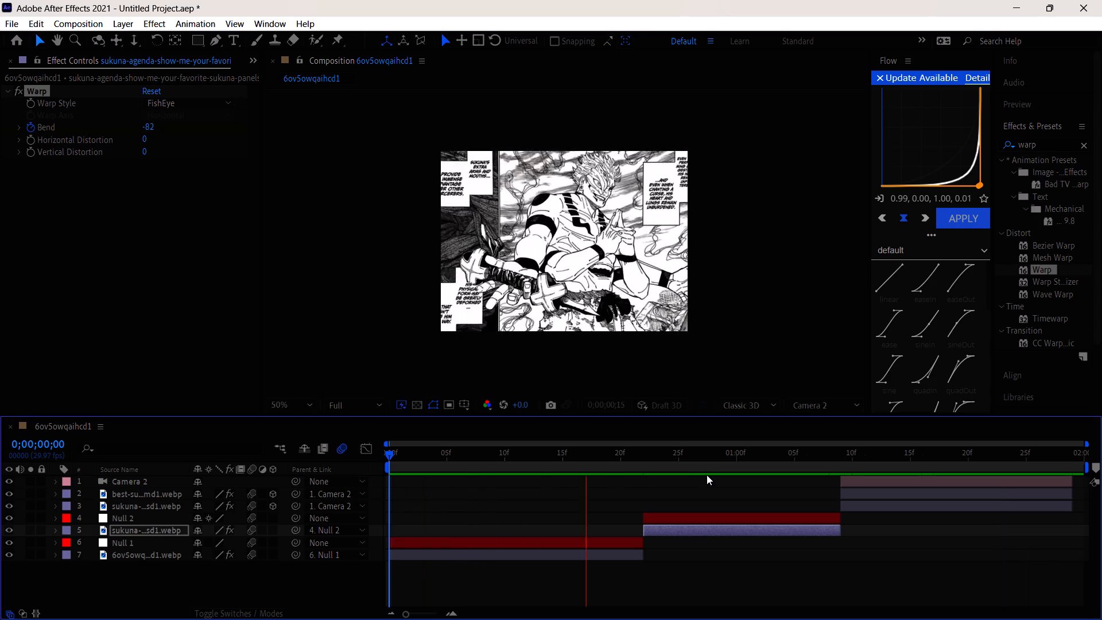
drag(704, 455, 553, 487)
click(576, 545)
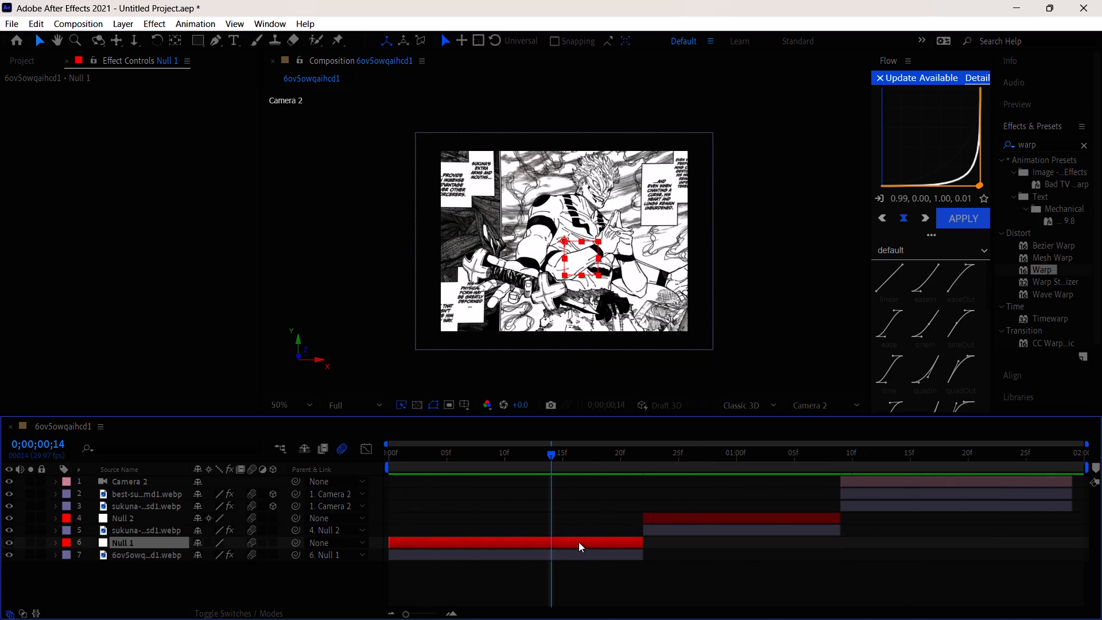
click(773, 519)
drag(737, 449, 867, 460)
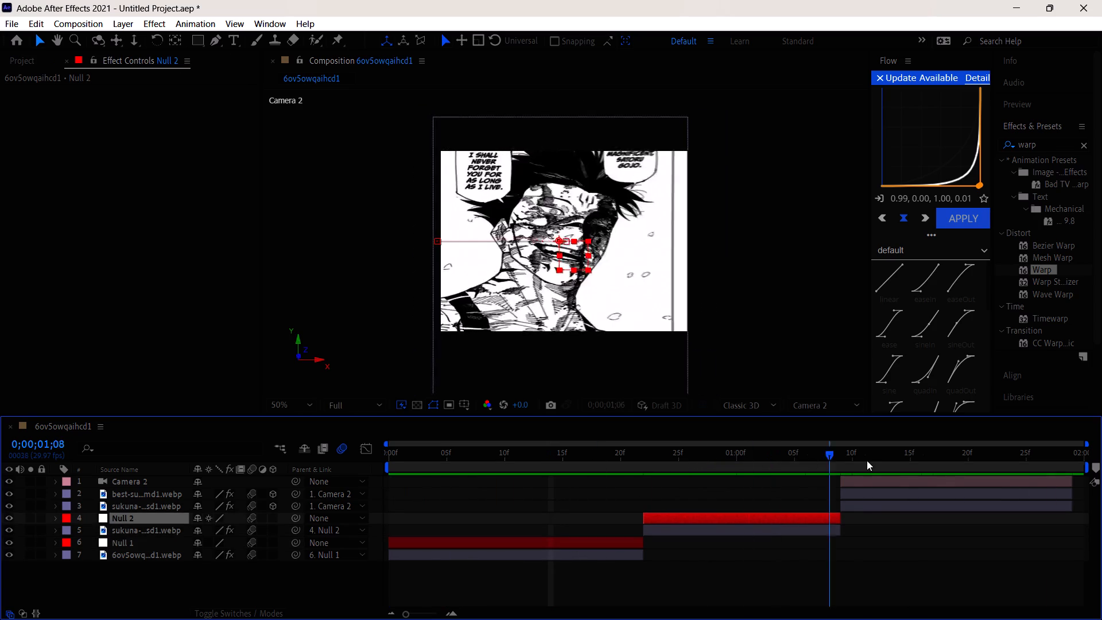
drag(867, 460, 888, 464)
click(894, 481)
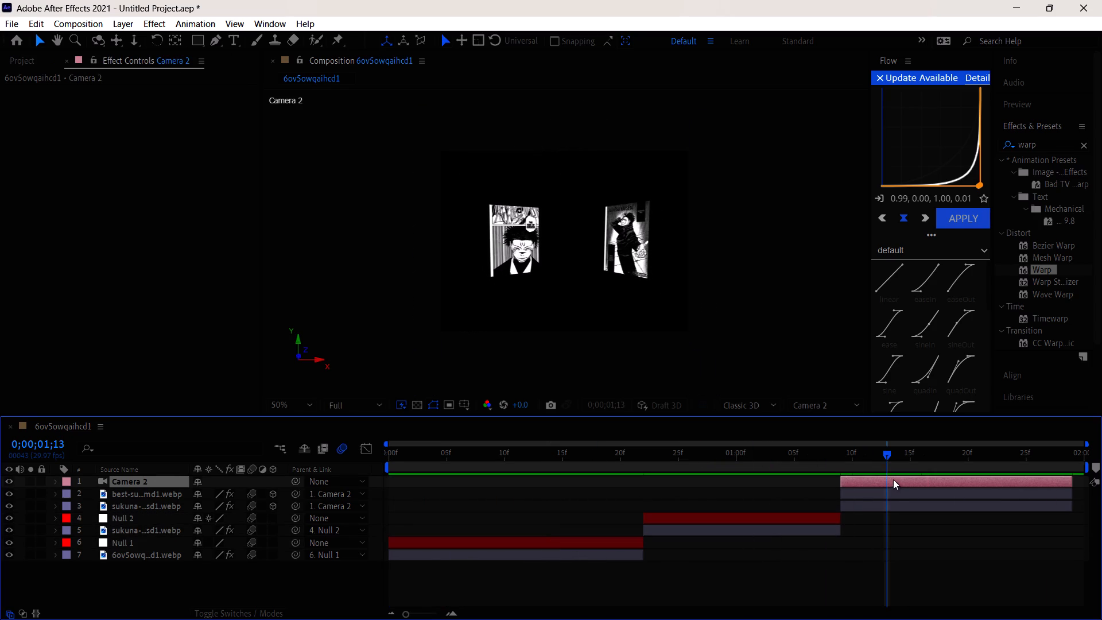